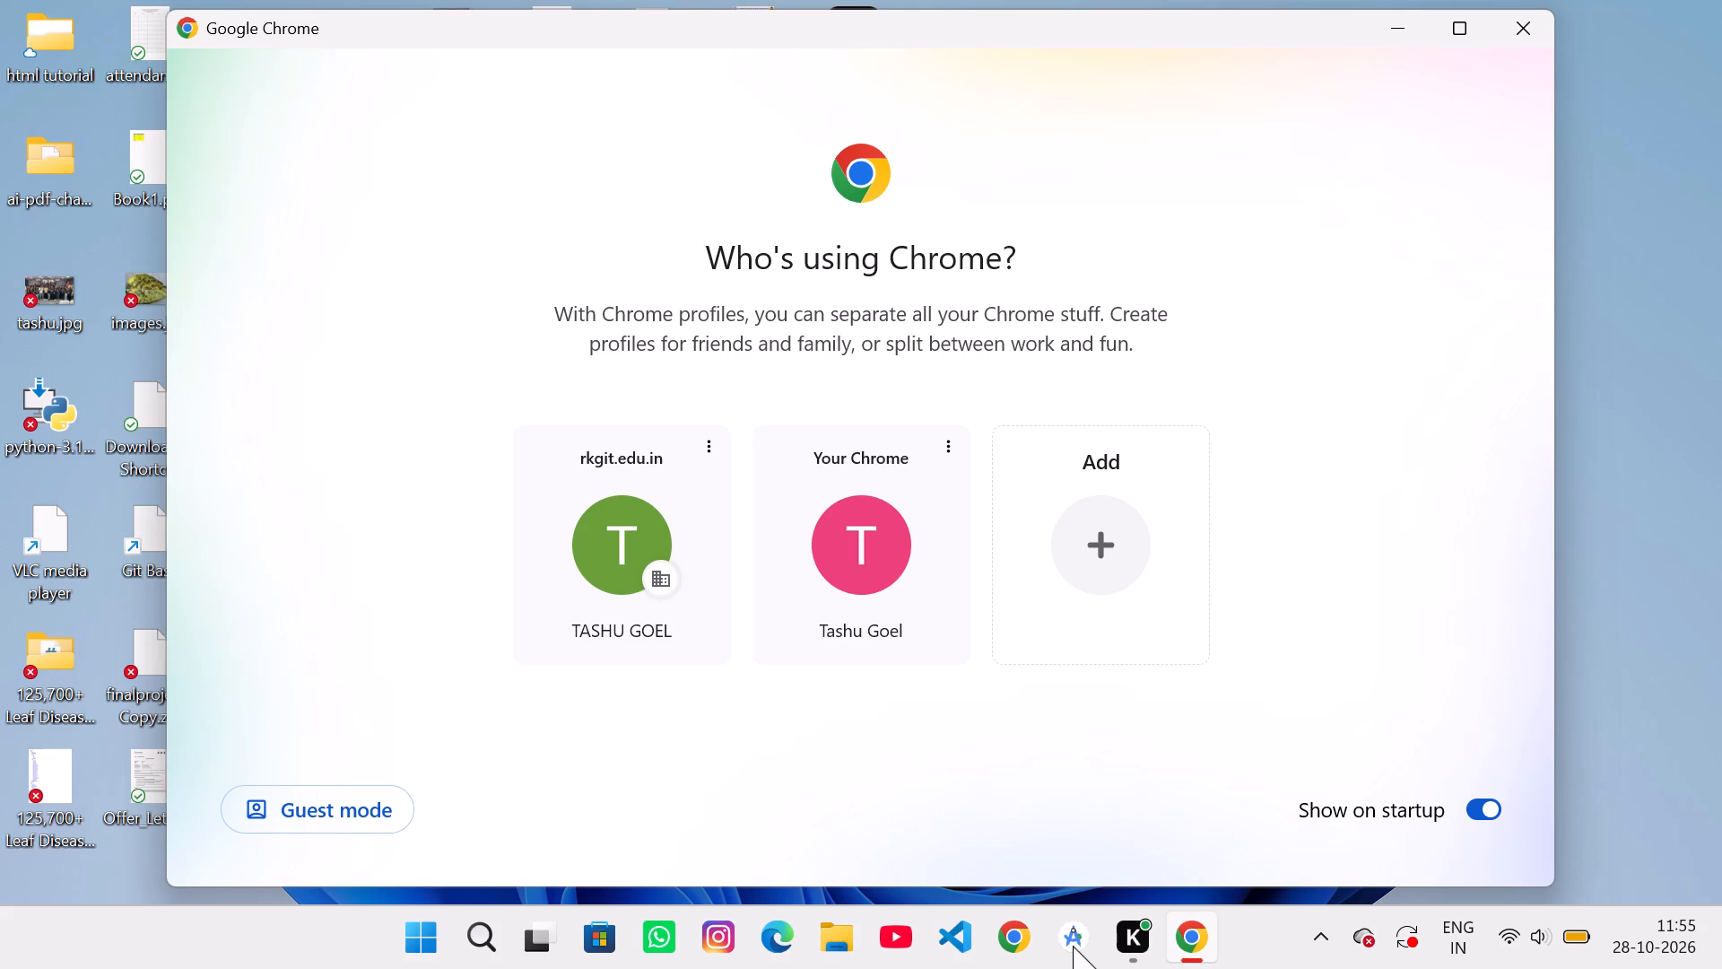
Open Canva from the home page of the personal browser profile.
left_click(868, 569)
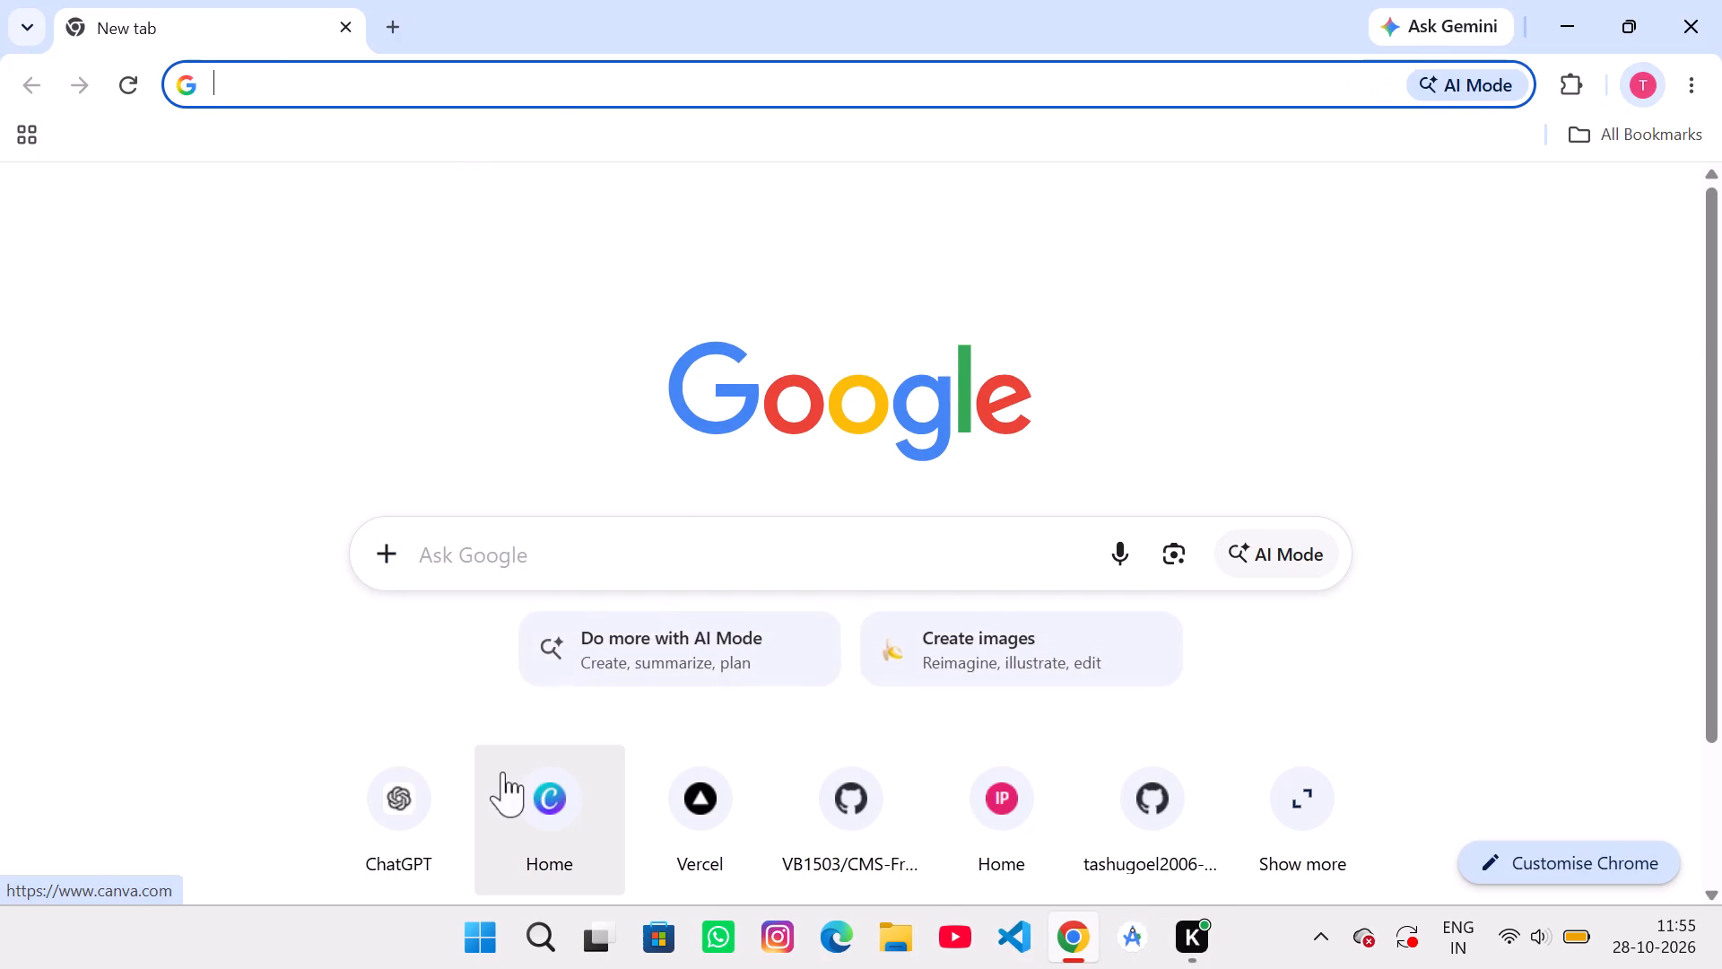
left_click(526, 811)
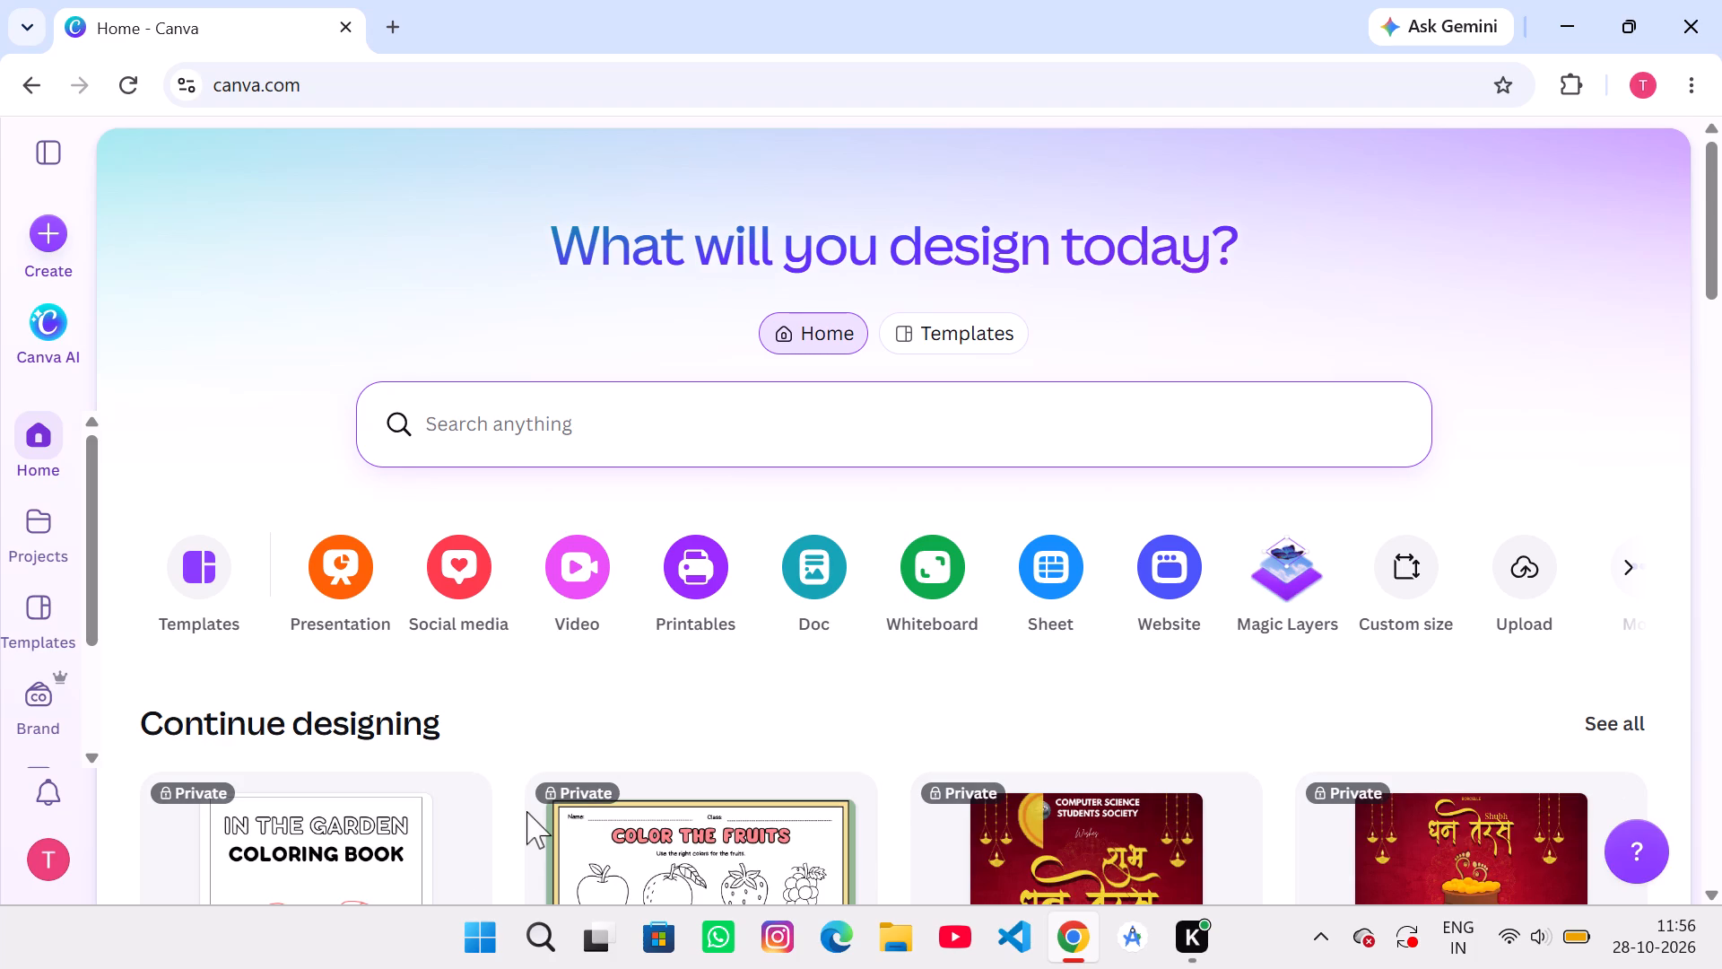
Open the recent Red And White Illustrated Happy Dhanteras Instagram Post design with the Computer Science Students Society heading.
scroll(697, 796, "down", 1)
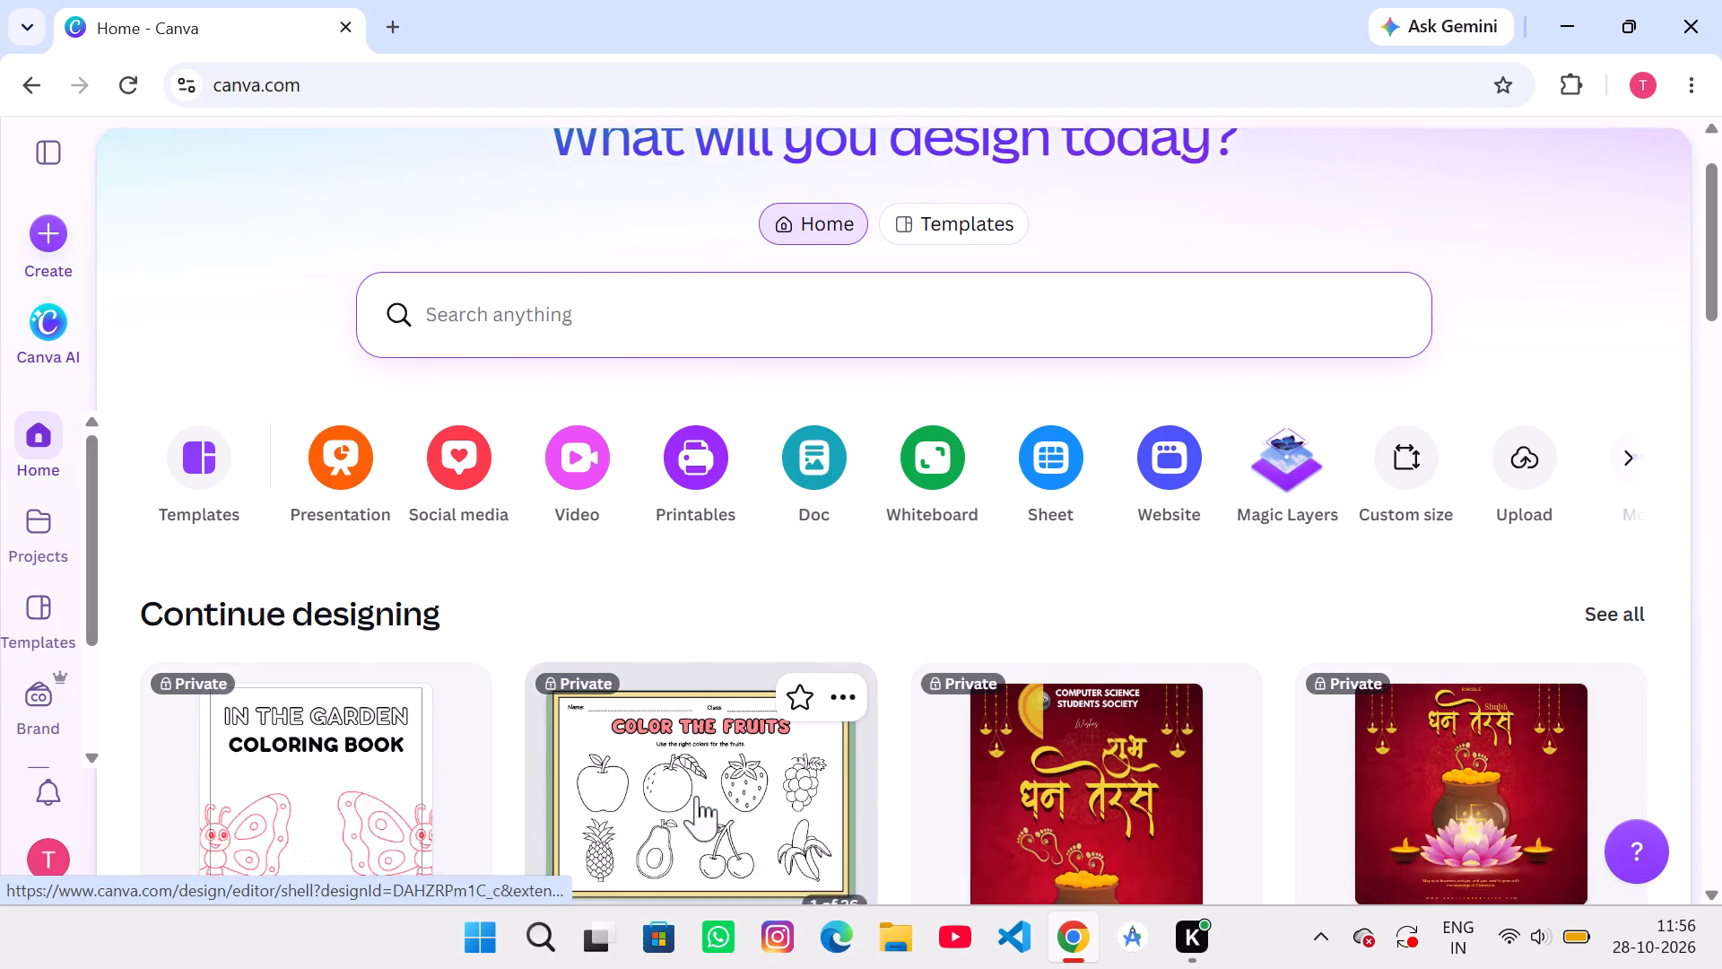
scroll(697, 796, "down", 1)
left_click(978, 555)
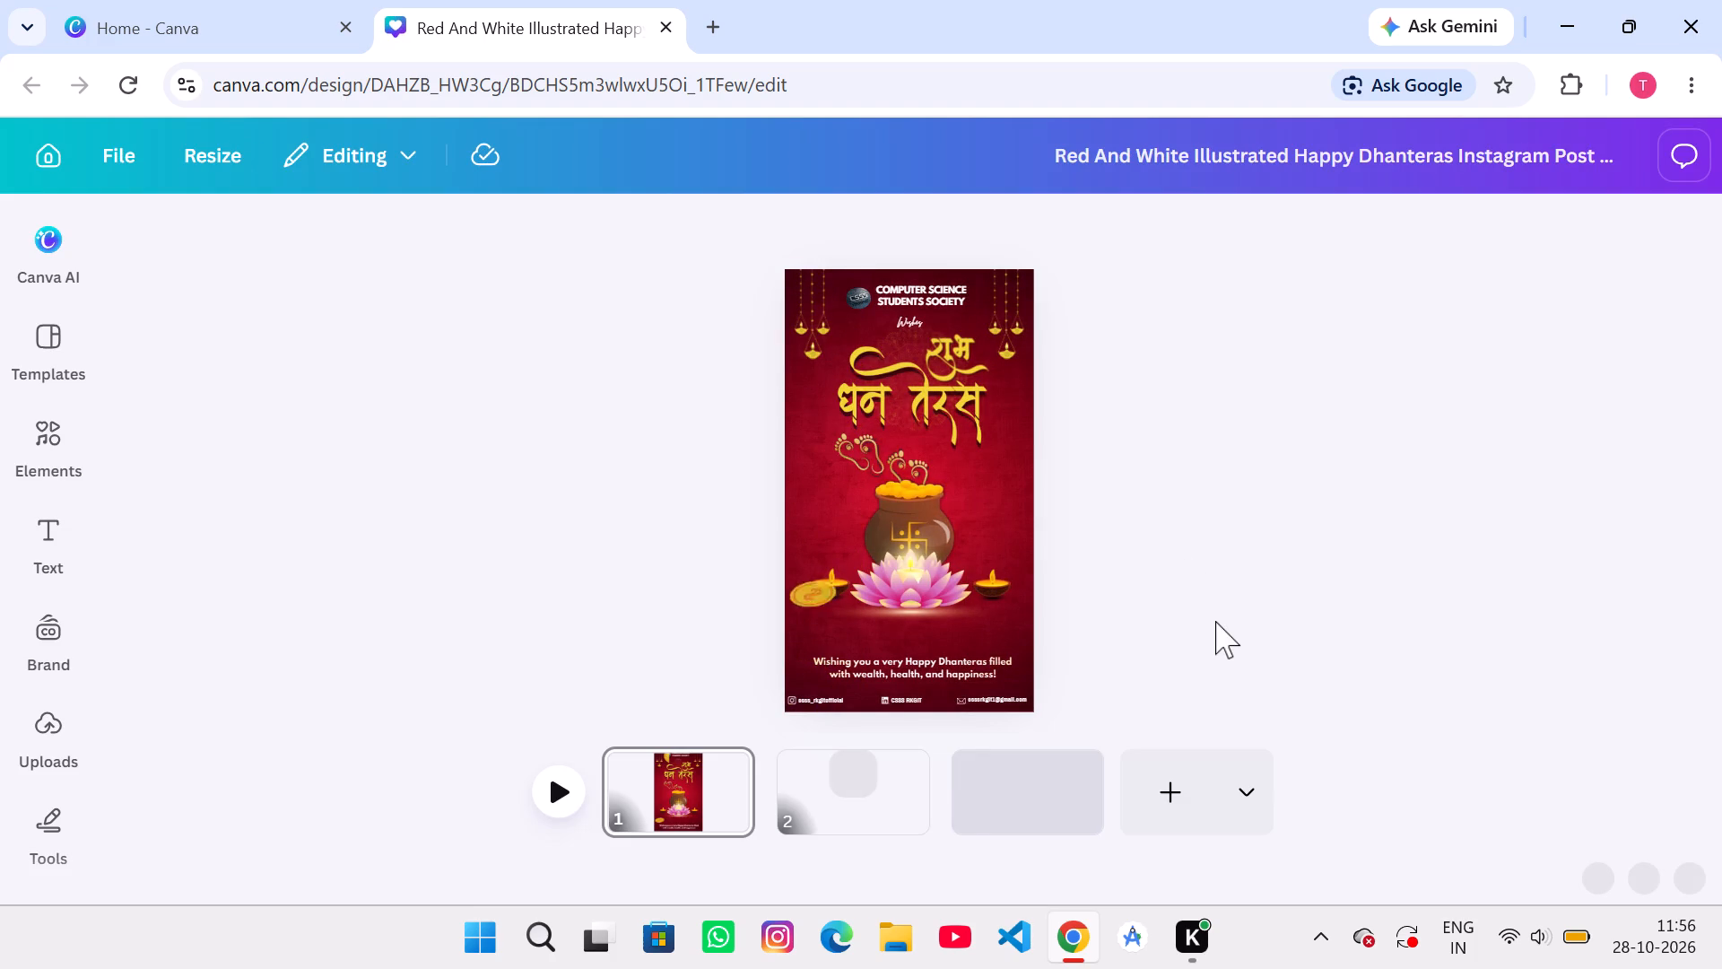
Look through the pages of the Dhanteras design and open page 3.
scroll(1103, 609, "down", 1)
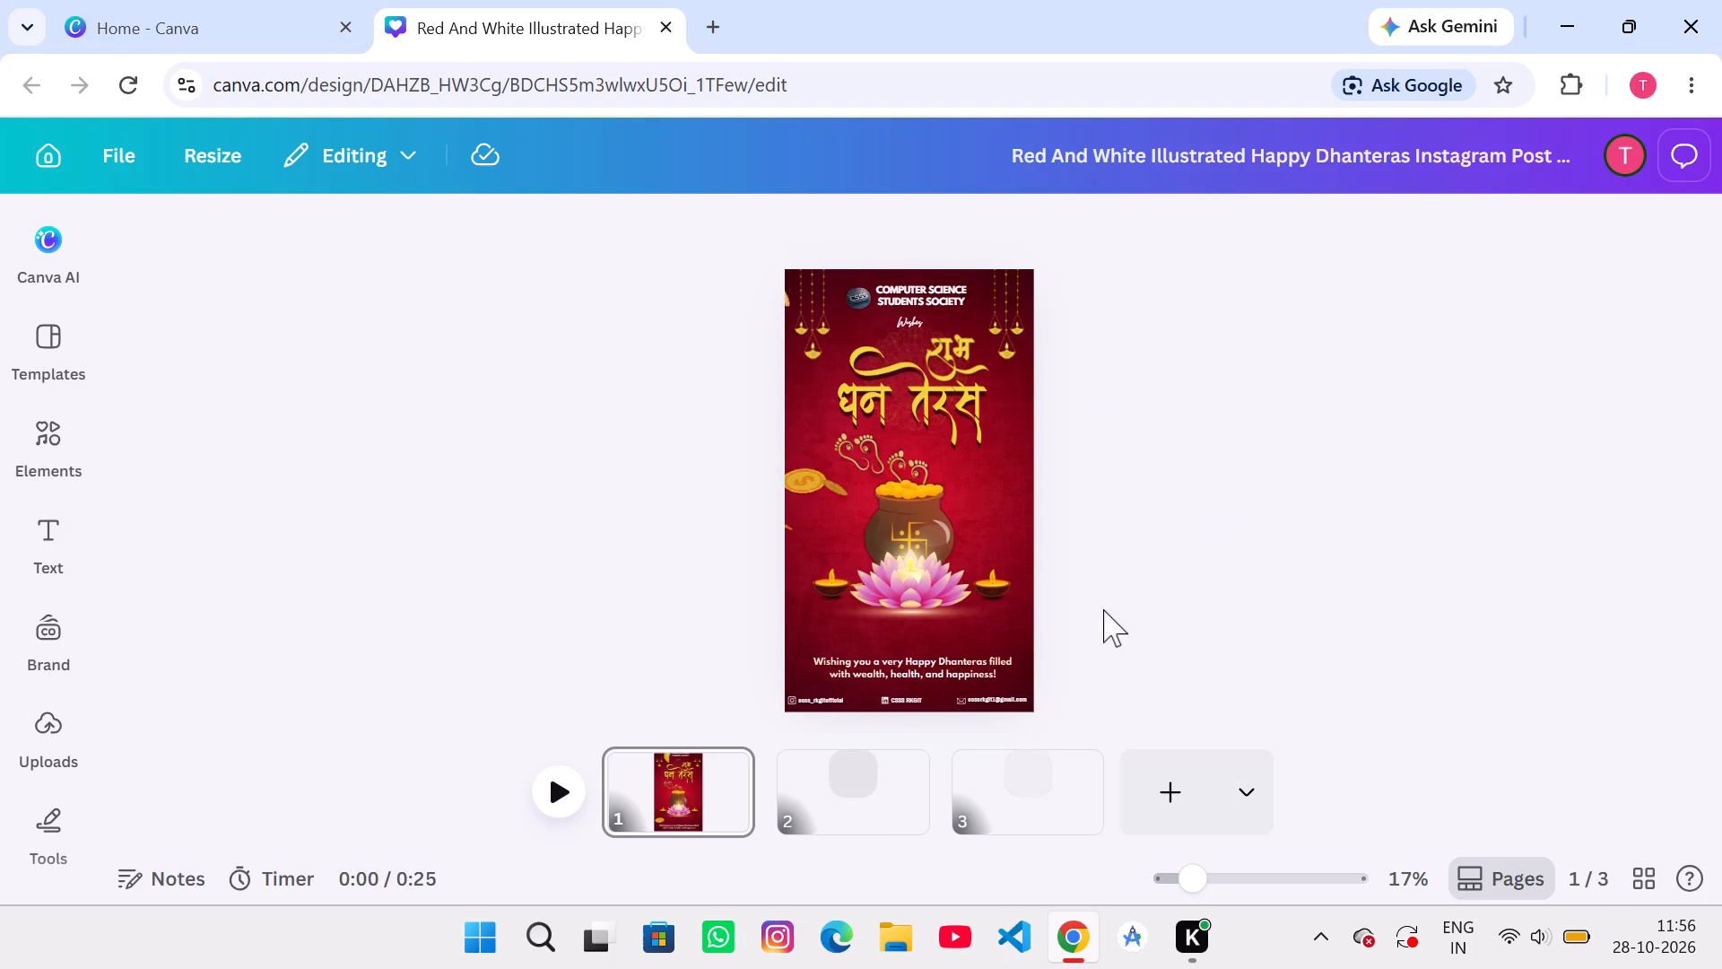
scroll(1103, 609, "down", 1)
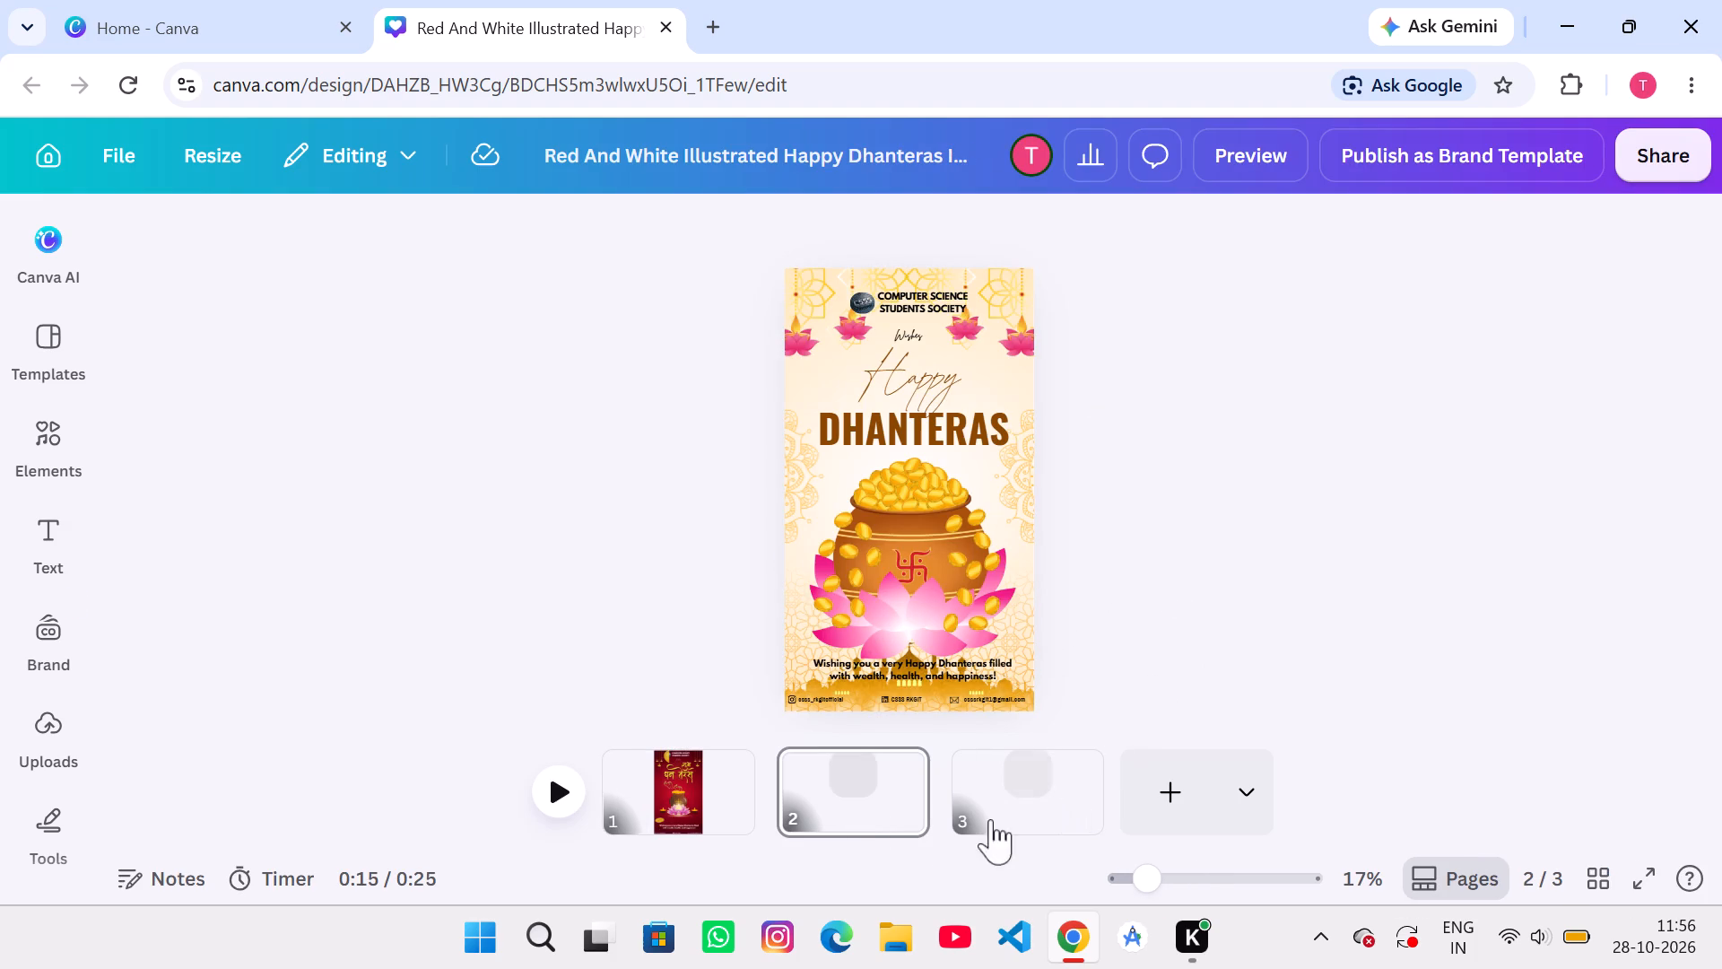
left_click(1008, 793)
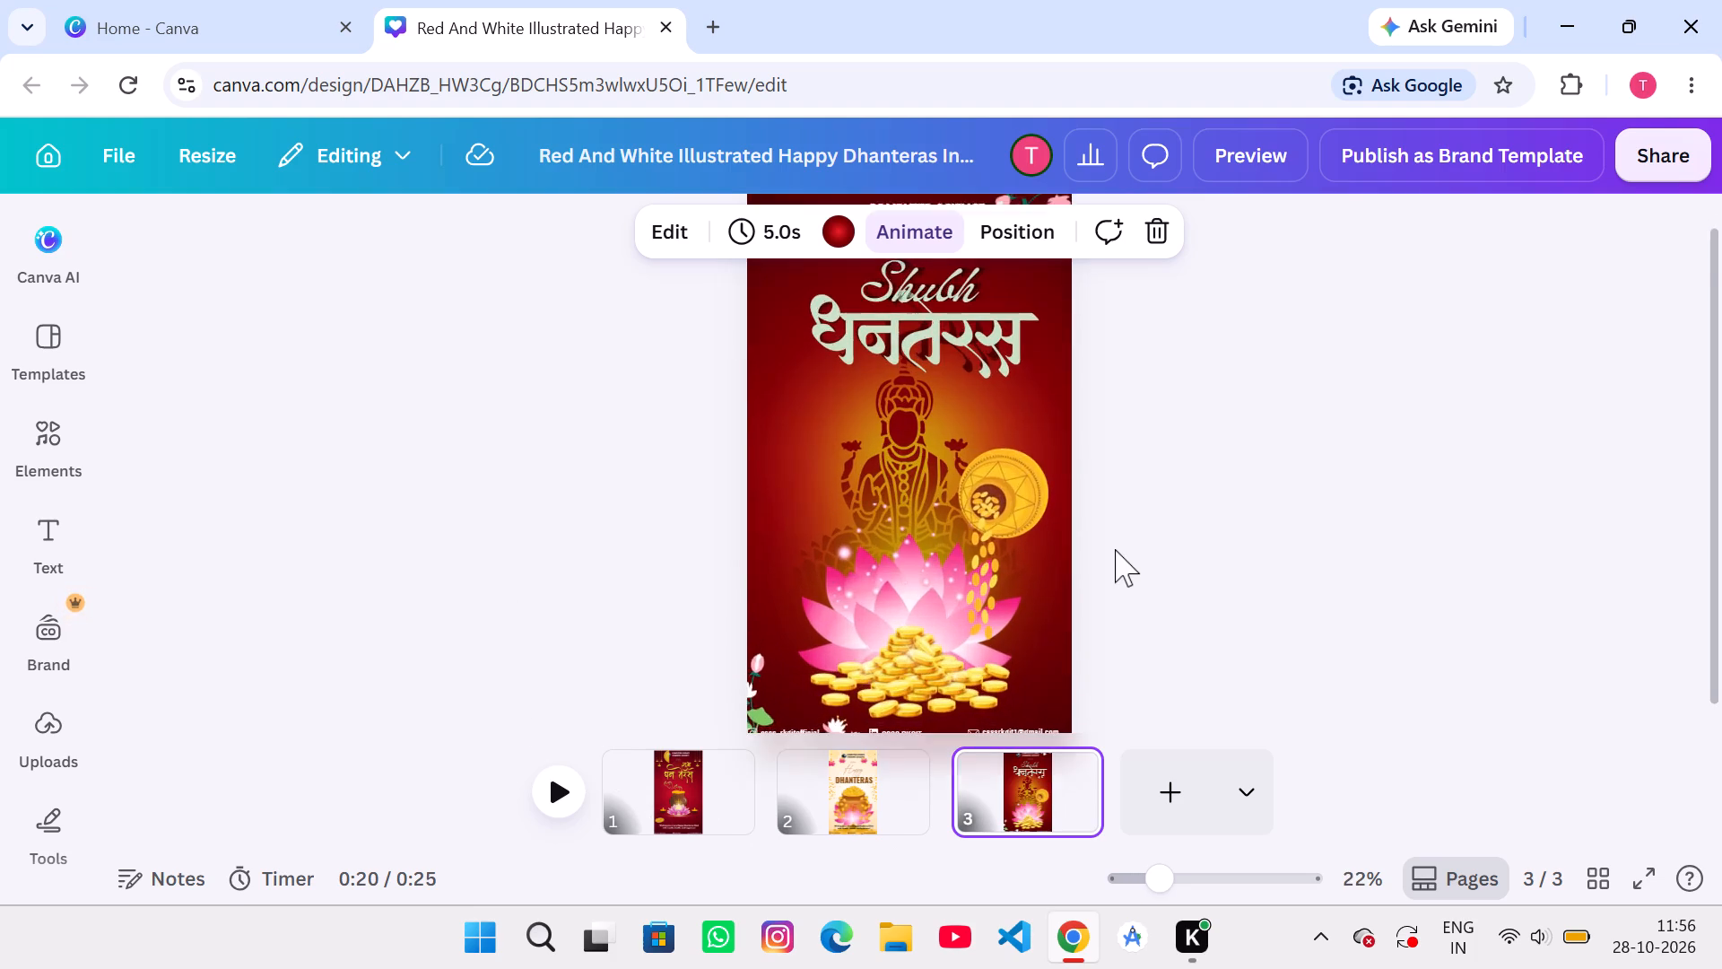
Increase the font size of the csss_rkgitofficial handle in page 3's footer to 20.2.
scroll(1115, 549, "down", 6)
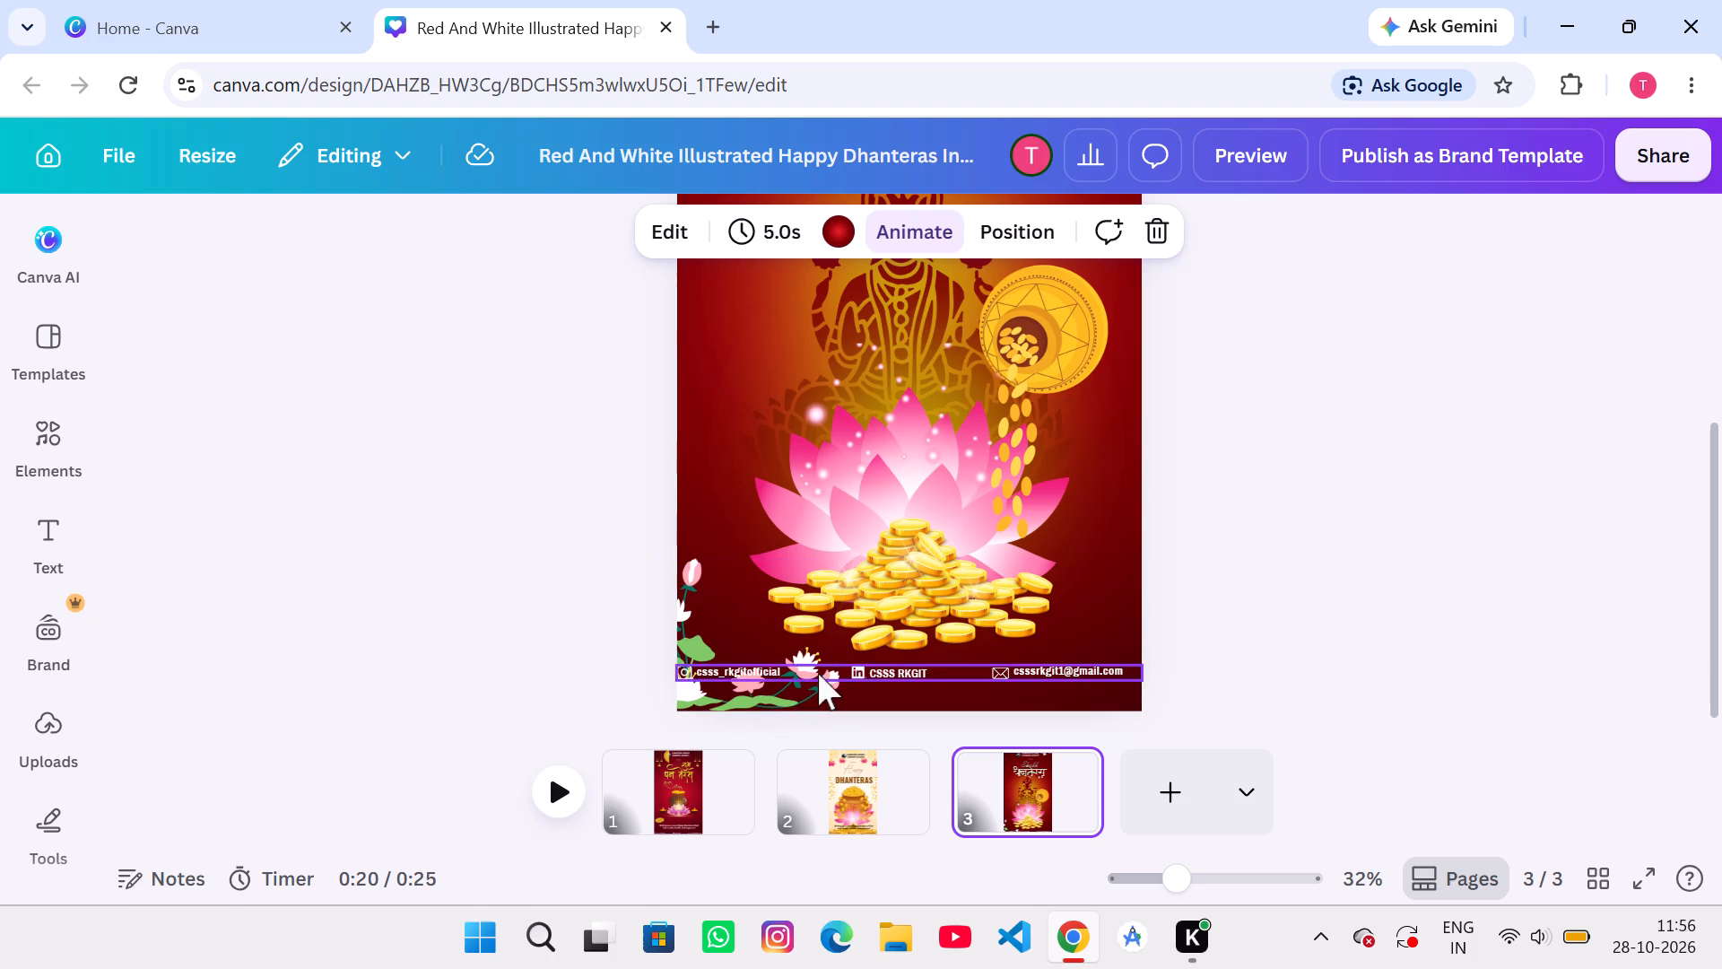
left_click(729, 671)
left_click(729, 671)
left_click(754, 666)
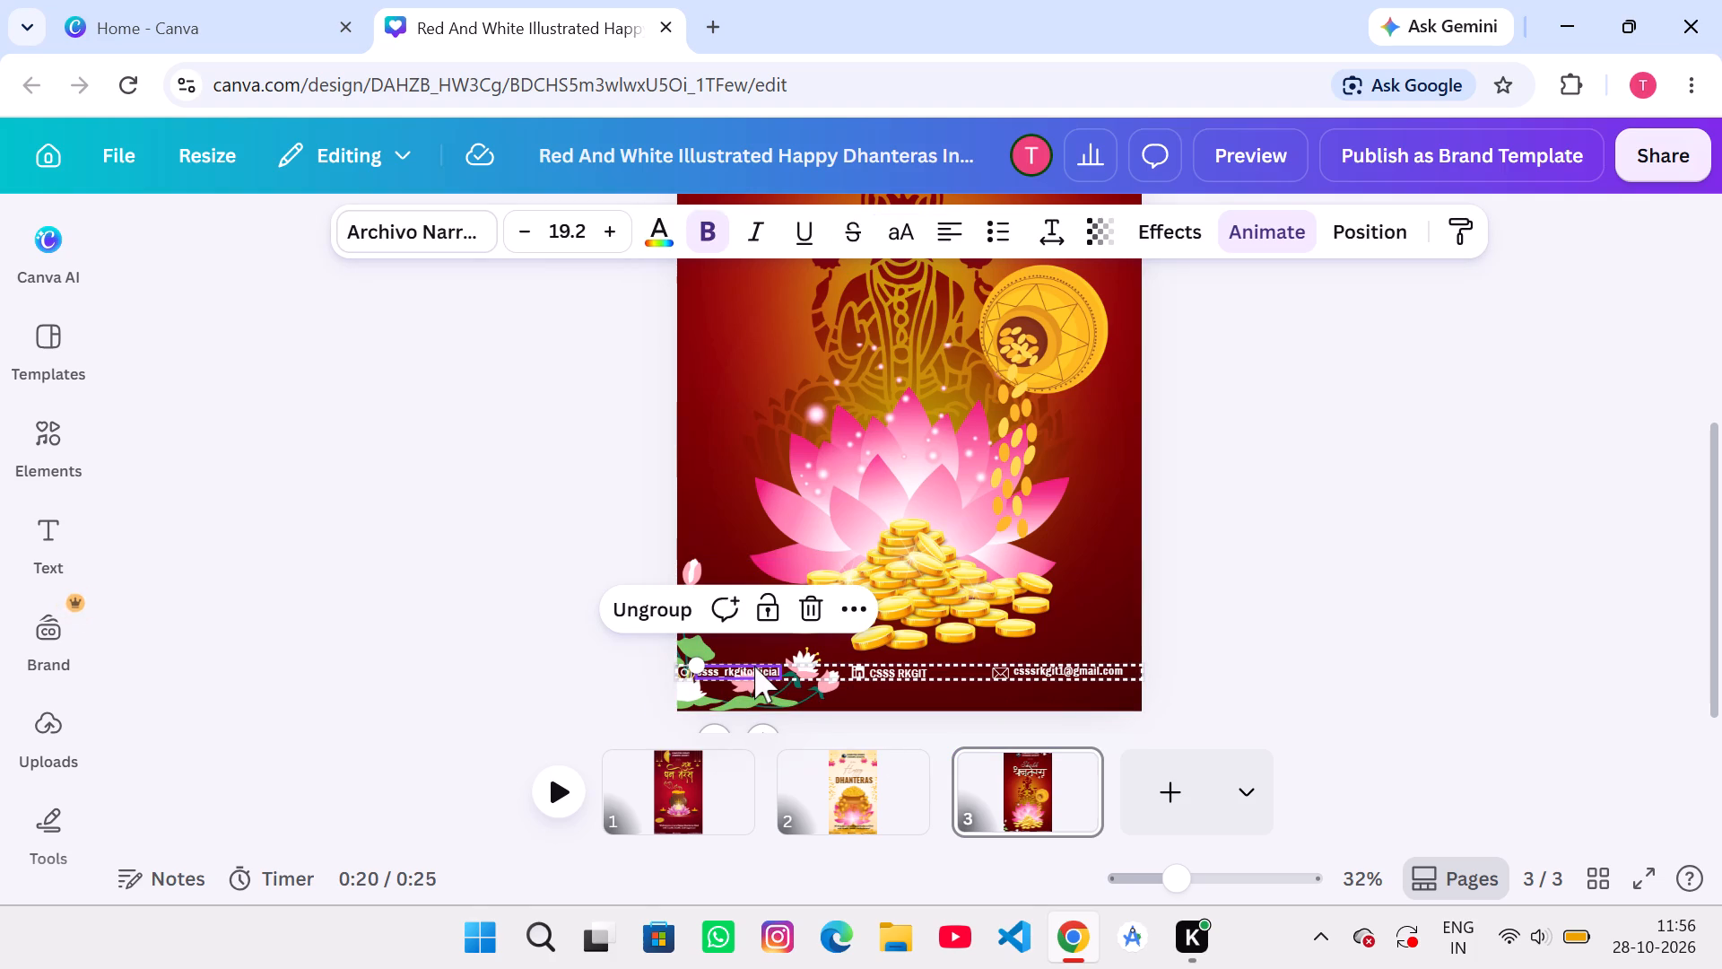
left_click(1408, 582)
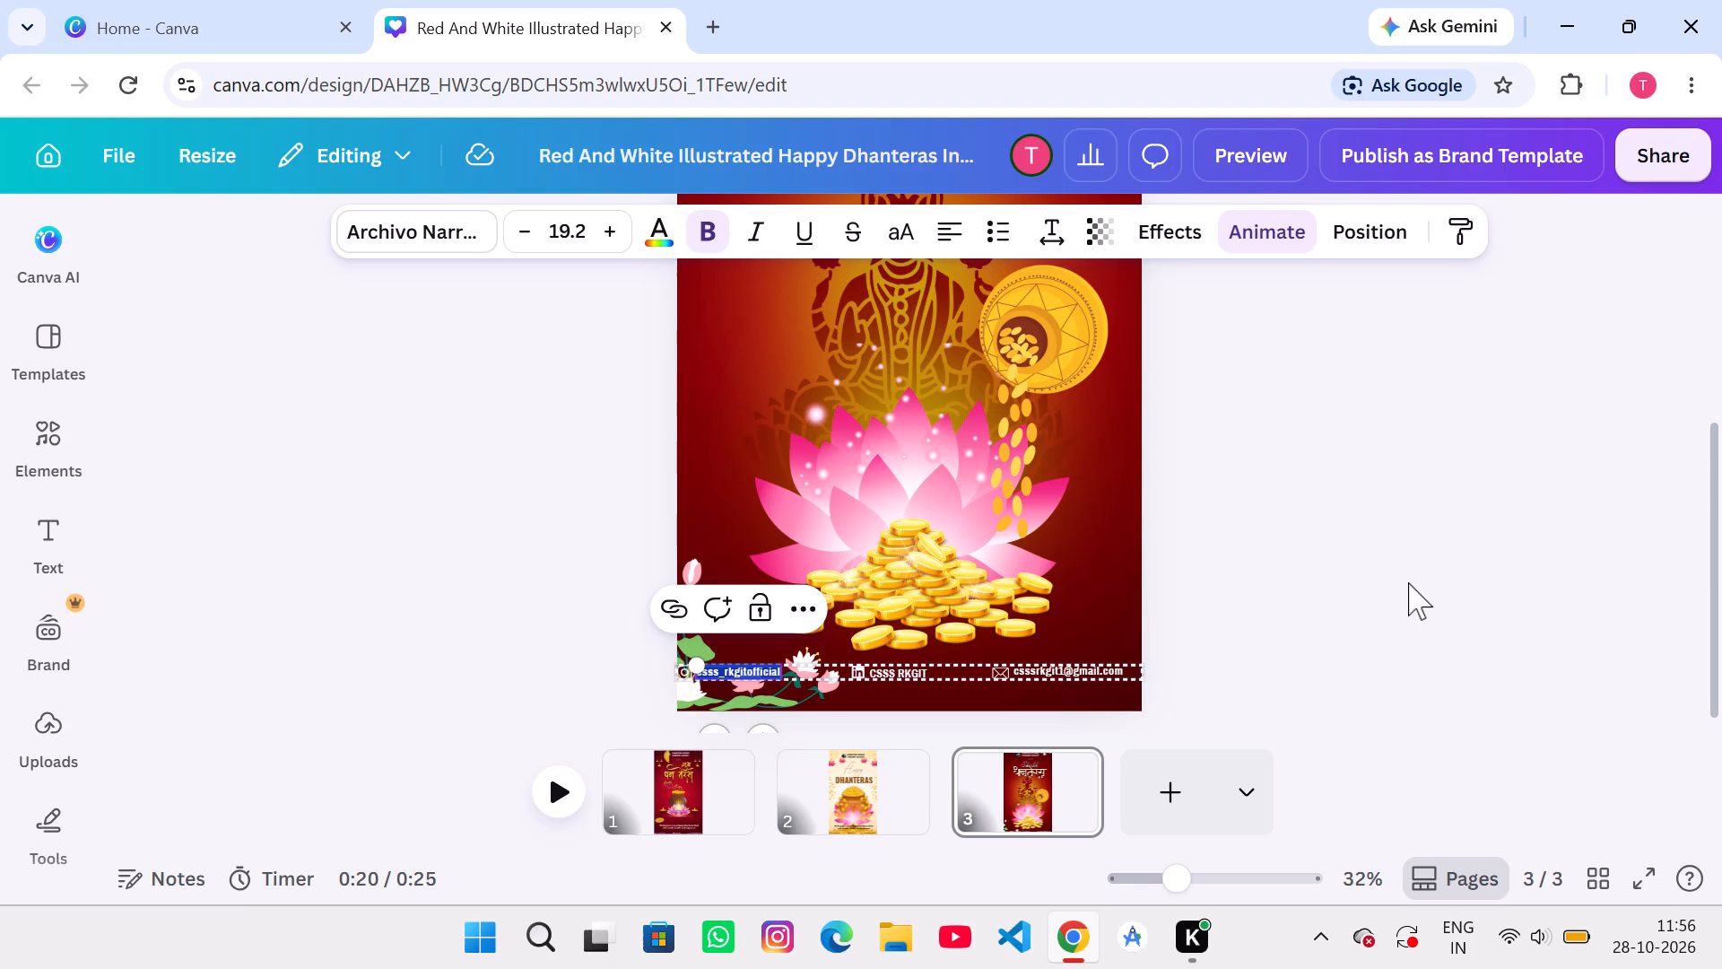
left_click(732, 667)
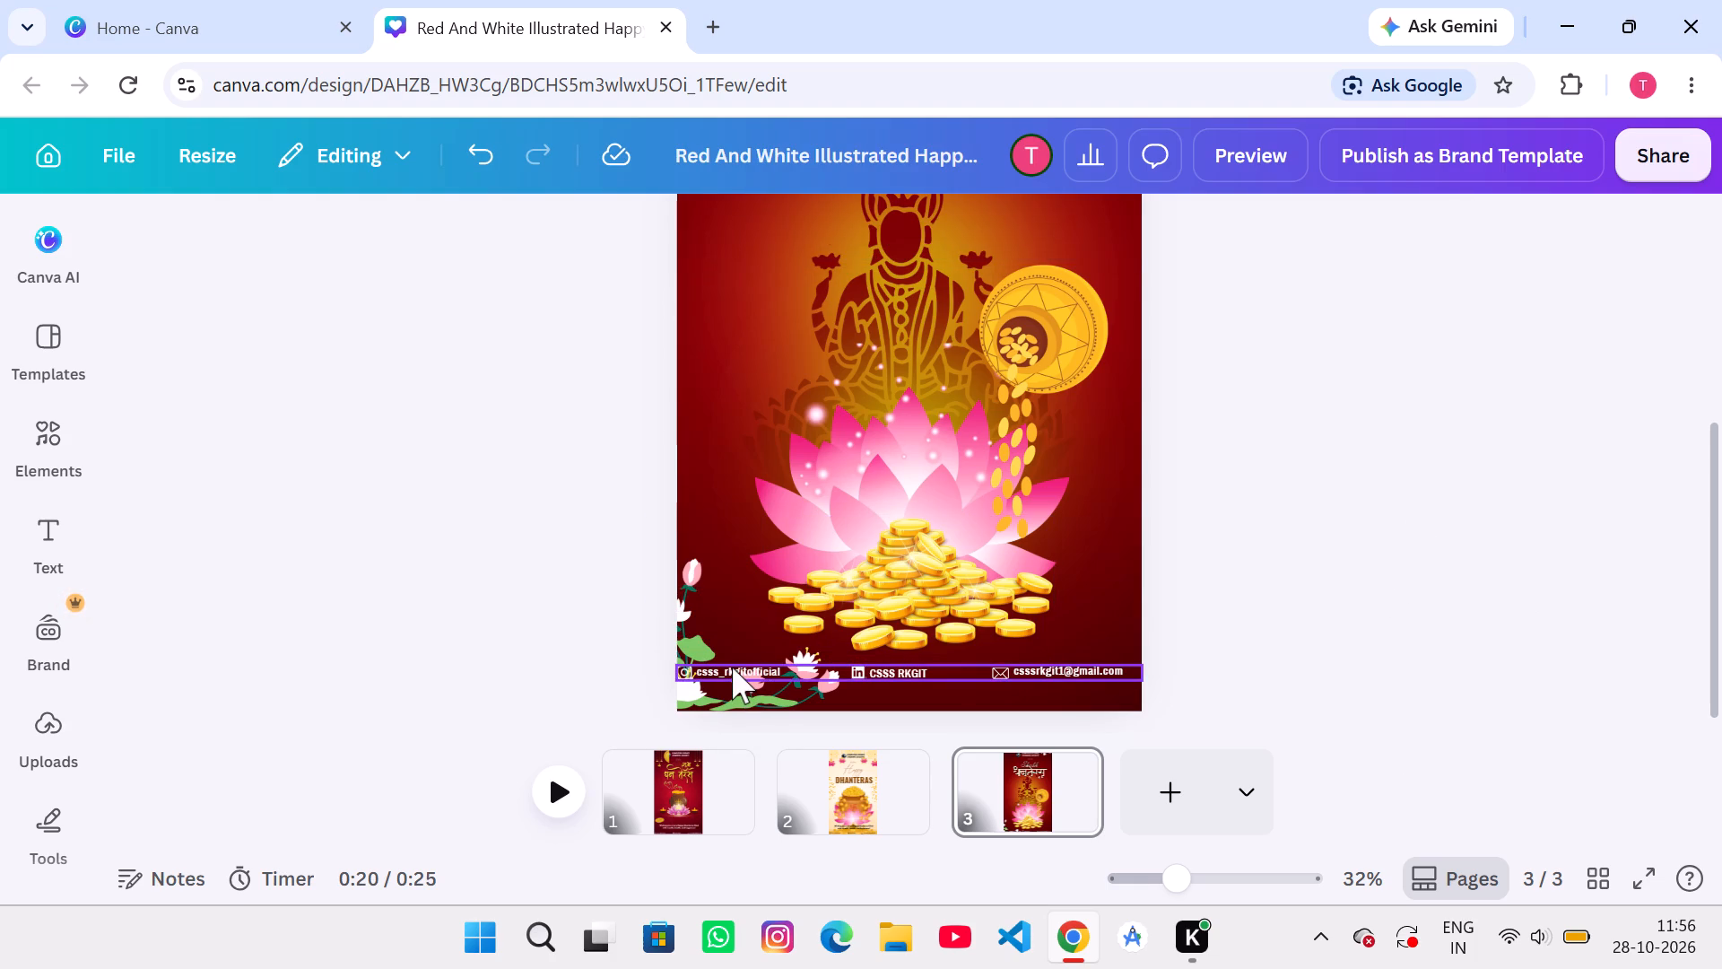
left_click(732, 667)
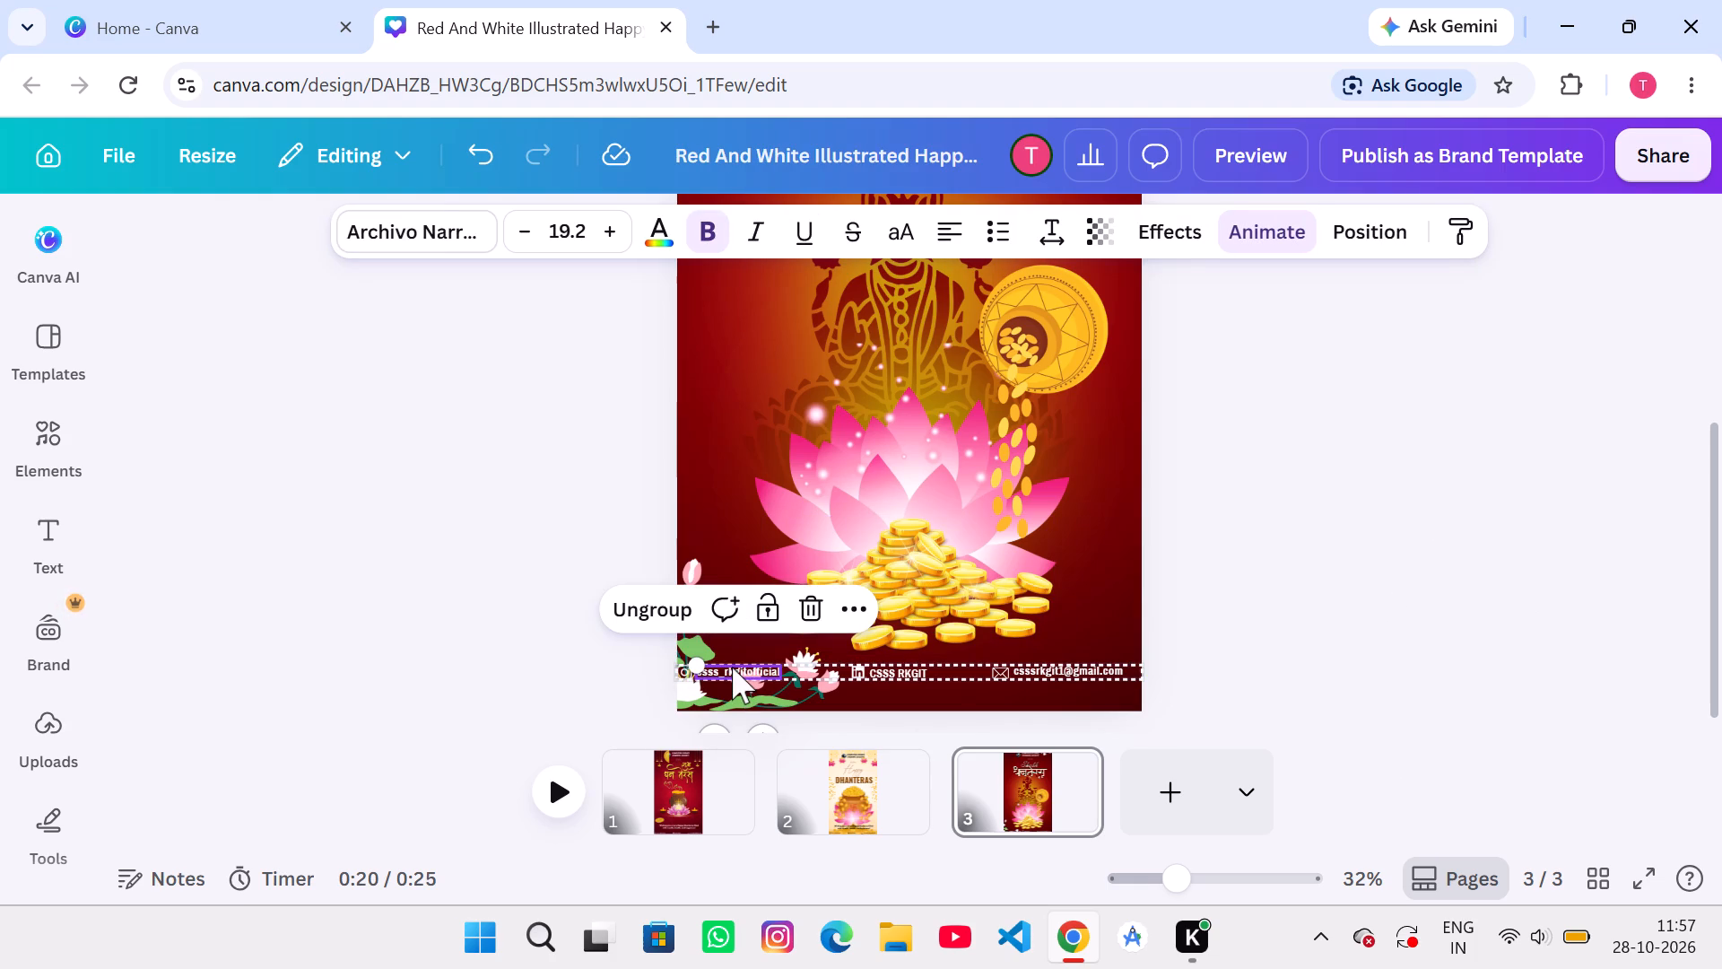
left_click(614, 226)
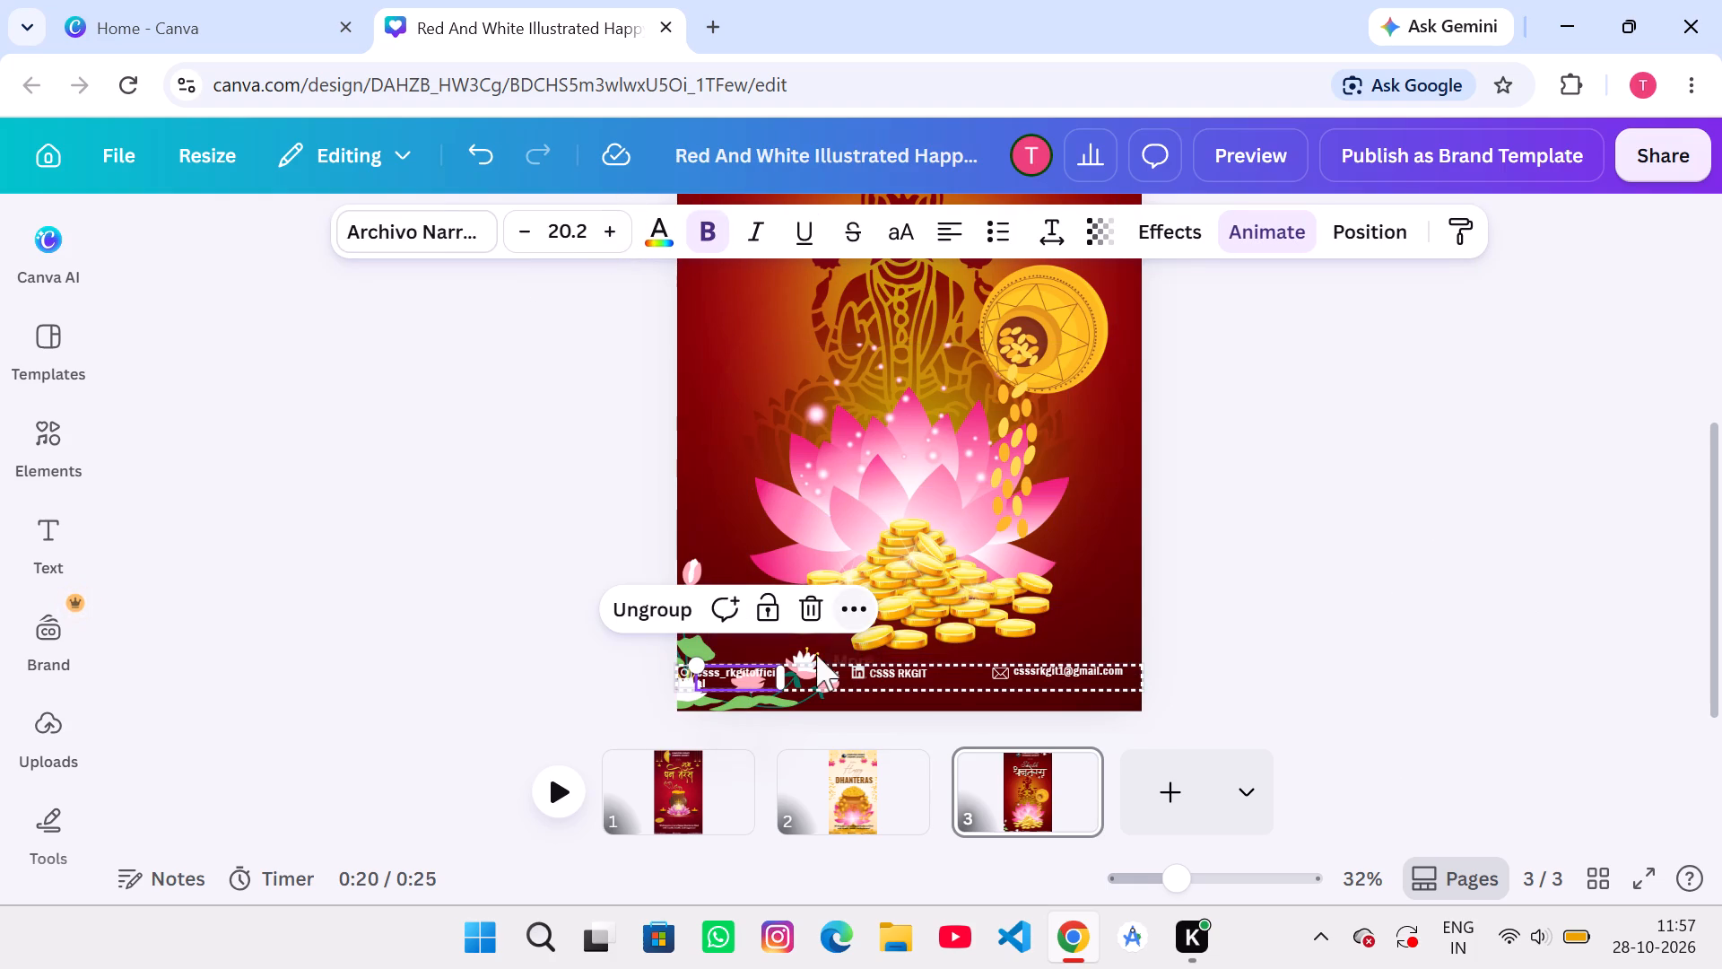
Widen the csss_rkgitofficial text box towards the CSSS RKGIT entry so the handle fits on one line.
left_click_drag(780, 675, 815, 676)
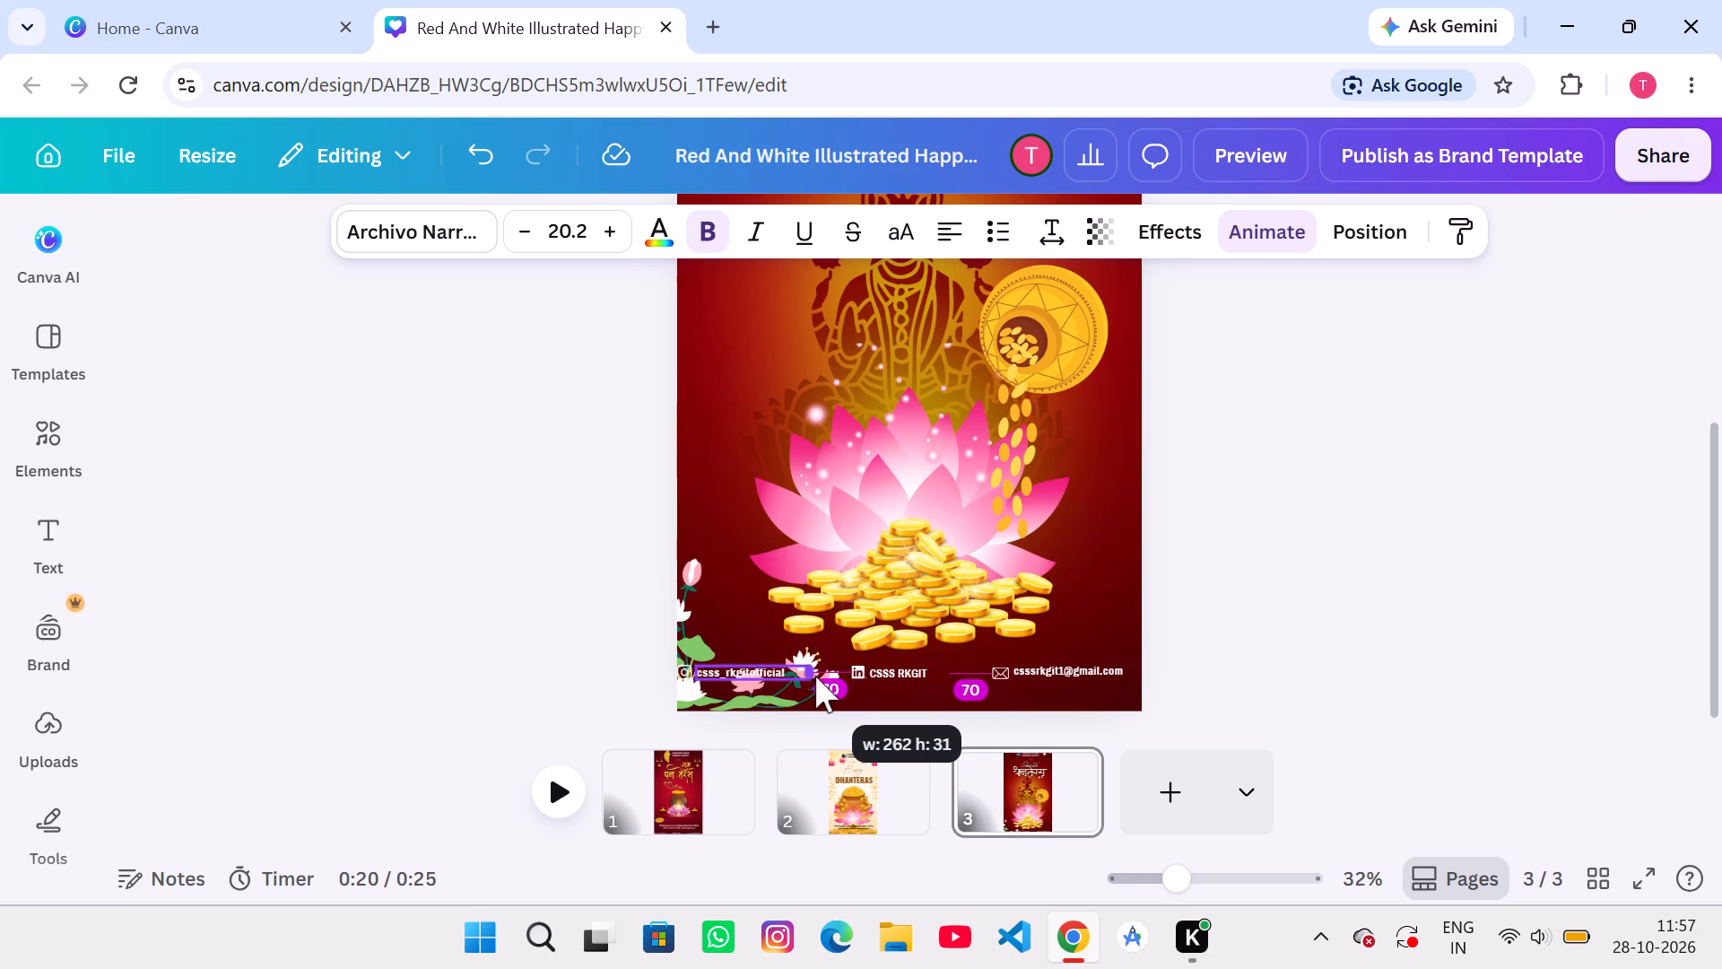
left_click_drag(815, 676, 827, 678)
left_click(1375, 534)
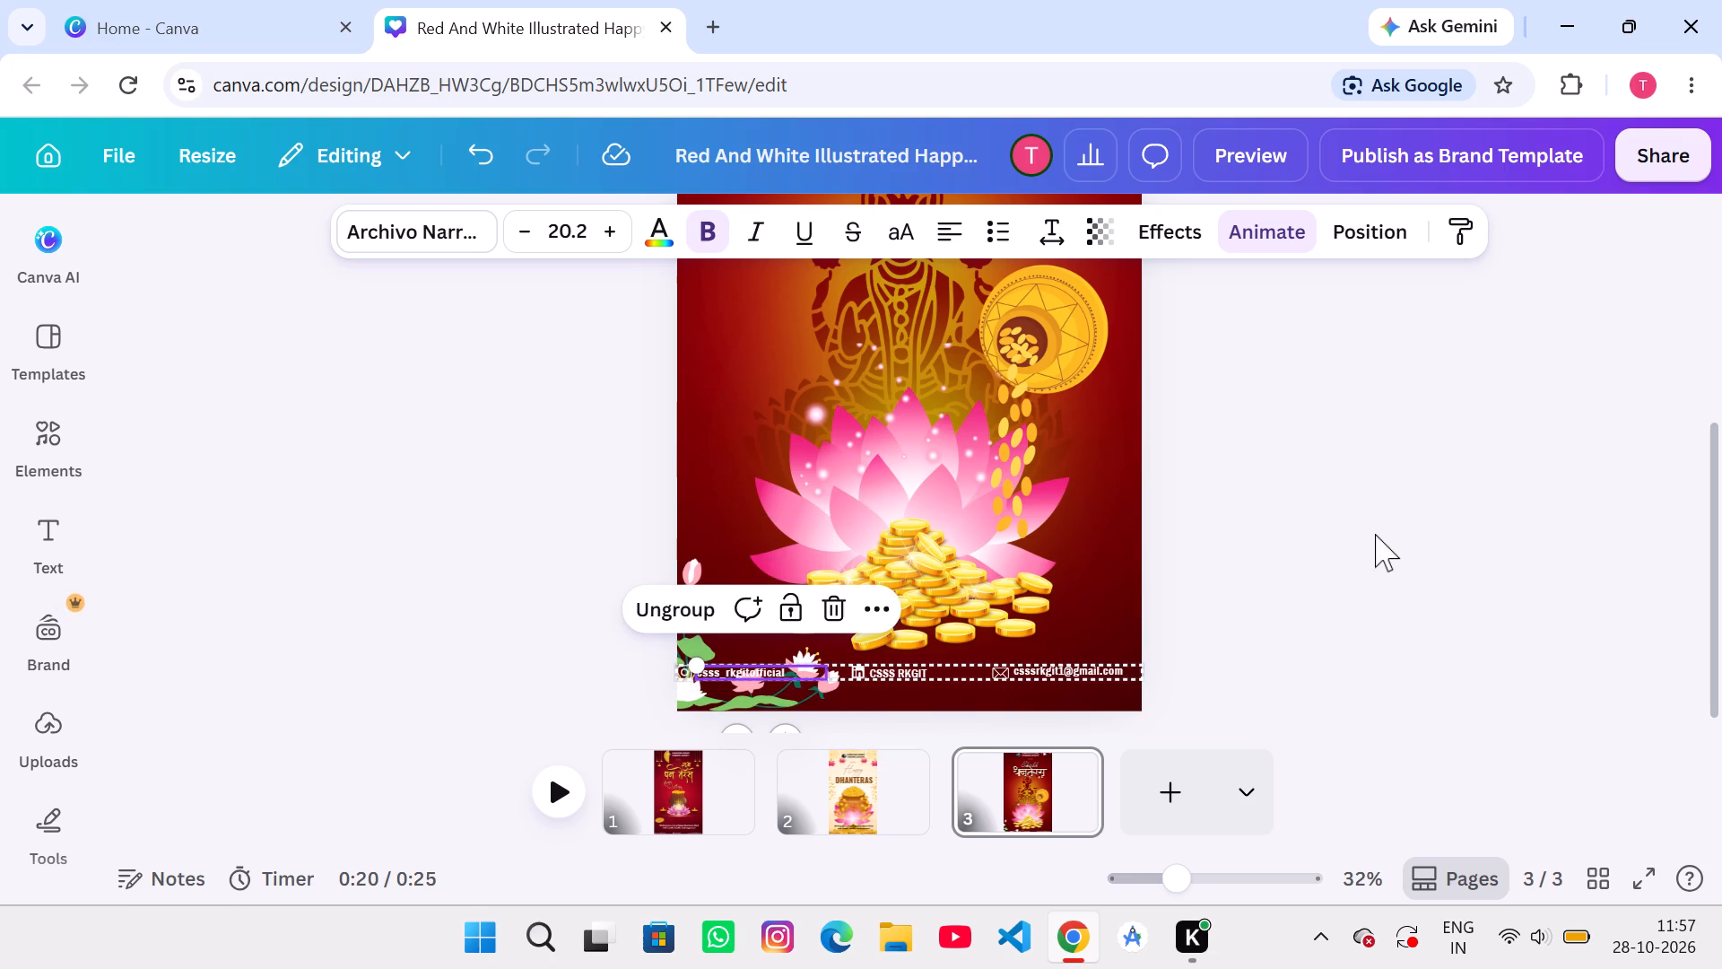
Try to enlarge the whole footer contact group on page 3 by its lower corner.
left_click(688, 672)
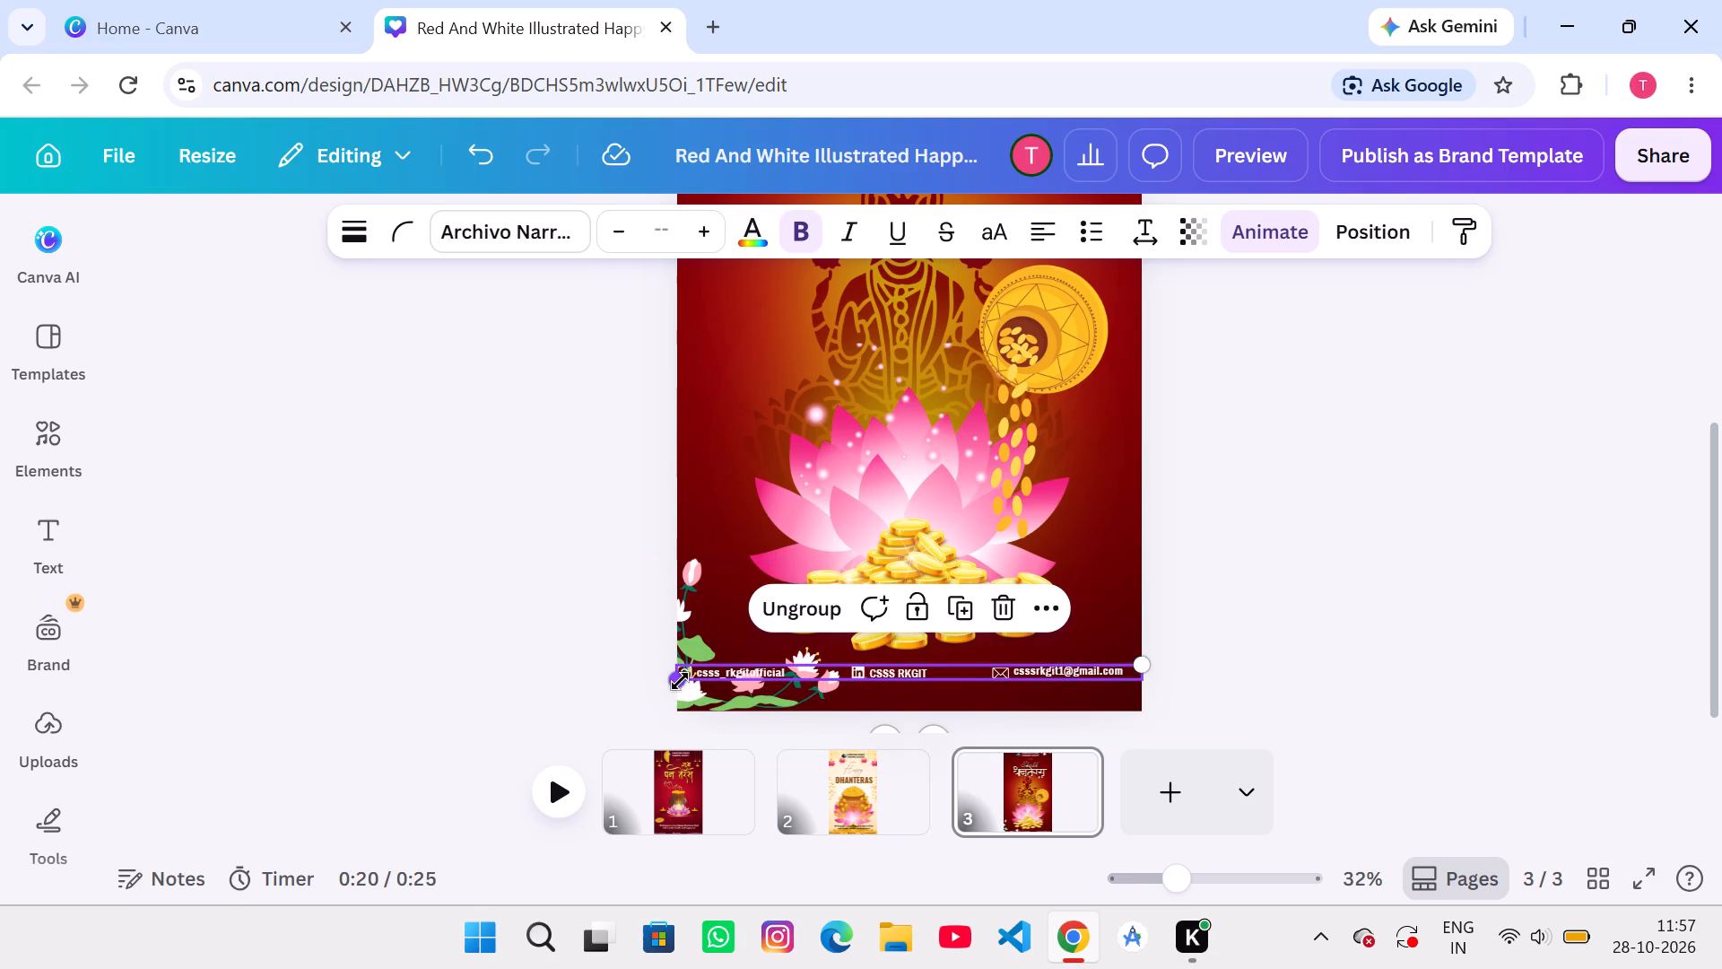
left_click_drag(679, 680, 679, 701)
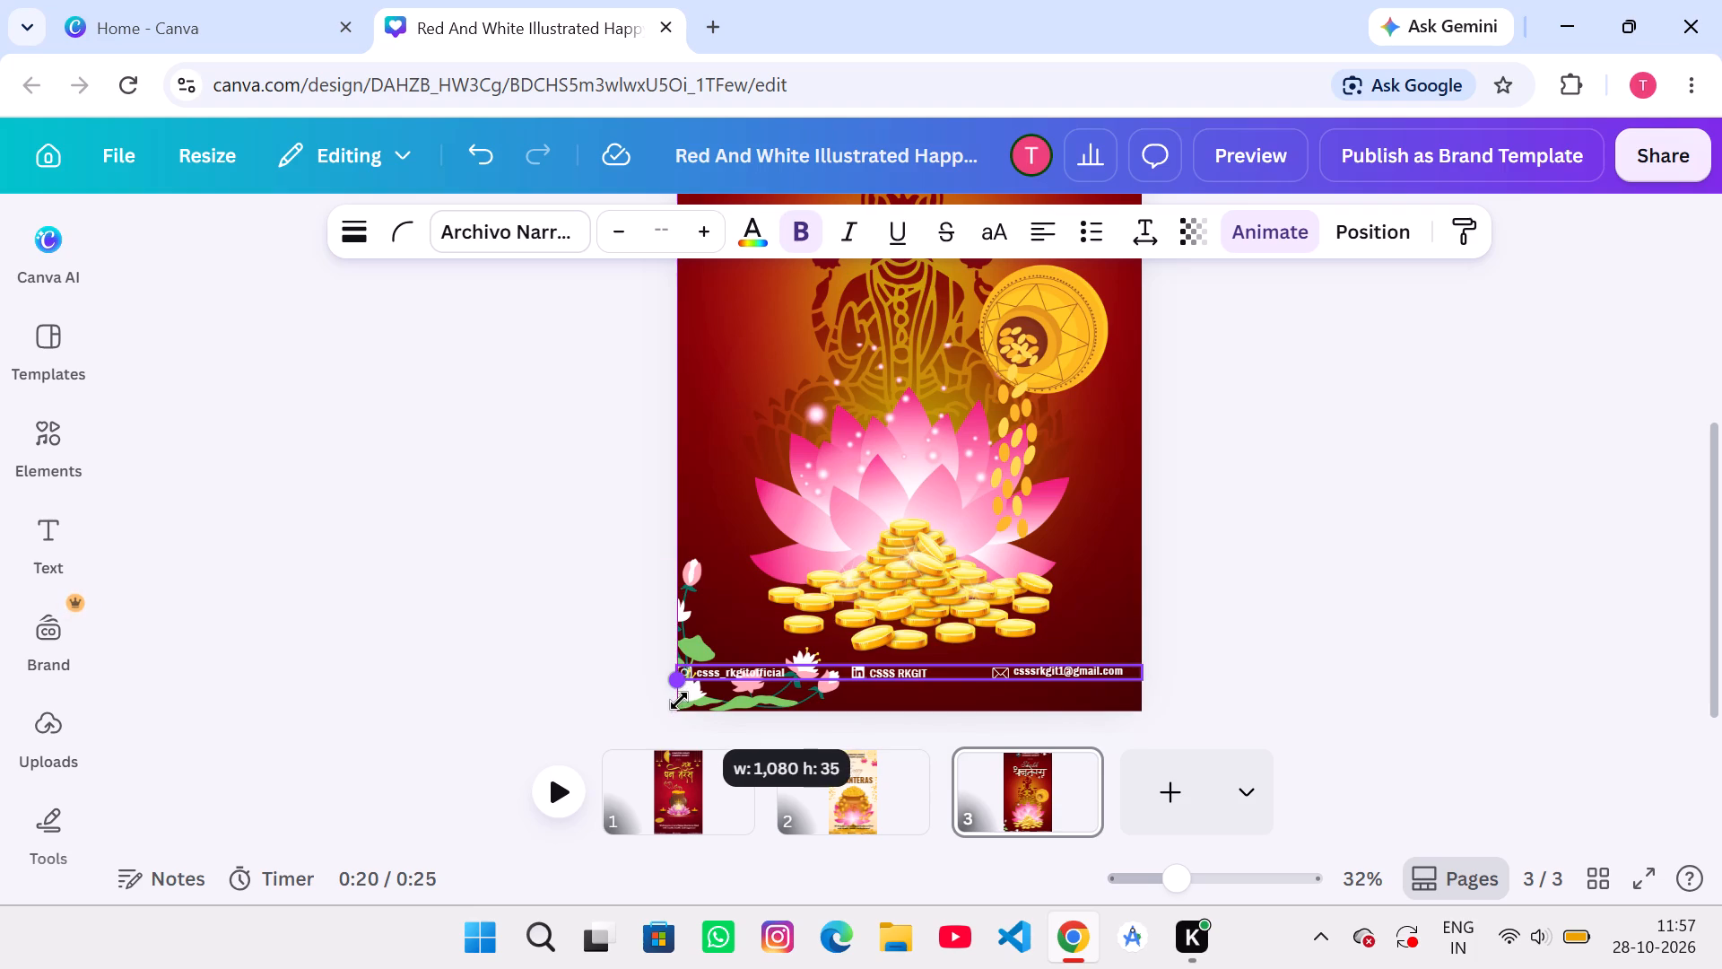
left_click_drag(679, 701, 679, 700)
Increase the font size of the csss_rkgitofficial handle in the footer to 21.2.
left_click(763, 672)
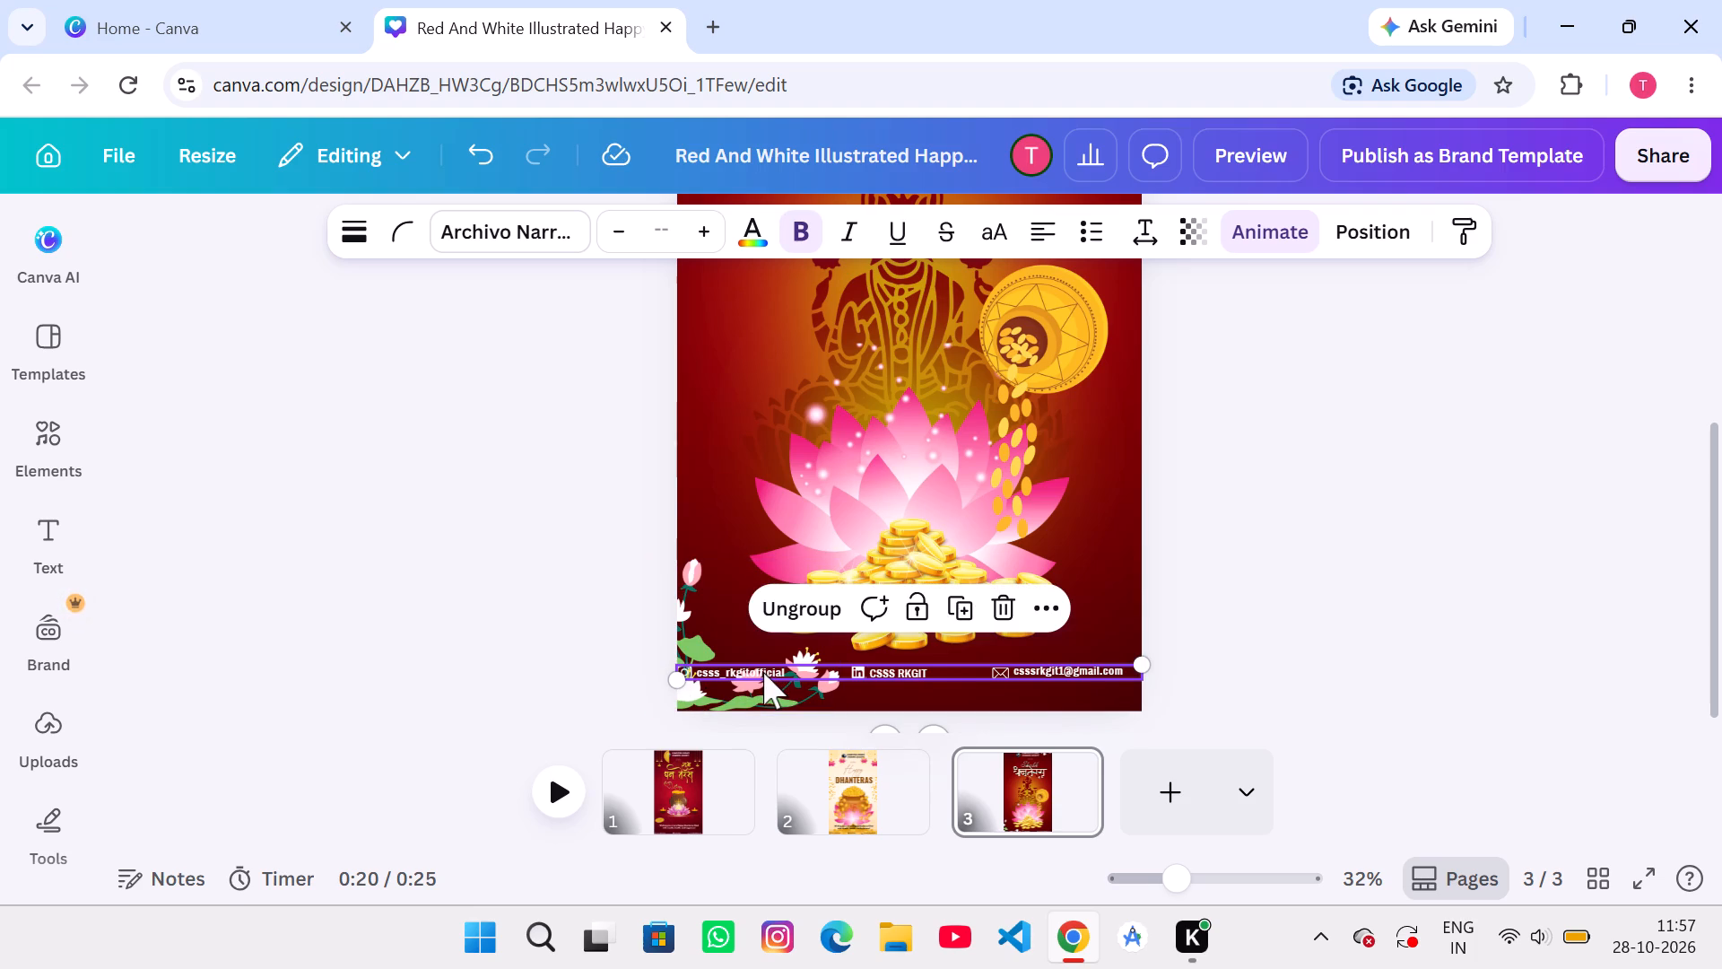
left_click(763, 672)
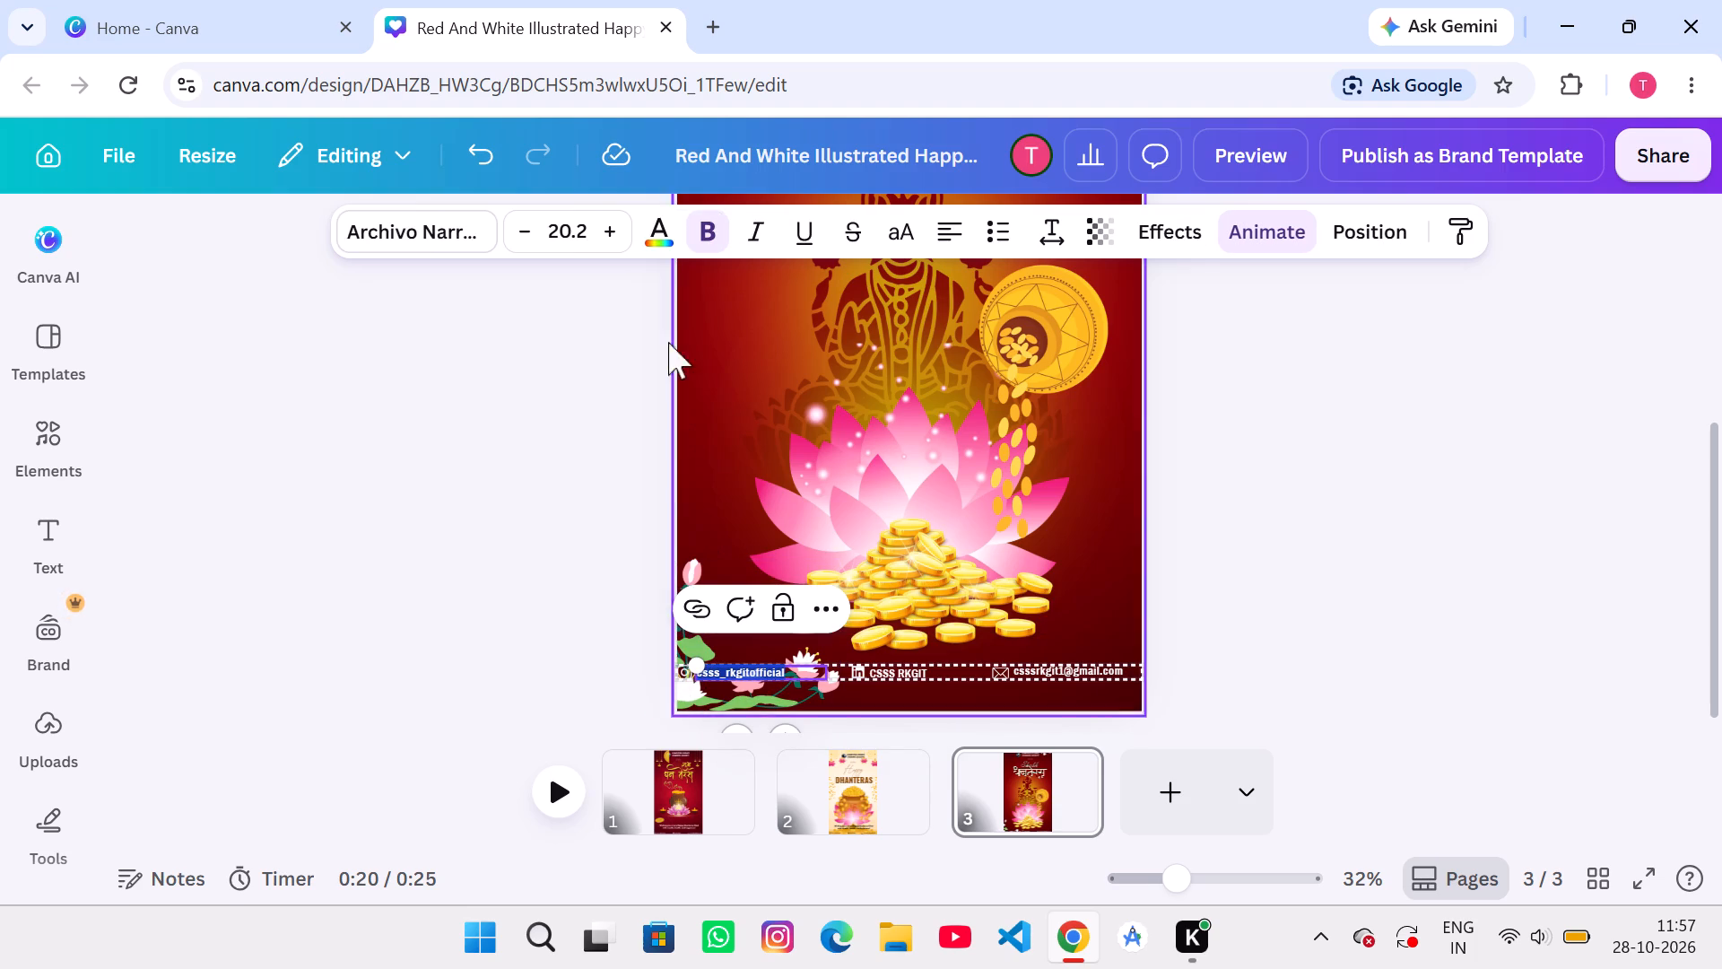
left_click(604, 237)
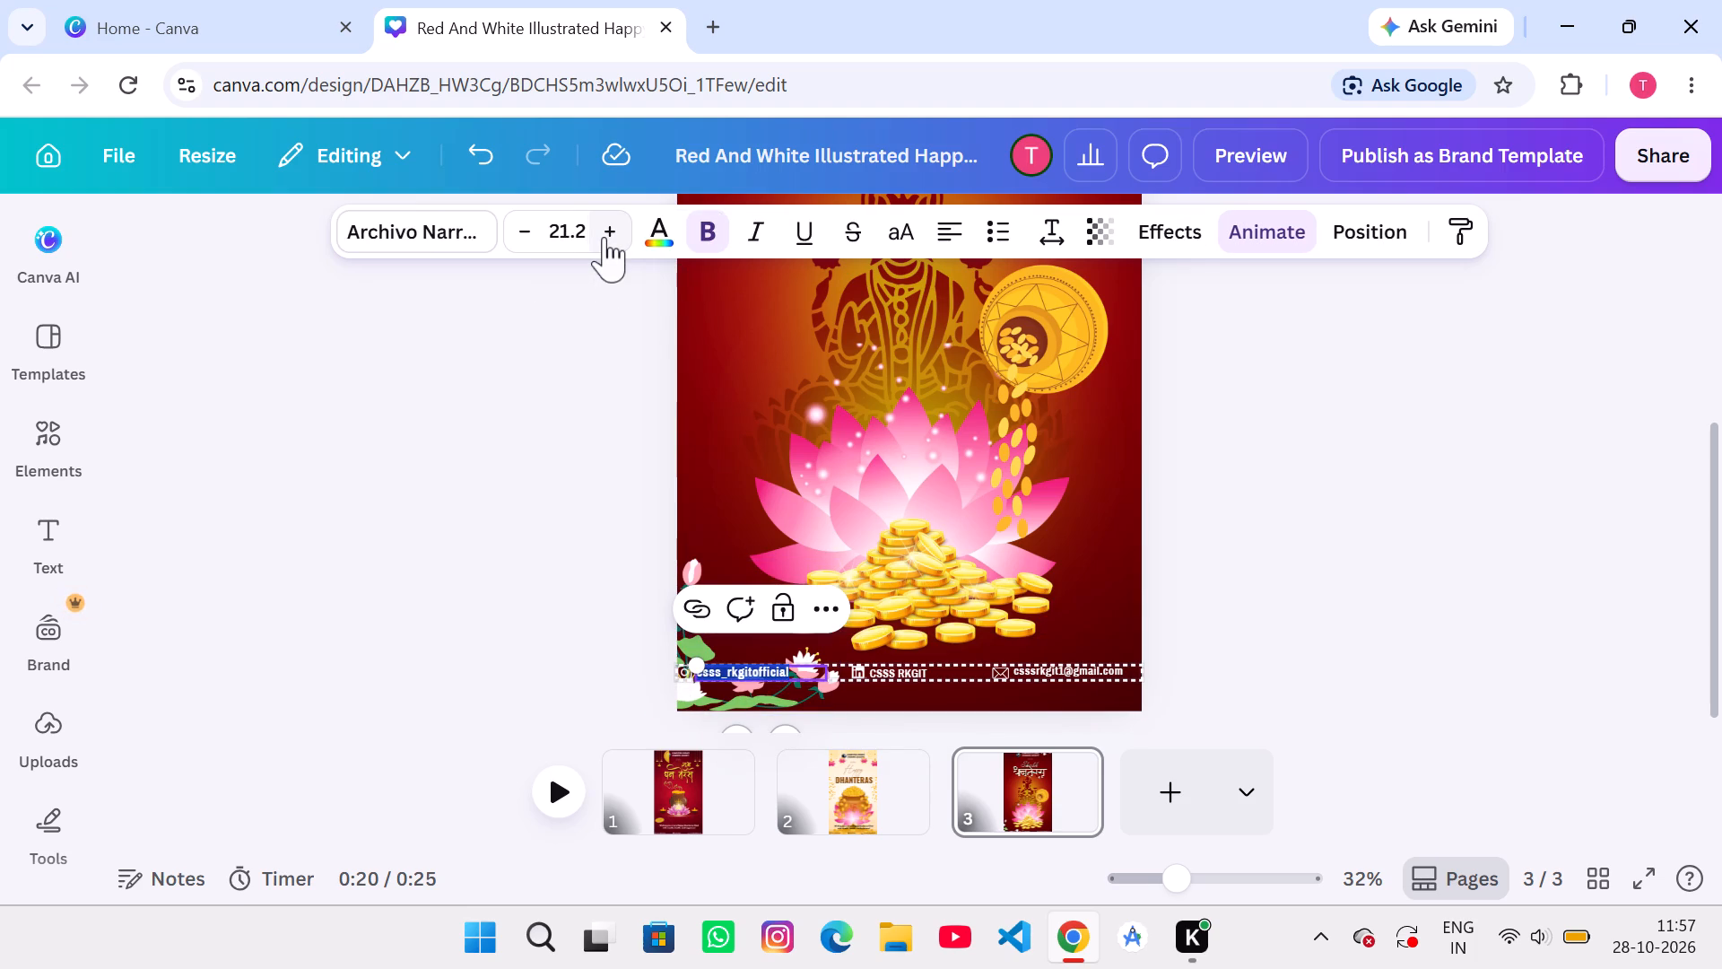
left_click(1213, 521)
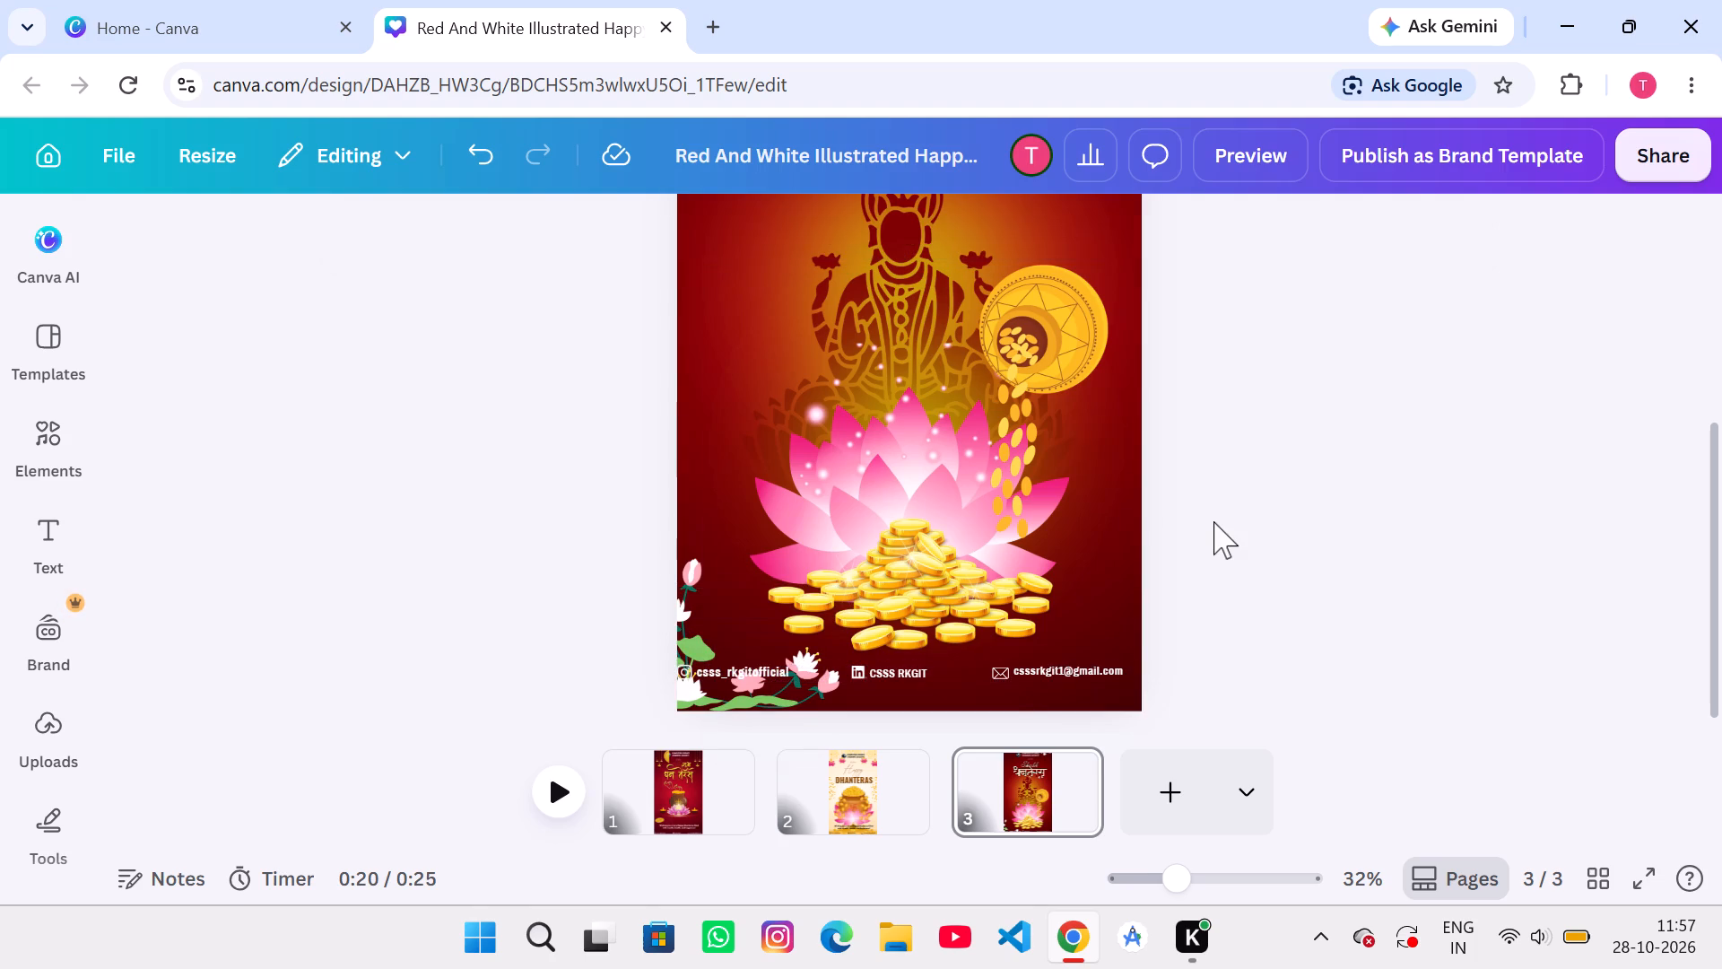
Increase the font size of the e-mail address text in page 3's footer to 21.2.
left_click(1030, 669)
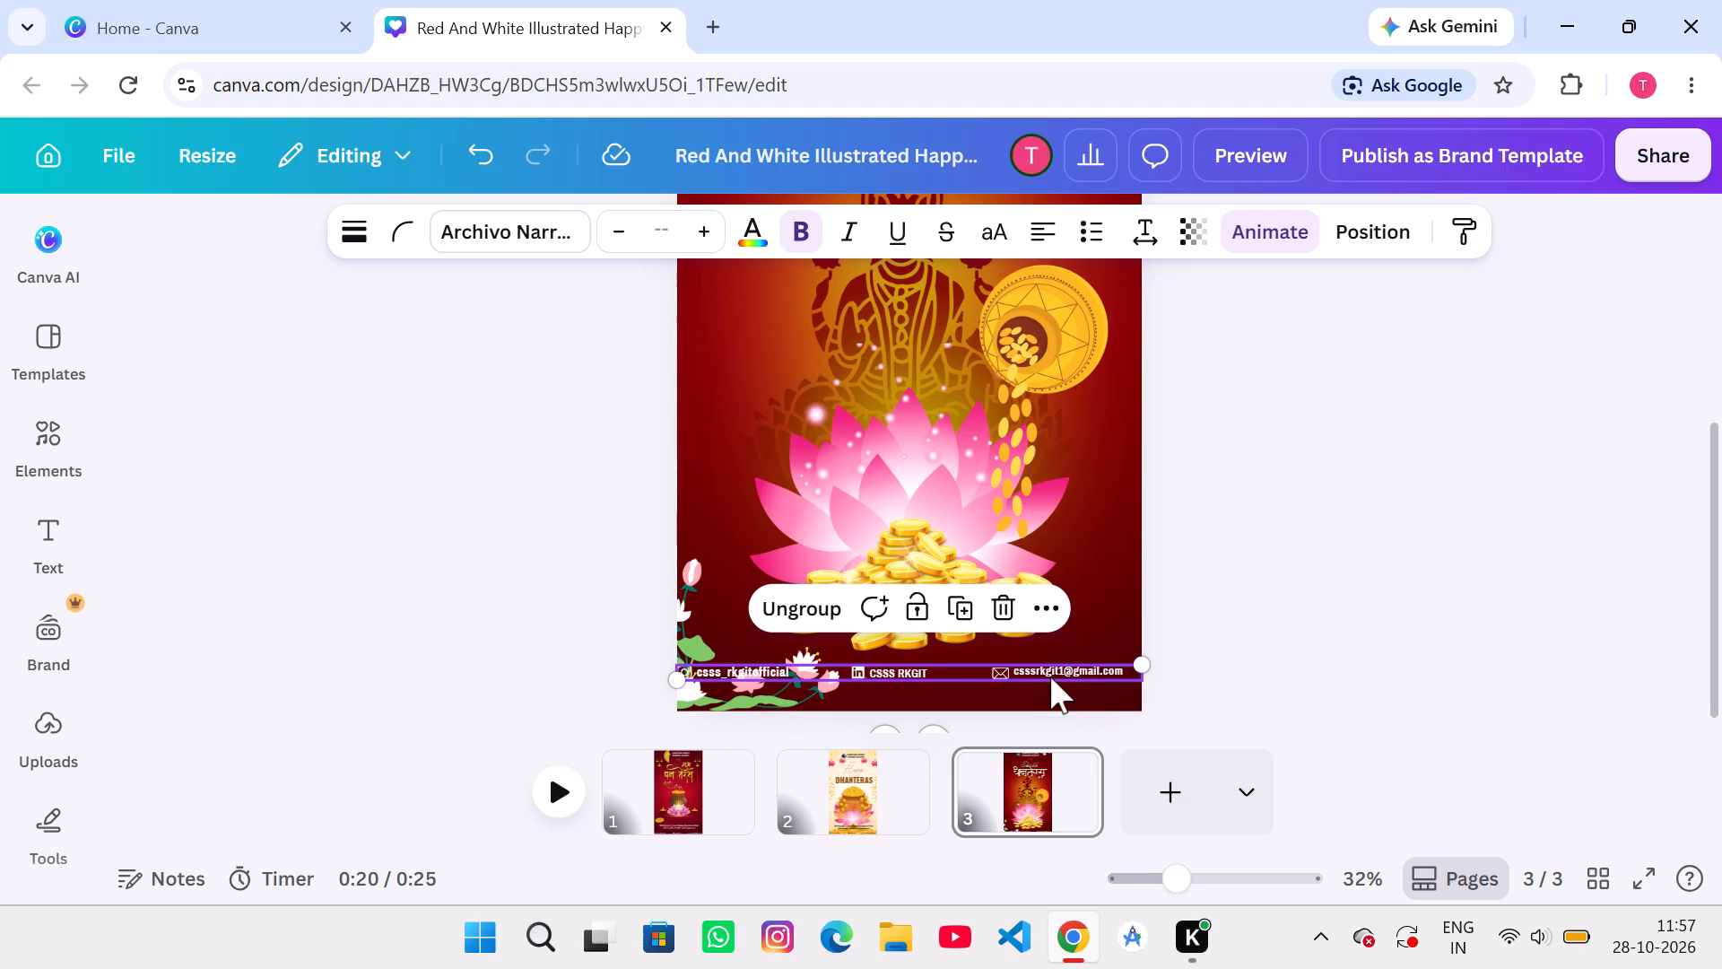
left_click(1052, 671)
left_click(1052, 671)
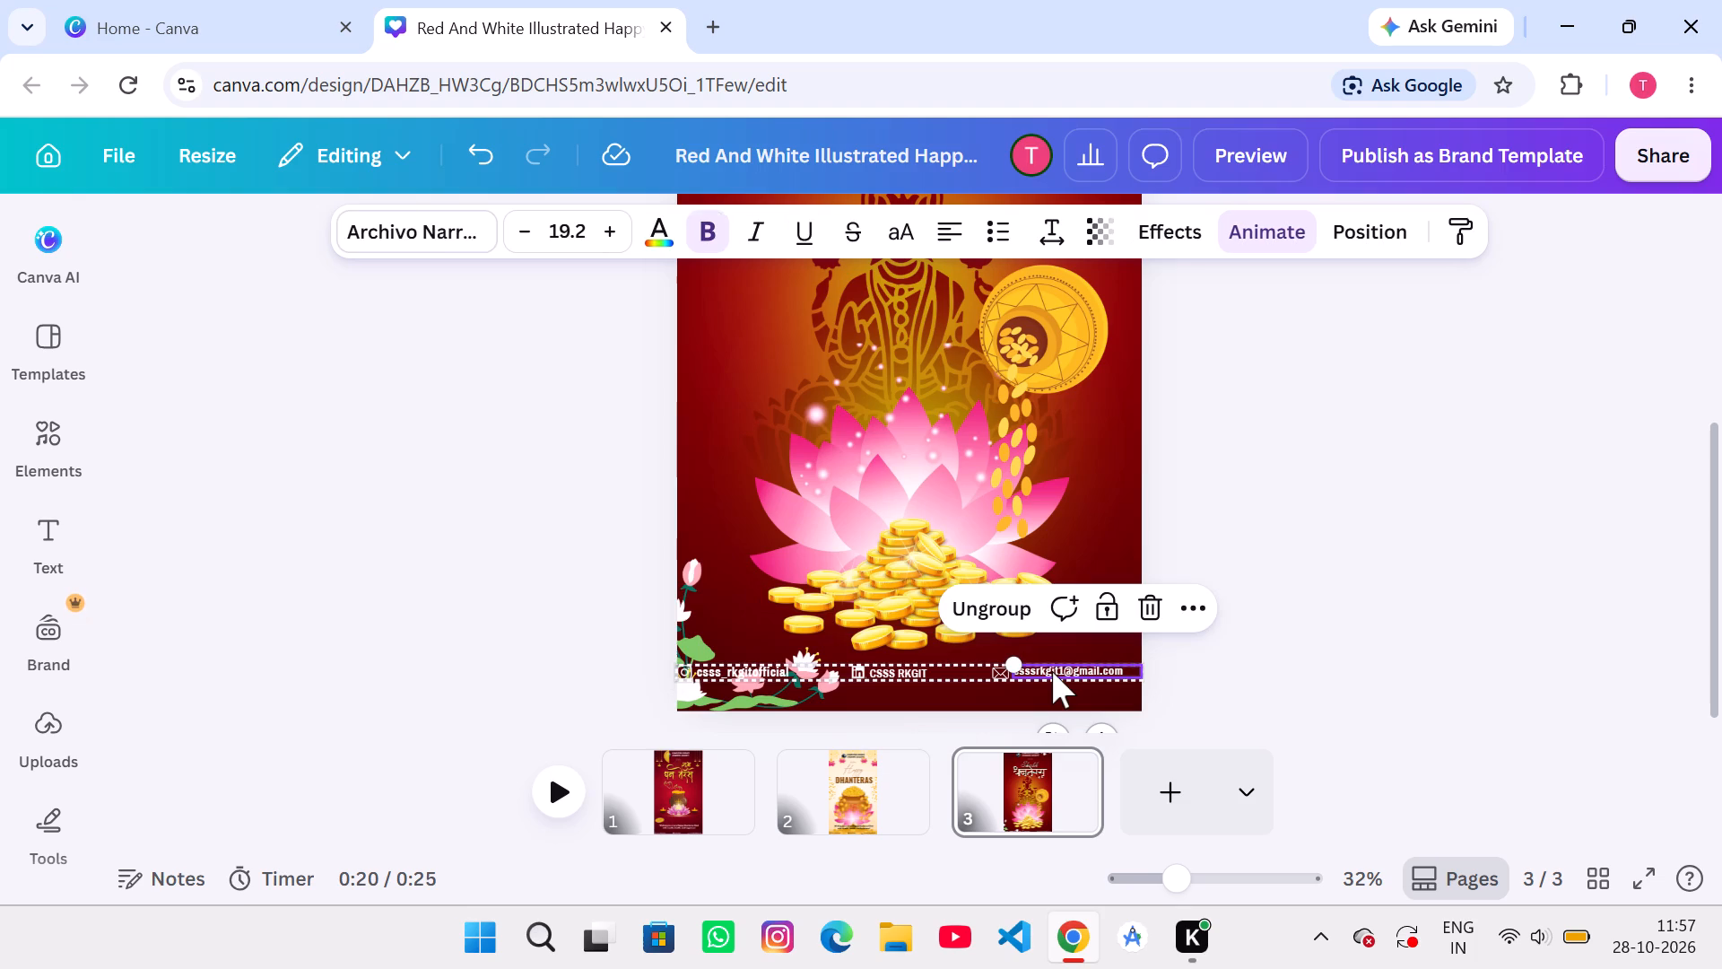
left_click(619, 240)
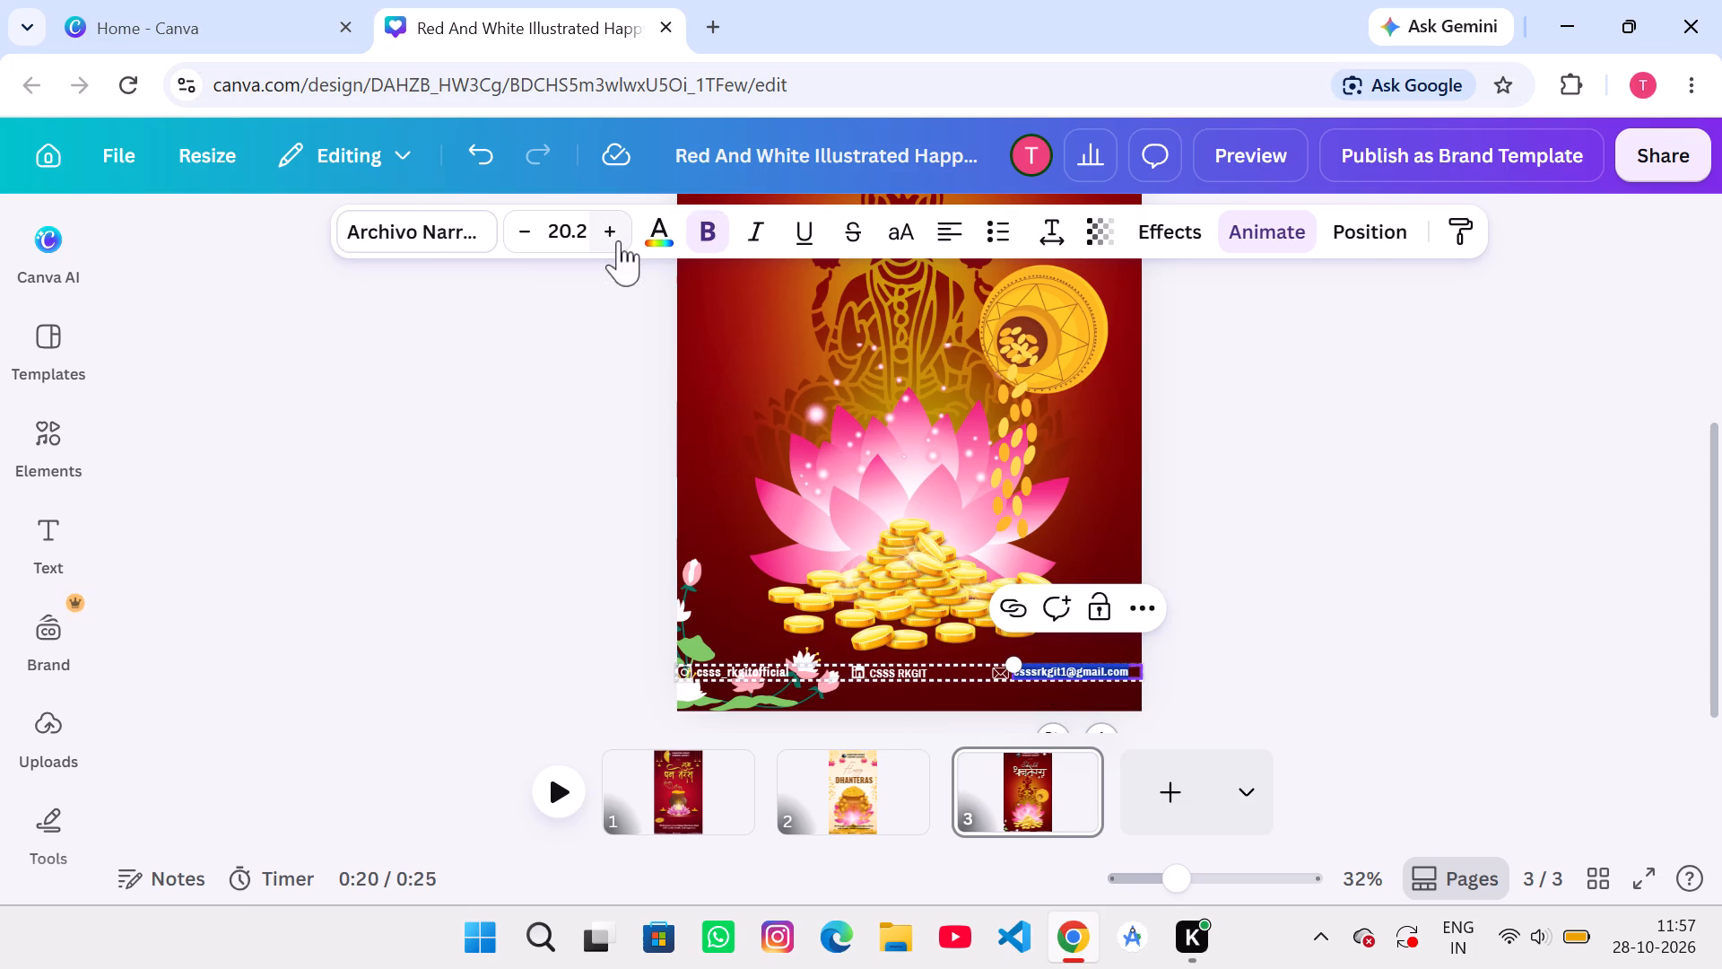
left_click(619, 240)
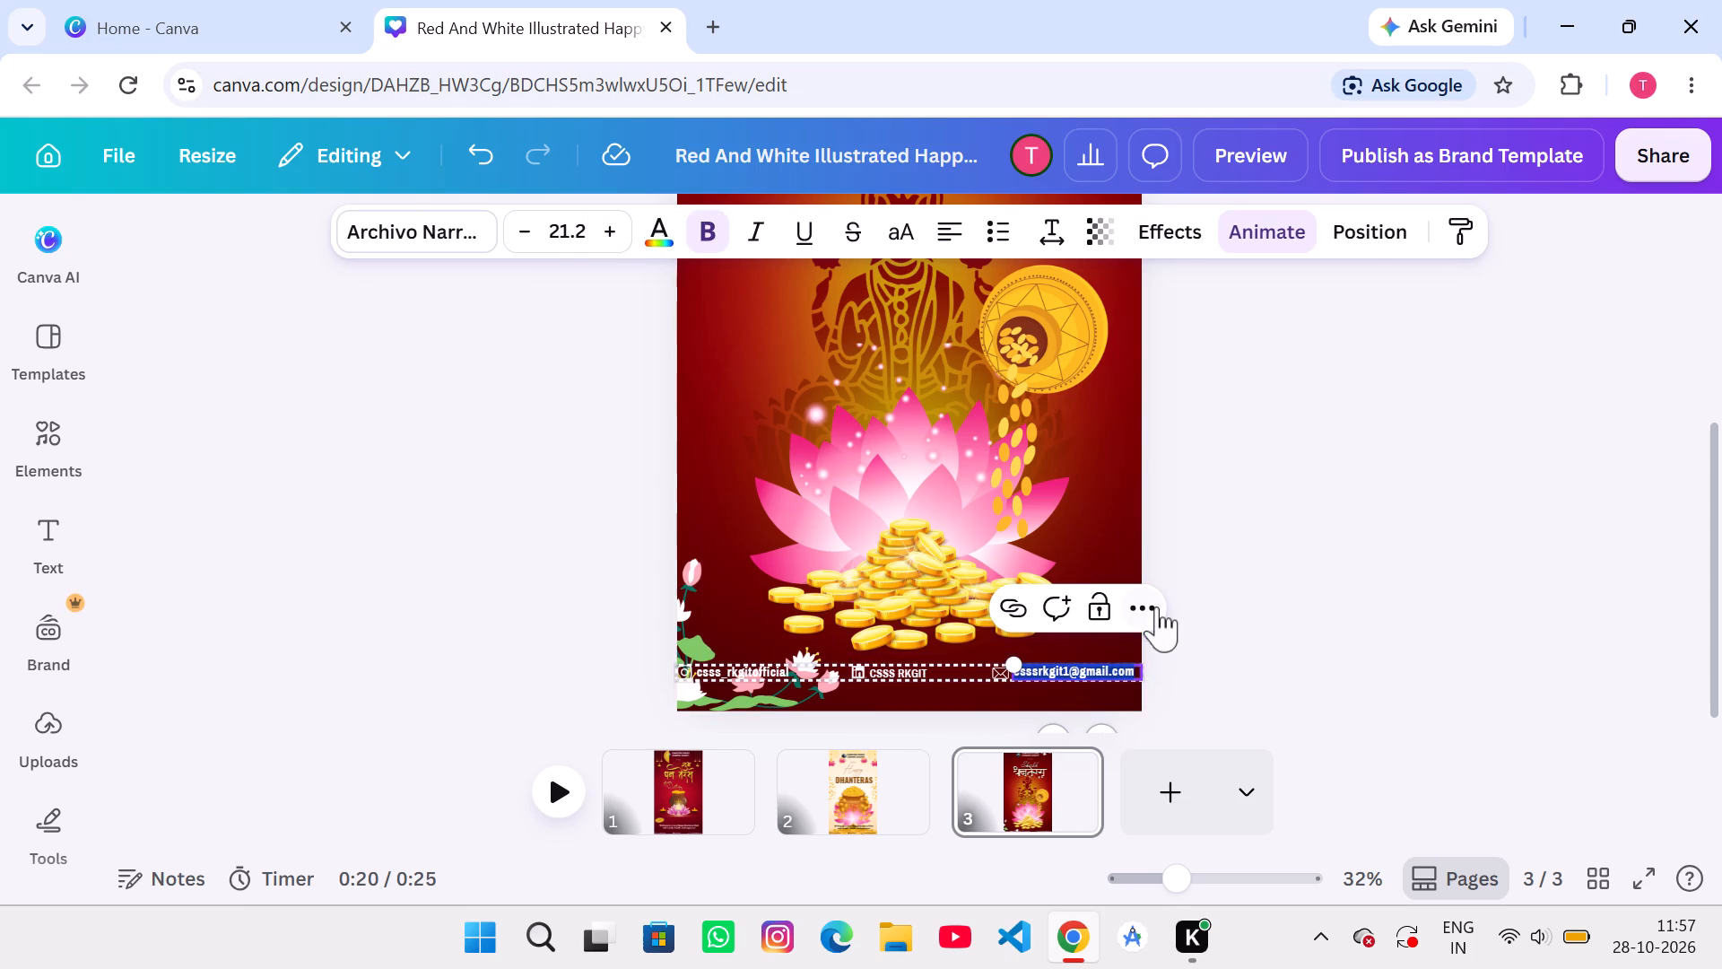
left_click(1210, 670)
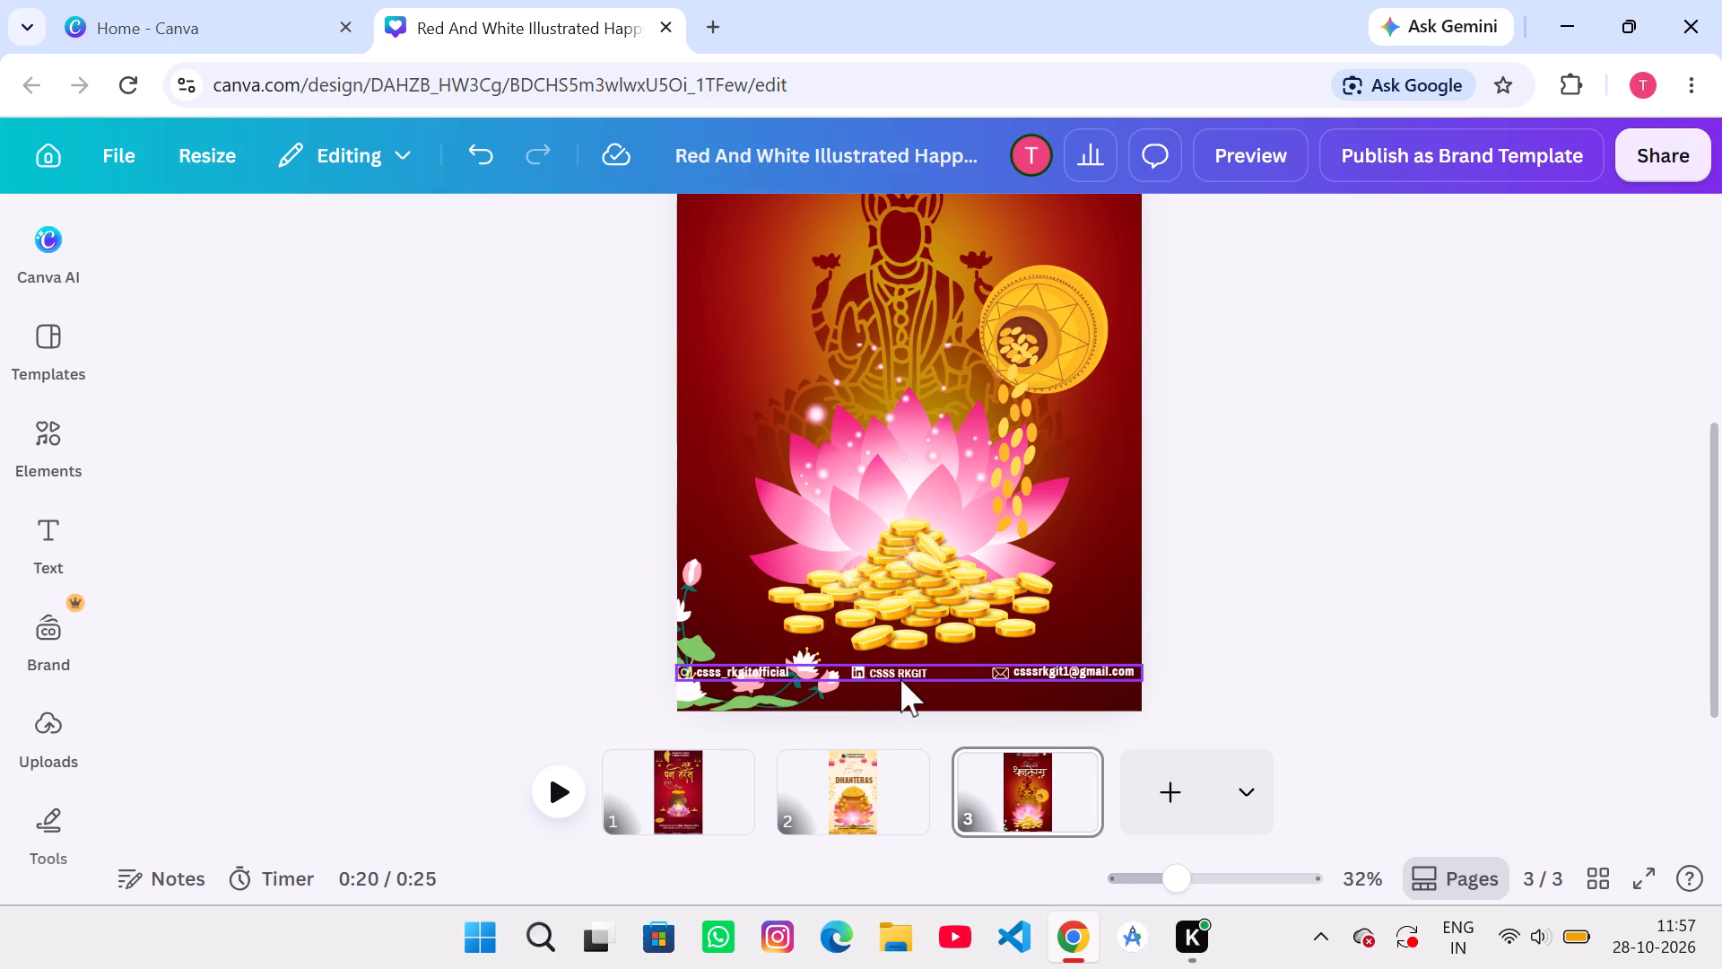
Increase the font size of the CSSS RKGIT text in page 3's footer to 21.2.
left_click(899, 667)
left_click(899, 667)
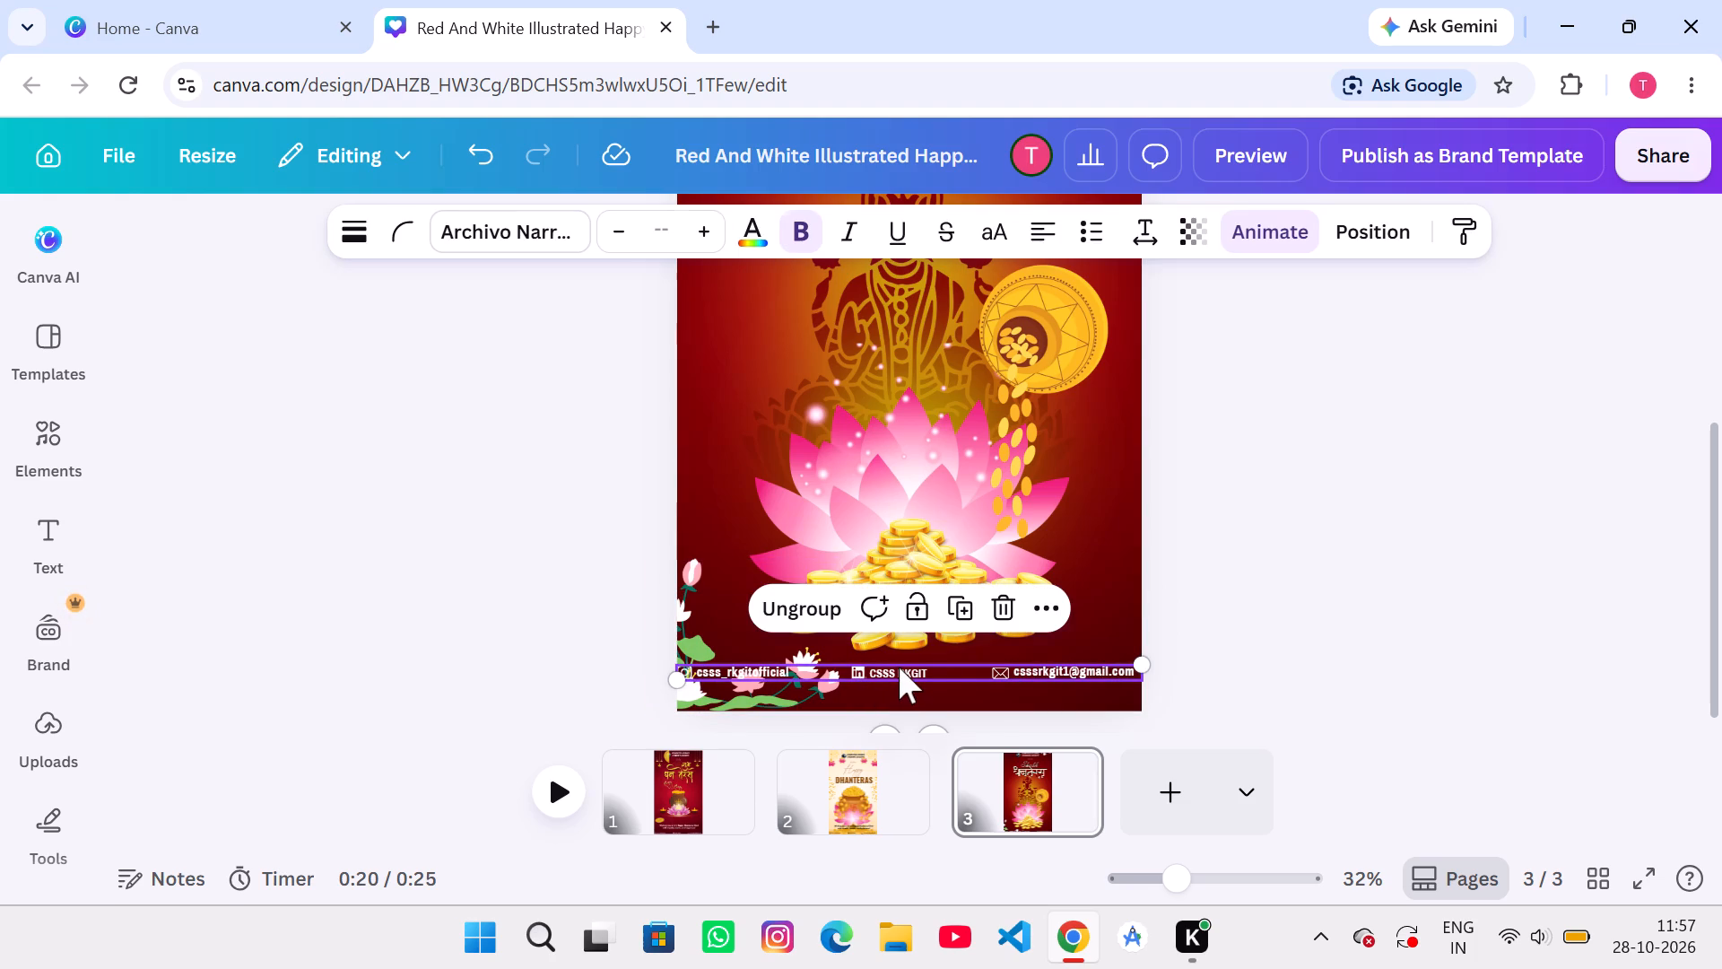
left_click(899, 667)
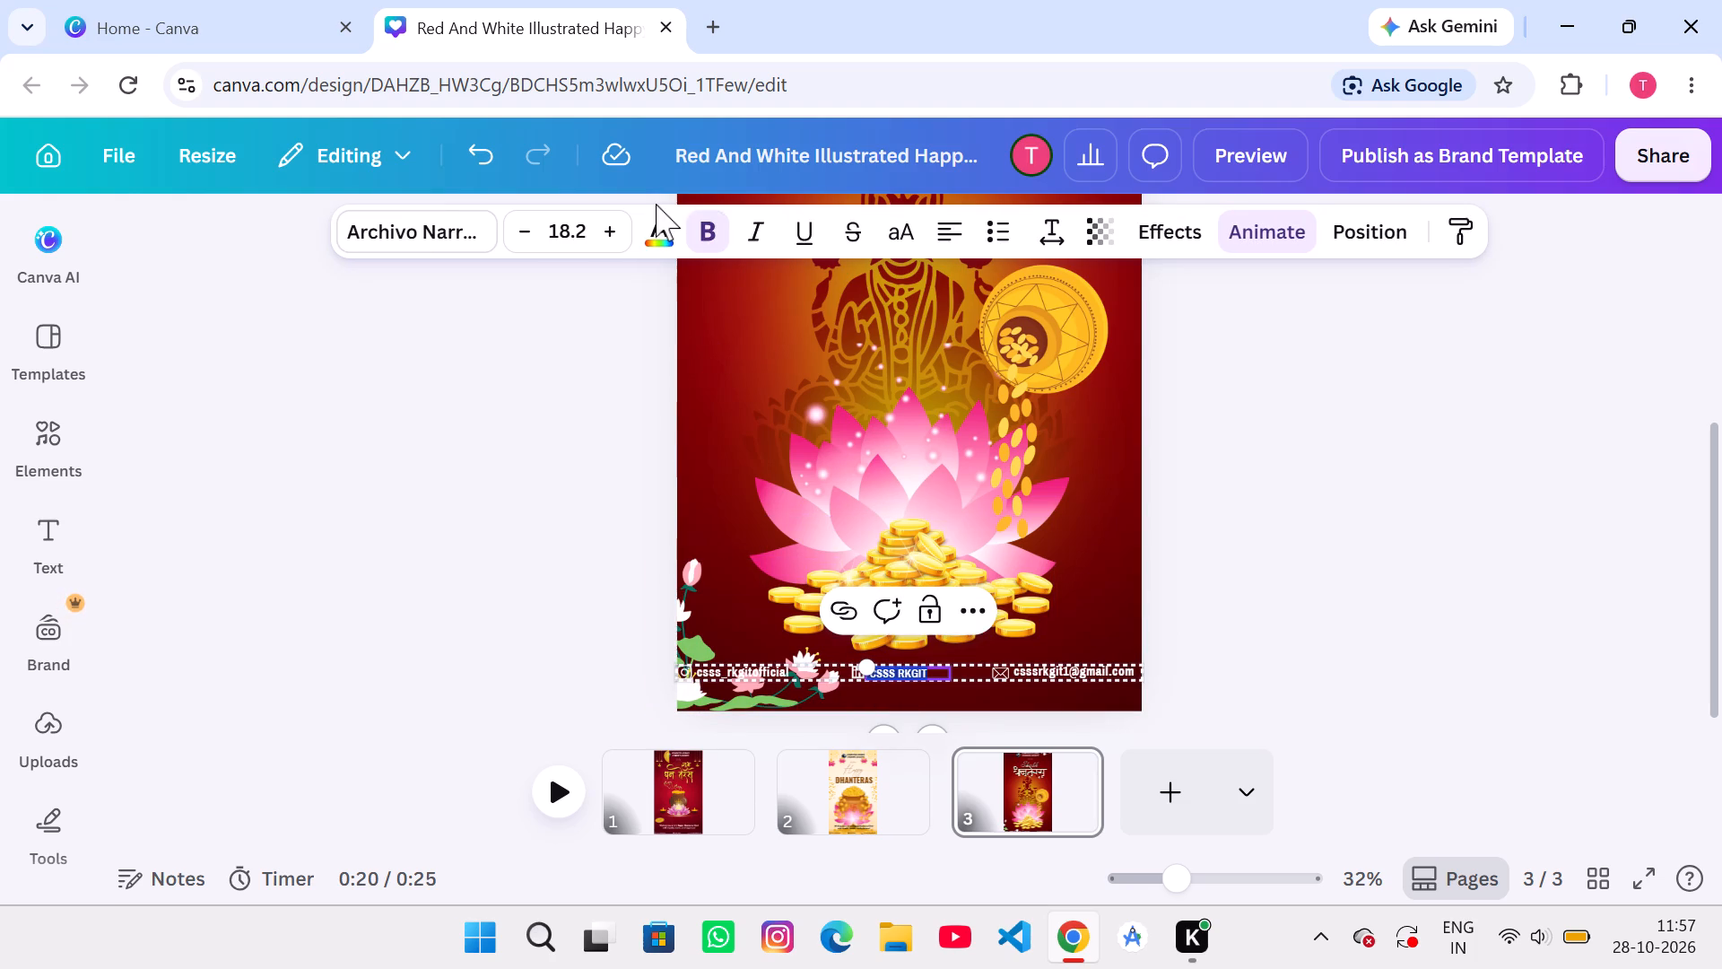
left_click(624, 225)
left_click(624, 225)
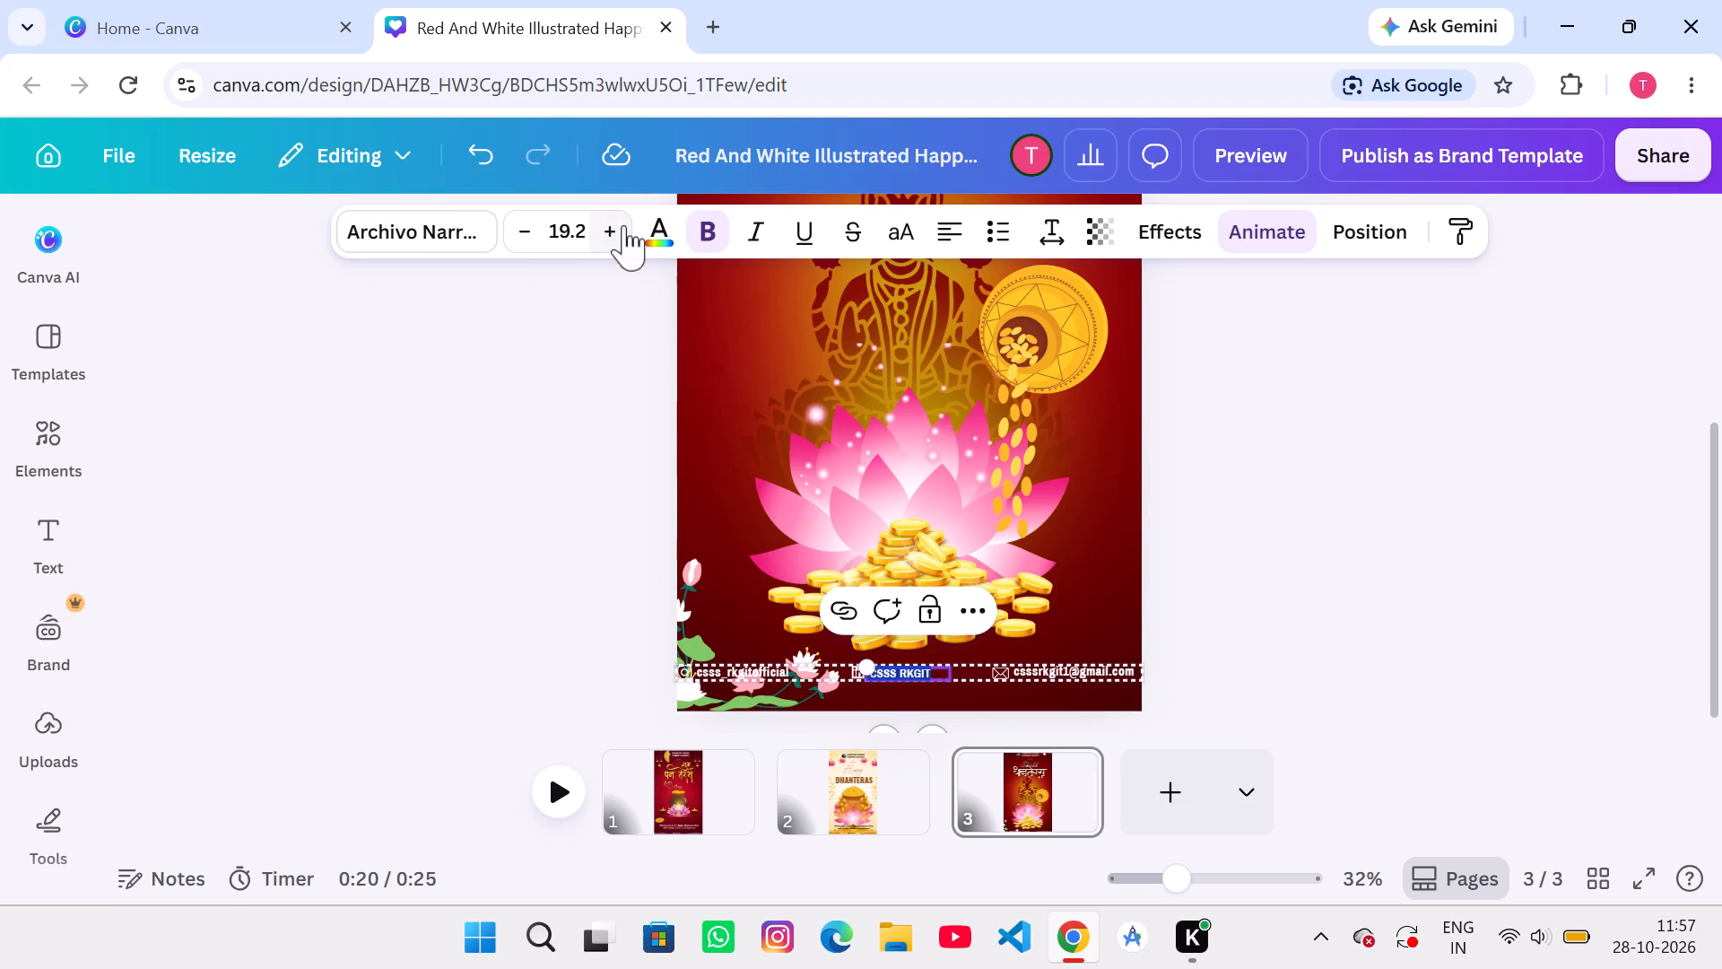
left_click(624, 225)
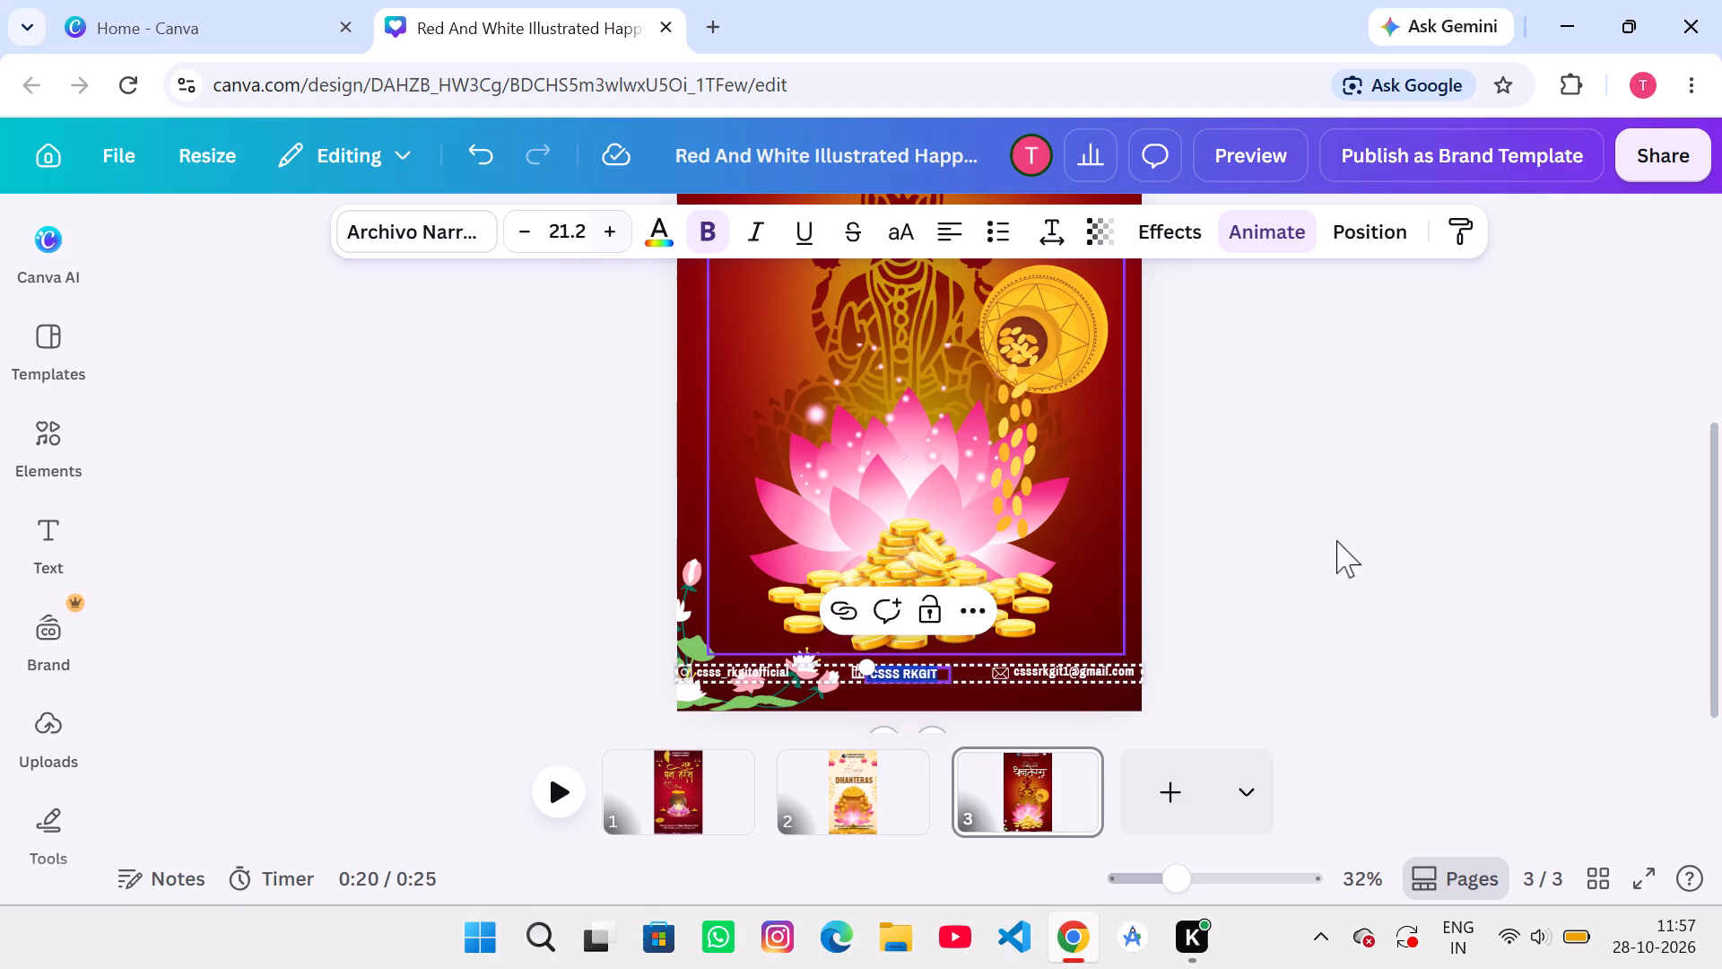
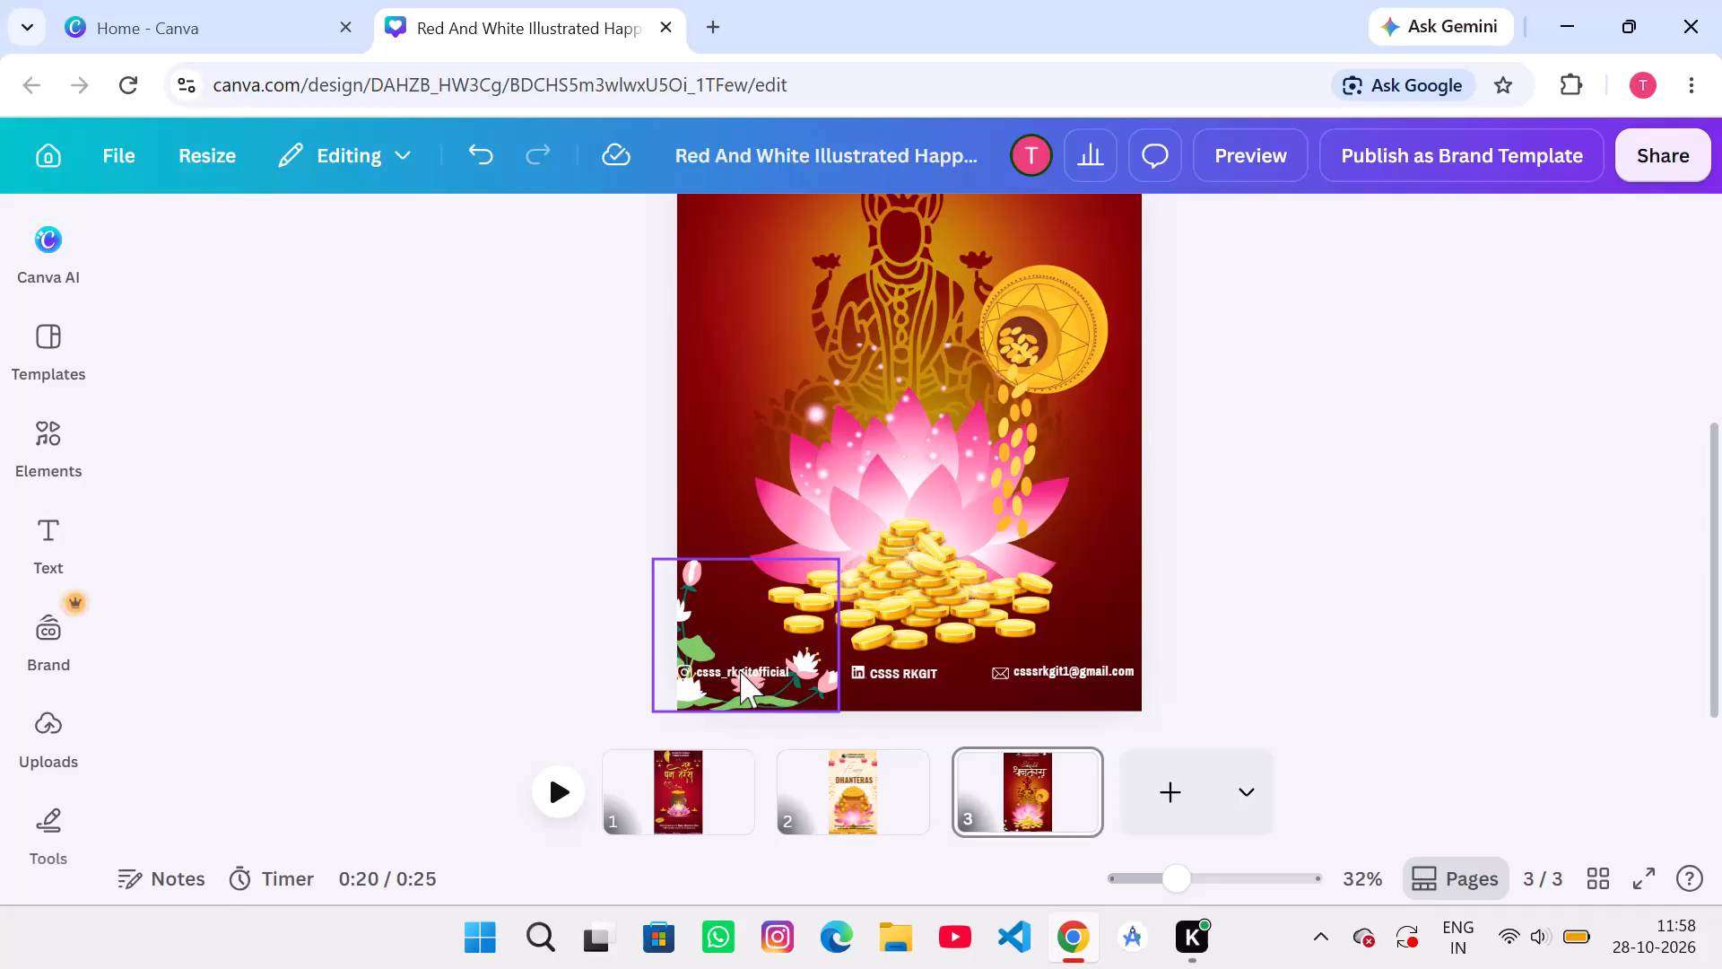
Increase the font size of the csss_rkgitofficial handle in page 3's footer to 23.2.
left_click(740, 671)
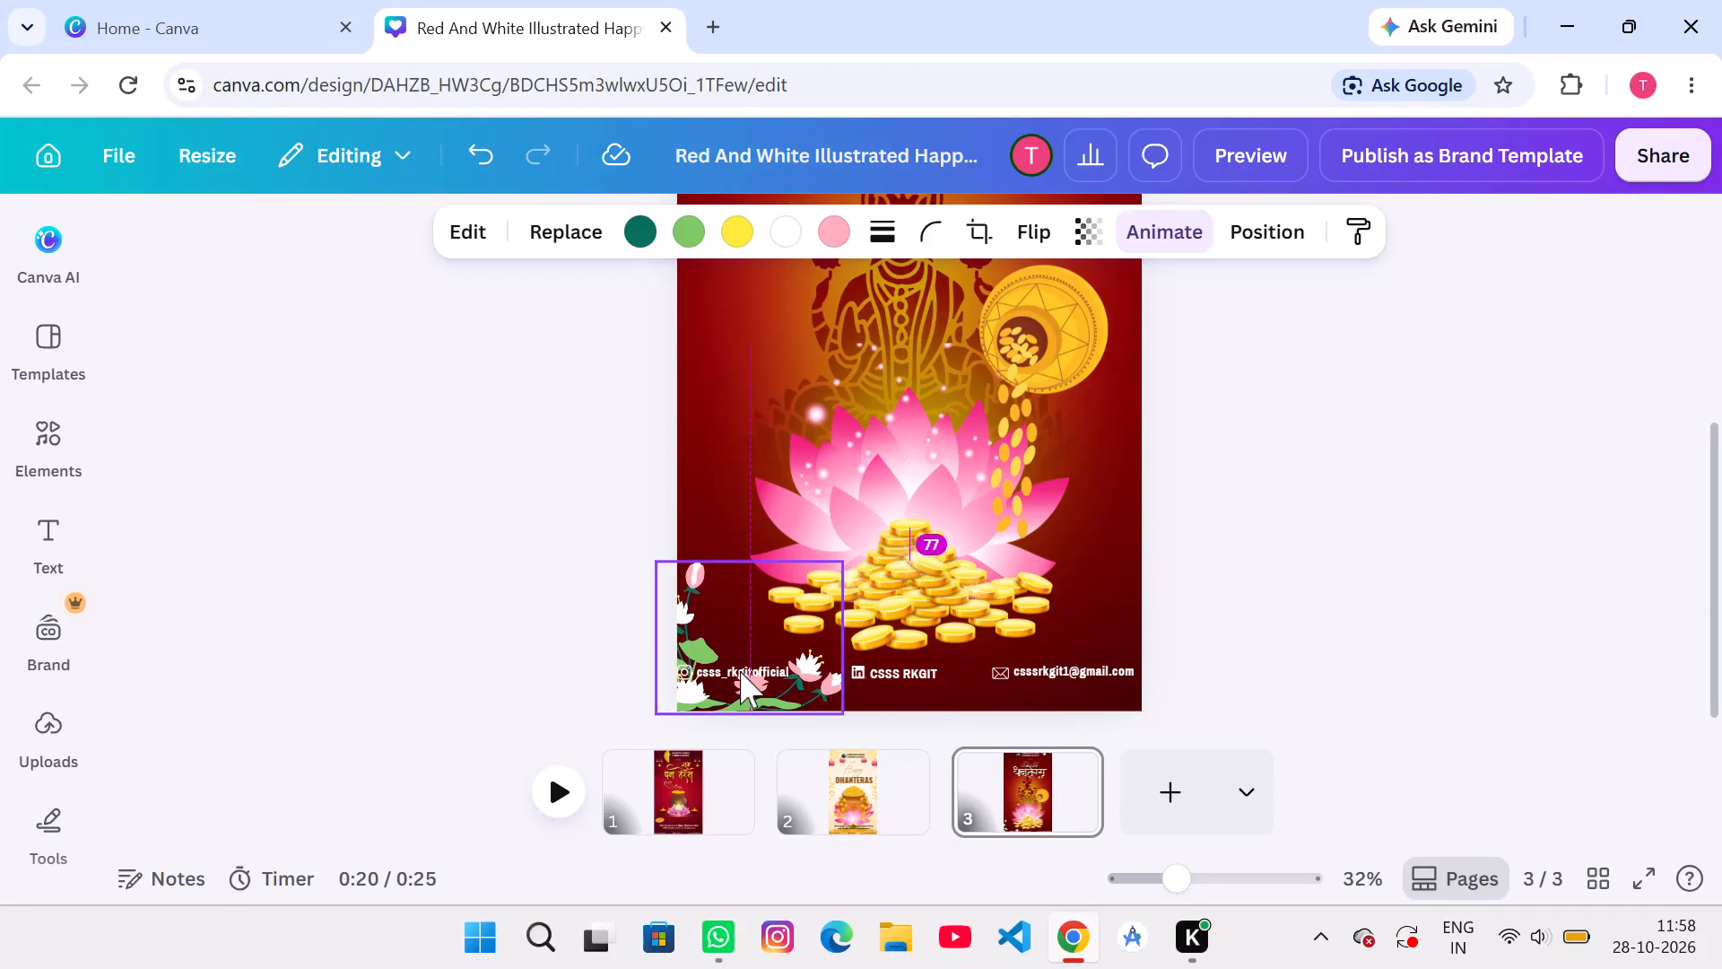
left_click(740, 671)
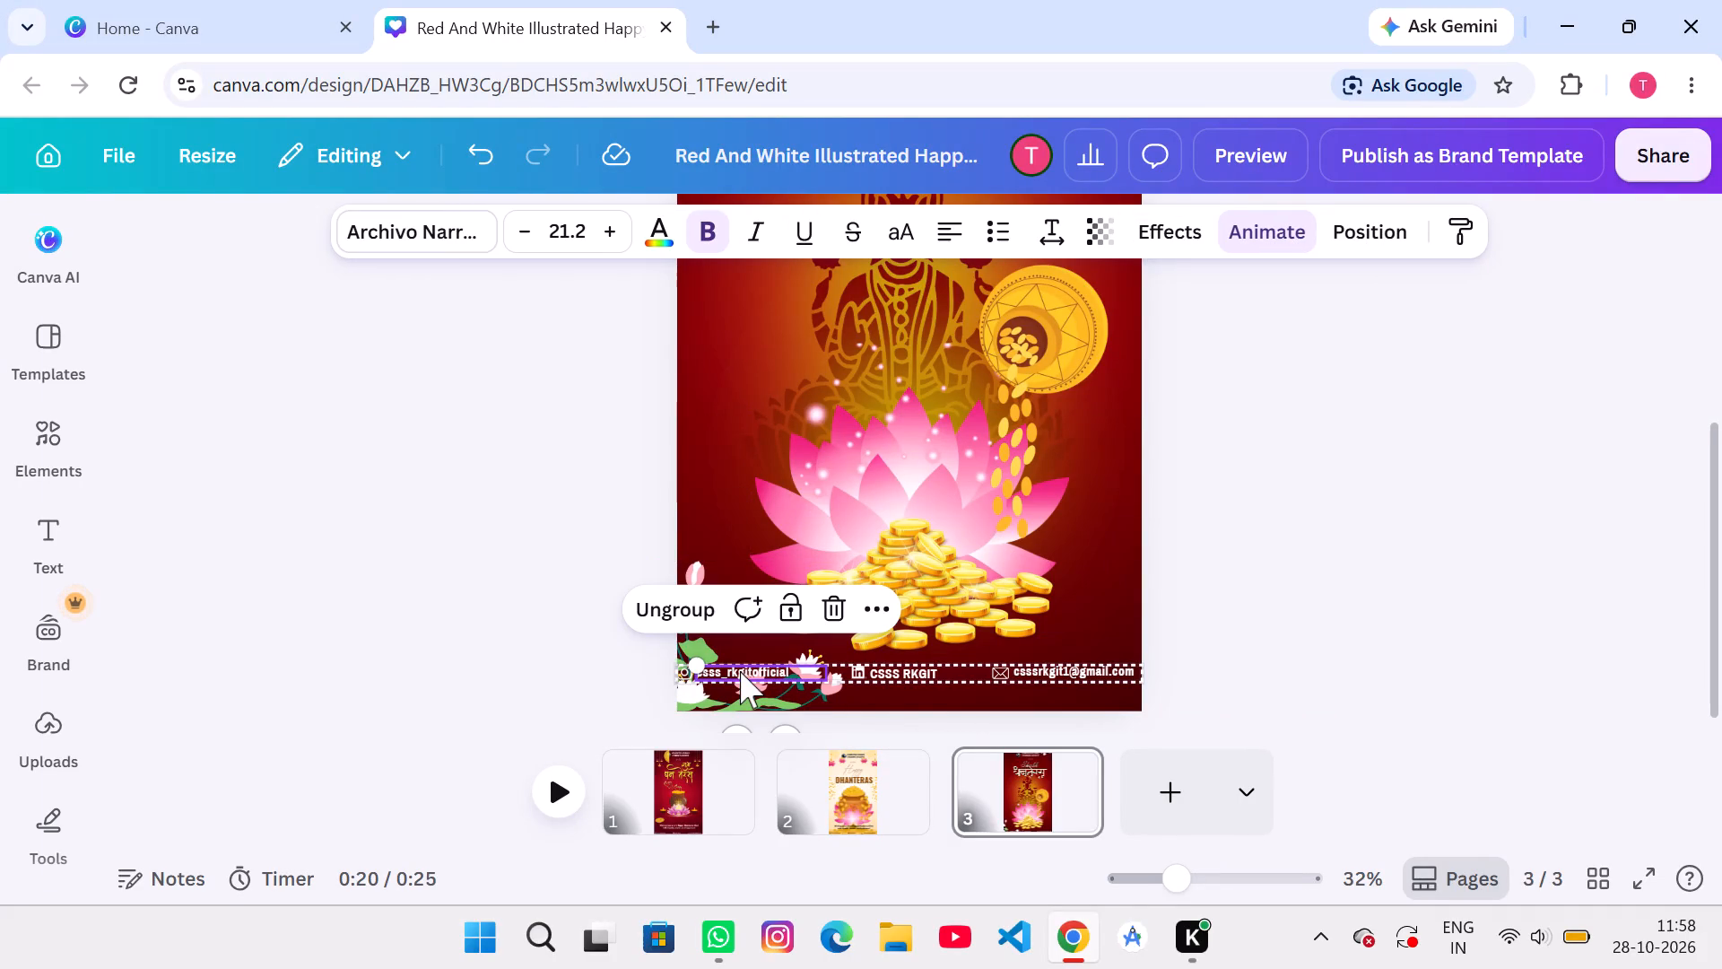
left_click(603, 239)
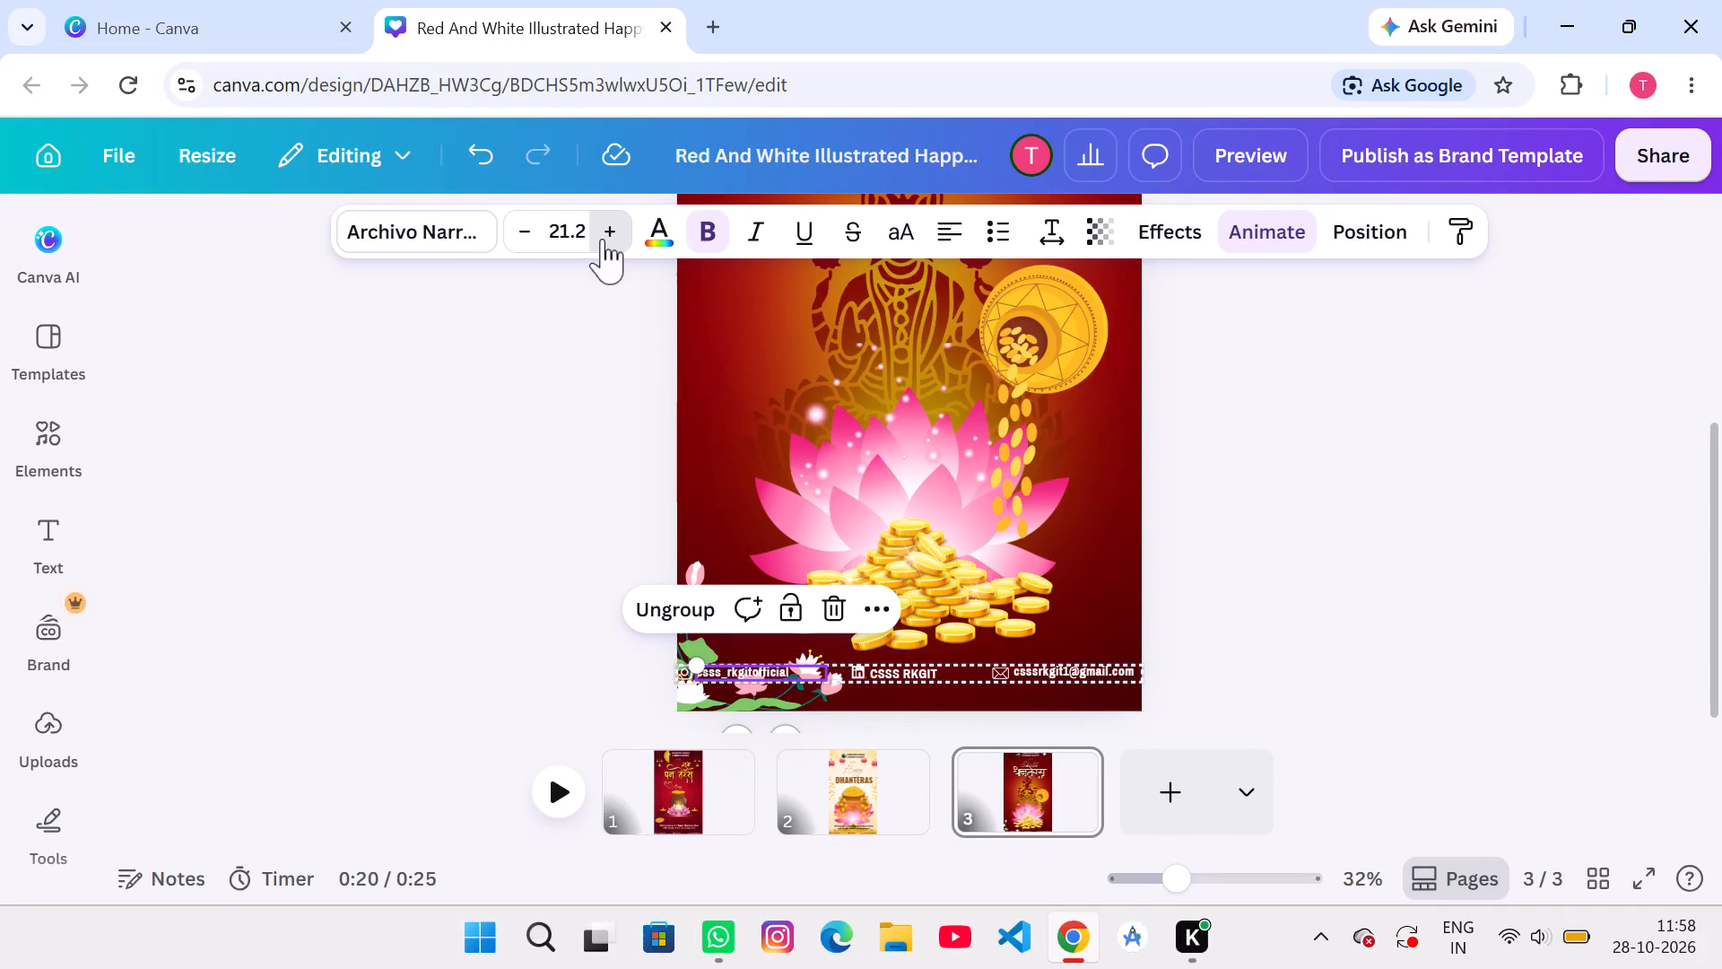
left_click(603, 239)
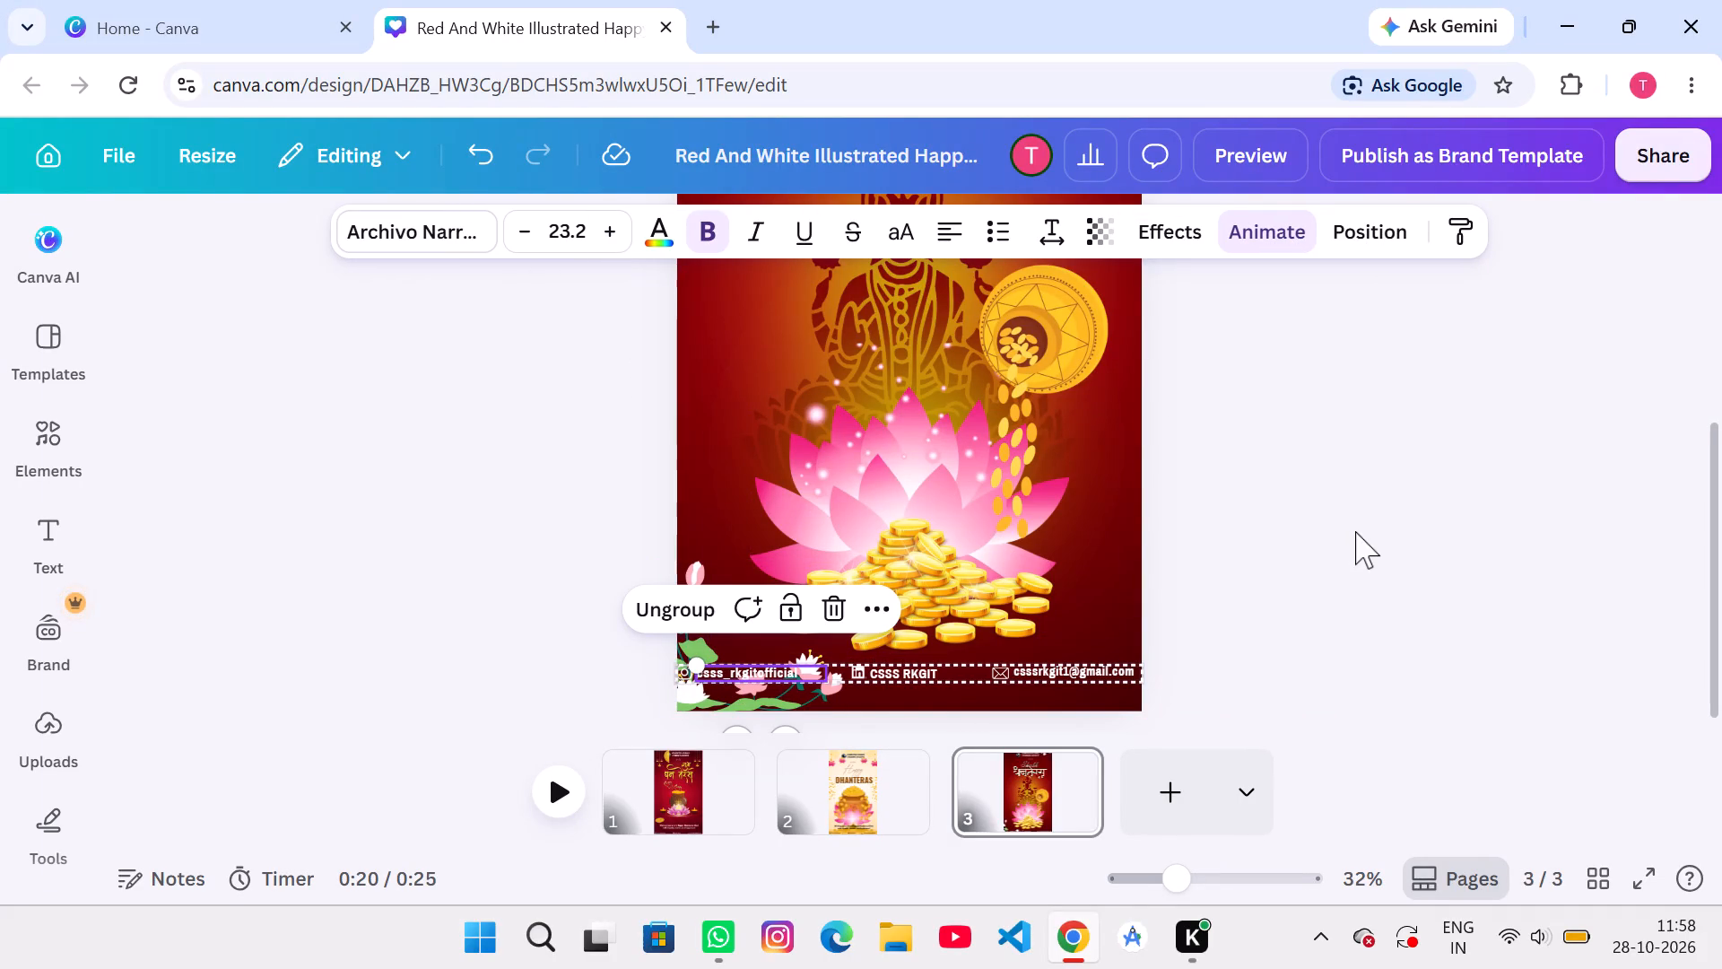
left_click(1369, 533)
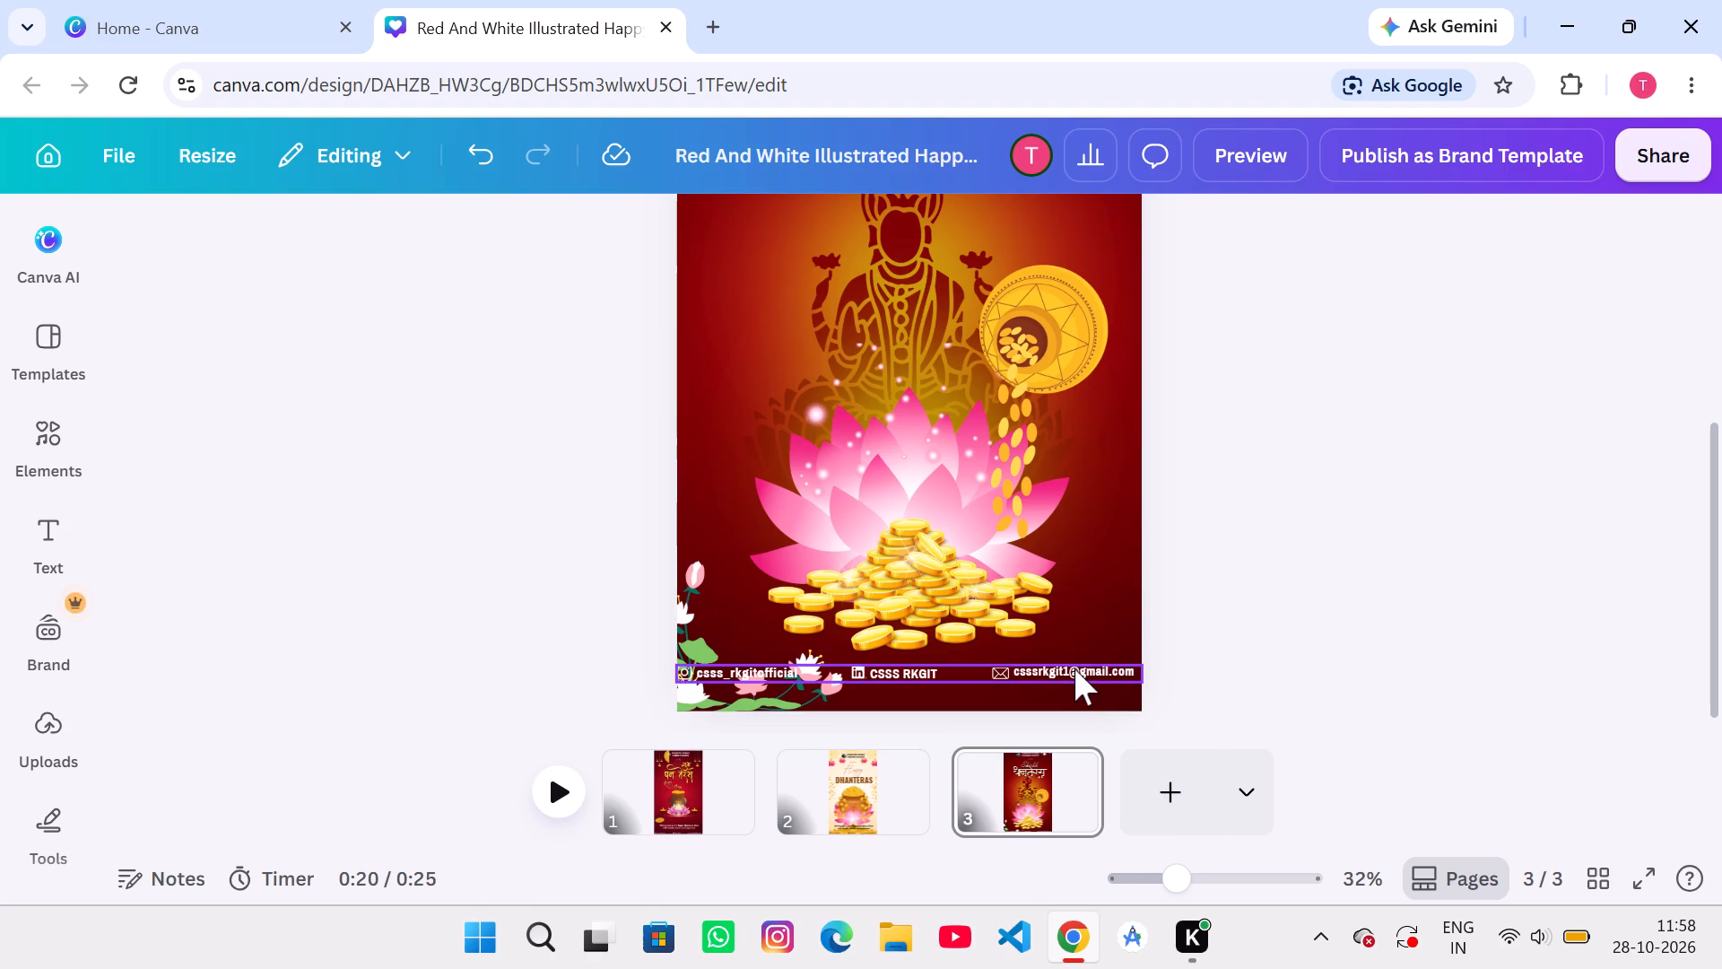
left_click(1364, 645)
scroll(1364, 645, "up", 1)
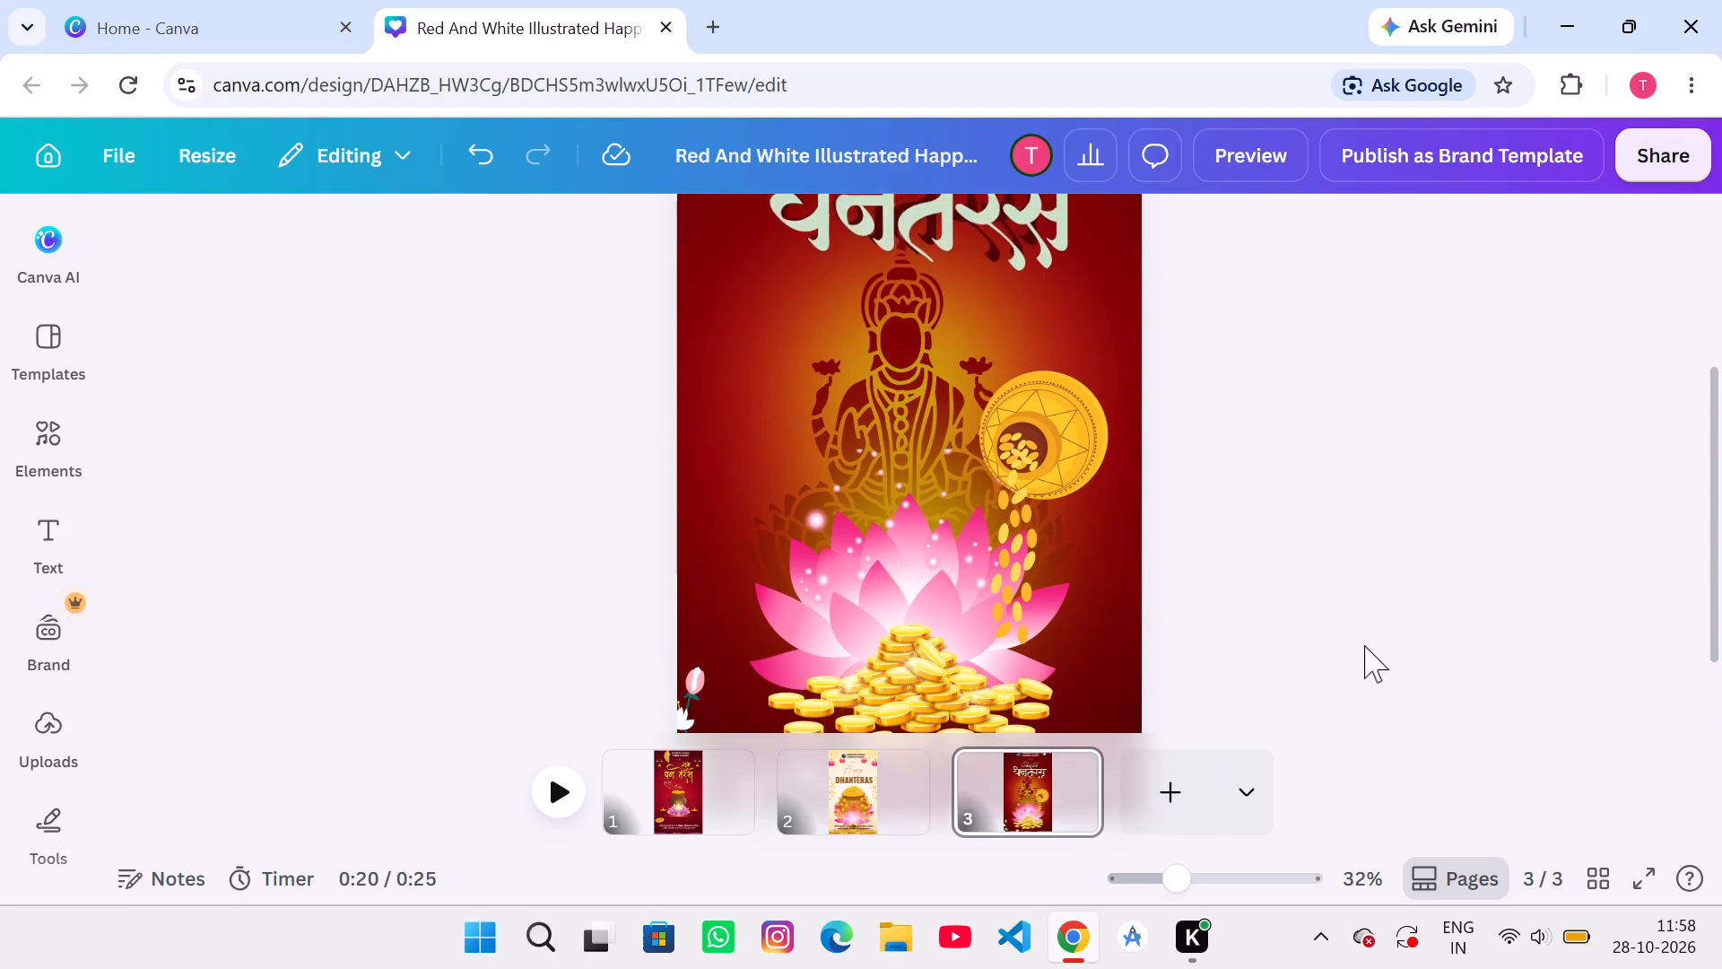
Review pages 1, 2 and 3 of the Dhanteras poster, comparing their overall layouts and footer contact details.
scroll(1364, 645, "up", 1)
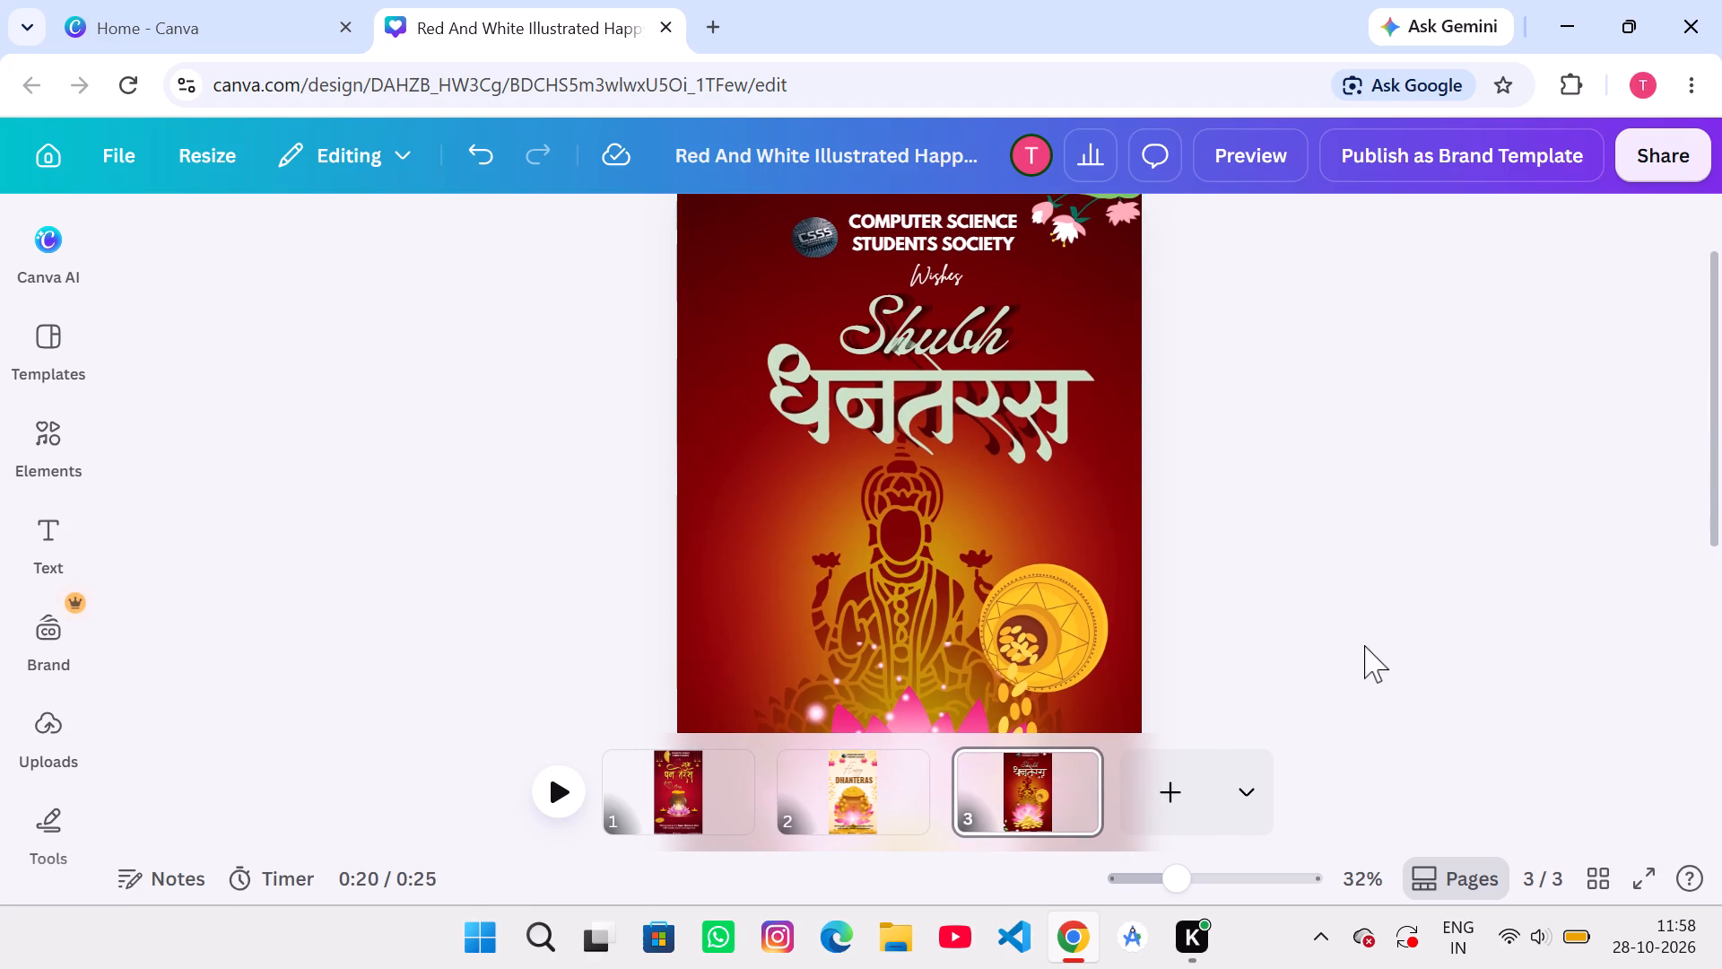
scroll(1364, 645, "up", 1)
left_click(719, 778)
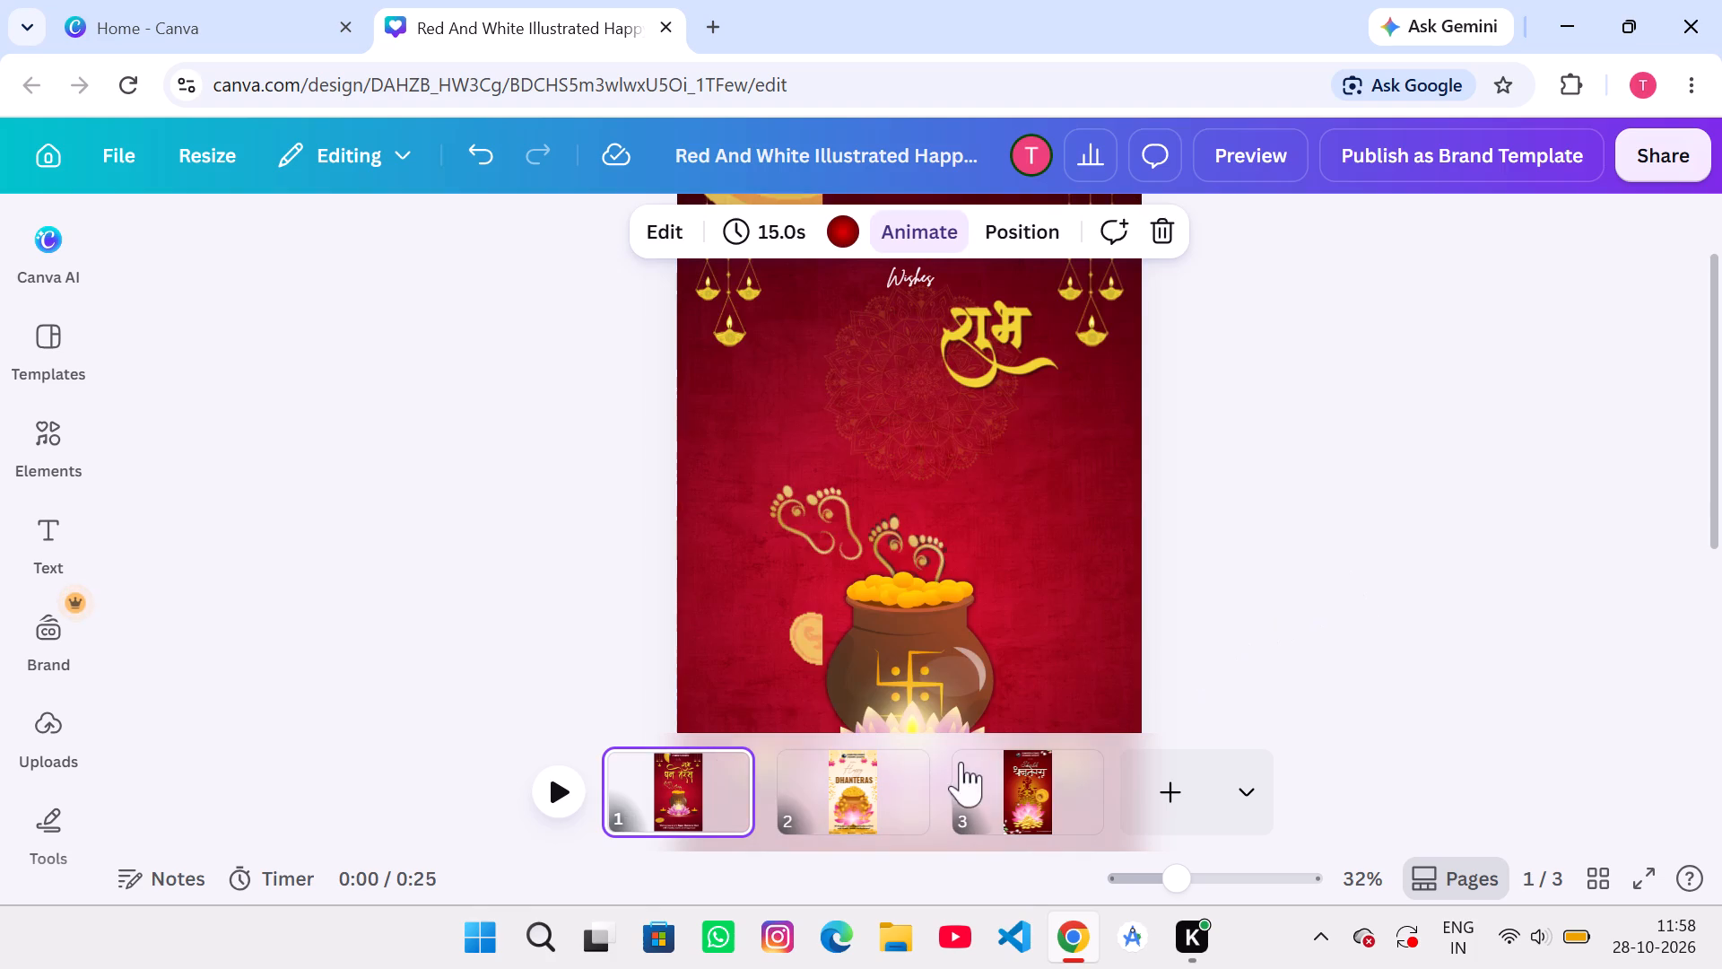
scroll(1141, 627, "down", 1)
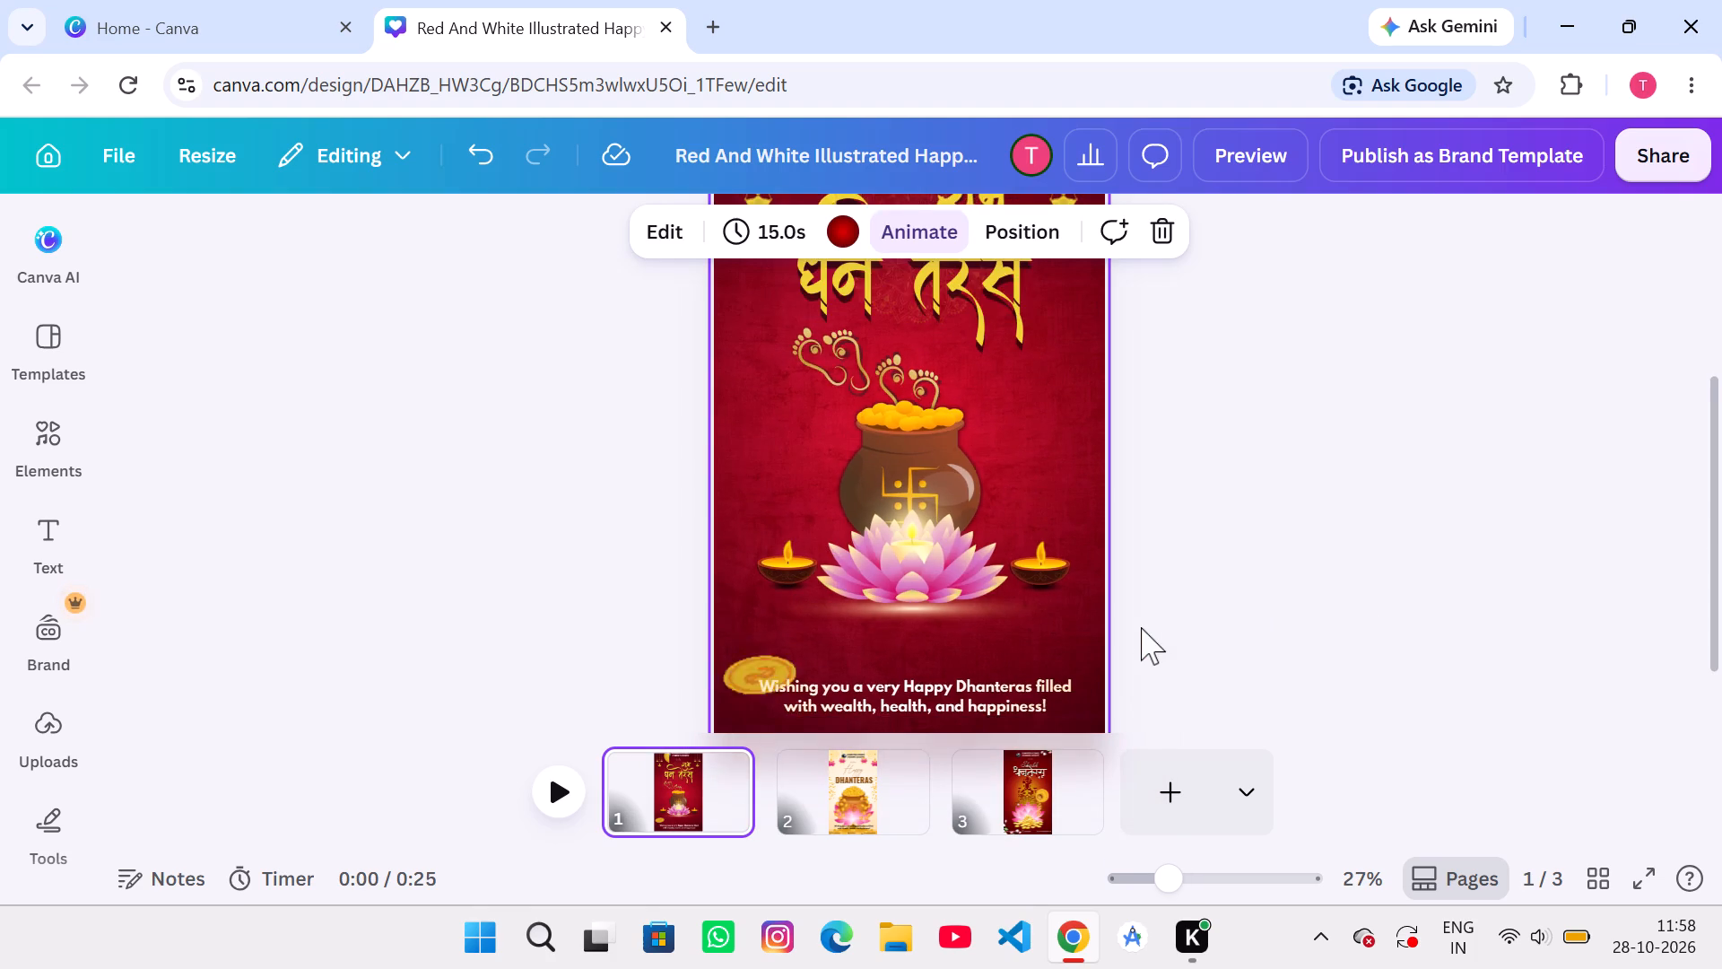
scroll(1119, 649, "down", 1)
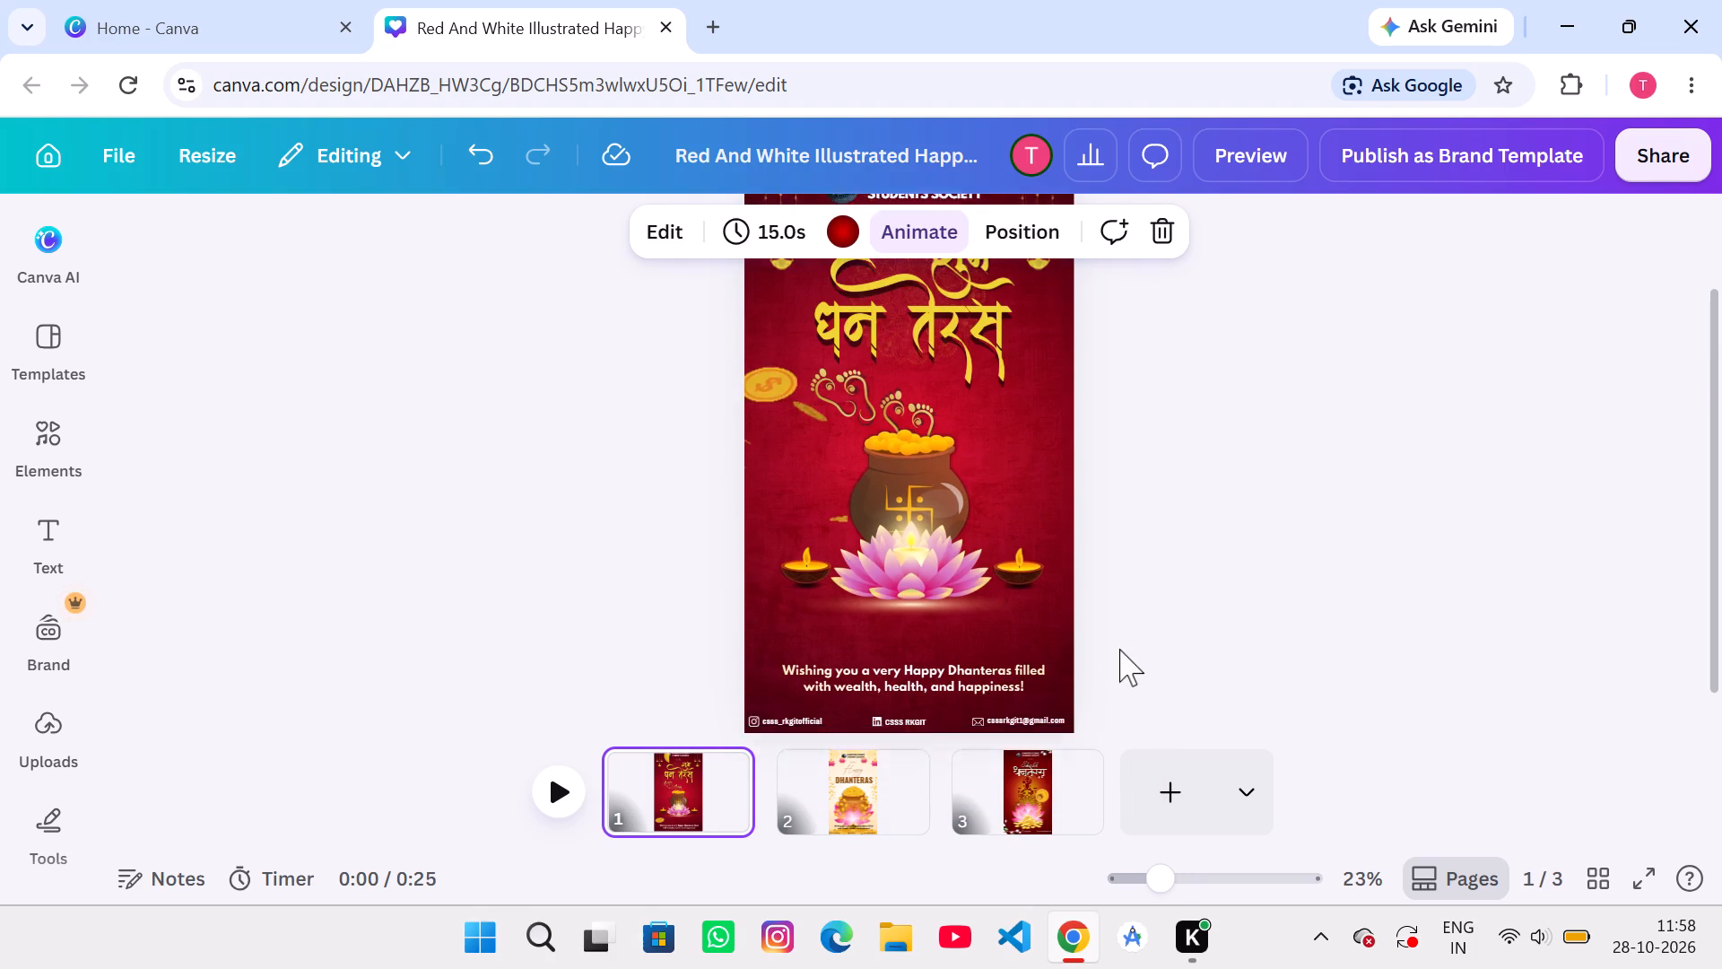
scroll(1119, 649, "down", 2)
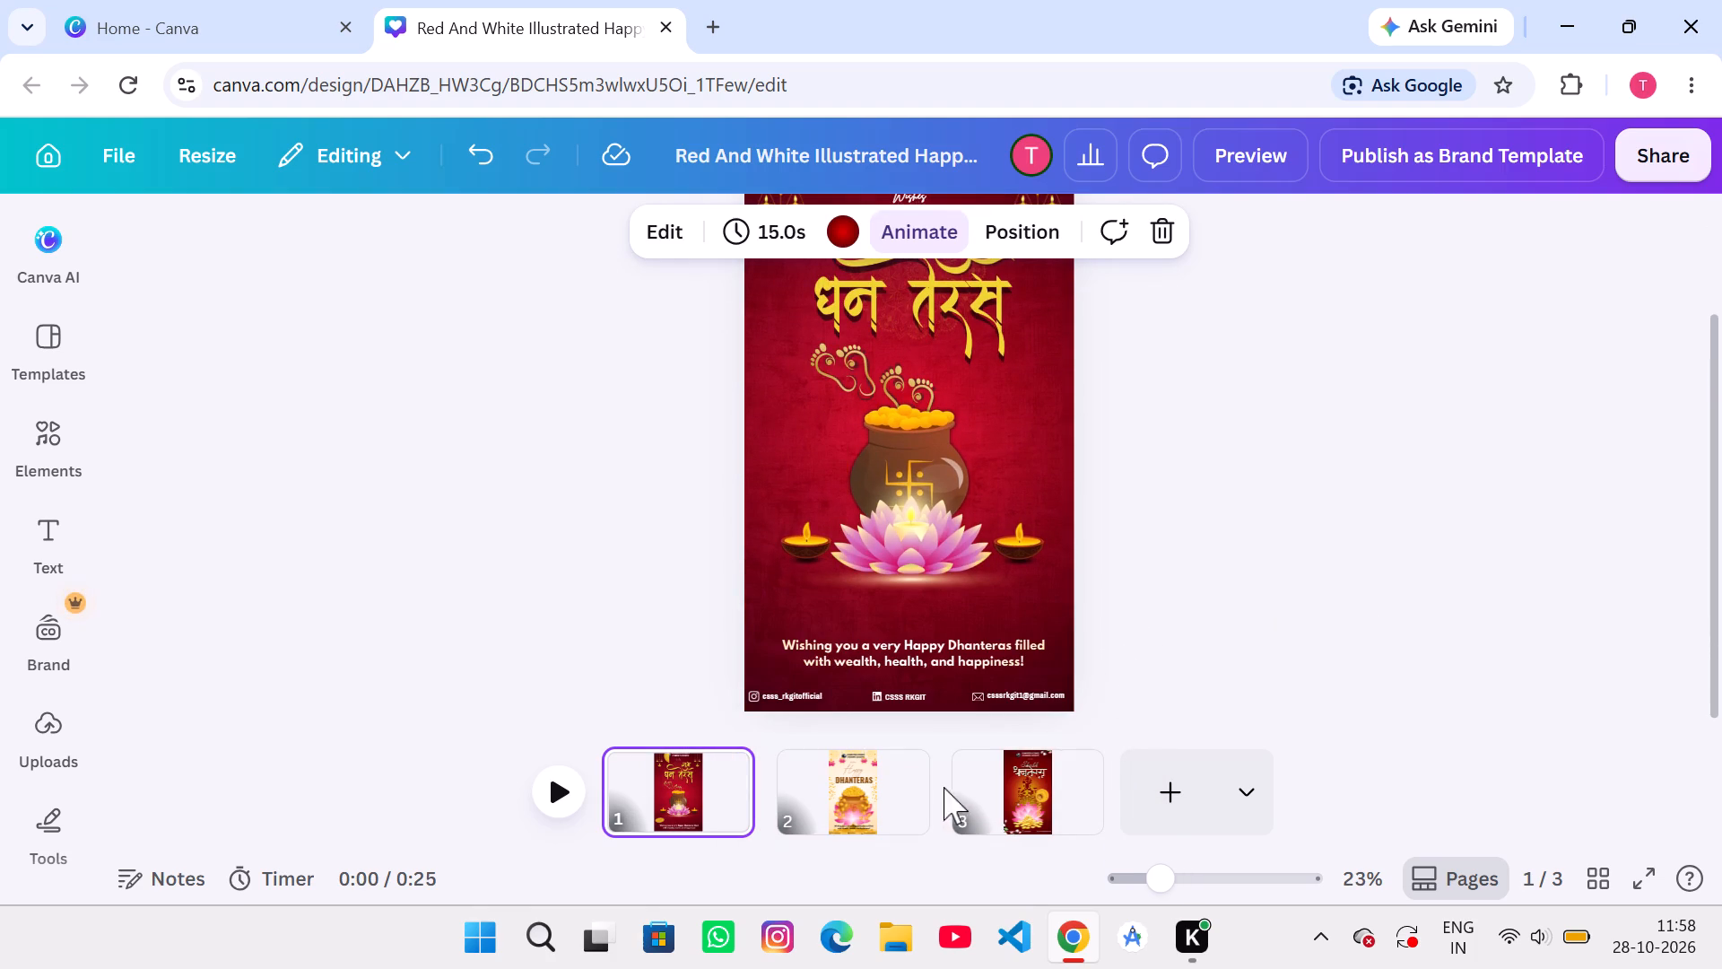
left_click(828, 775)
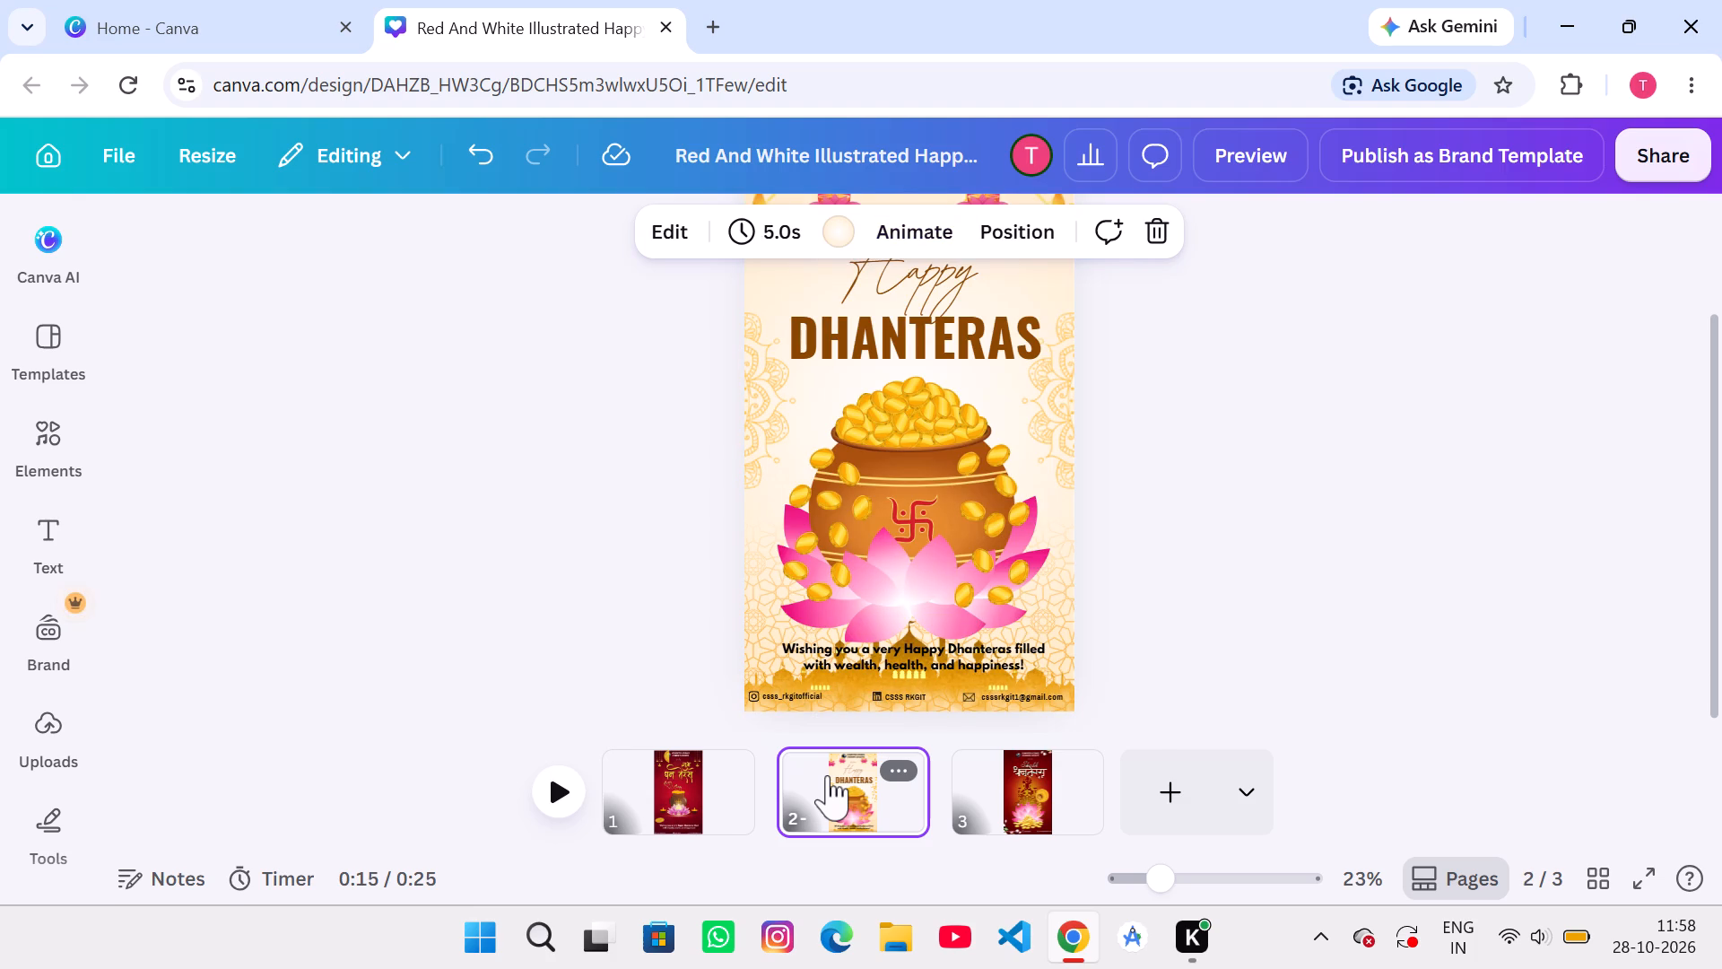
scroll(828, 775, "down", 1)
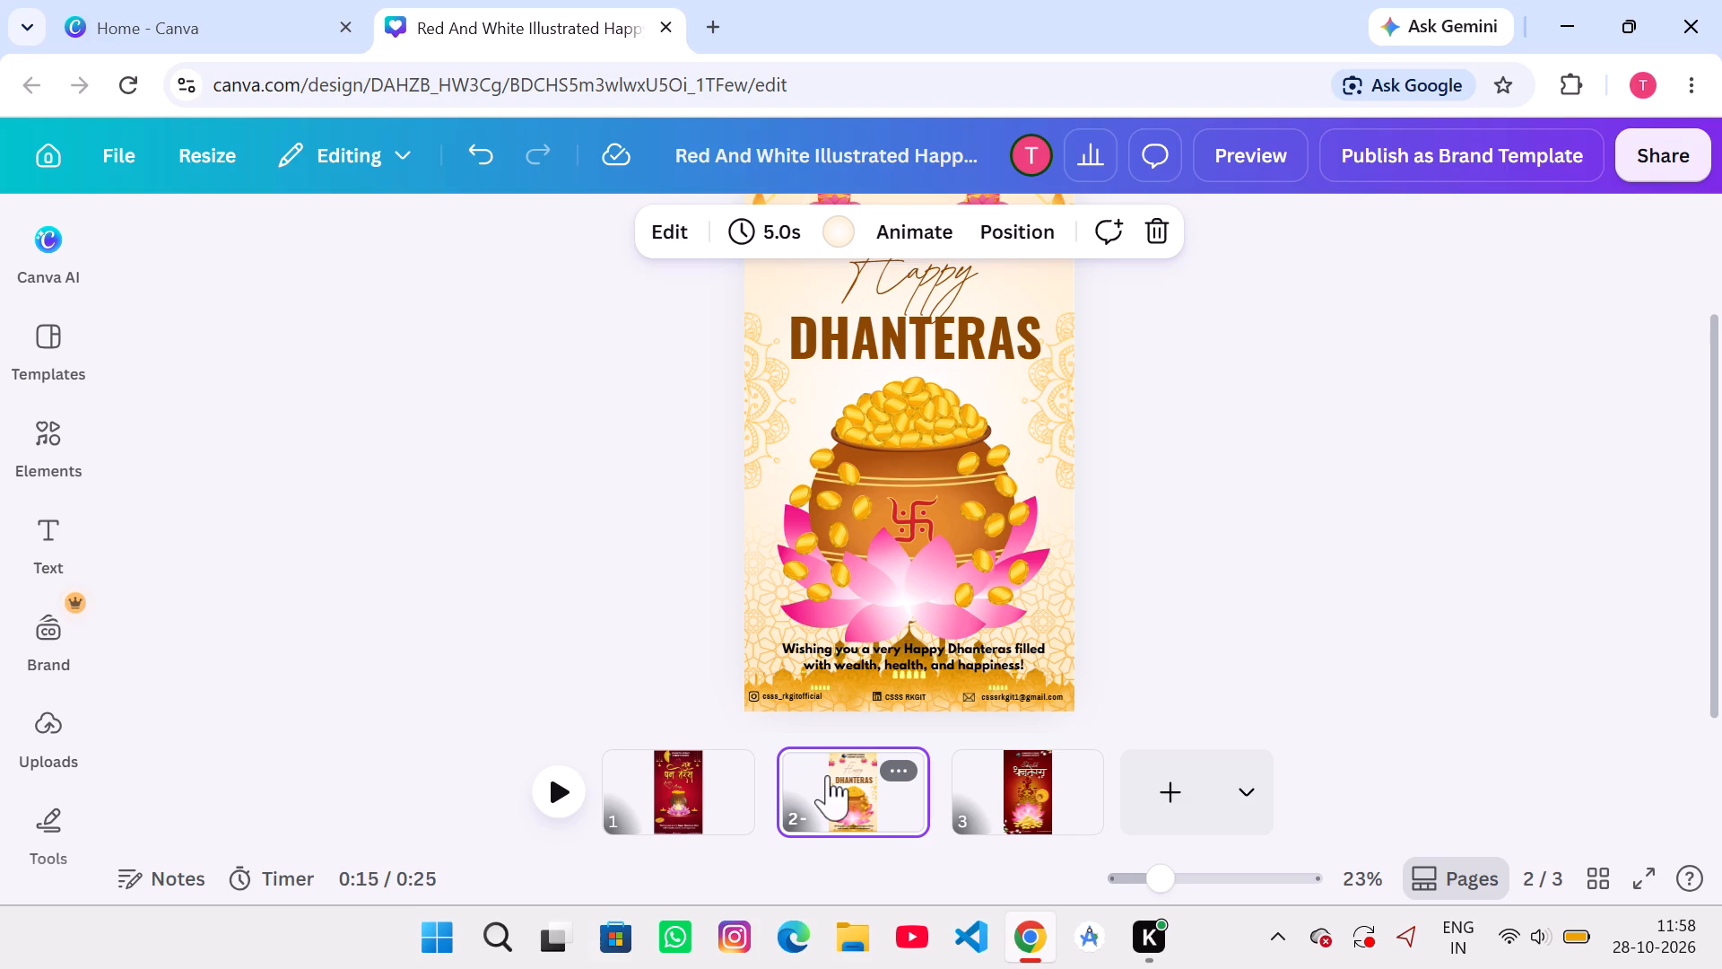
left_click(1048, 817)
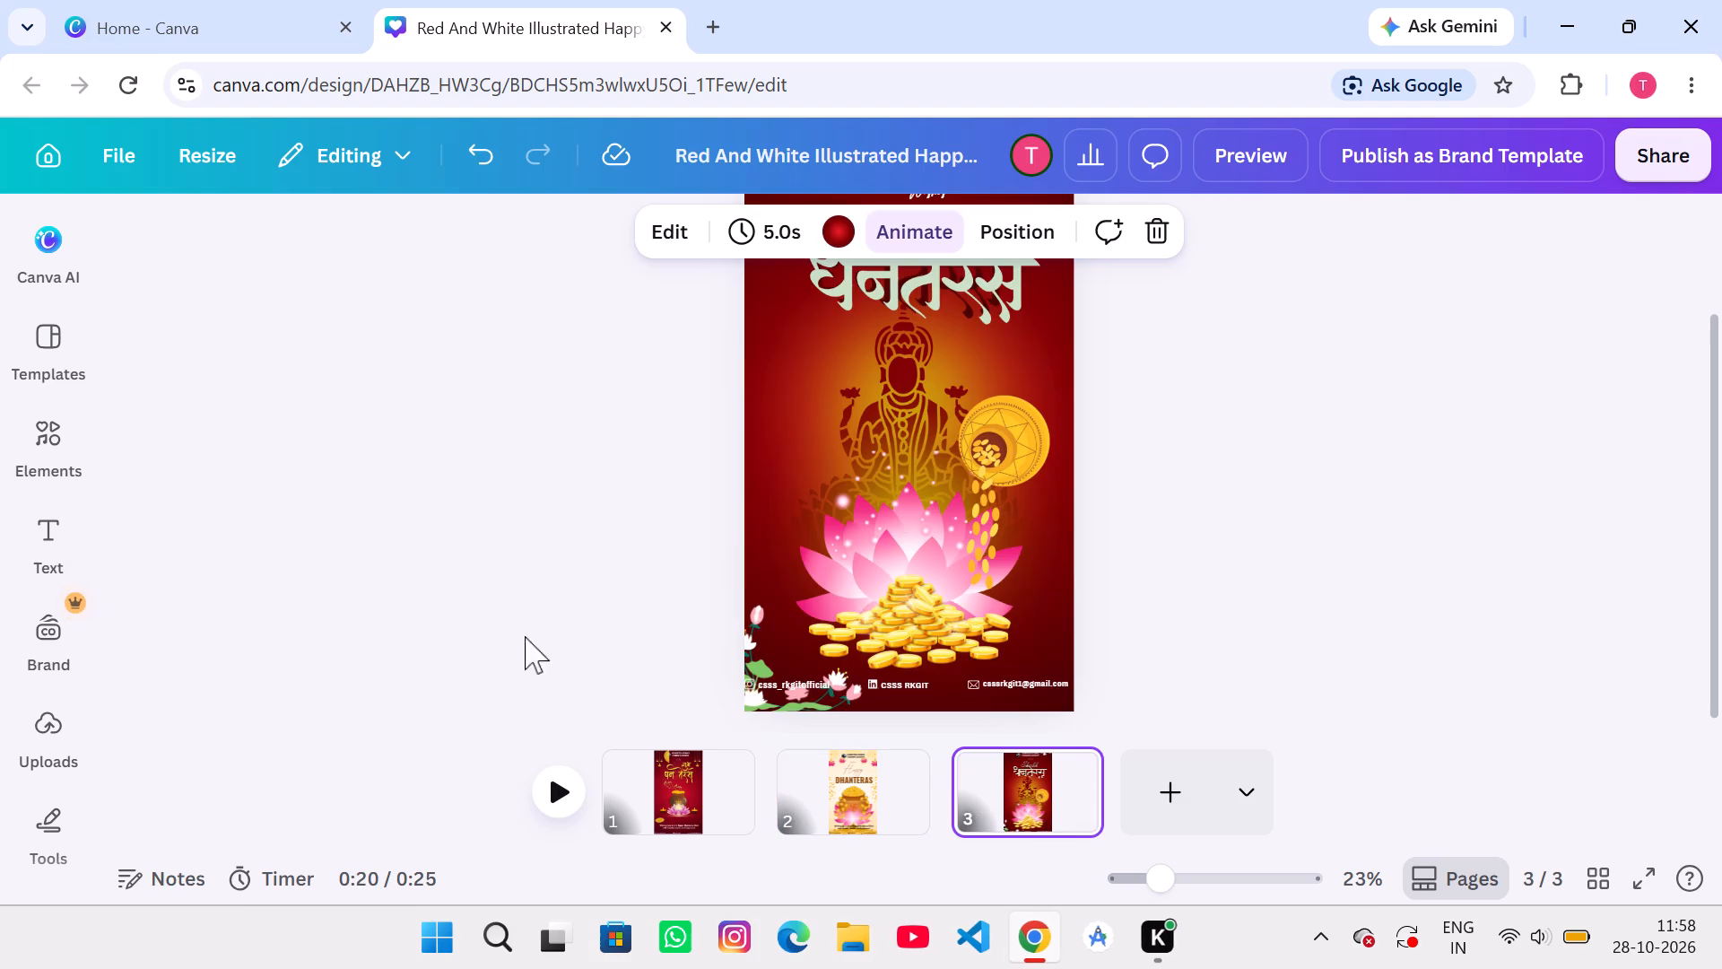
Leave the poster for the home page and search for "choti deepawali" designs.
left_click(45, 155)
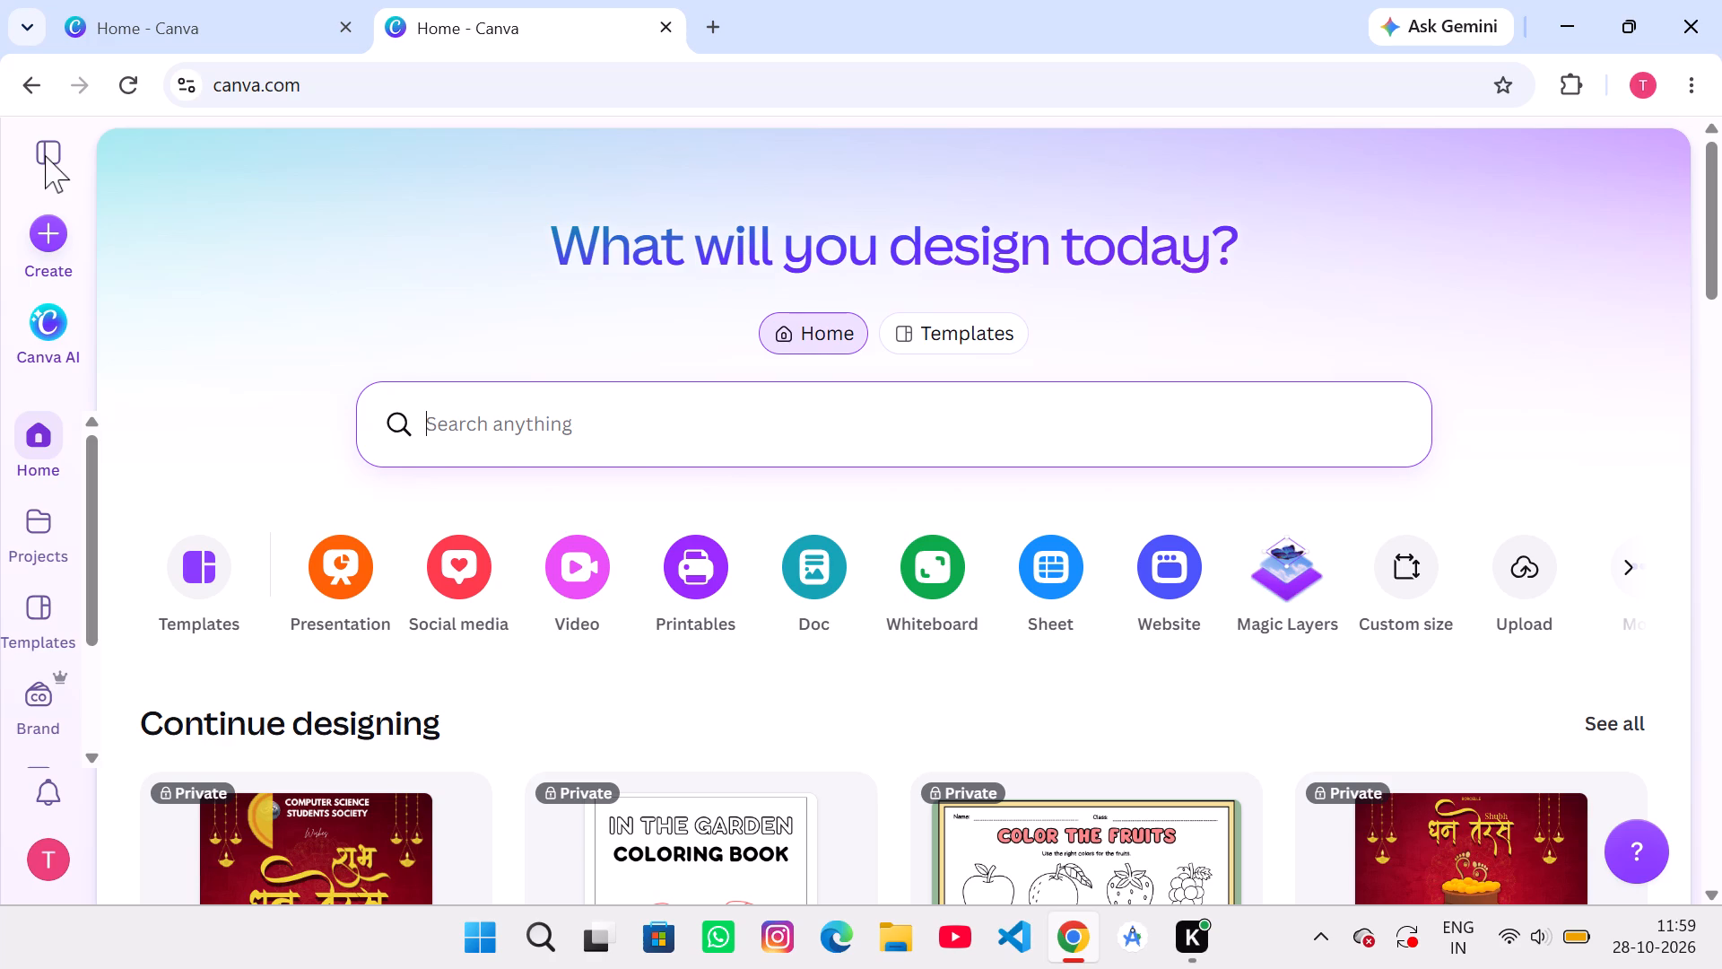
scroll(648, 357, "down", 1)
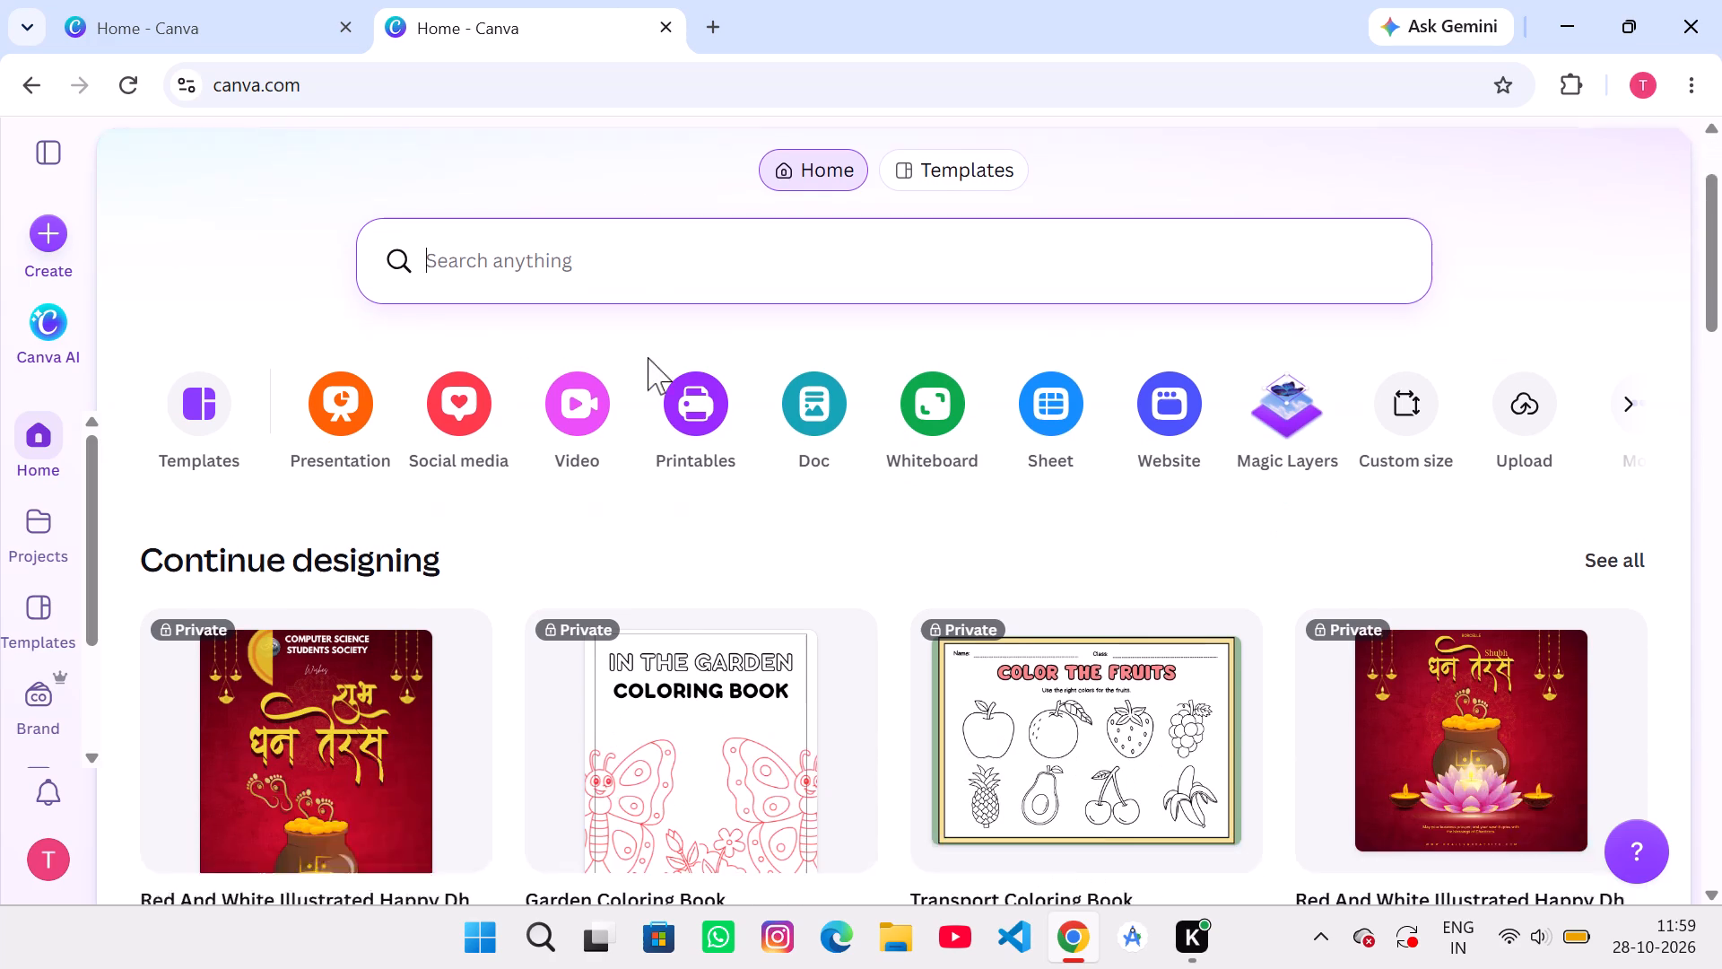
scroll(648, 357, "down", 1)
scroll(1127, 416, "down", 2)
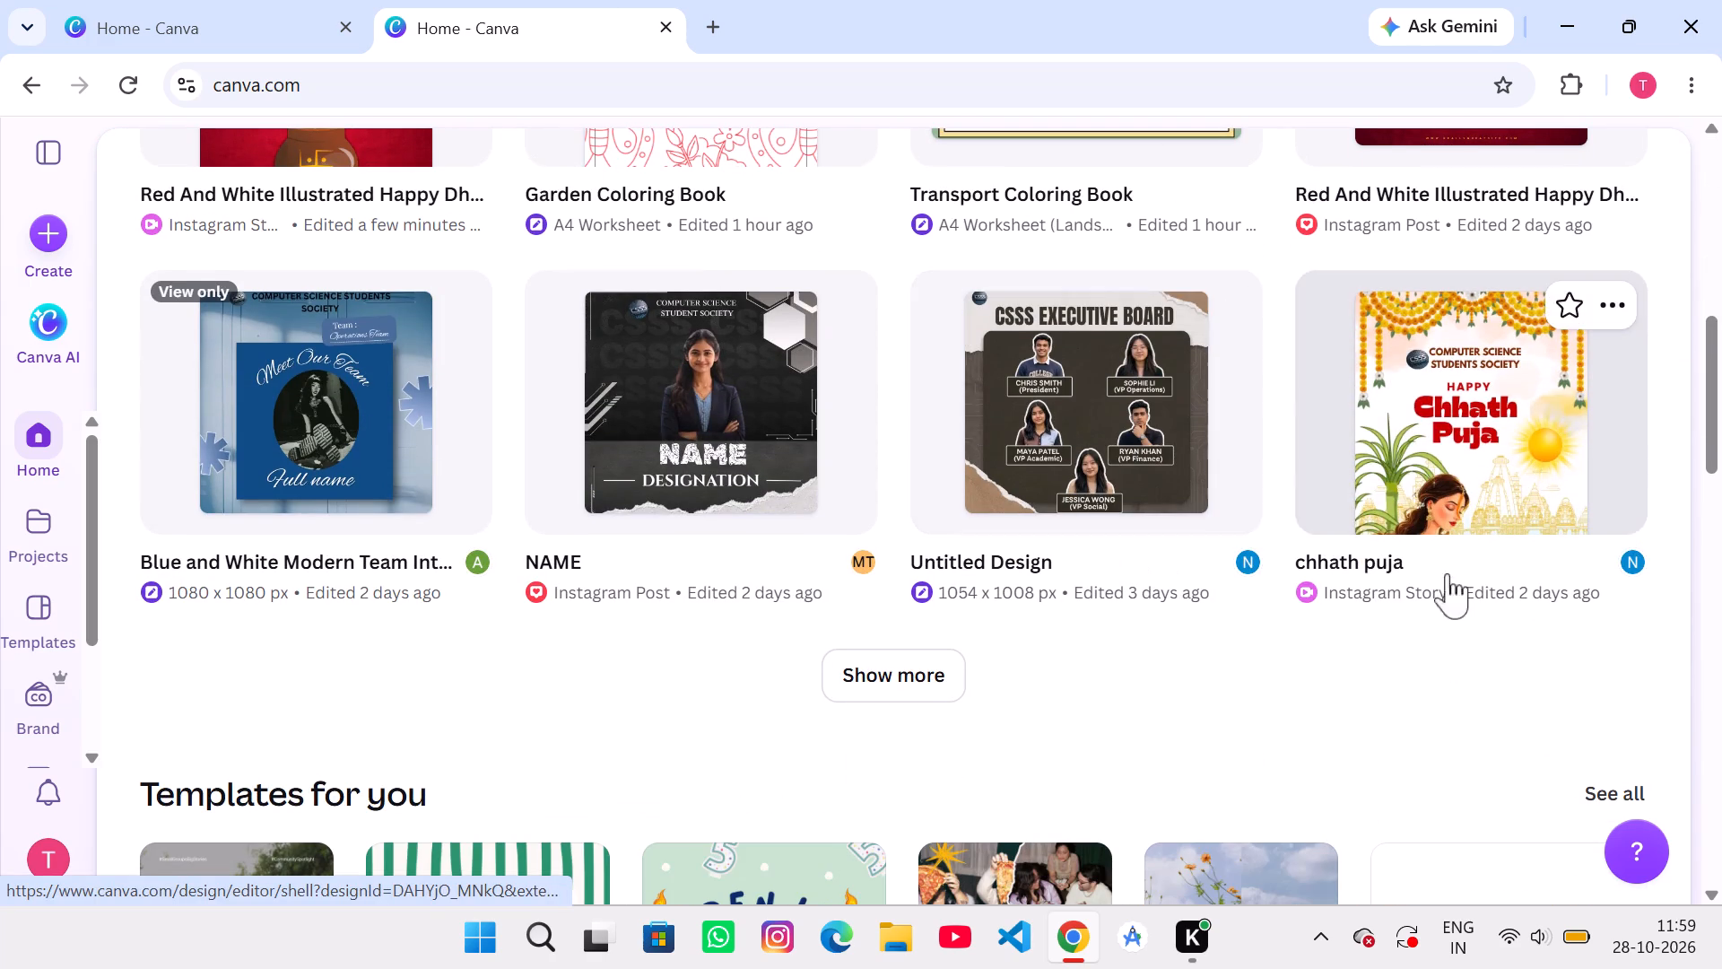
scroll(885, 410, "up", 1)
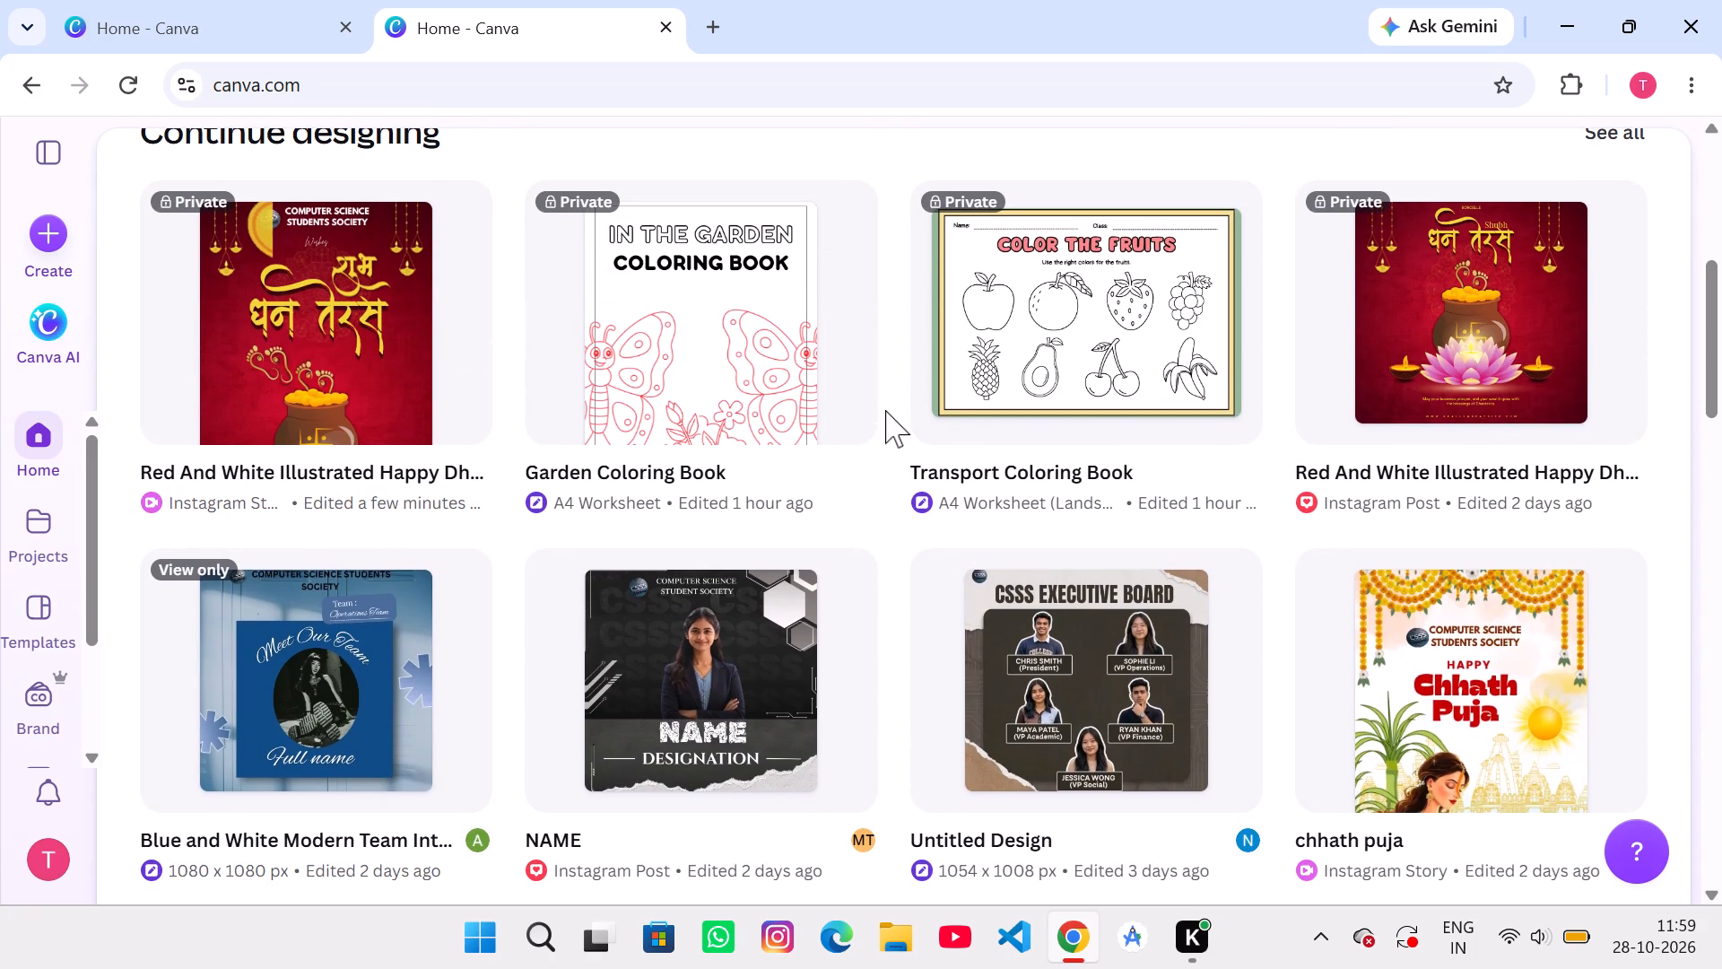
scroll(885, 410, "up", 1)
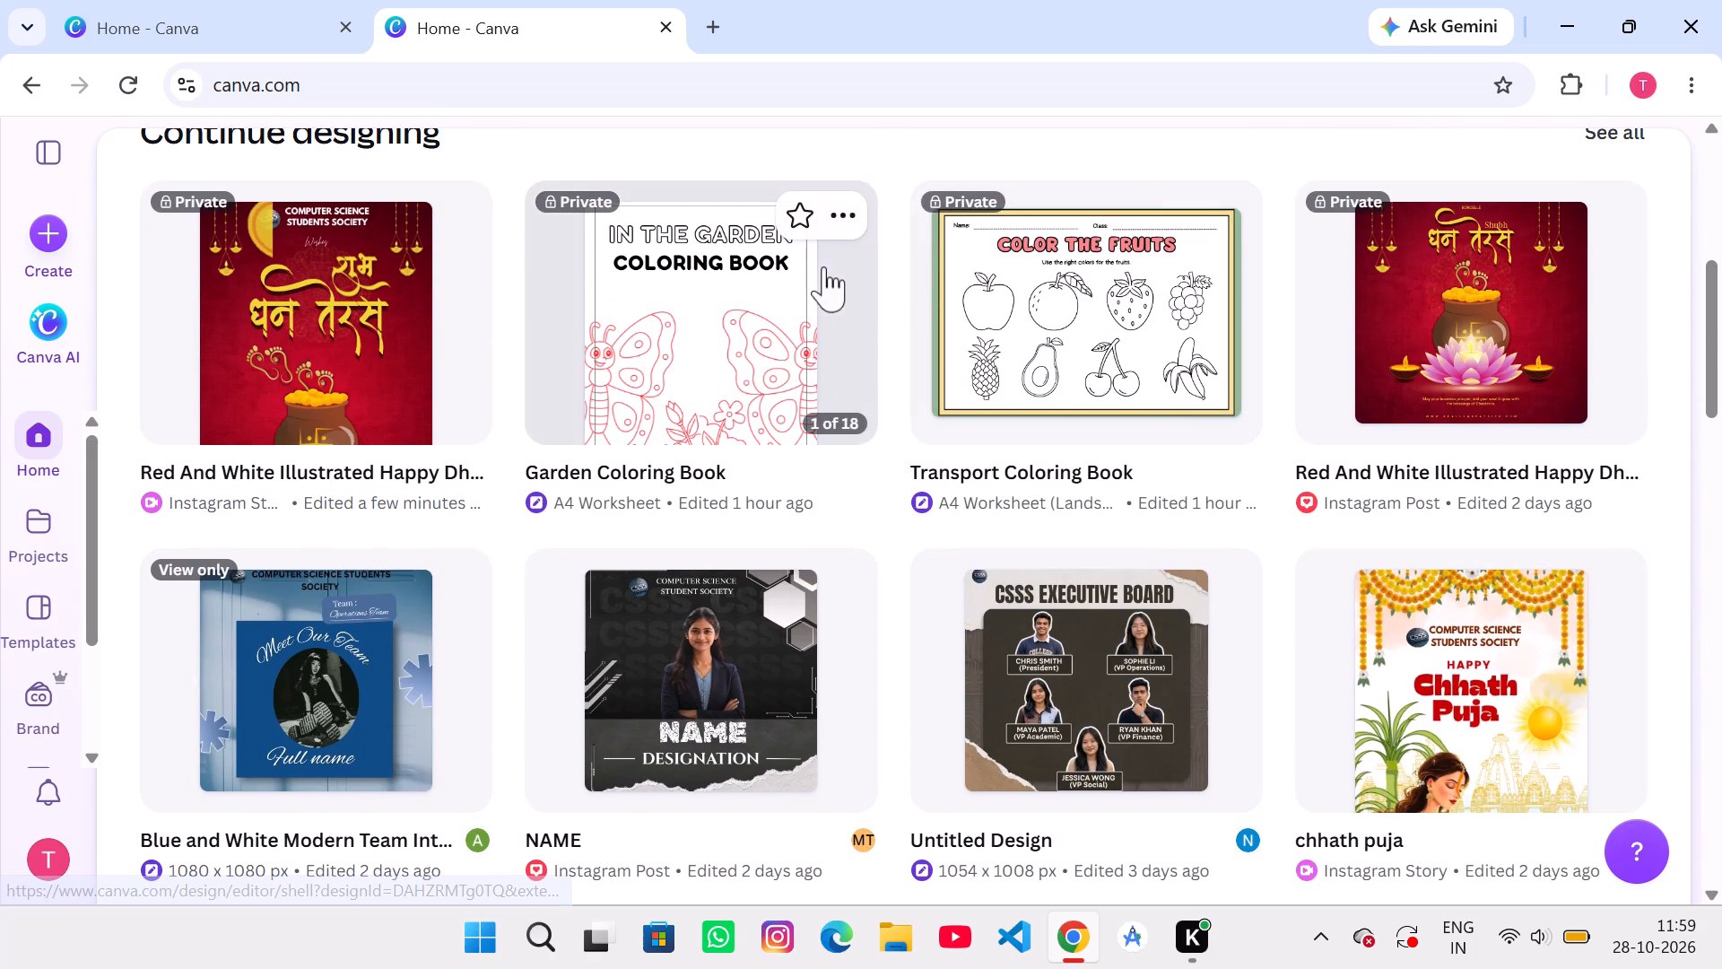
scroll(824, 266, "up", 3)
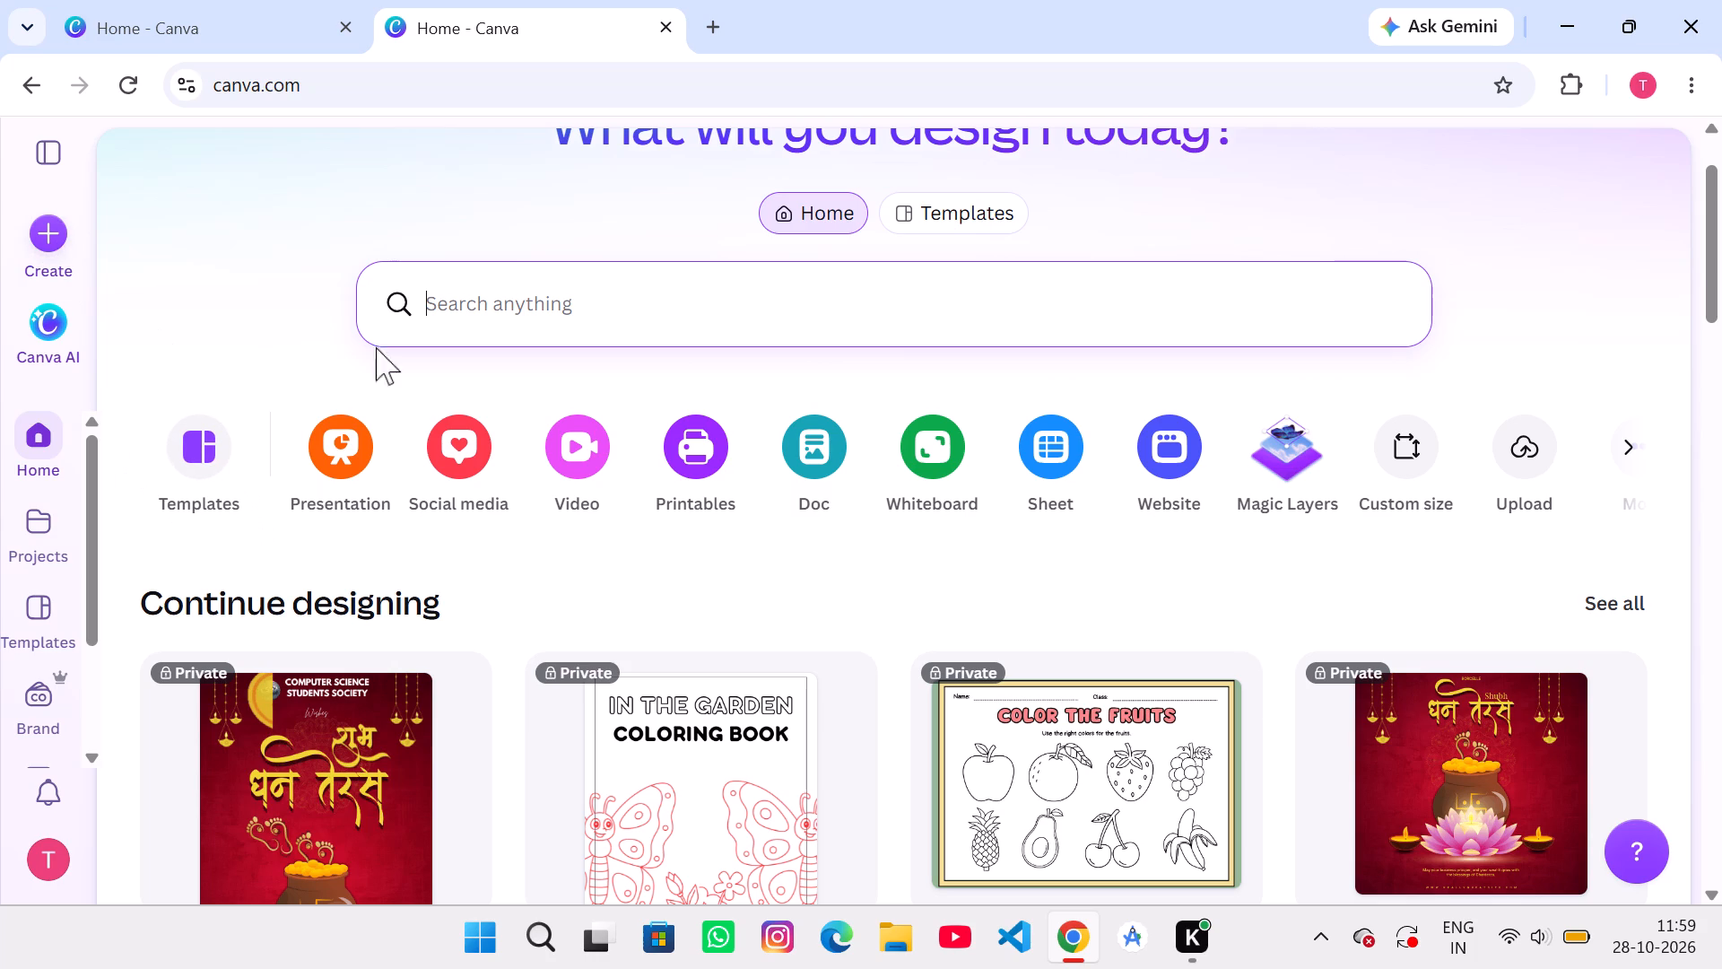
left_click(513, 316)
type("choti")
key("space")
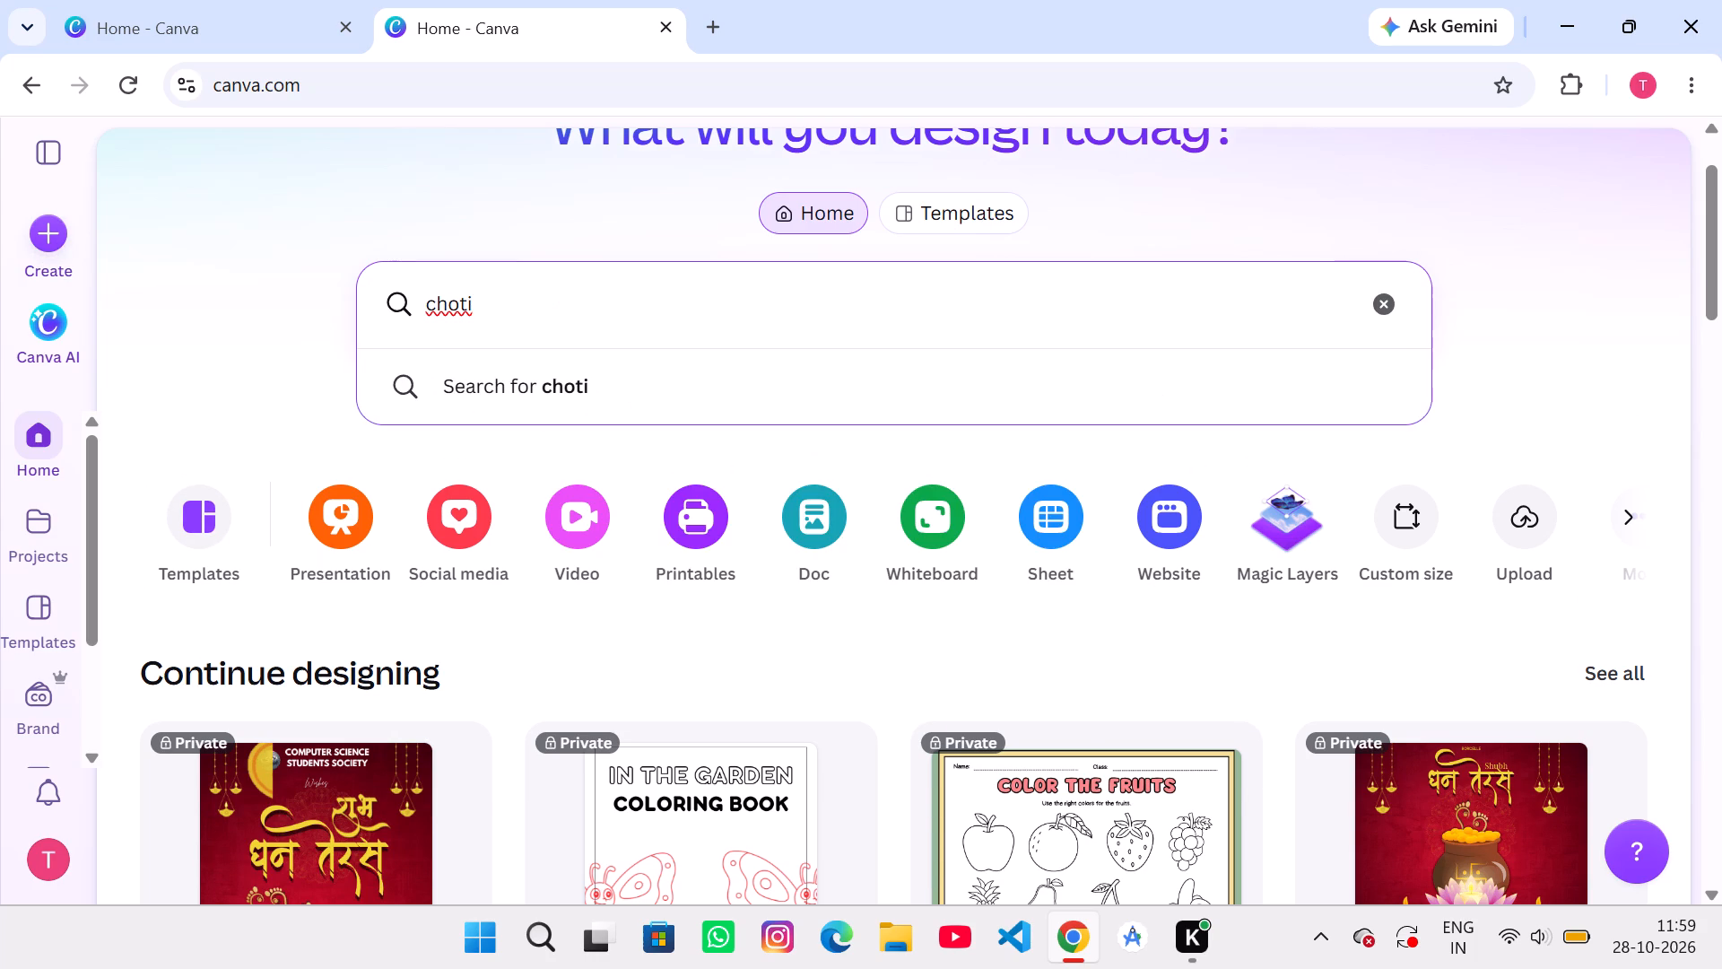
type("deepawali")
key("Return")
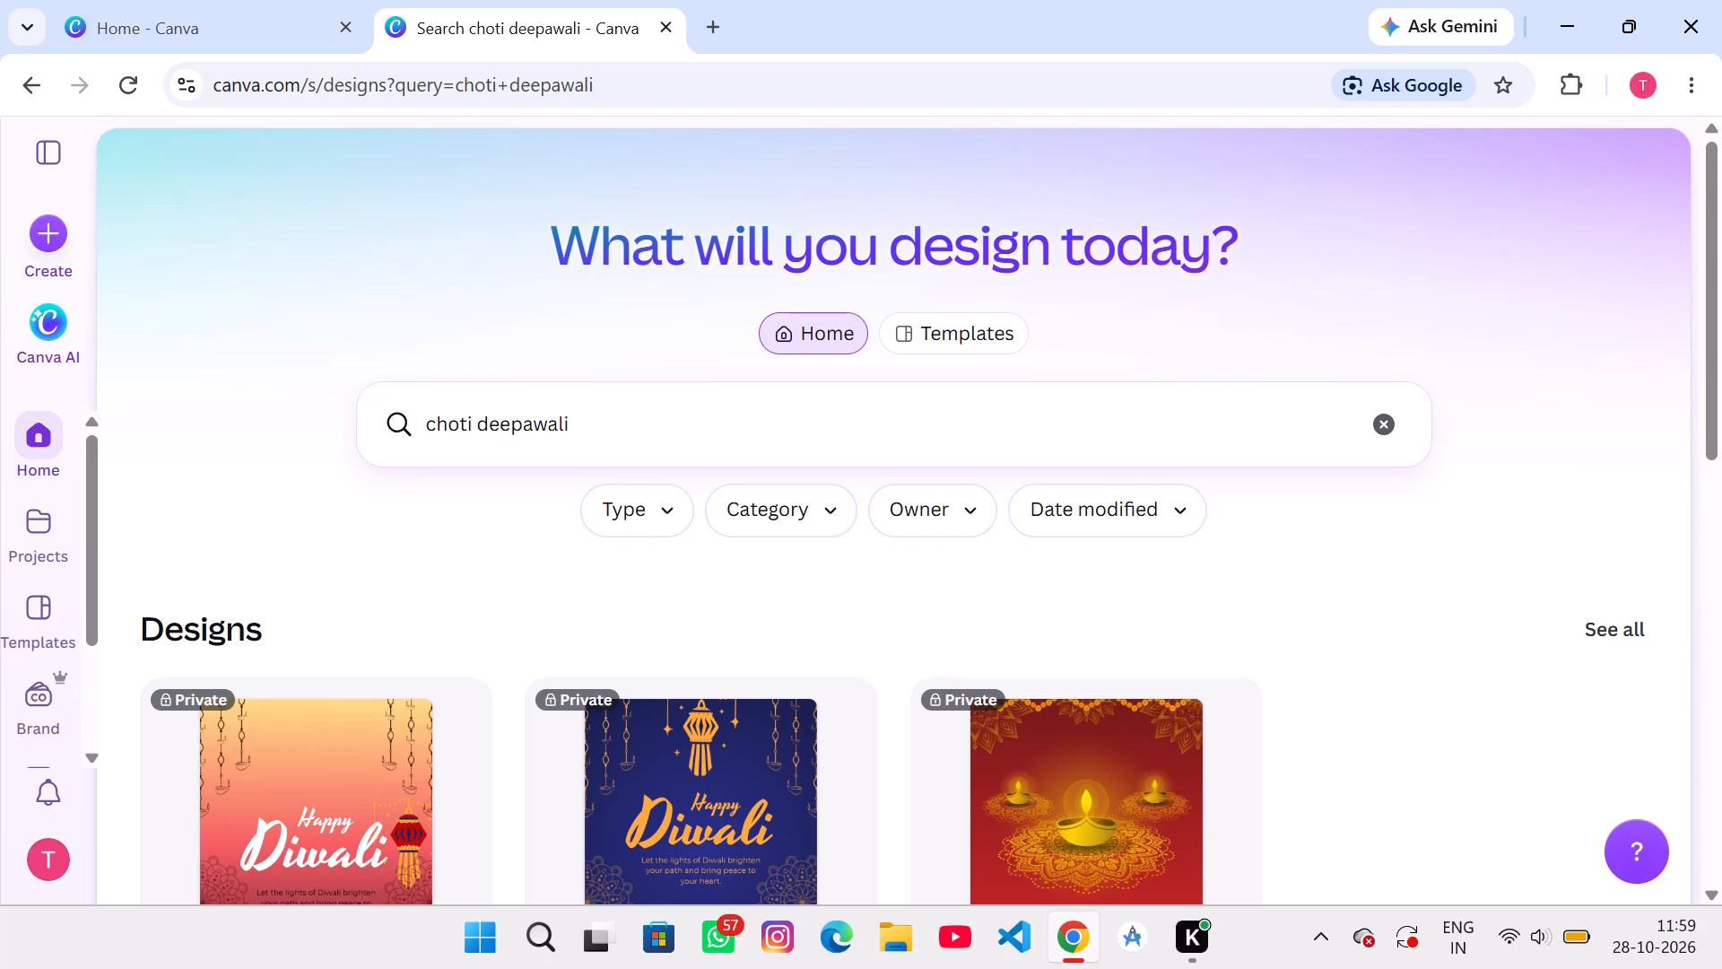
Browse the "choti deepawali" search results, examining the existing designs and the first rows of Choti Diwali templates.
scroll(552, 462, "down", 2)
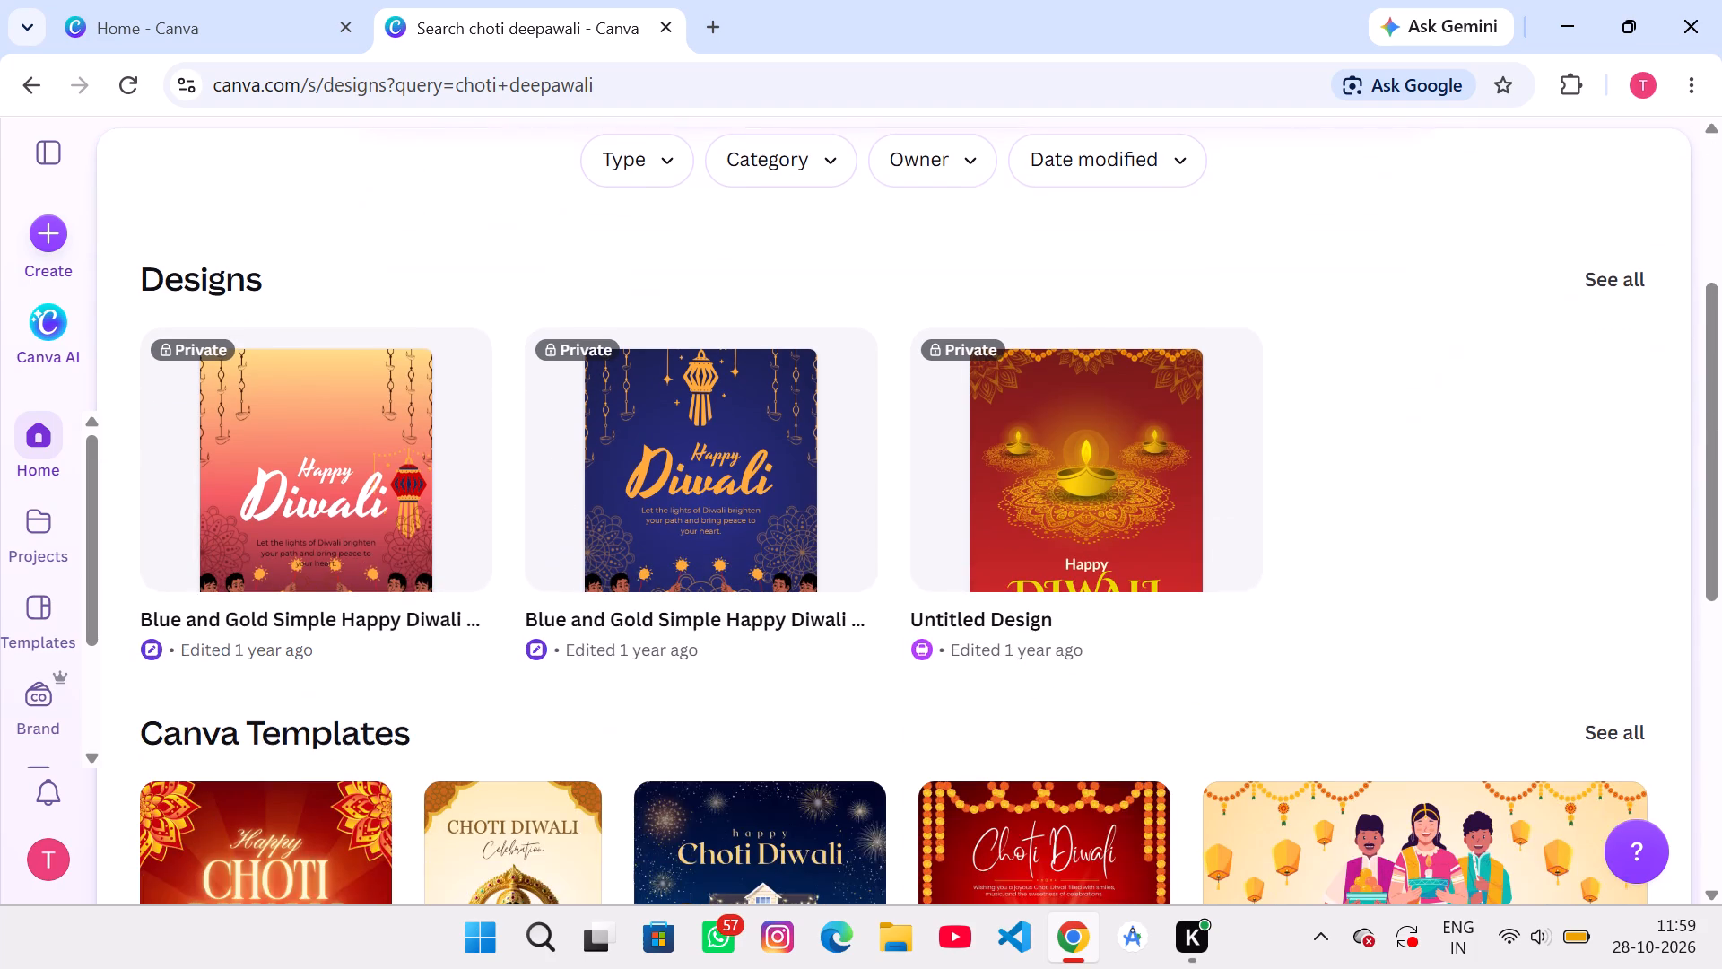
scroll(552, 462, "down", 2)
scroll(778, 693, "down", 1)
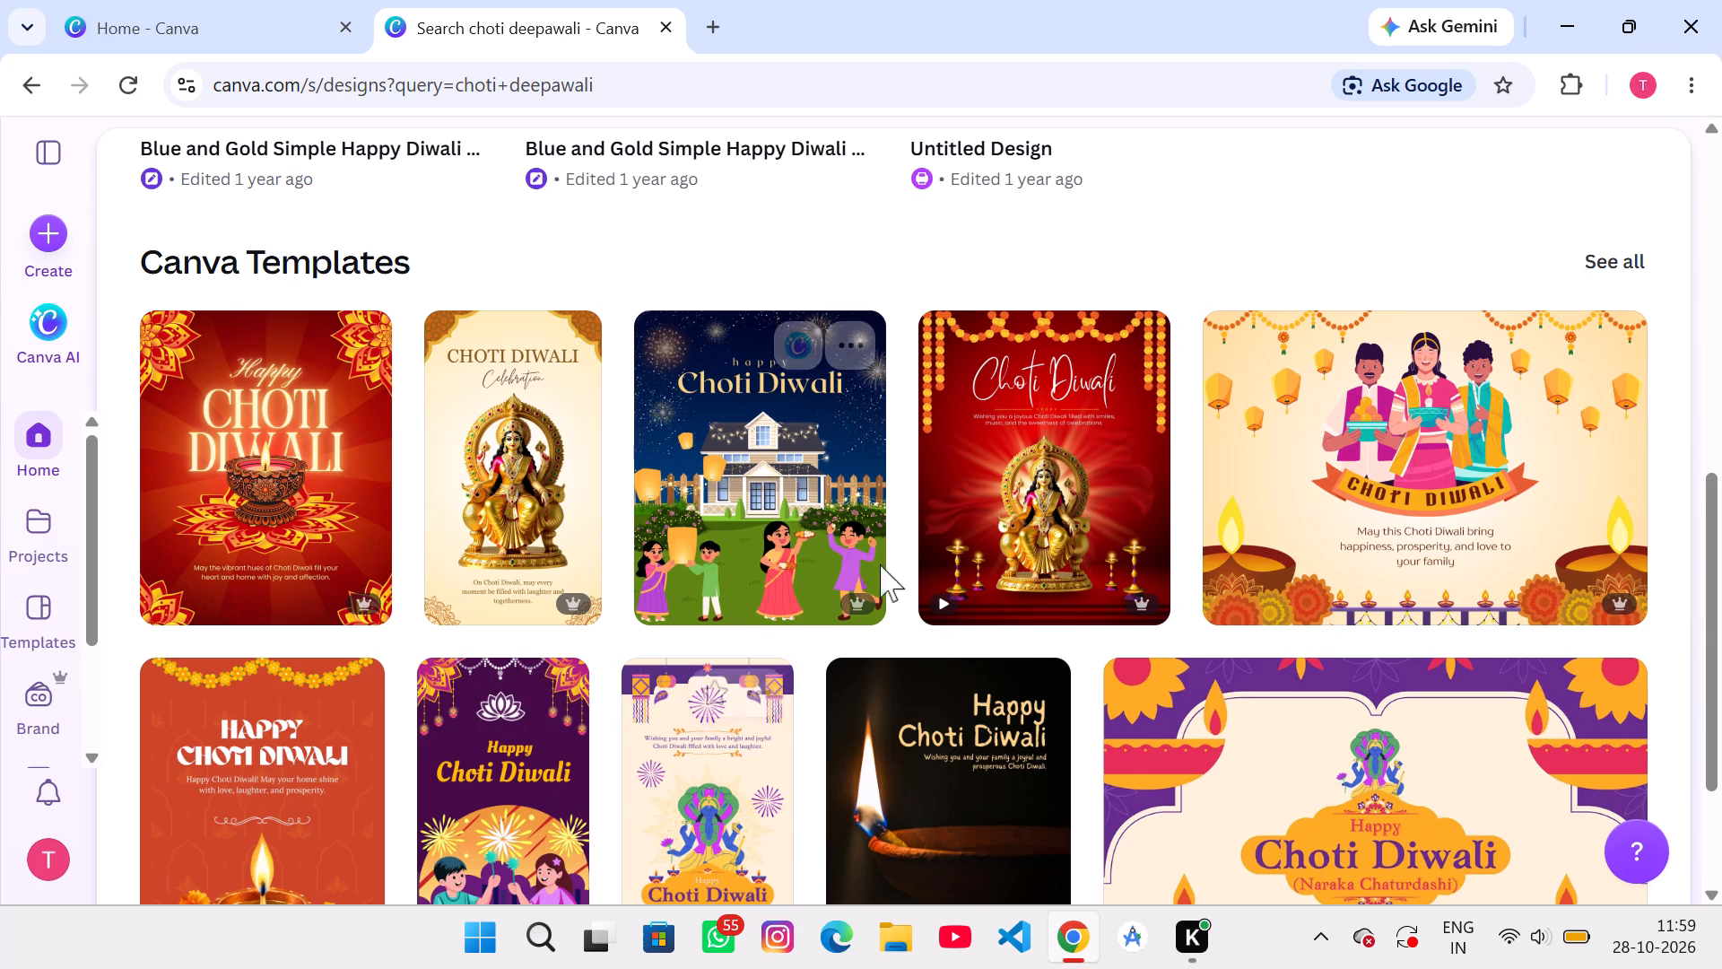
scroll(797, 703, "left", 2)
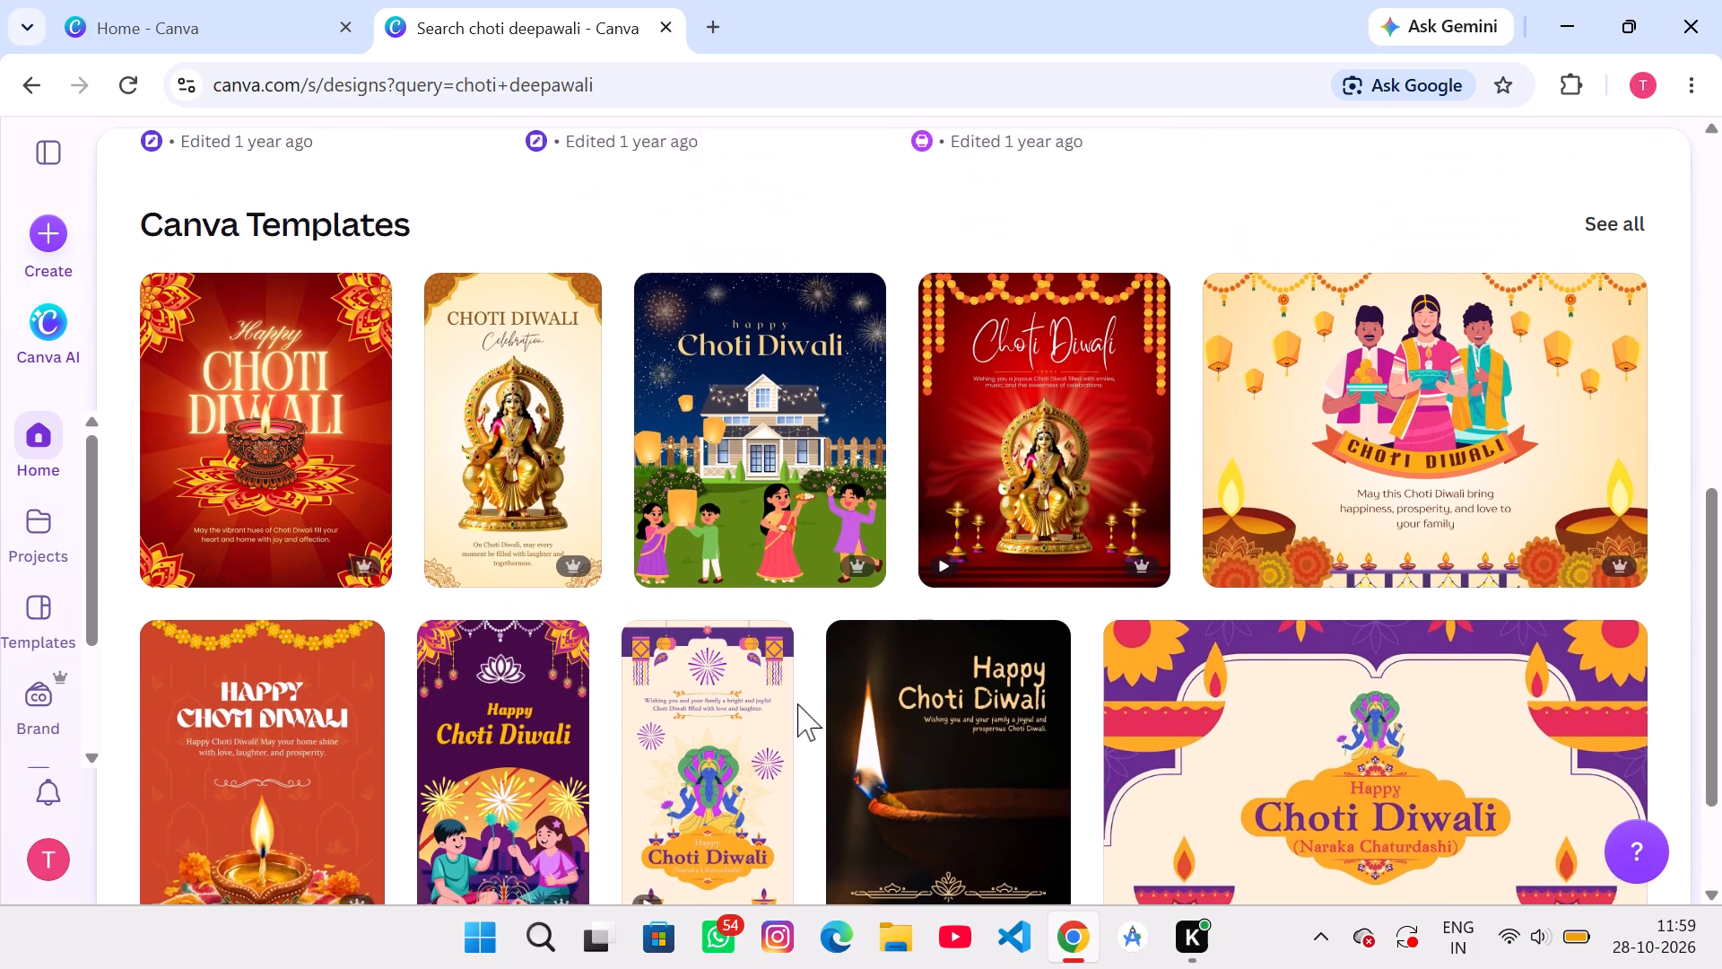
scroll(797, 703, "left", 1)
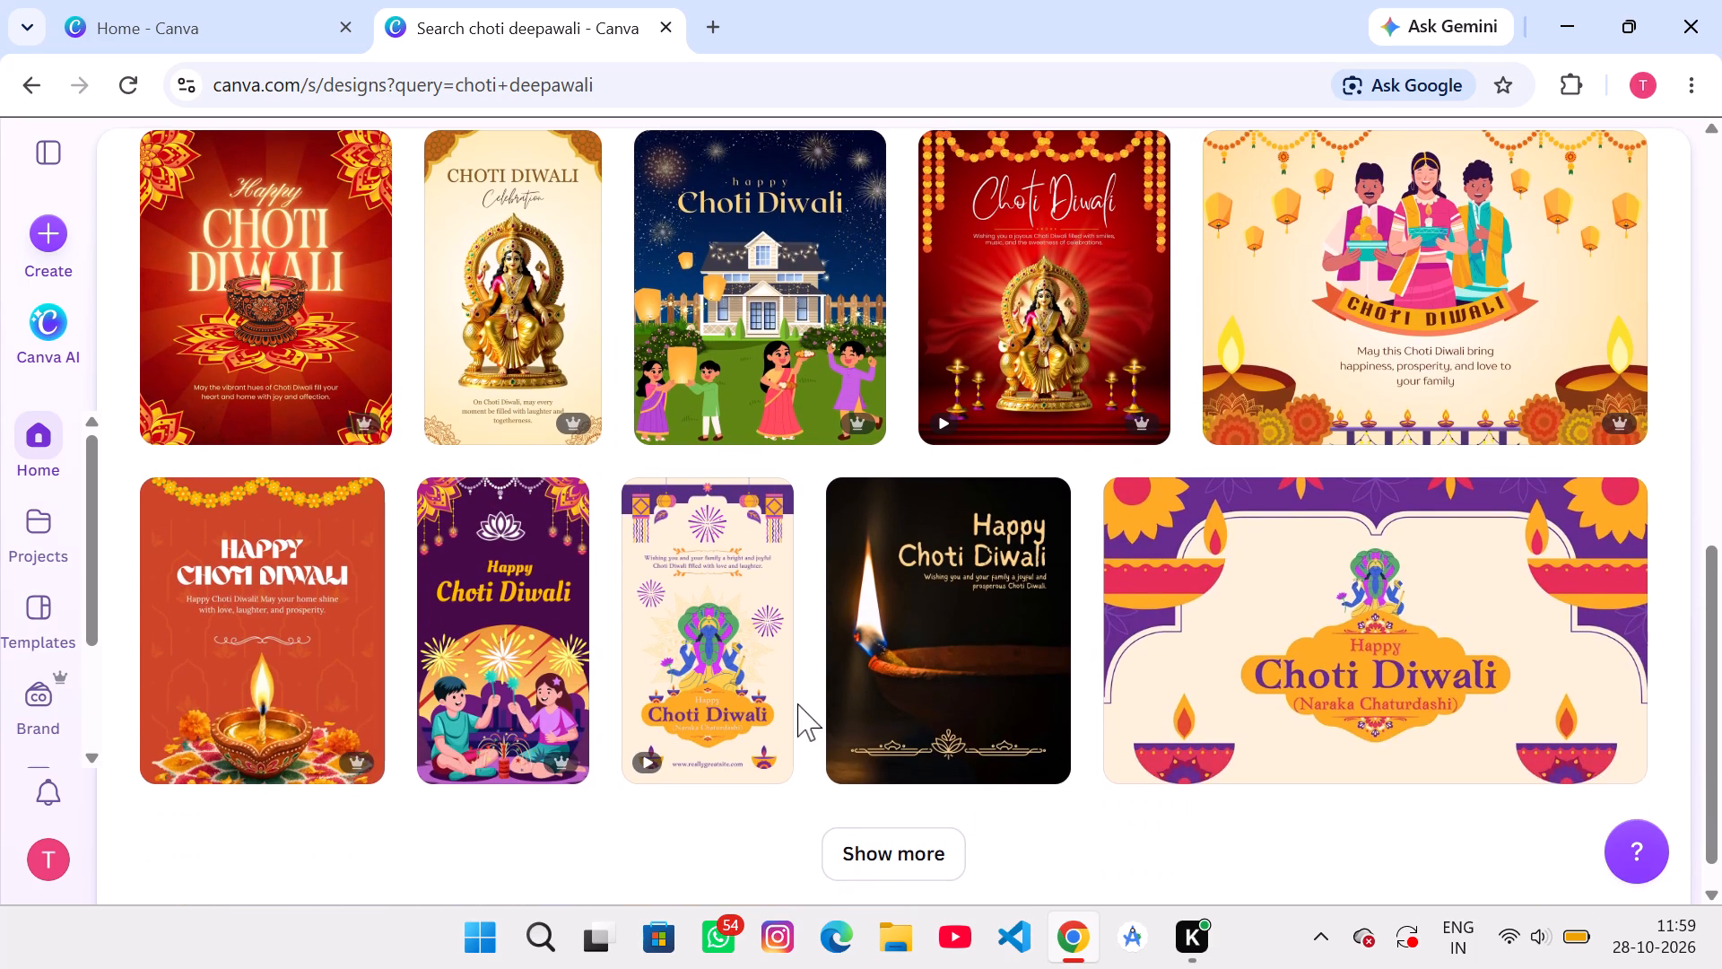
scroll(797, 703, "left", 2)
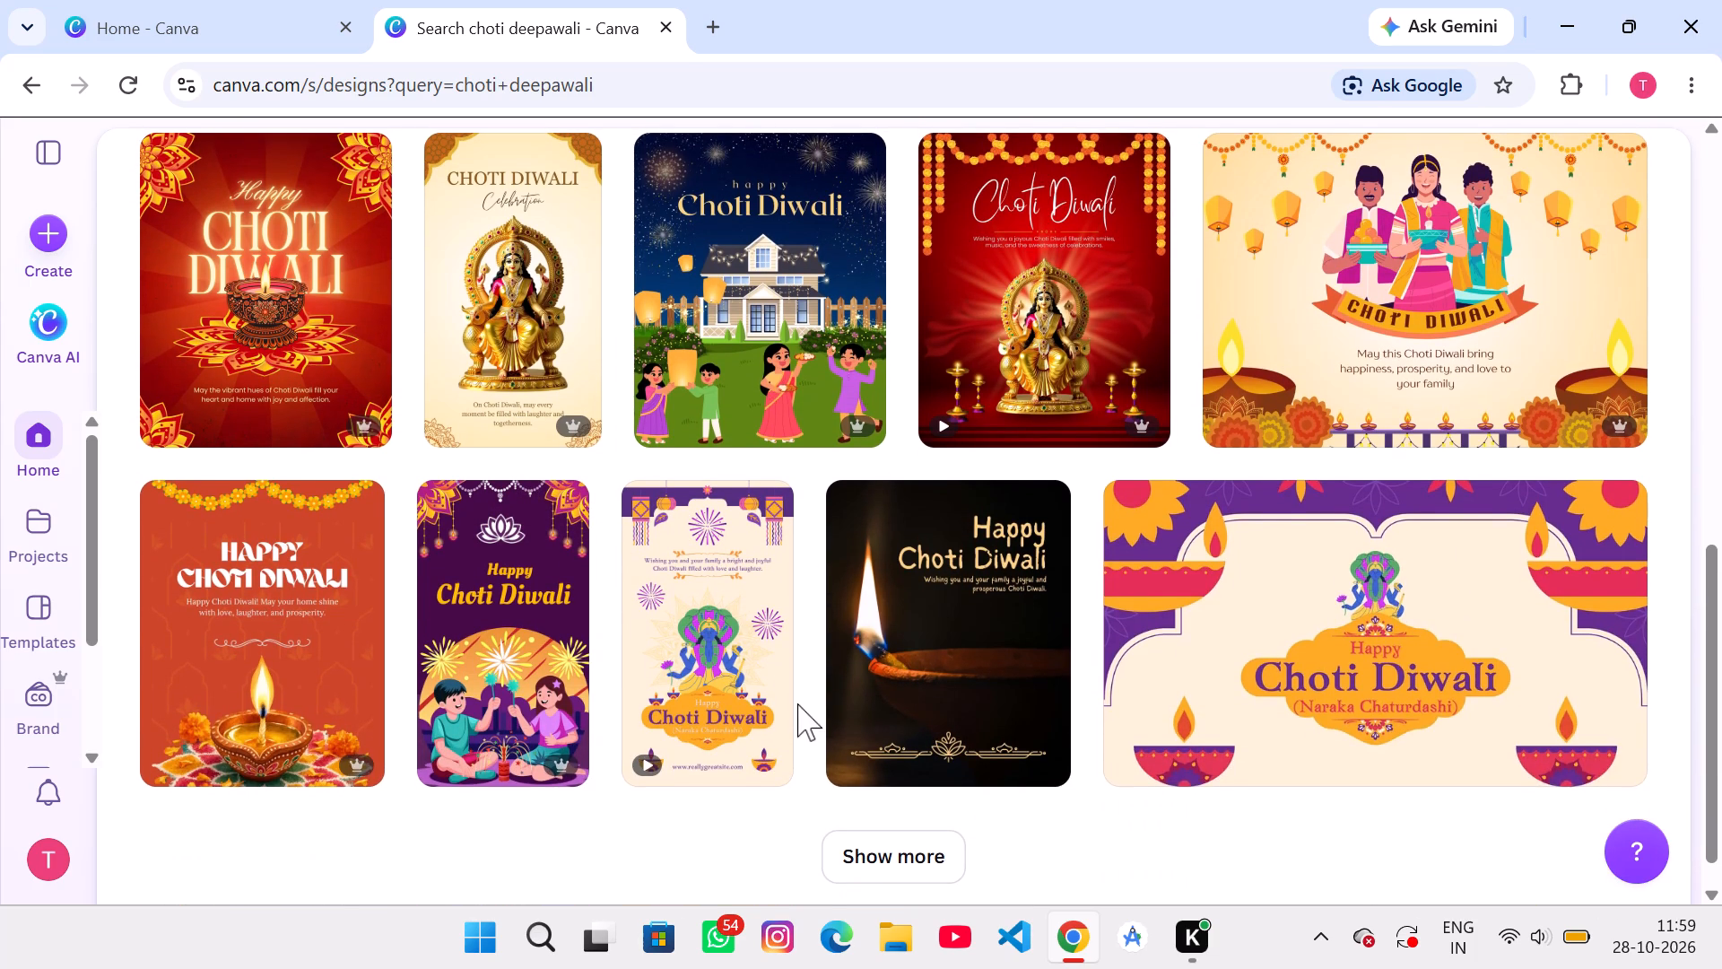
scroll(797, 703, "left", 2)
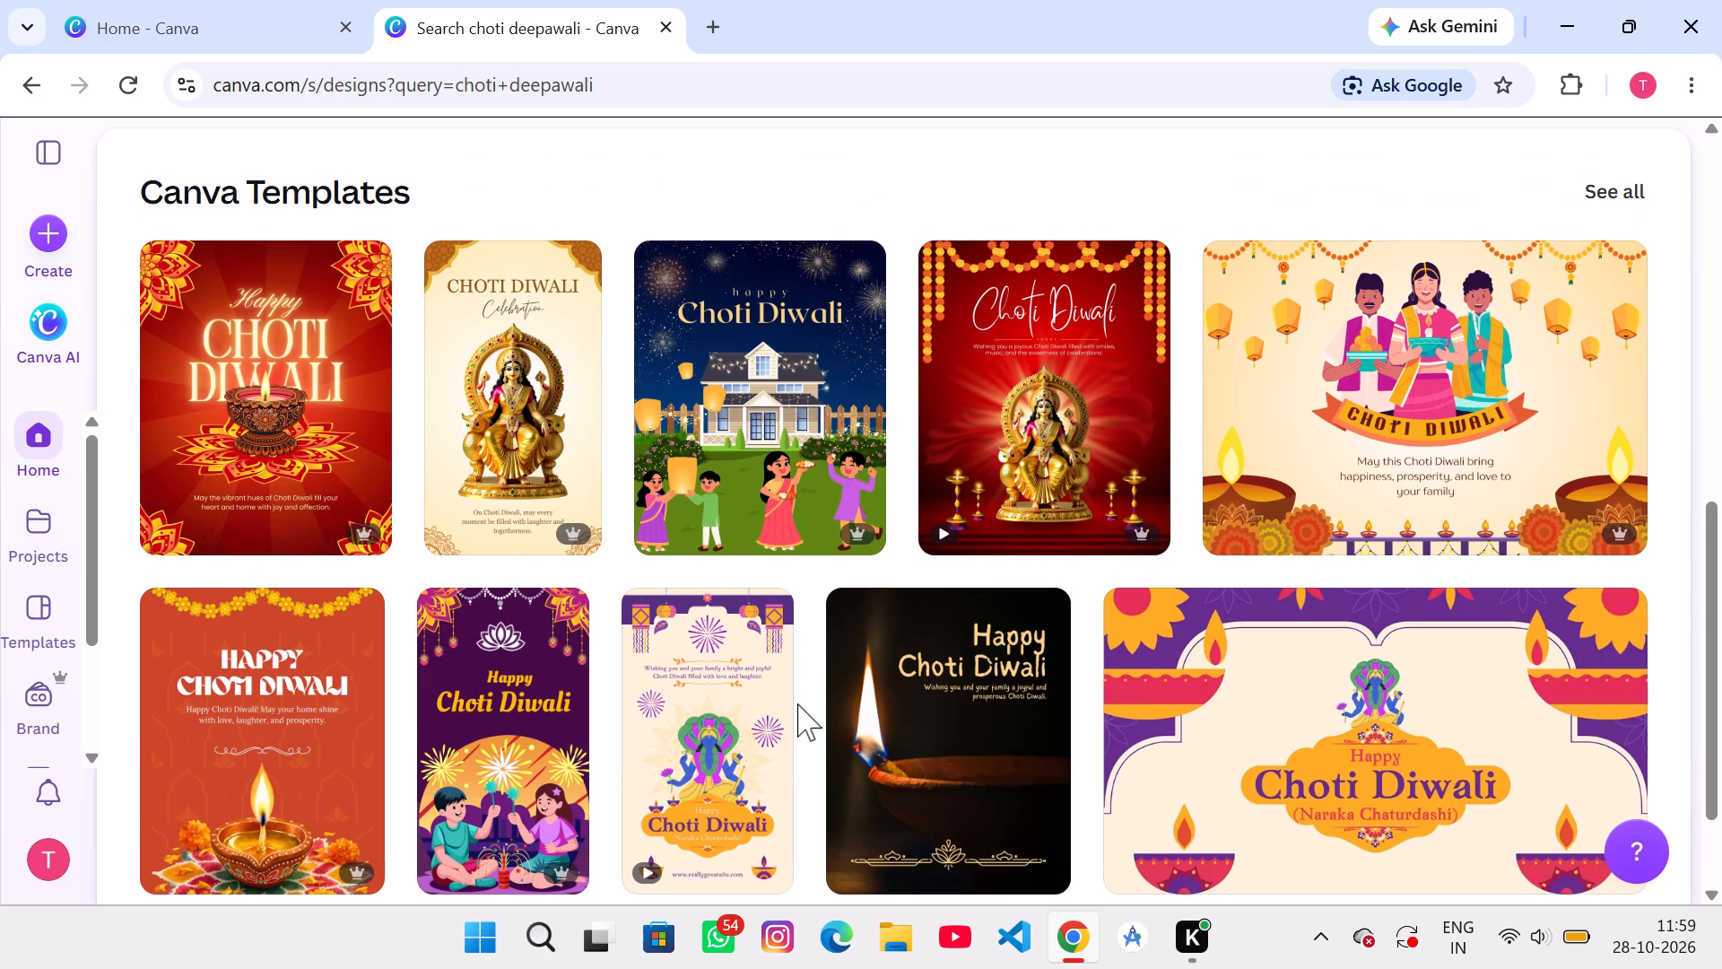
scroll(797, 703, "left", 2)
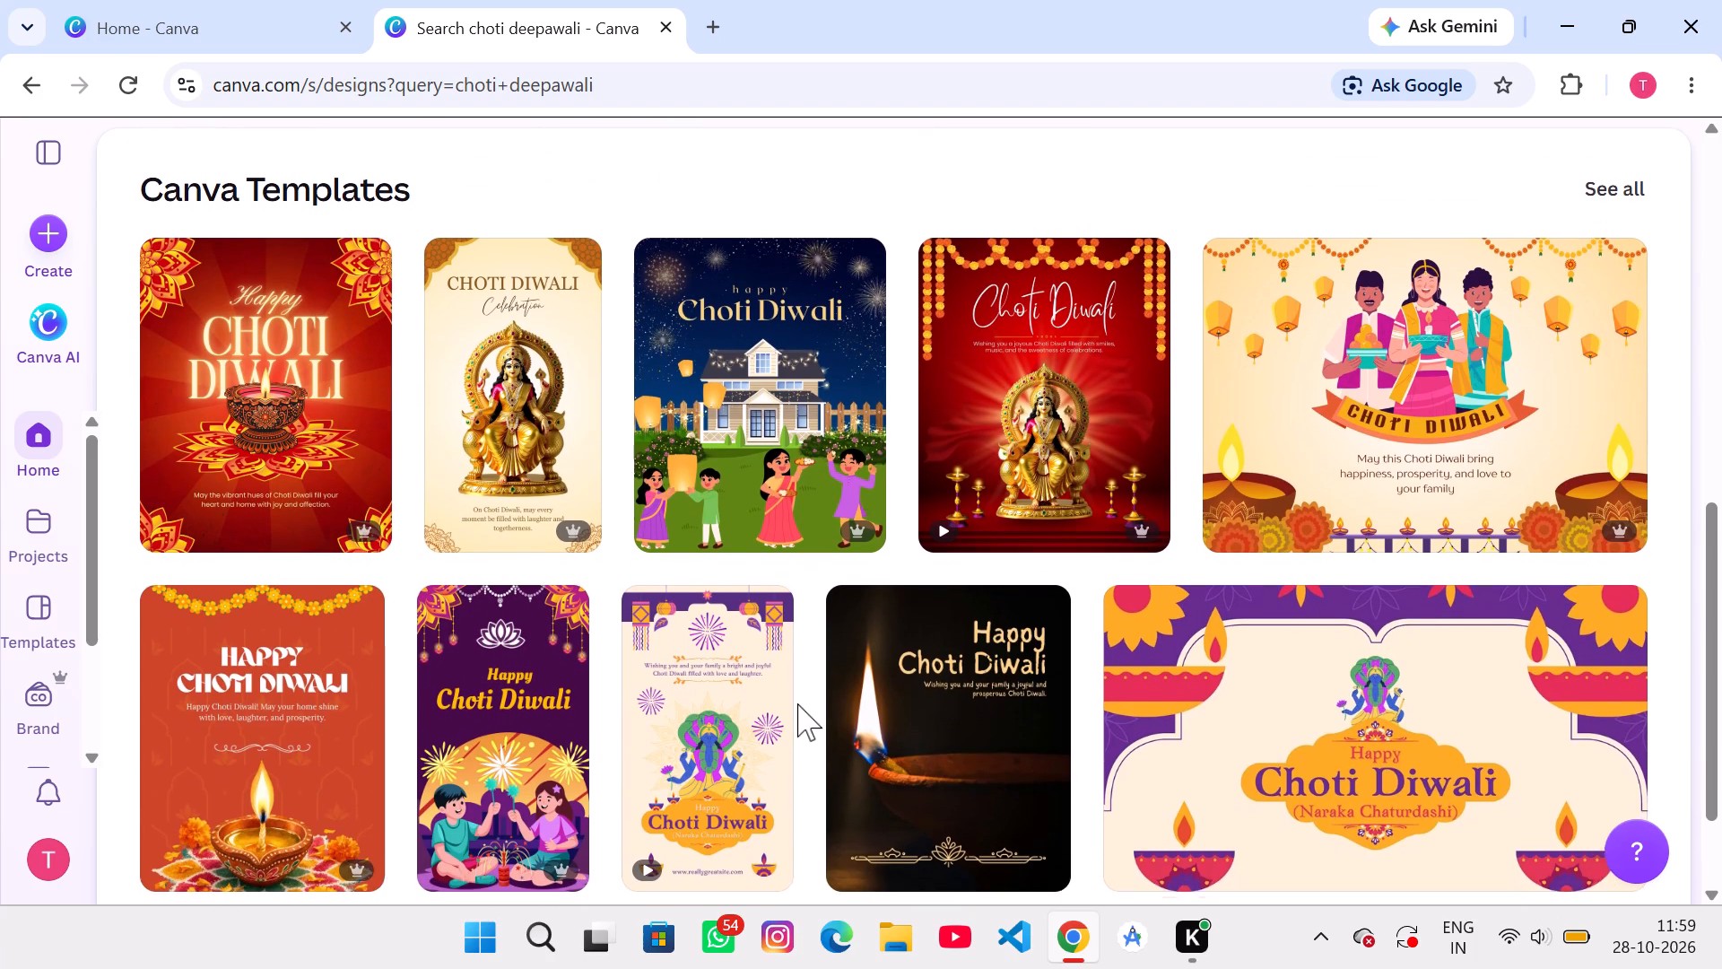
scroll(797, 703, "left", 1)
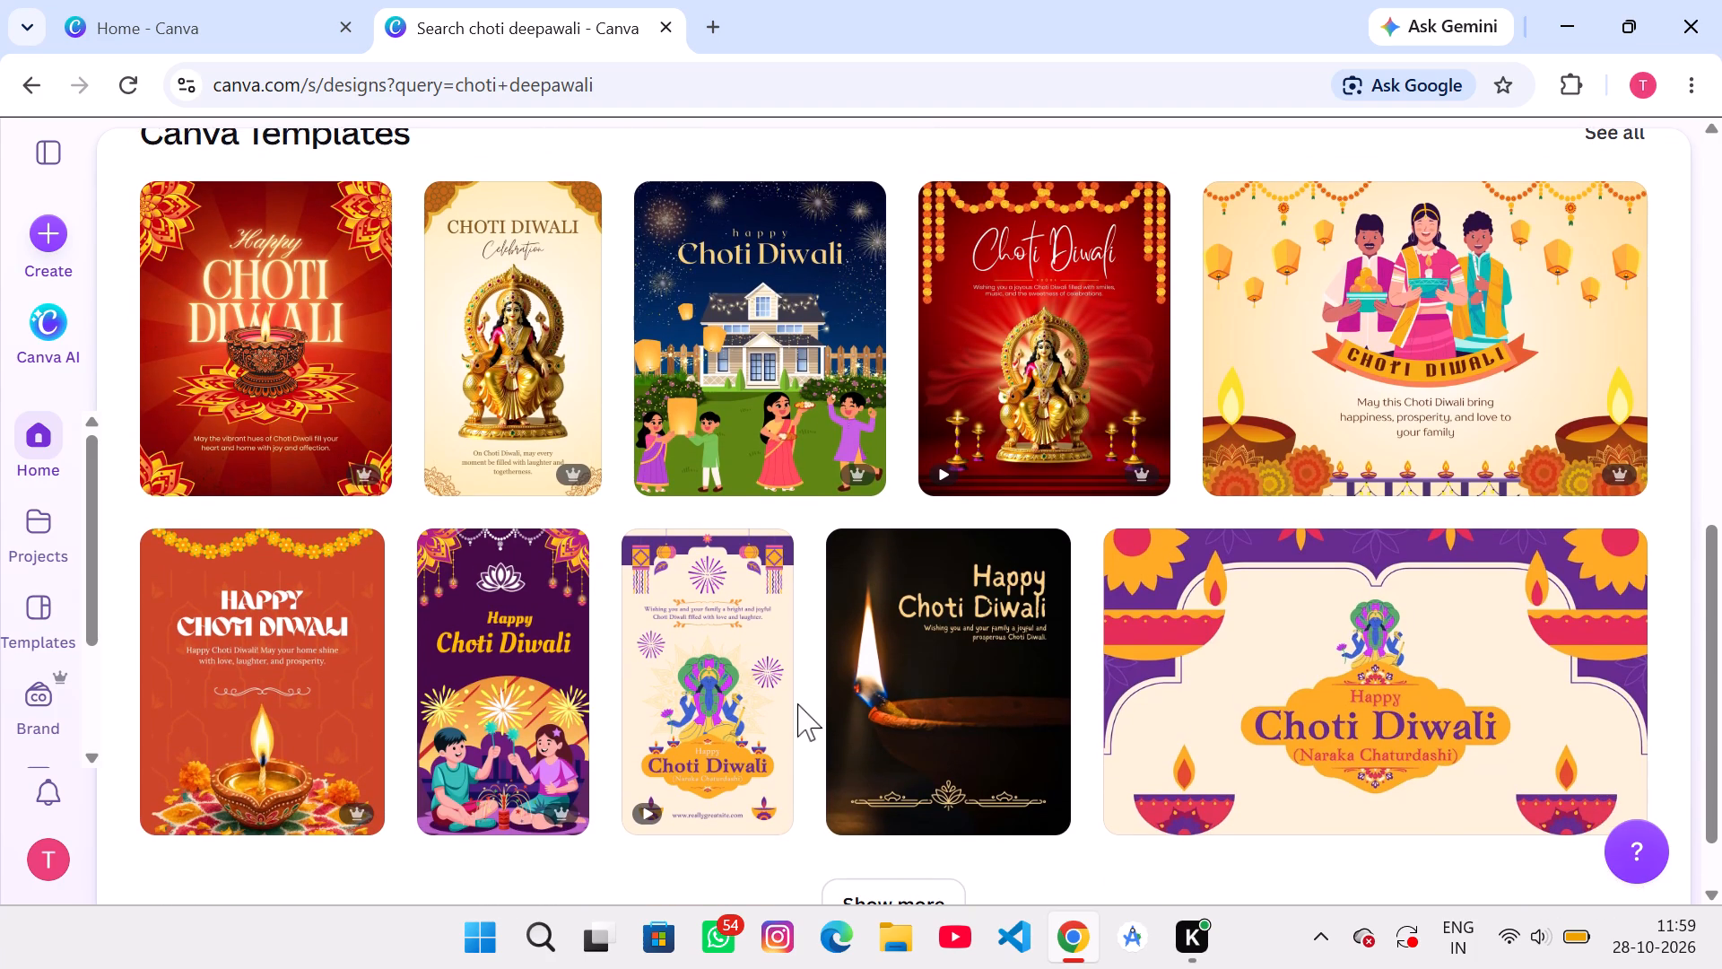
scroll(797, 703, "left", 3)
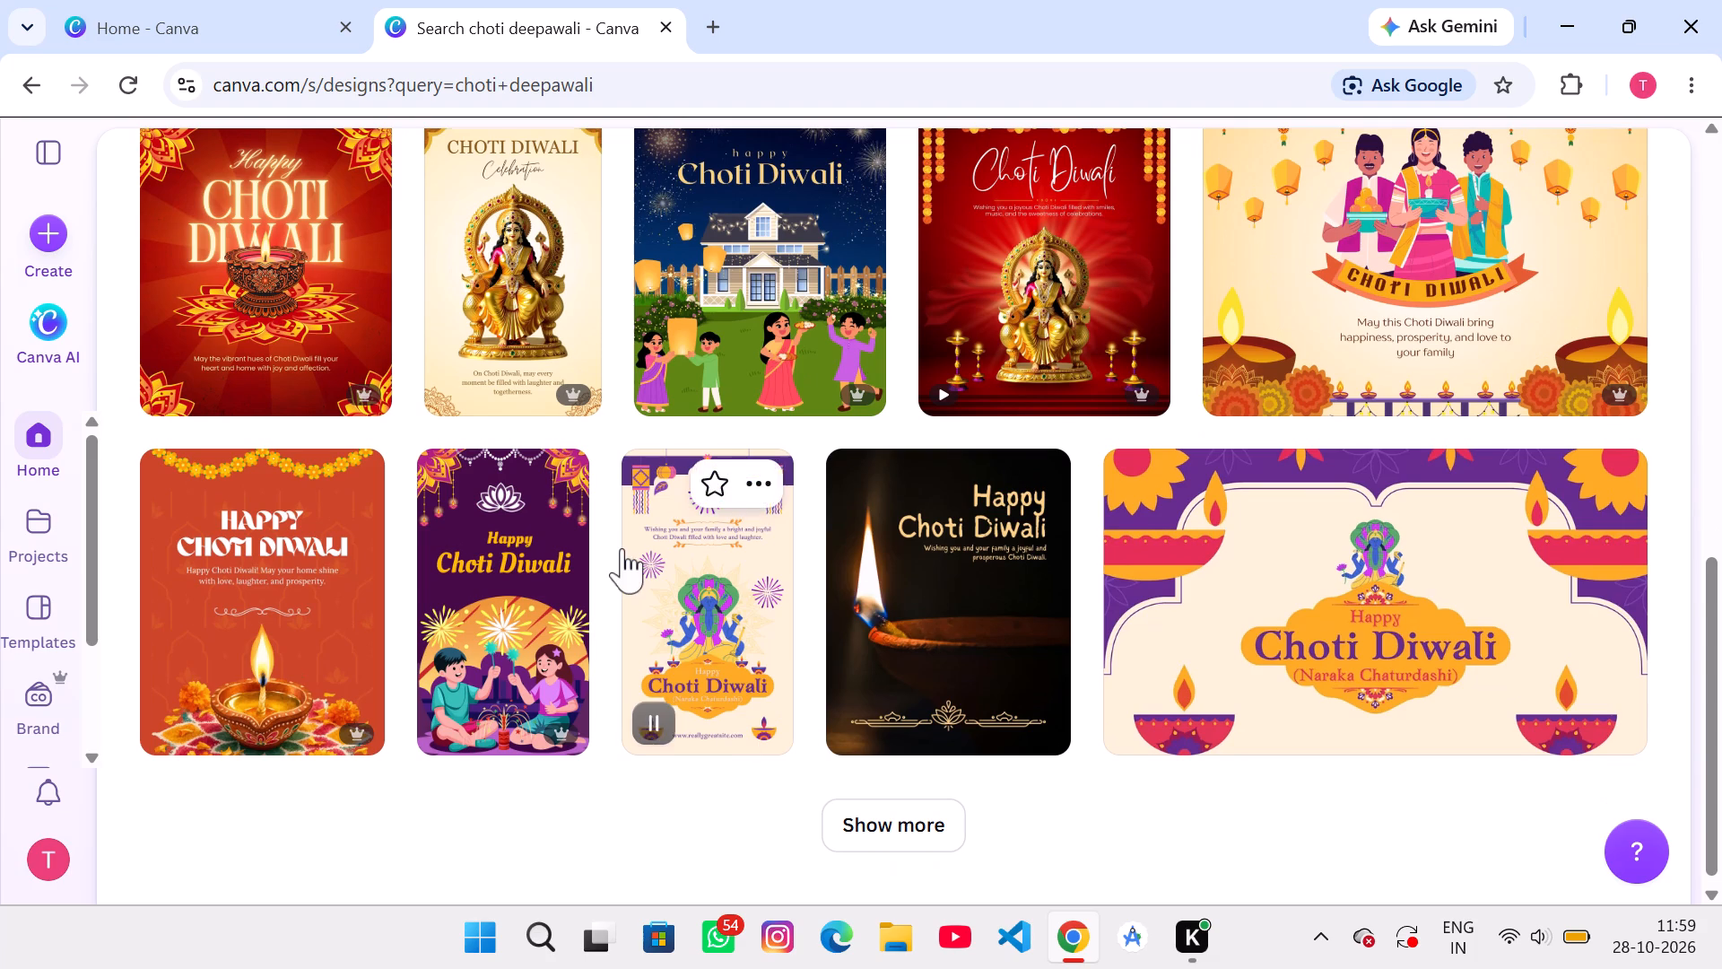
Load more Choti Diwali templates and look through the additional rows for a suitable poster design.
scroll(622, 548, "down", 2)
left_click(856, 808)
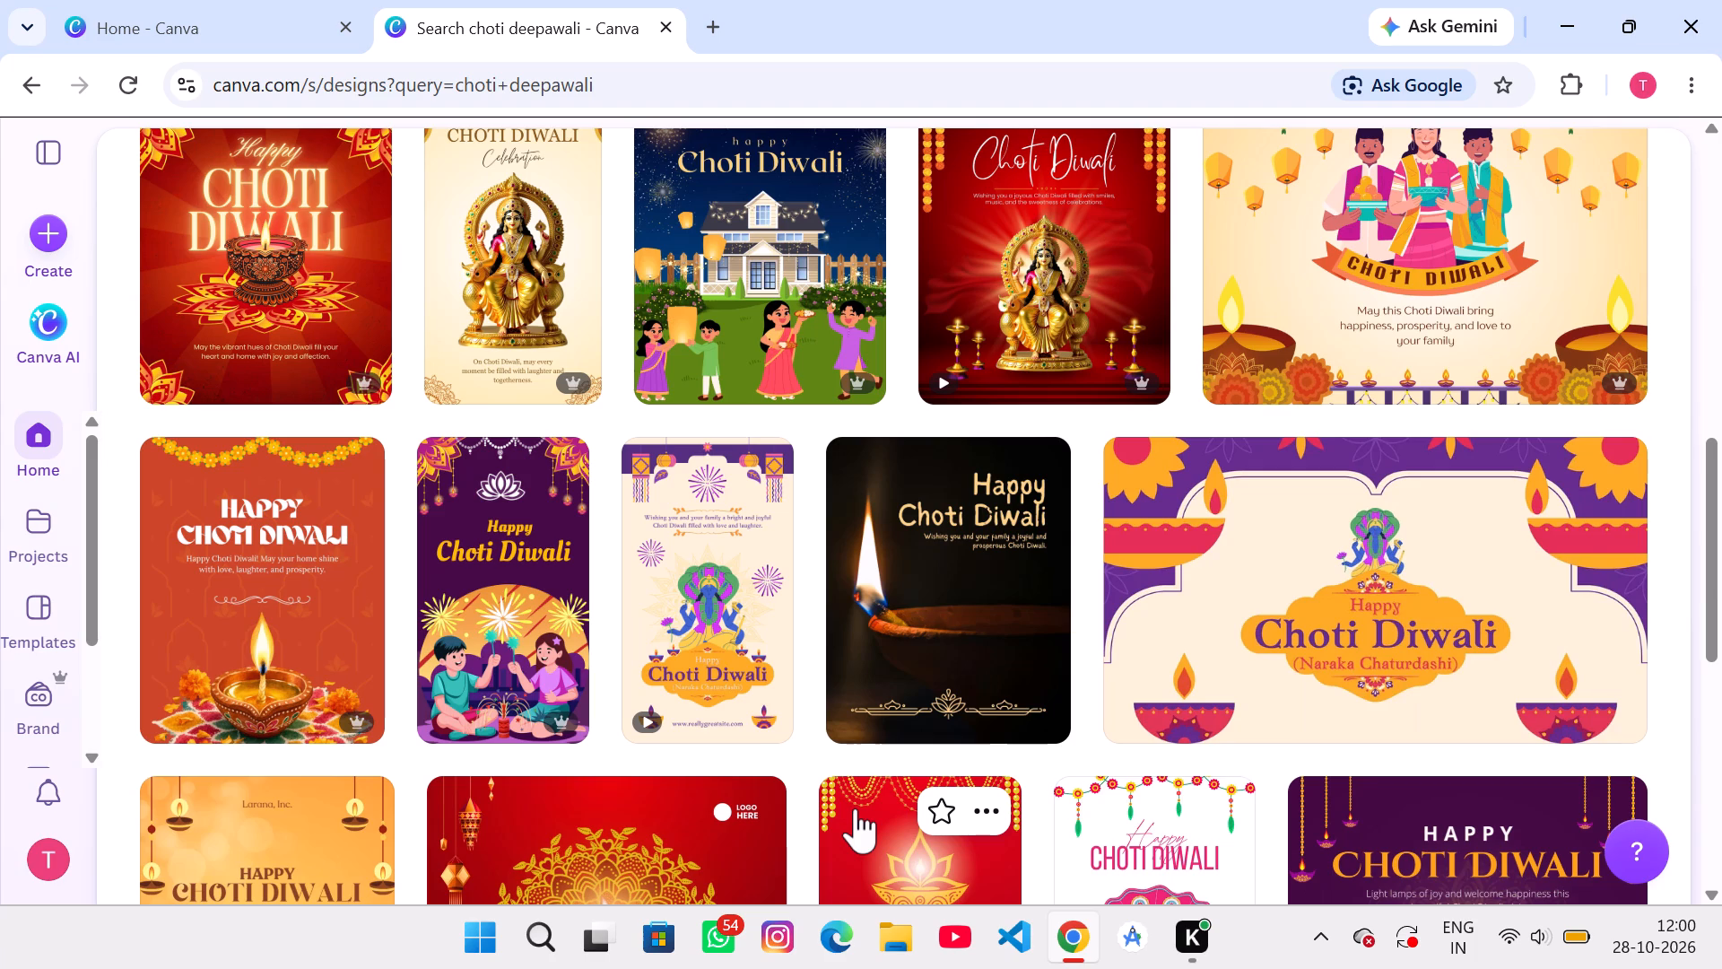
scroll(813, 746, "down", 1)
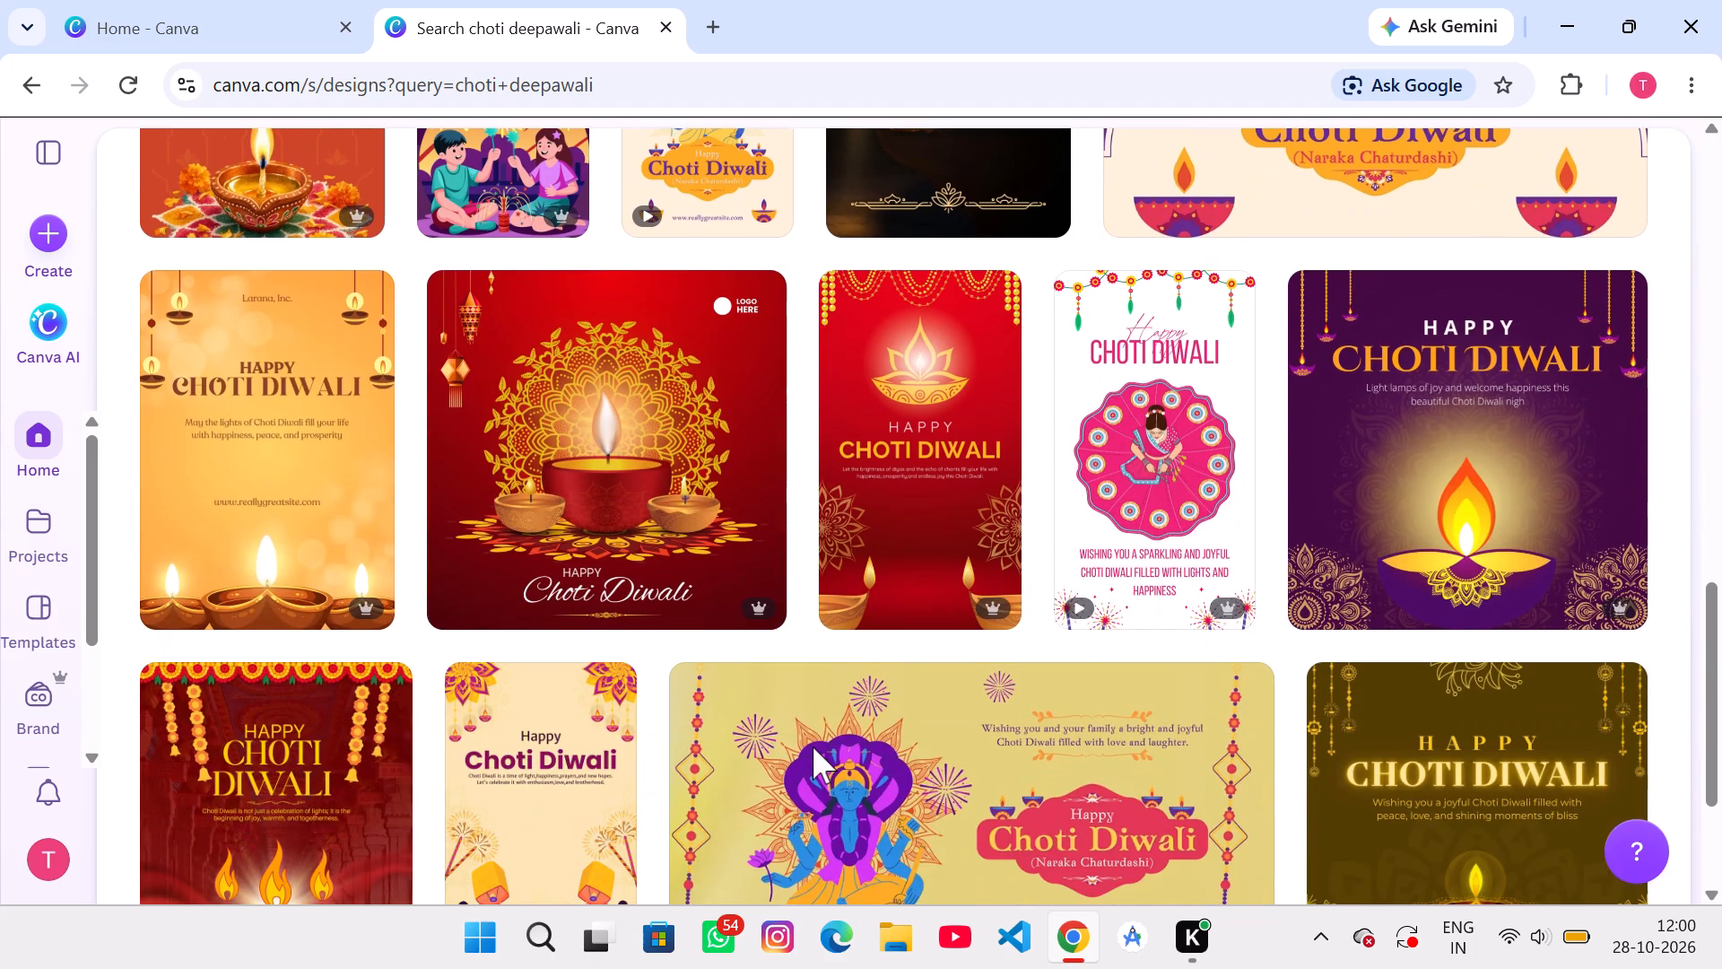
scroll(813, 746, "down", 2)
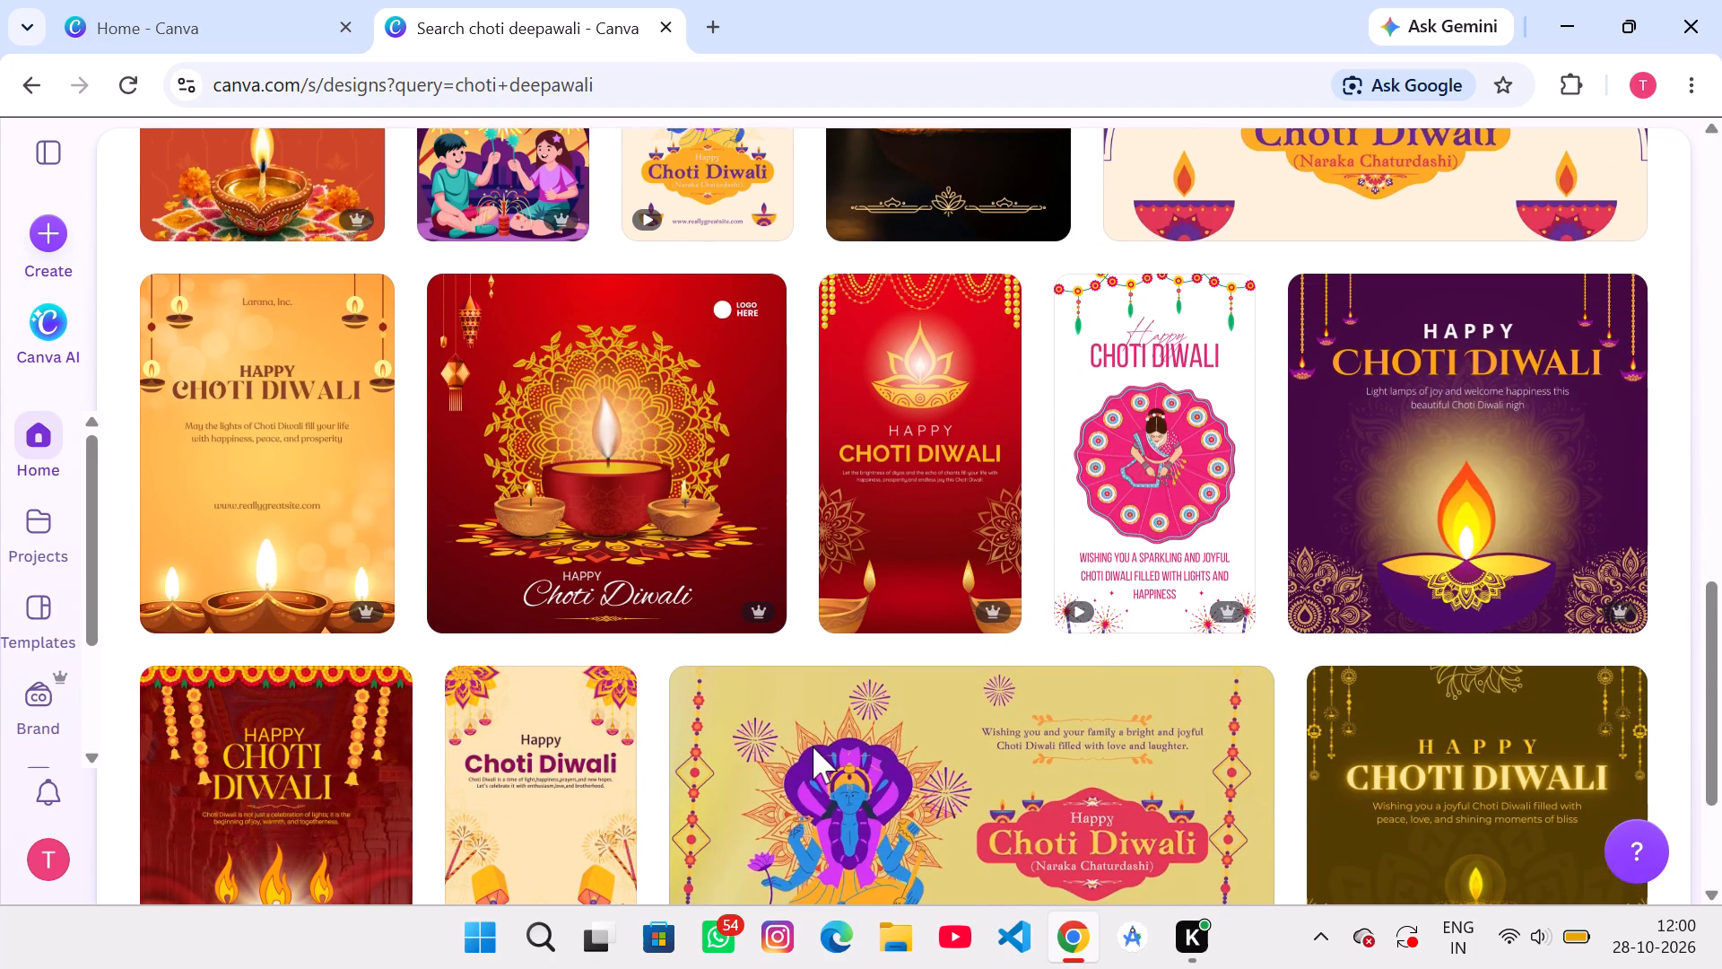
scroll(813, 746, "down", 1)
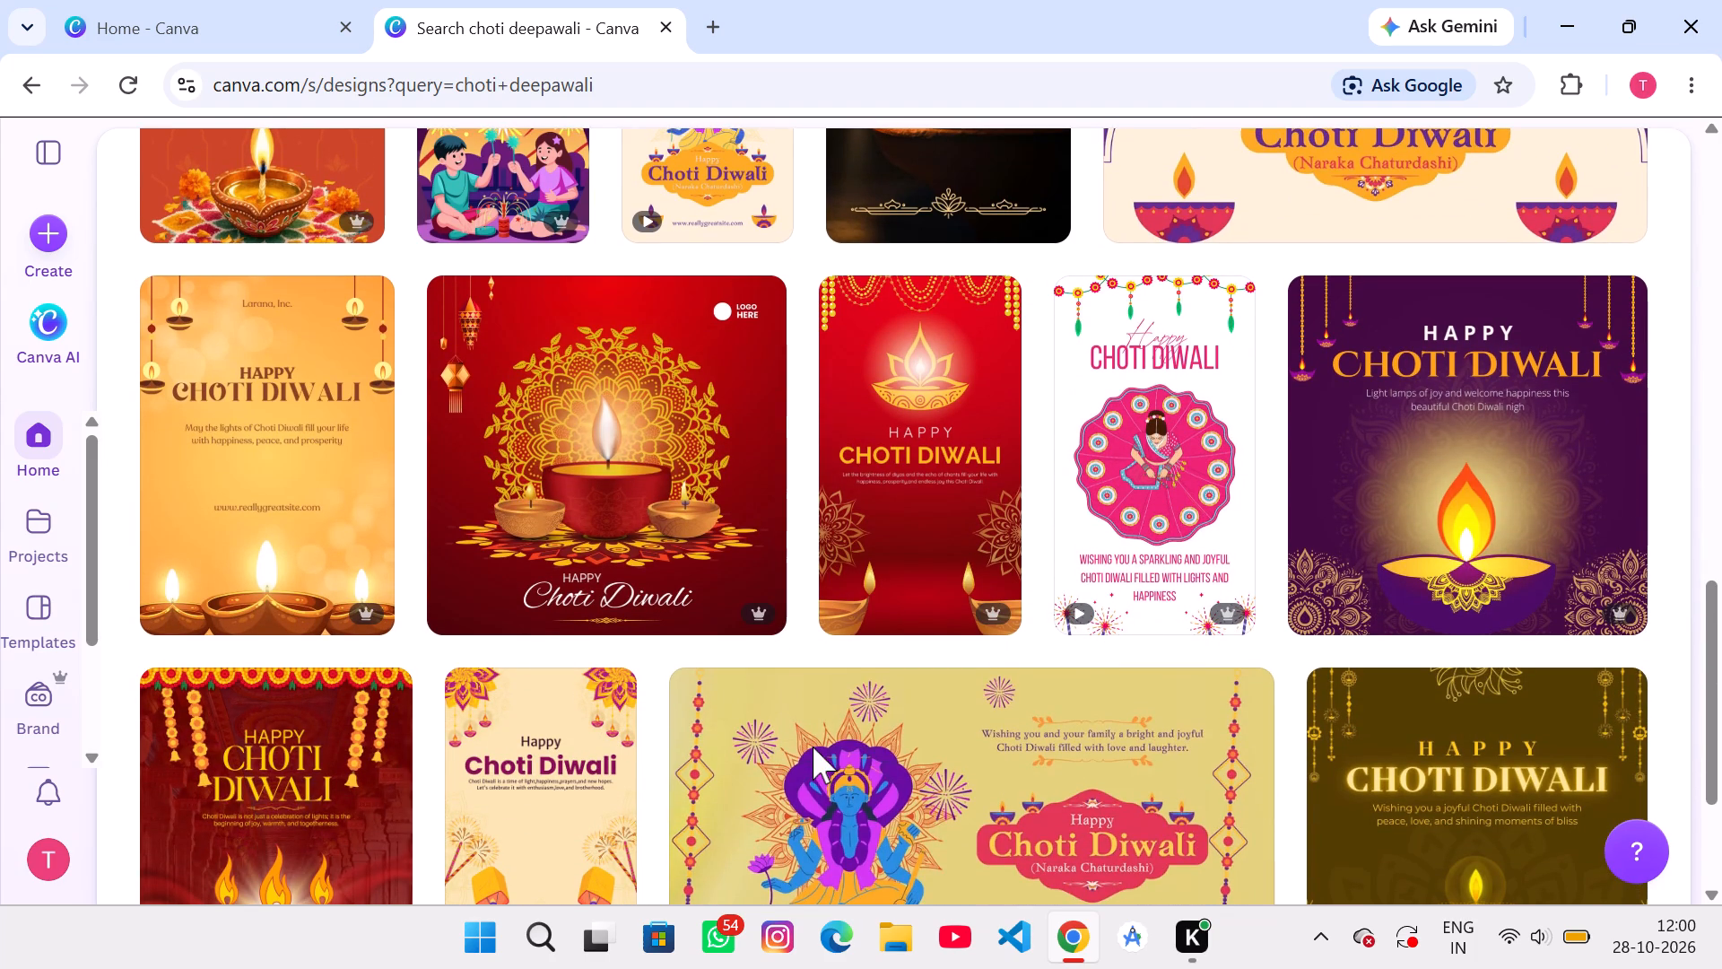
scroll(813, 746, "down", 2)
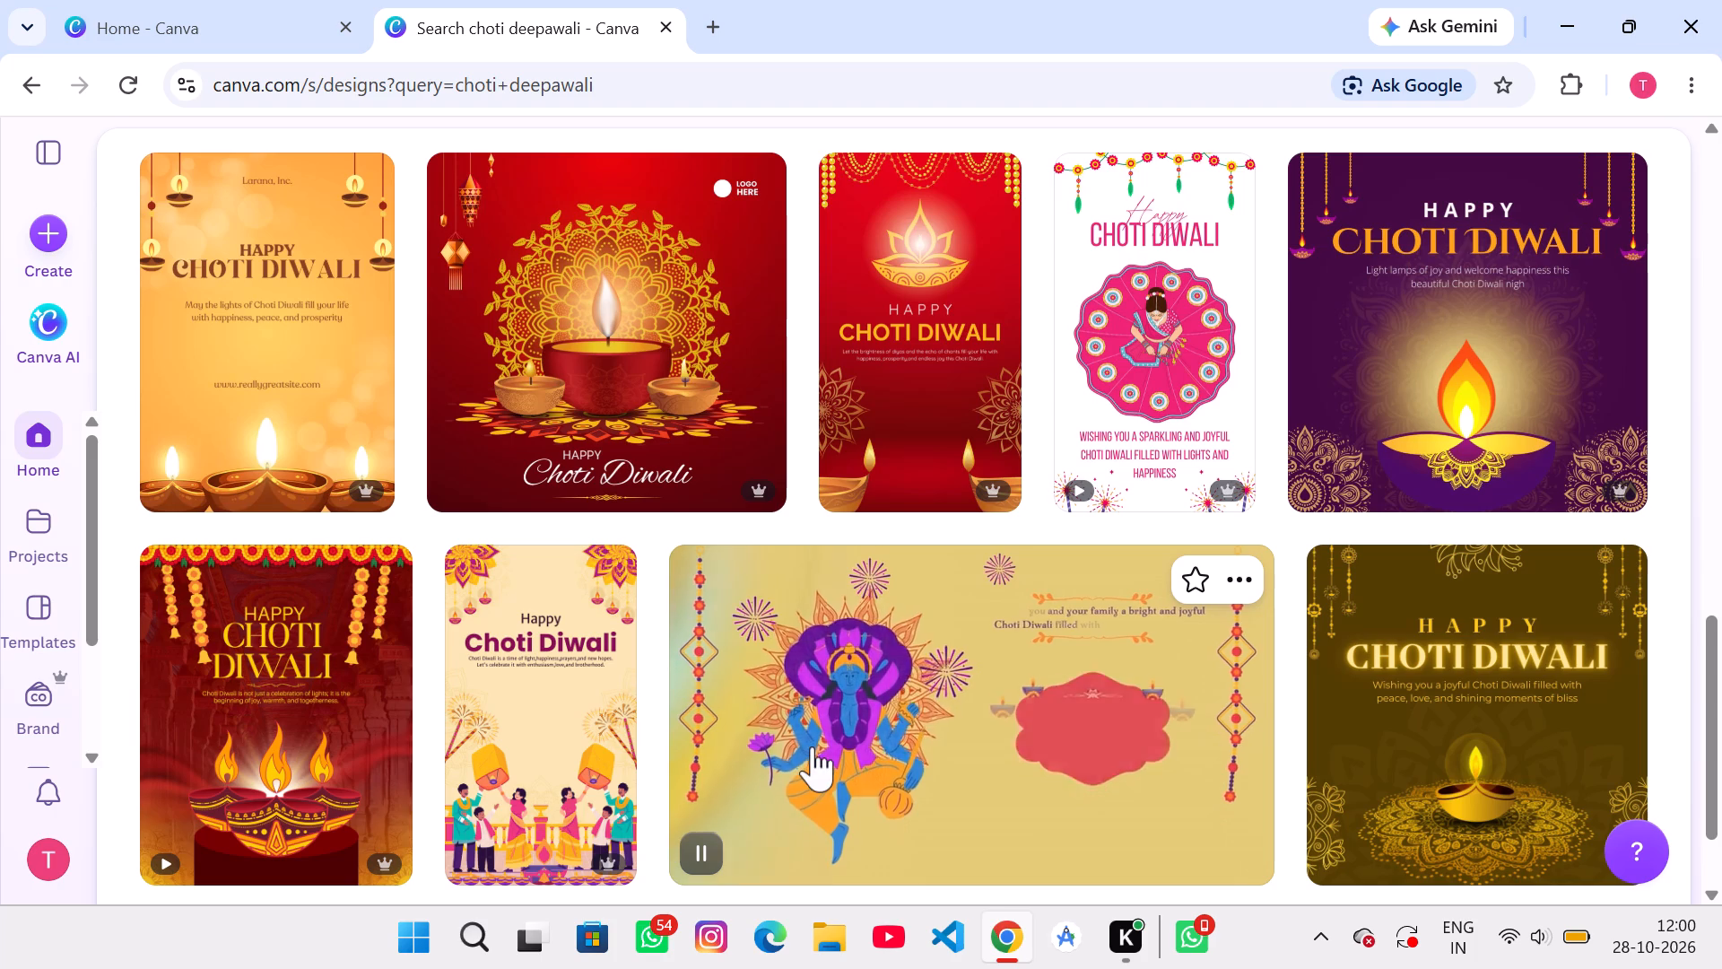
scroll(1176, 614, "down", 1)
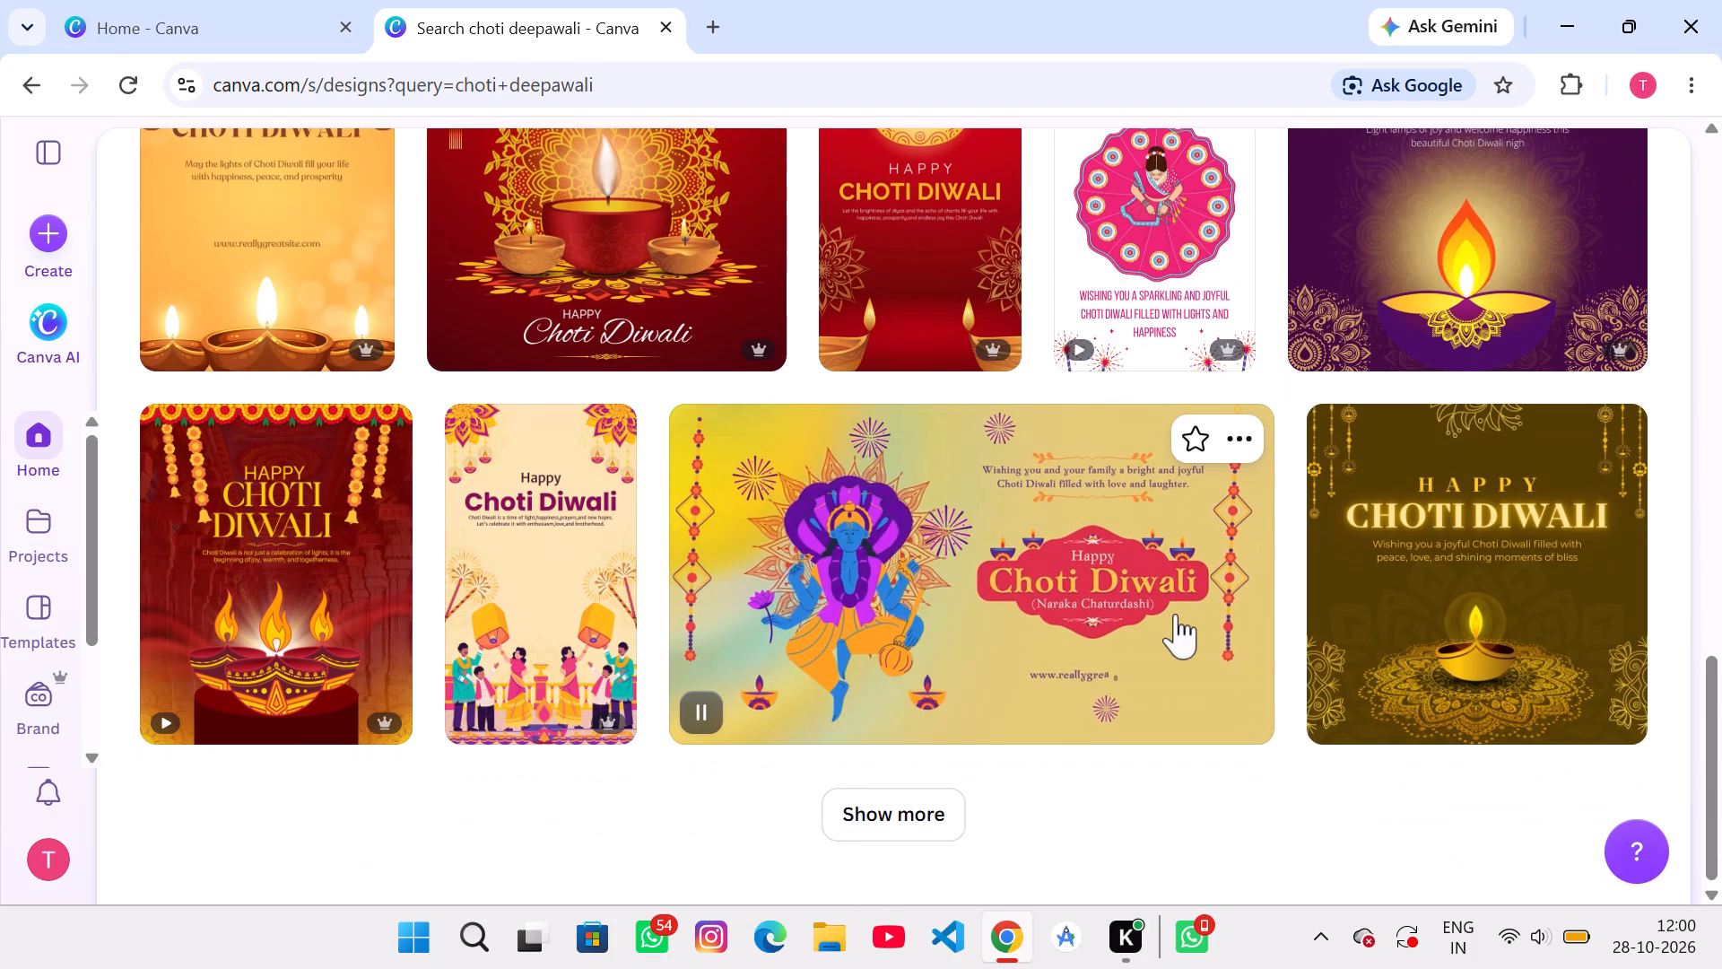
scroll(1176, 614, "down", 1)
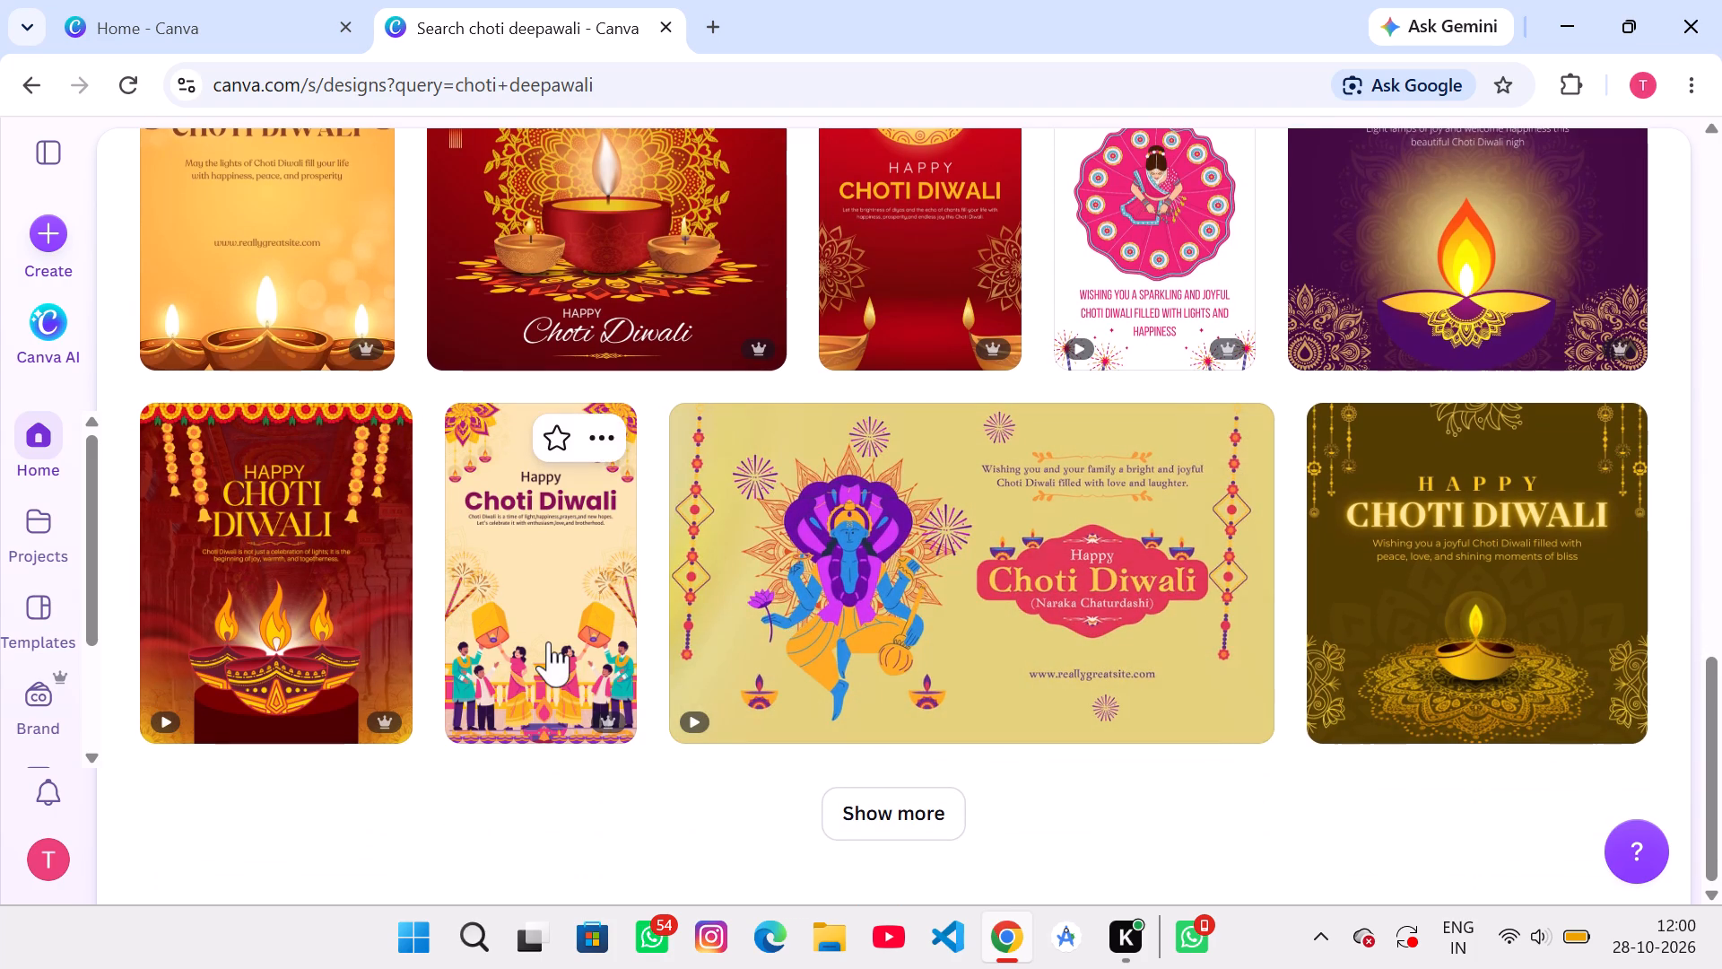
scroll(549, 642, "down", 3)
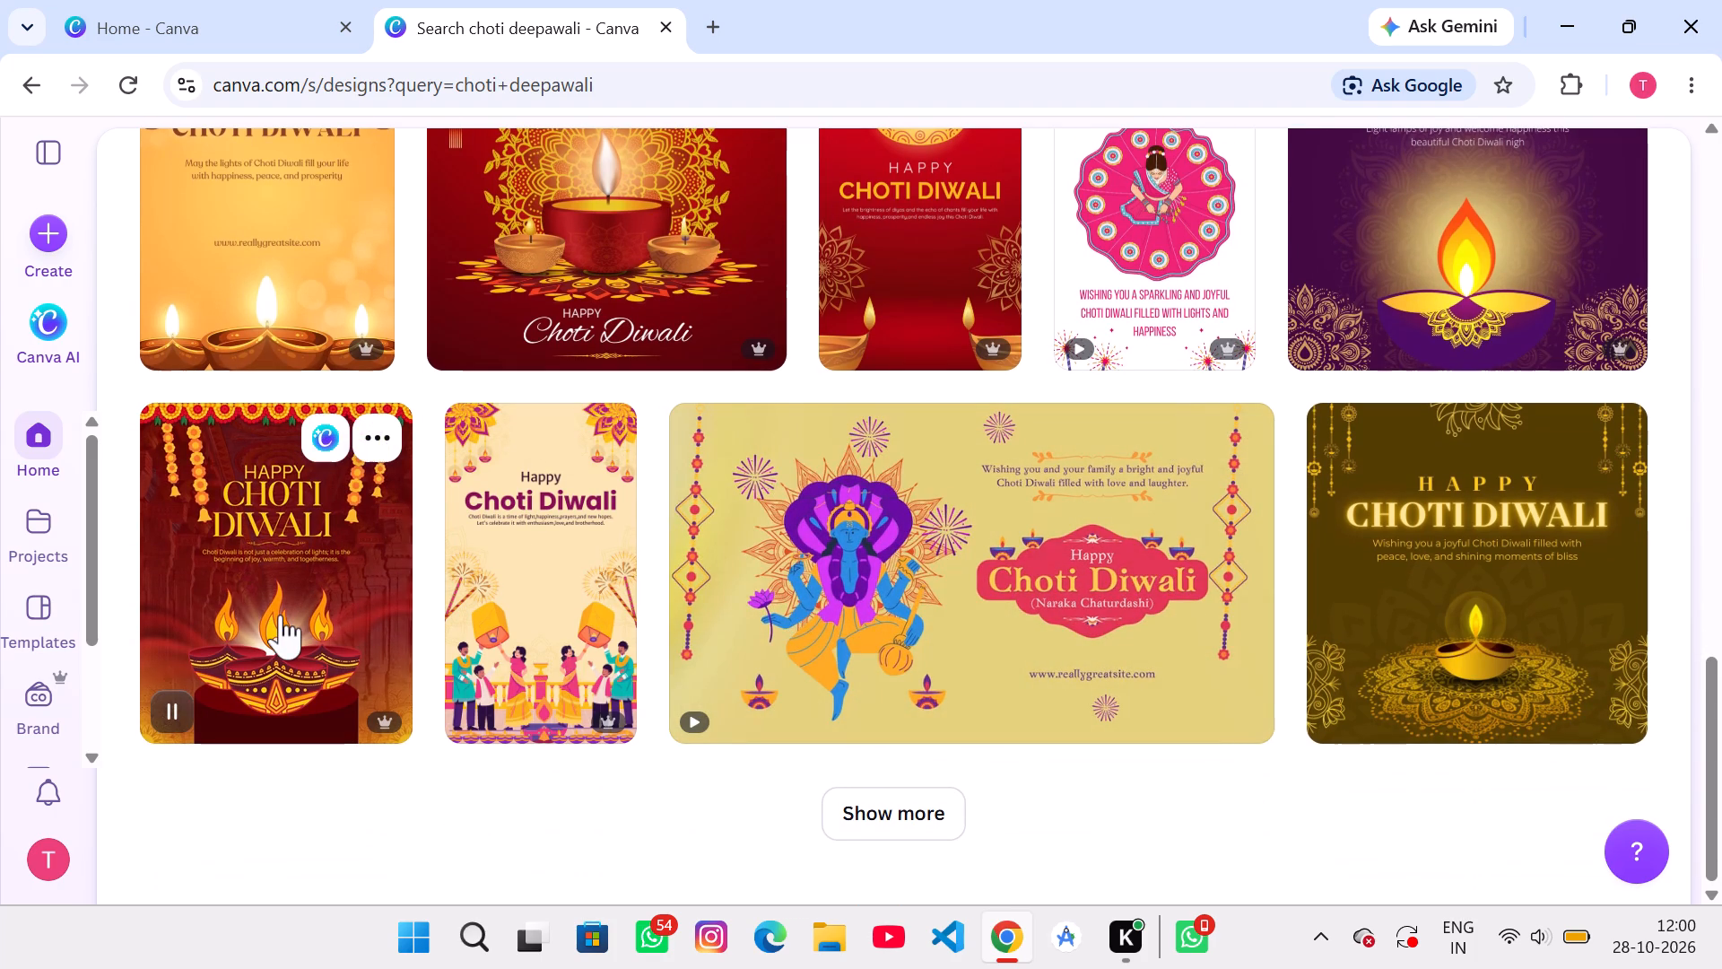
Open the Red and Gold Traditional Choti Diwali Instagram Post template's details and examine the first rows of similar designs.
left_click(281, 615)
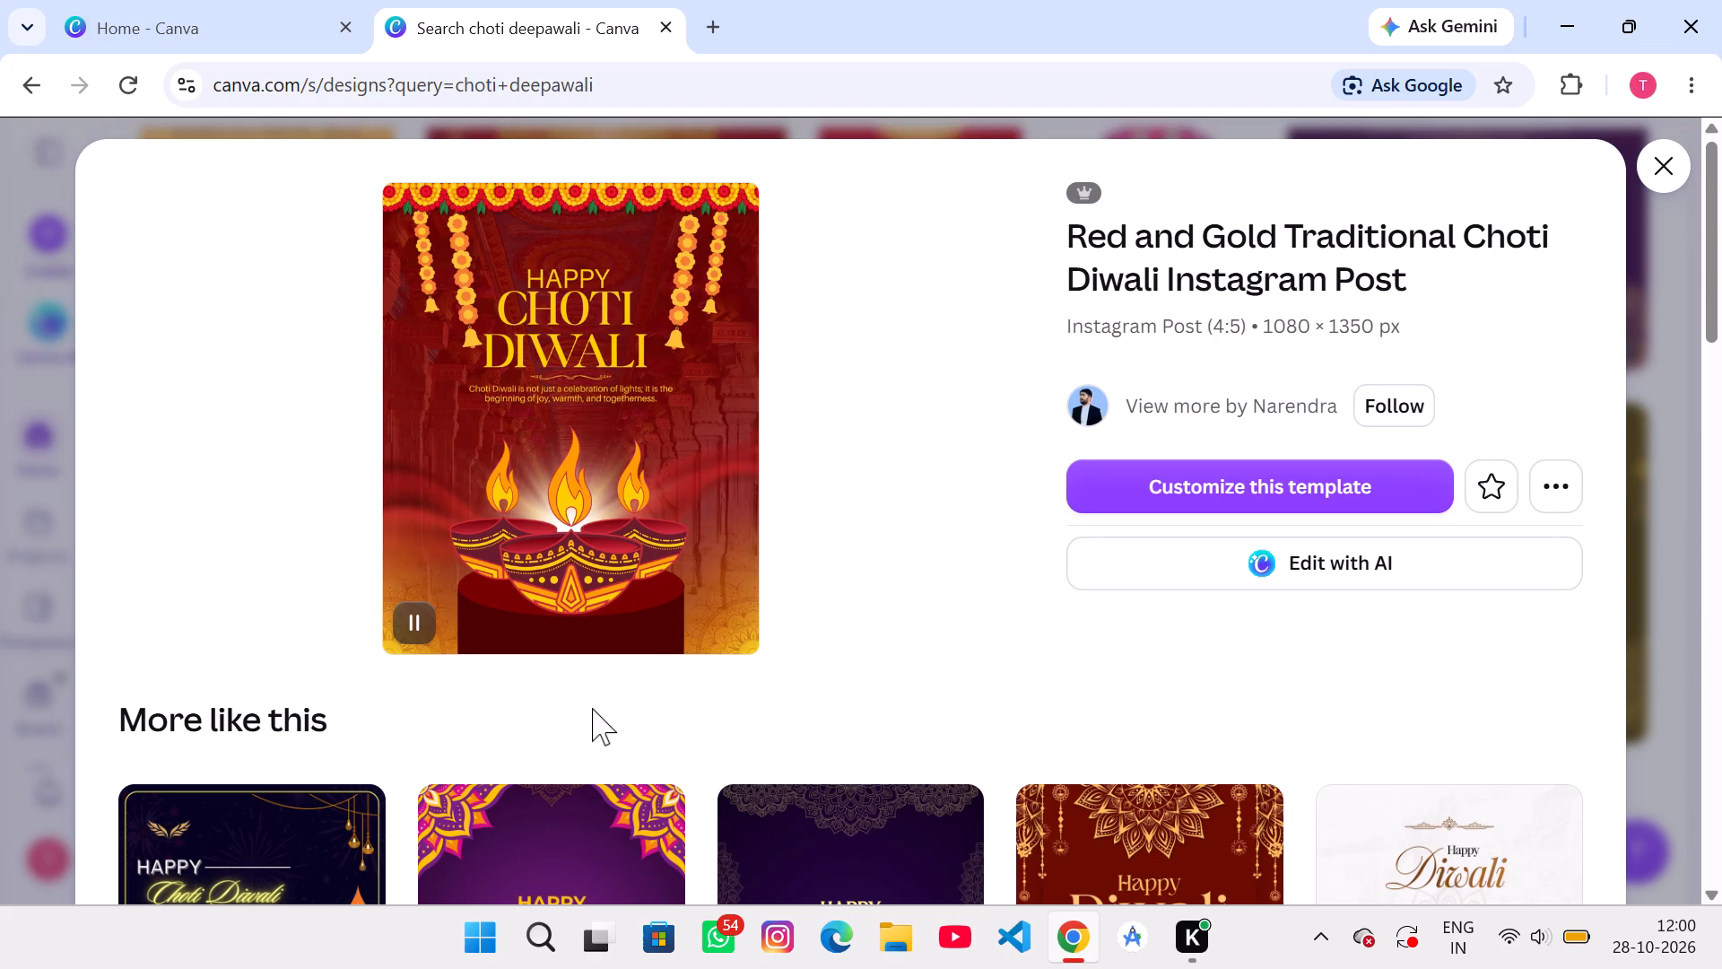
scroll(851, 589, "down", 1)
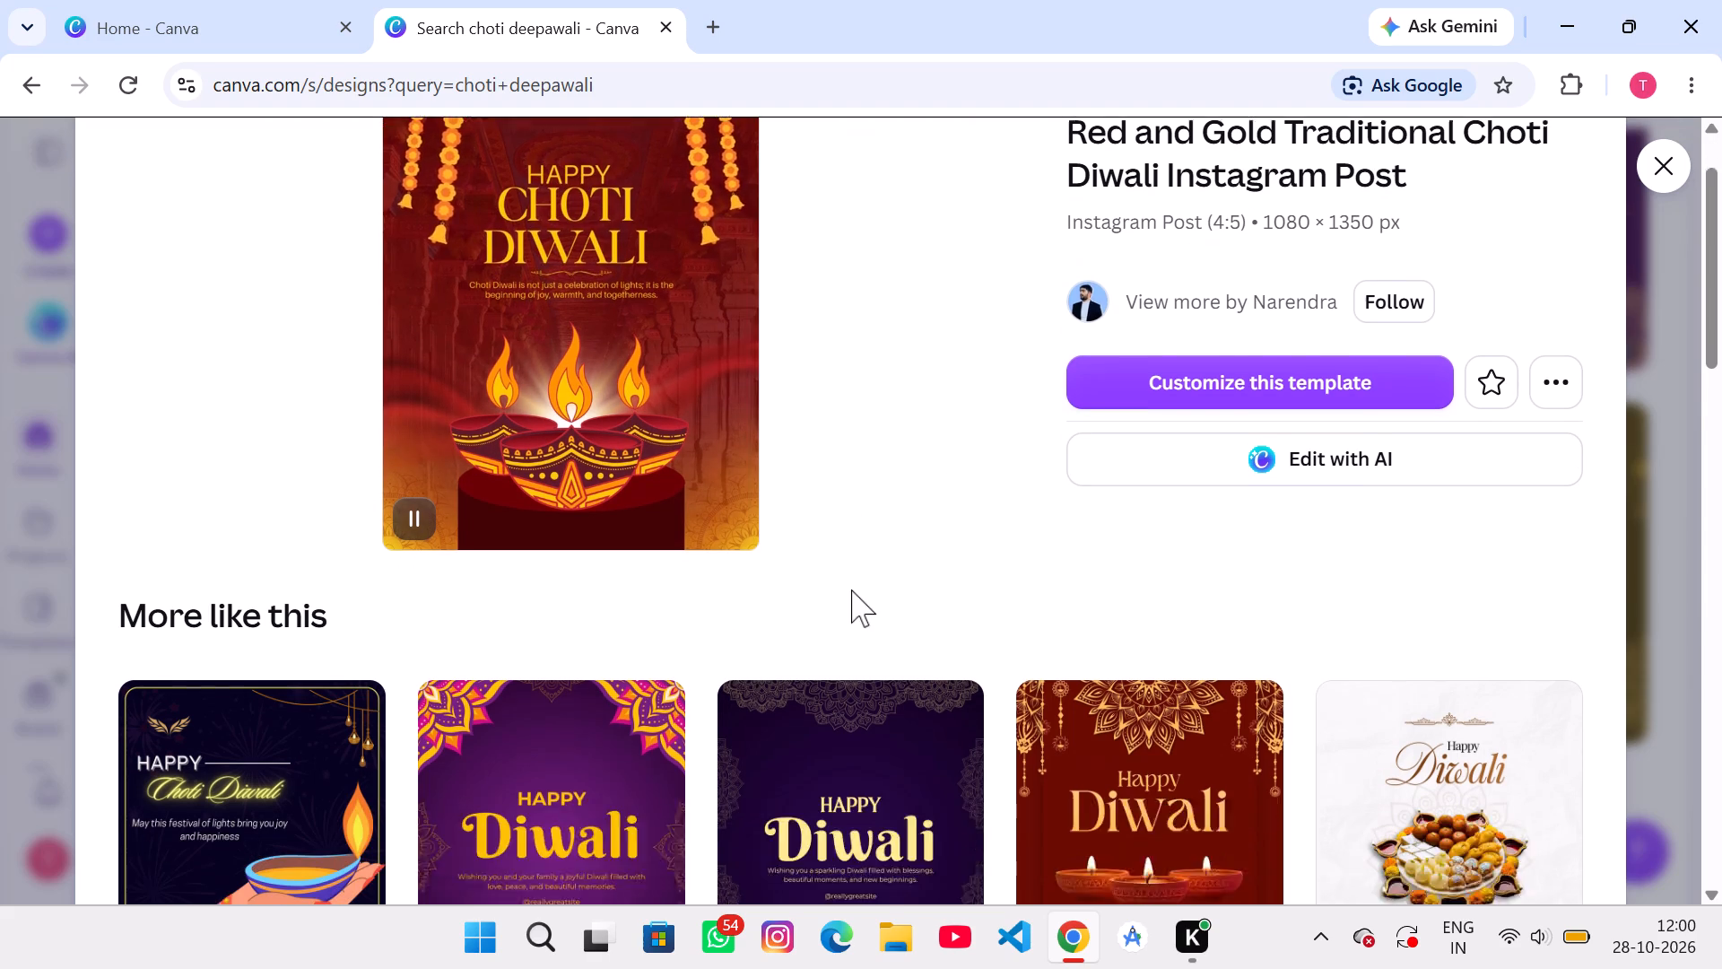
scroll(851, 589, "down", 3)
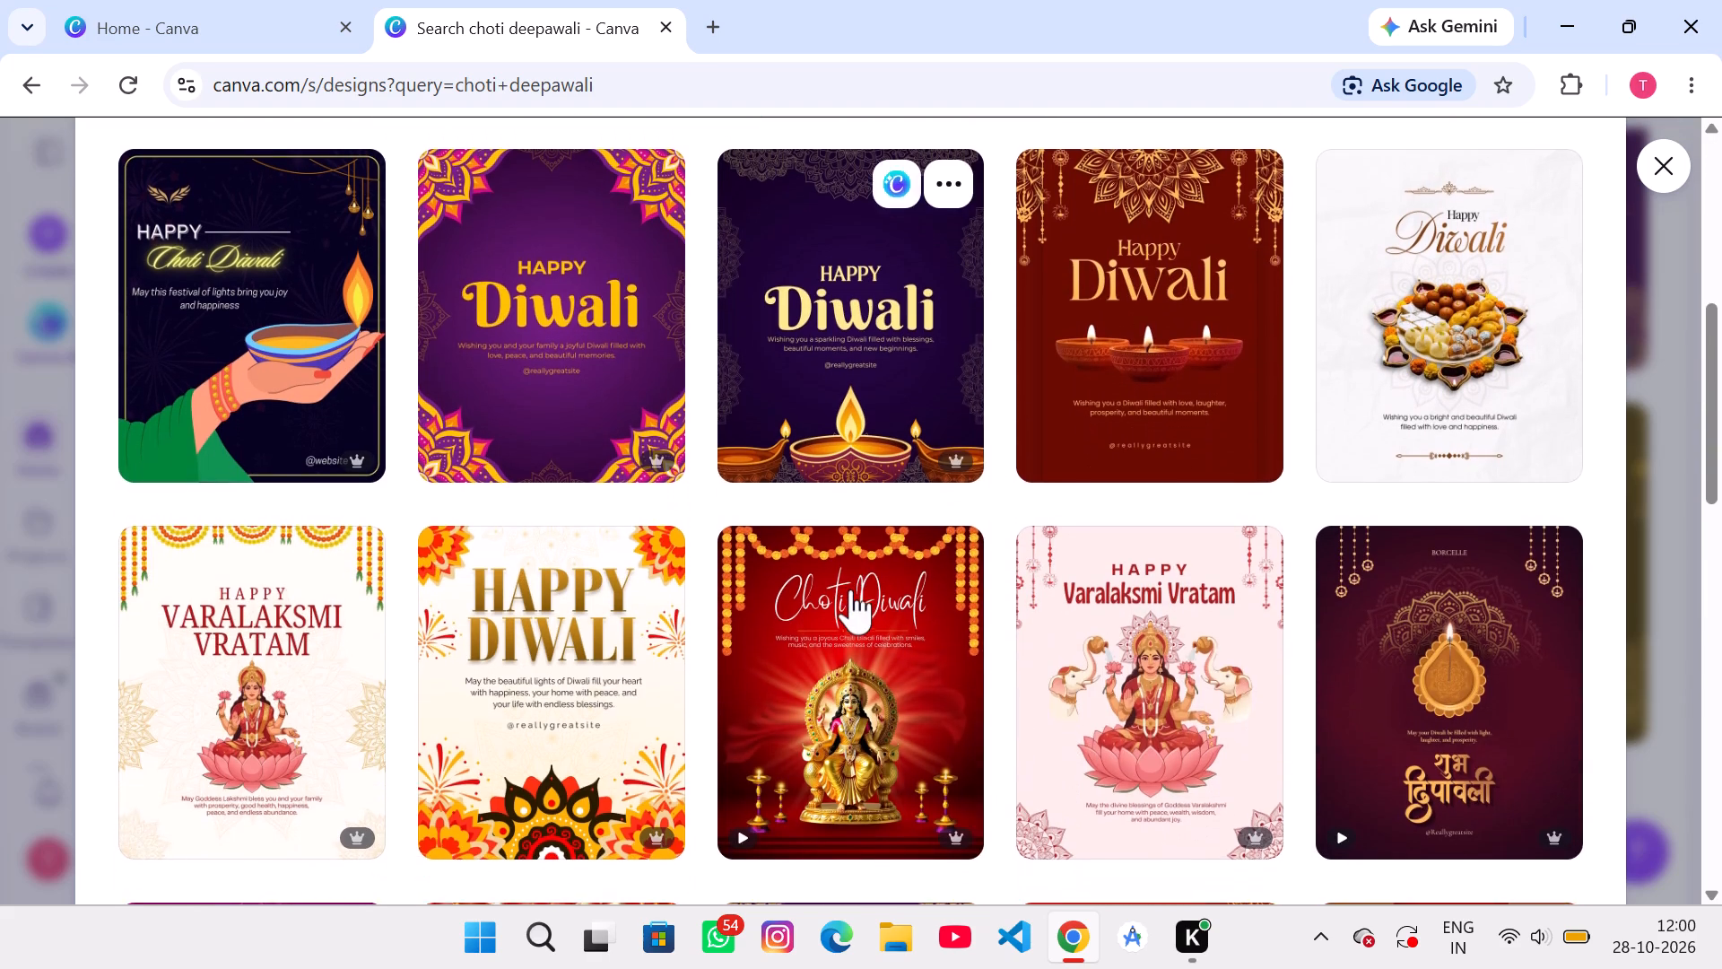
scroll(851, 589, "down", 3)
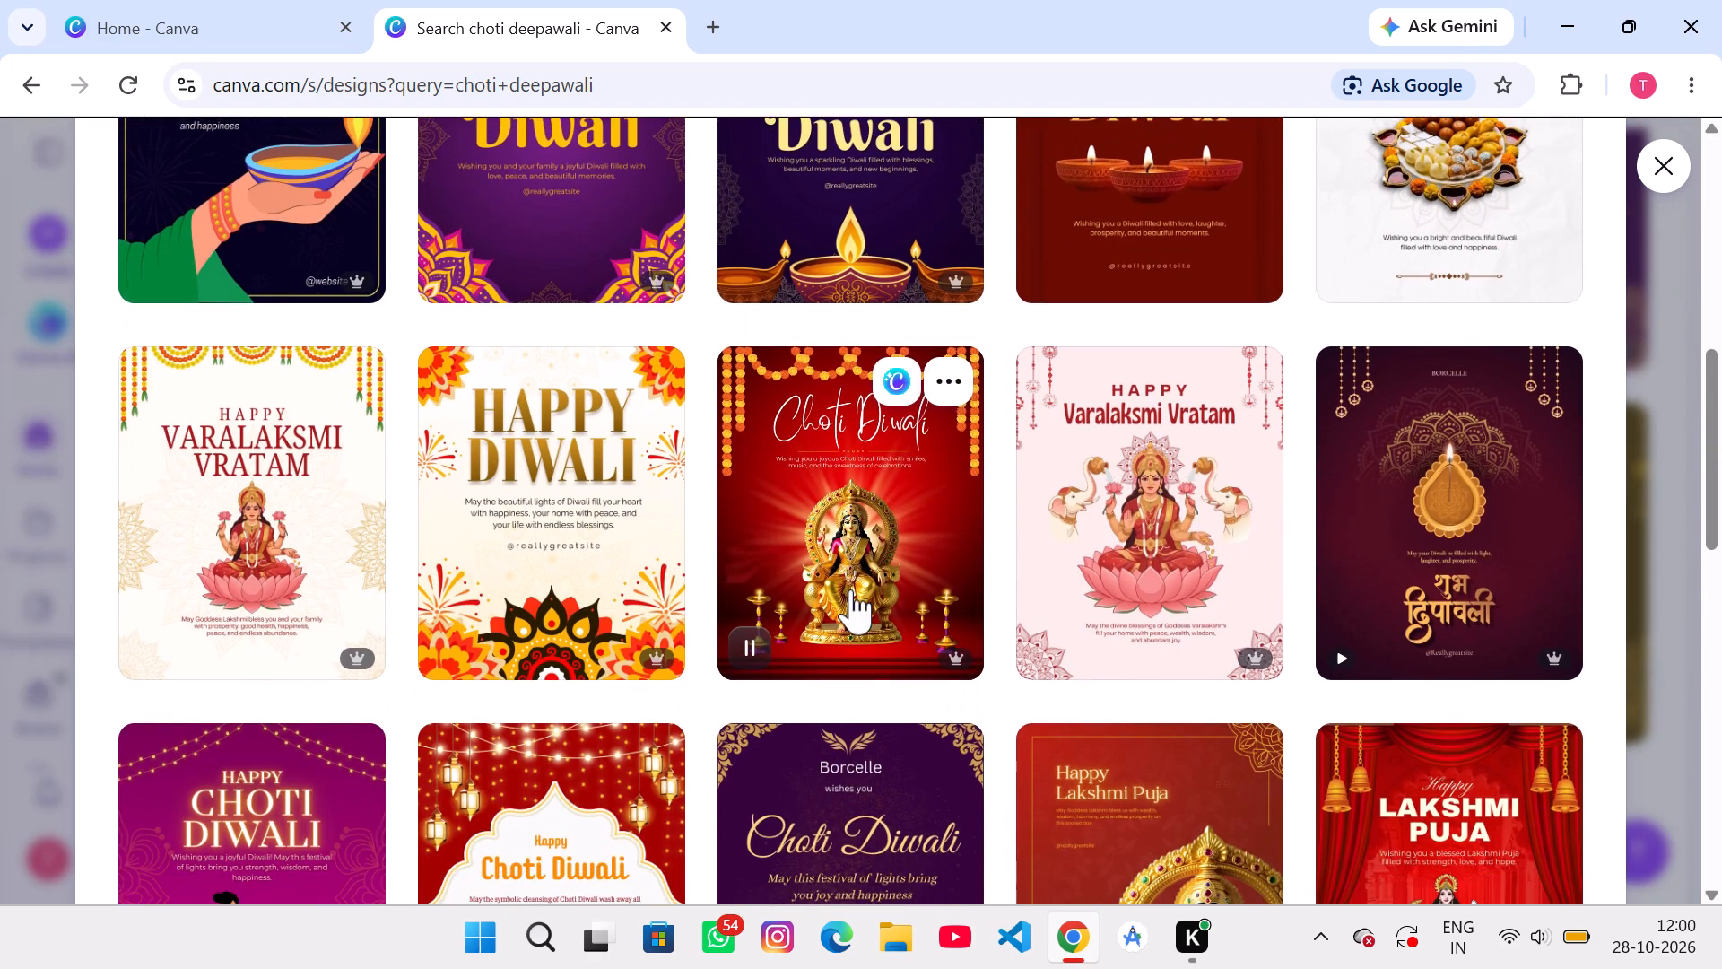
scroll(851, 589, "down", 3)
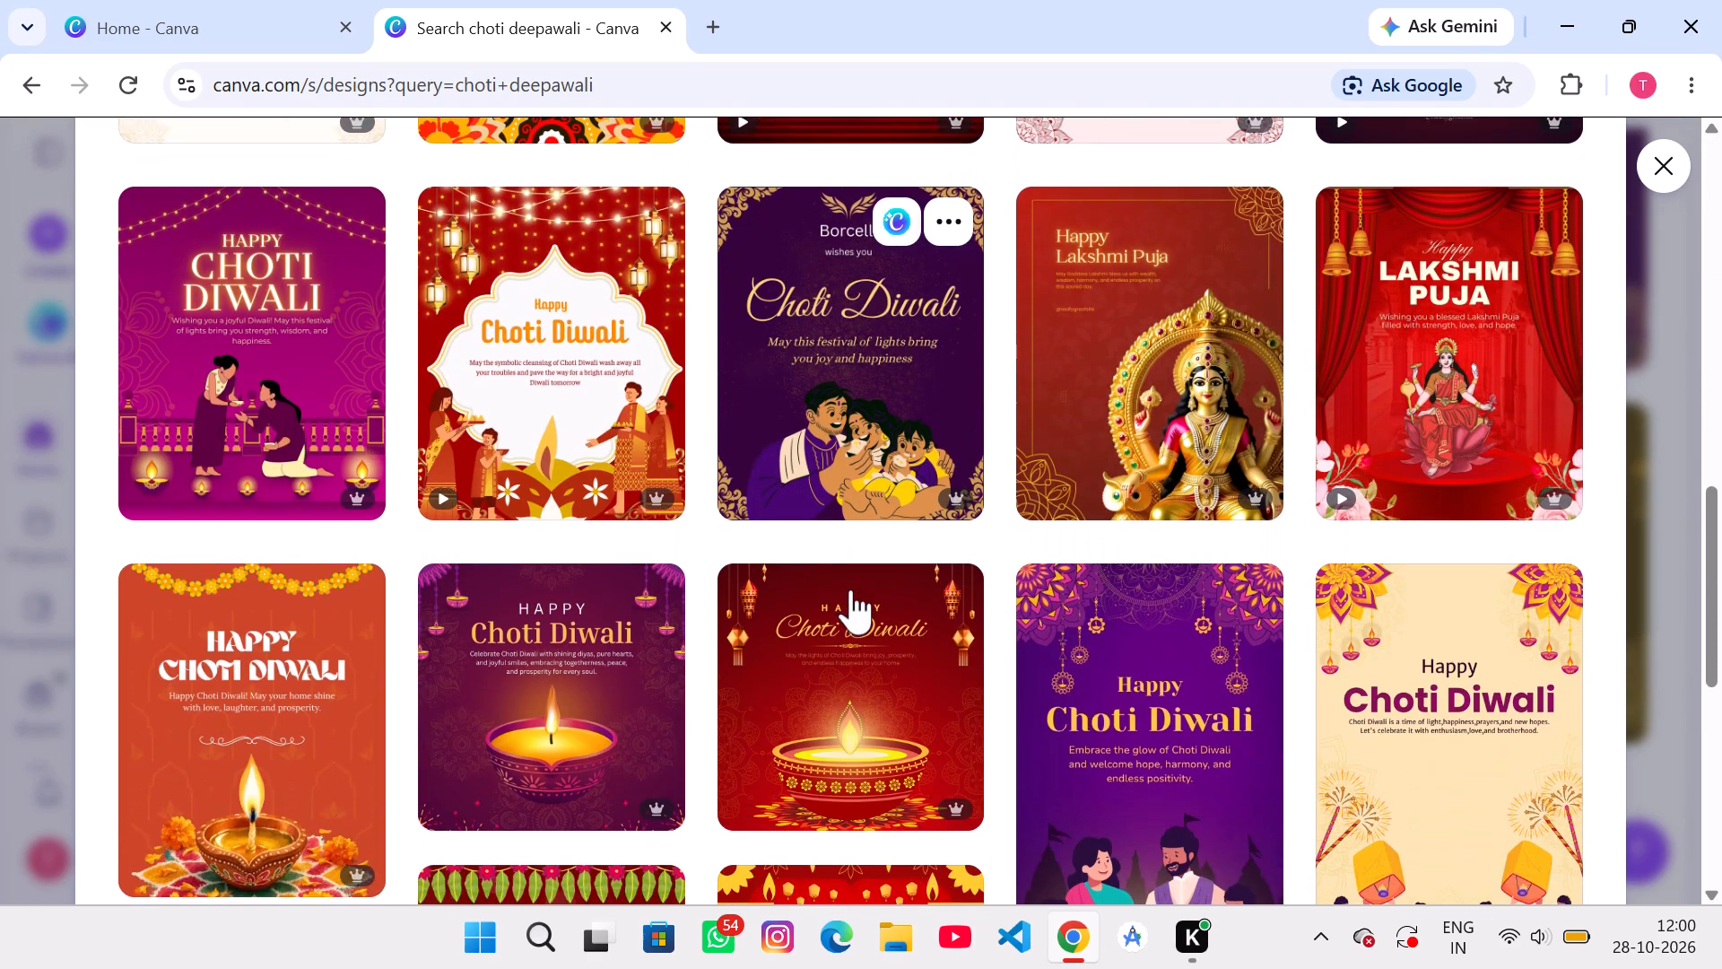
scroll(851, 589, "down", 3)
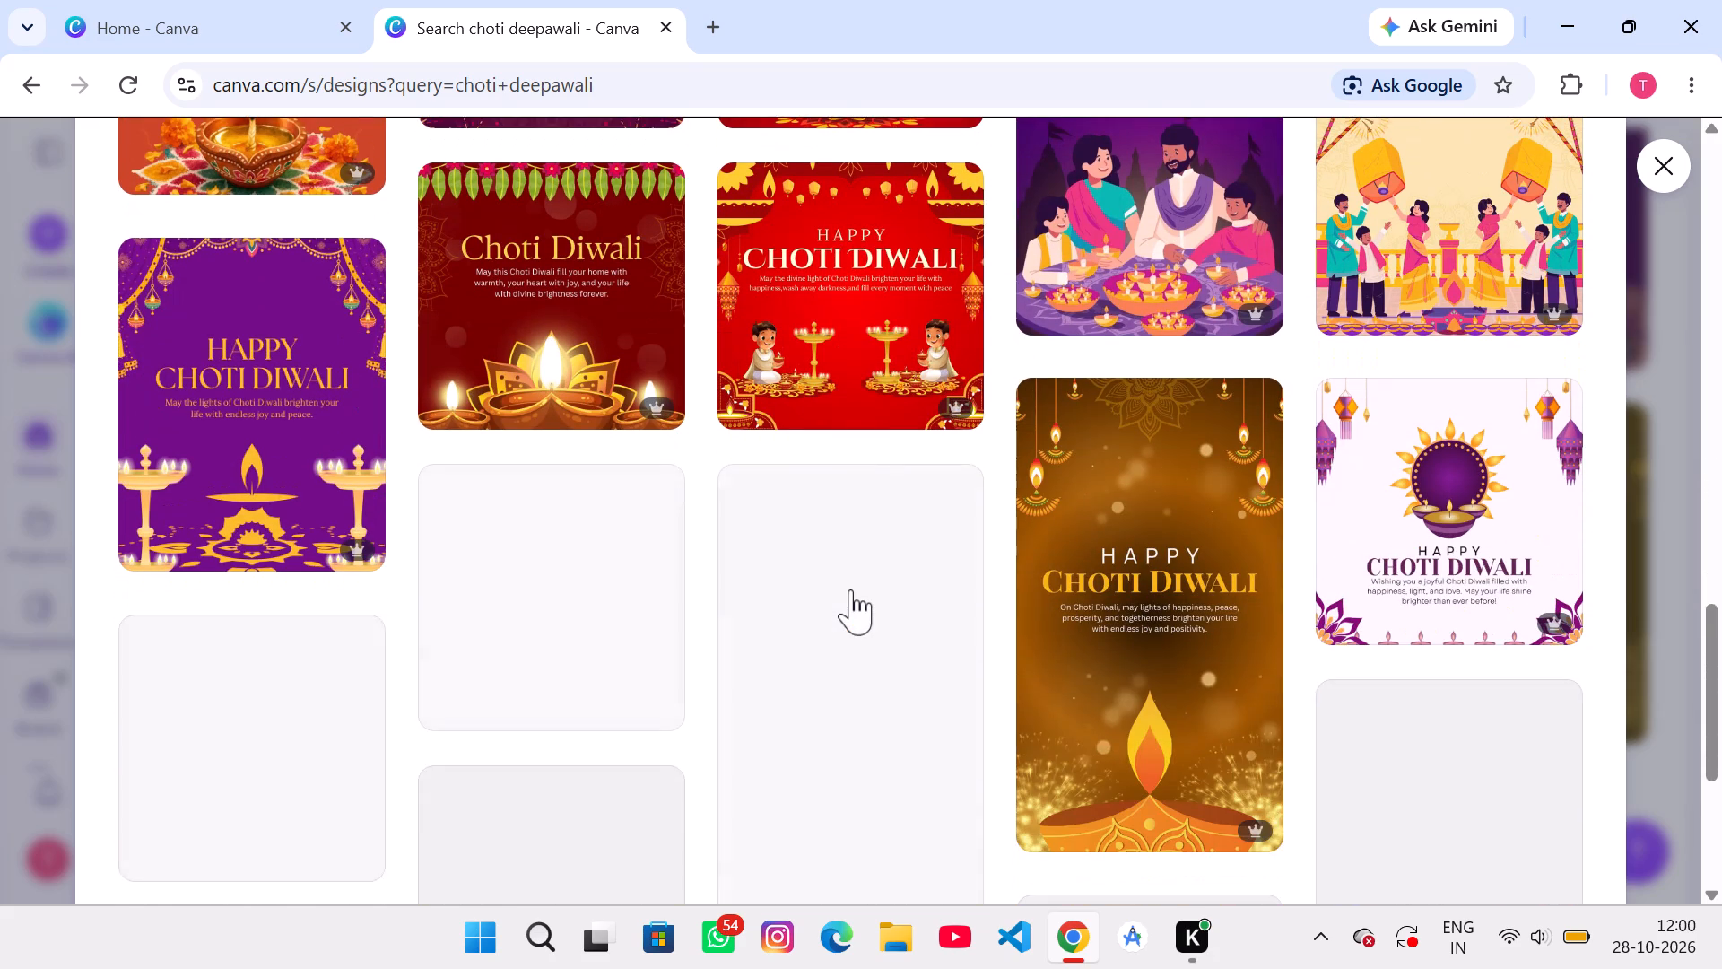
scroll(851, 589, "down", 3)
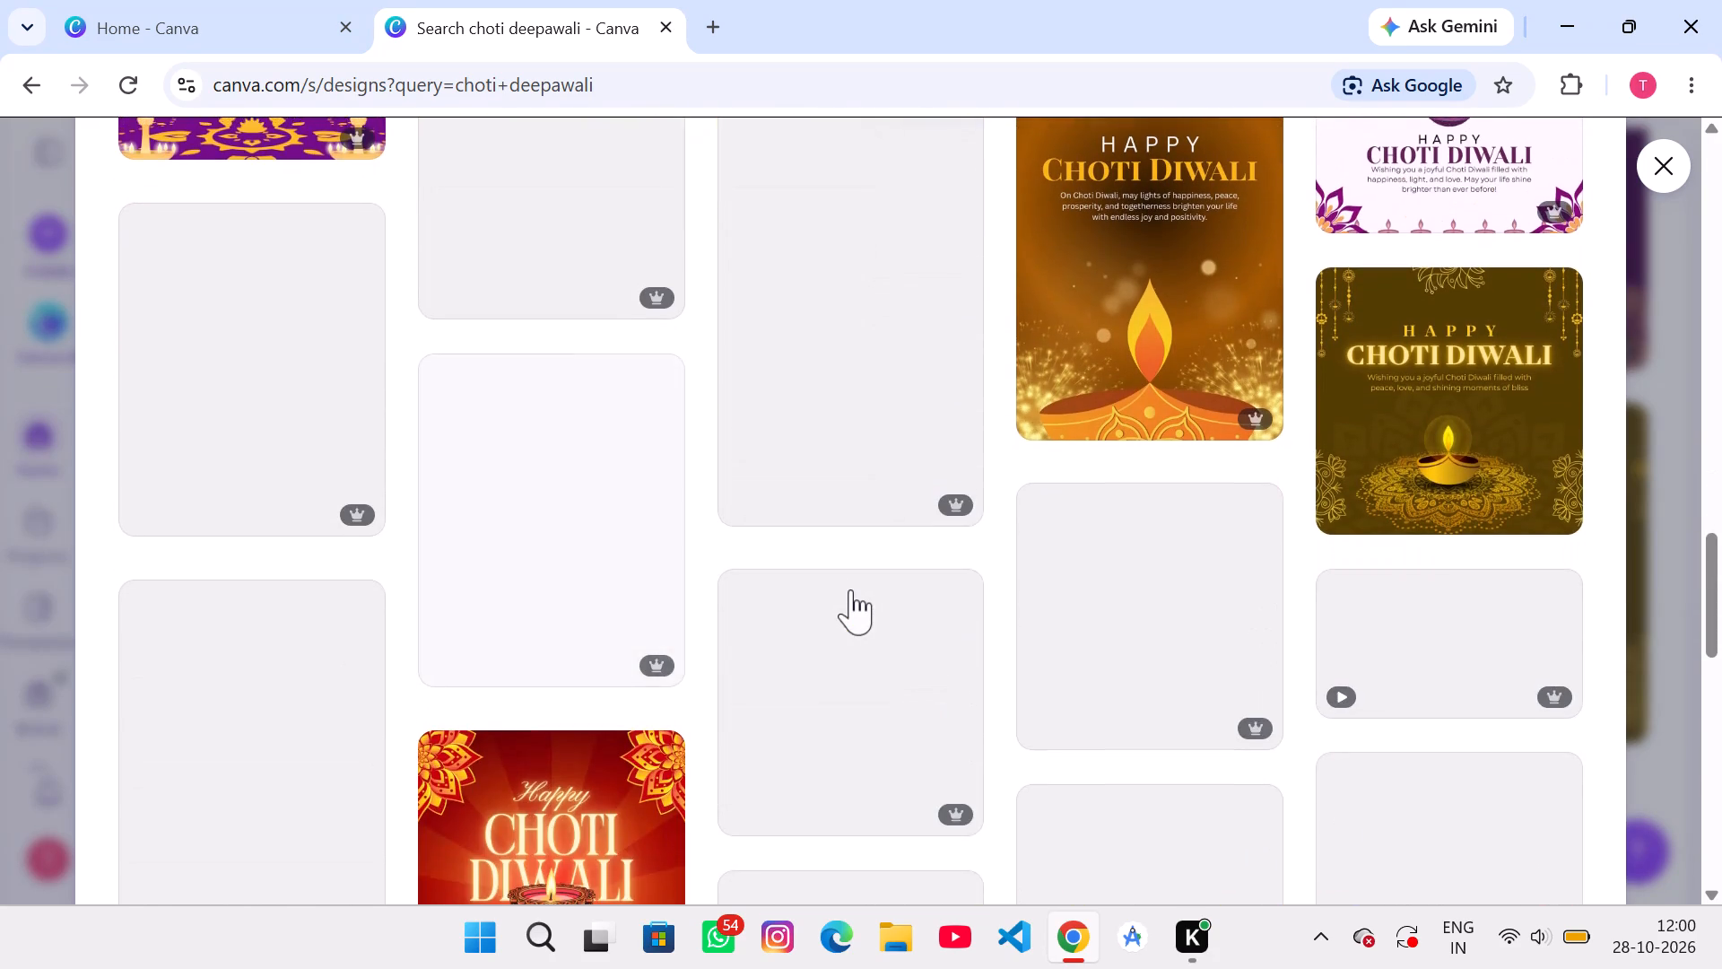
scroll(851, 589, "down", 2)
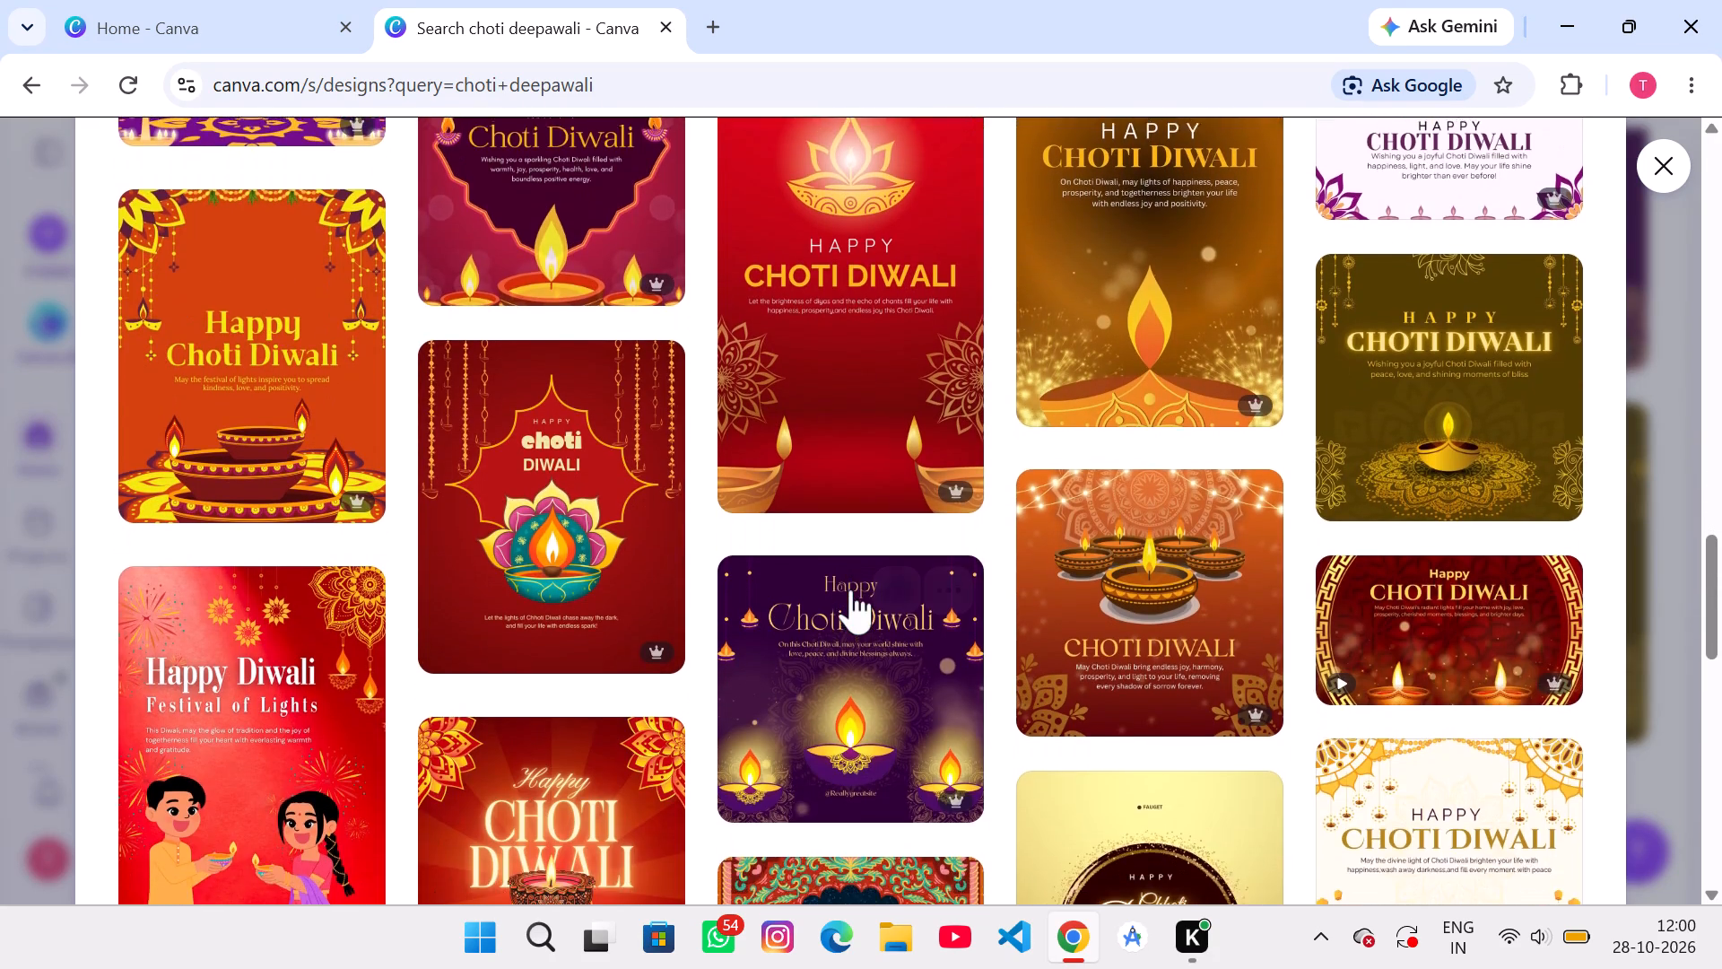
scroll(851, 589, "down", 2)
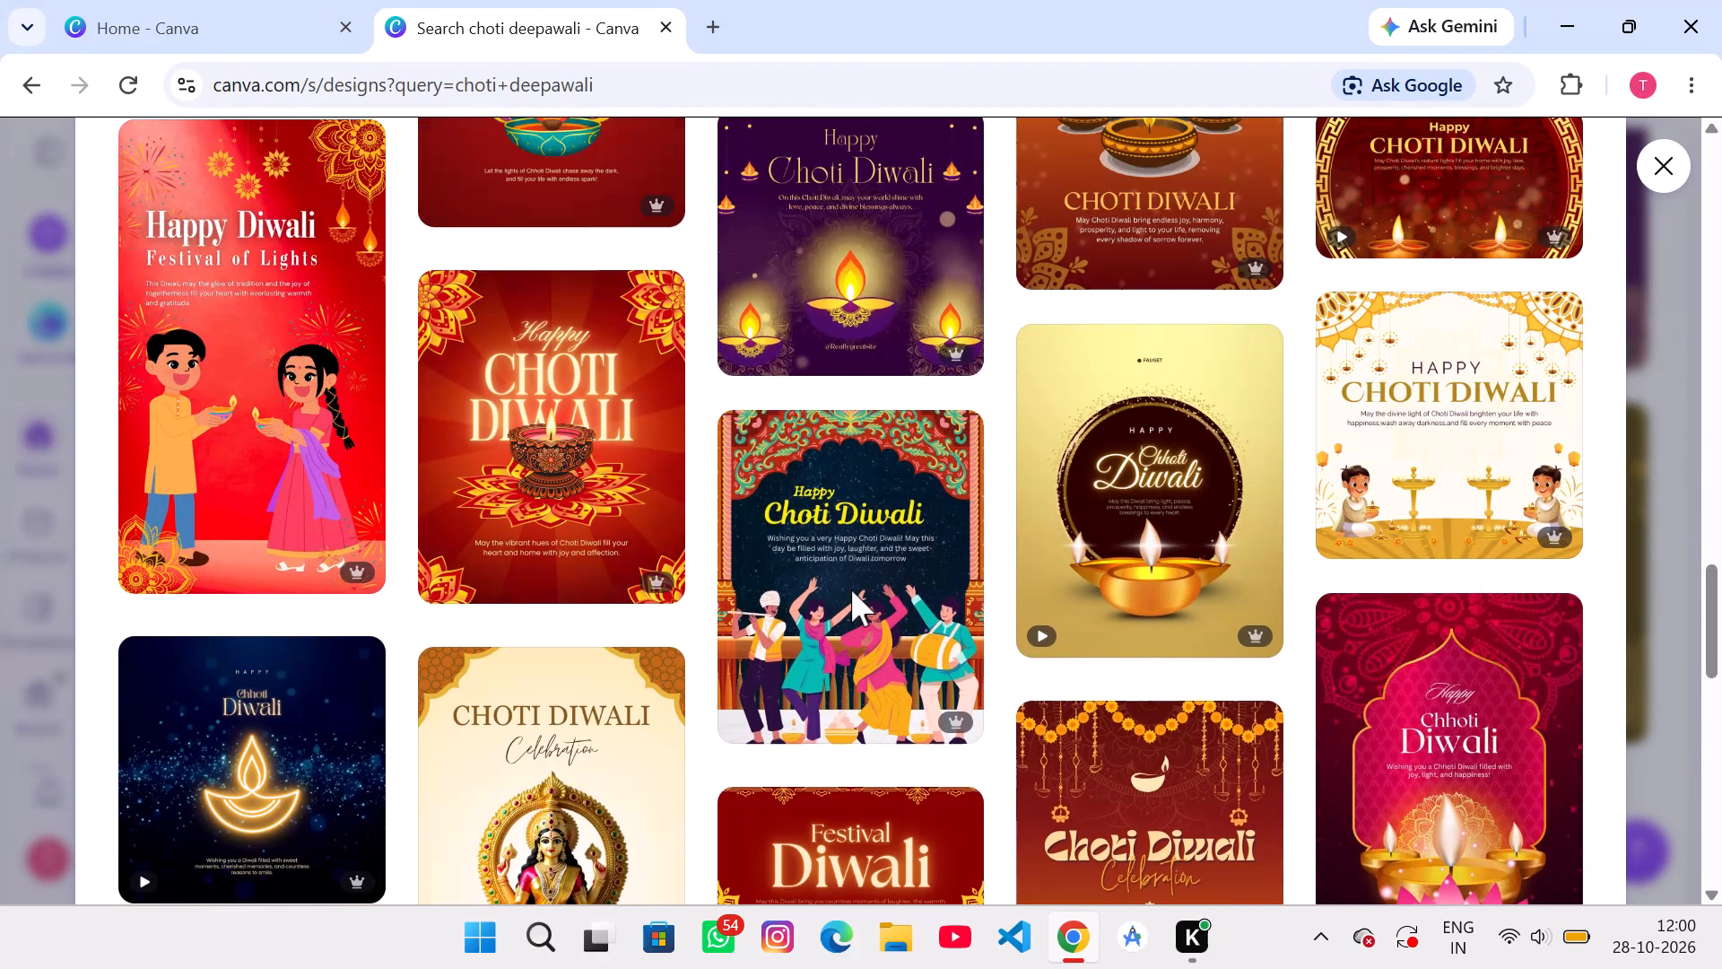
scroll(851, 589, "down", 1)
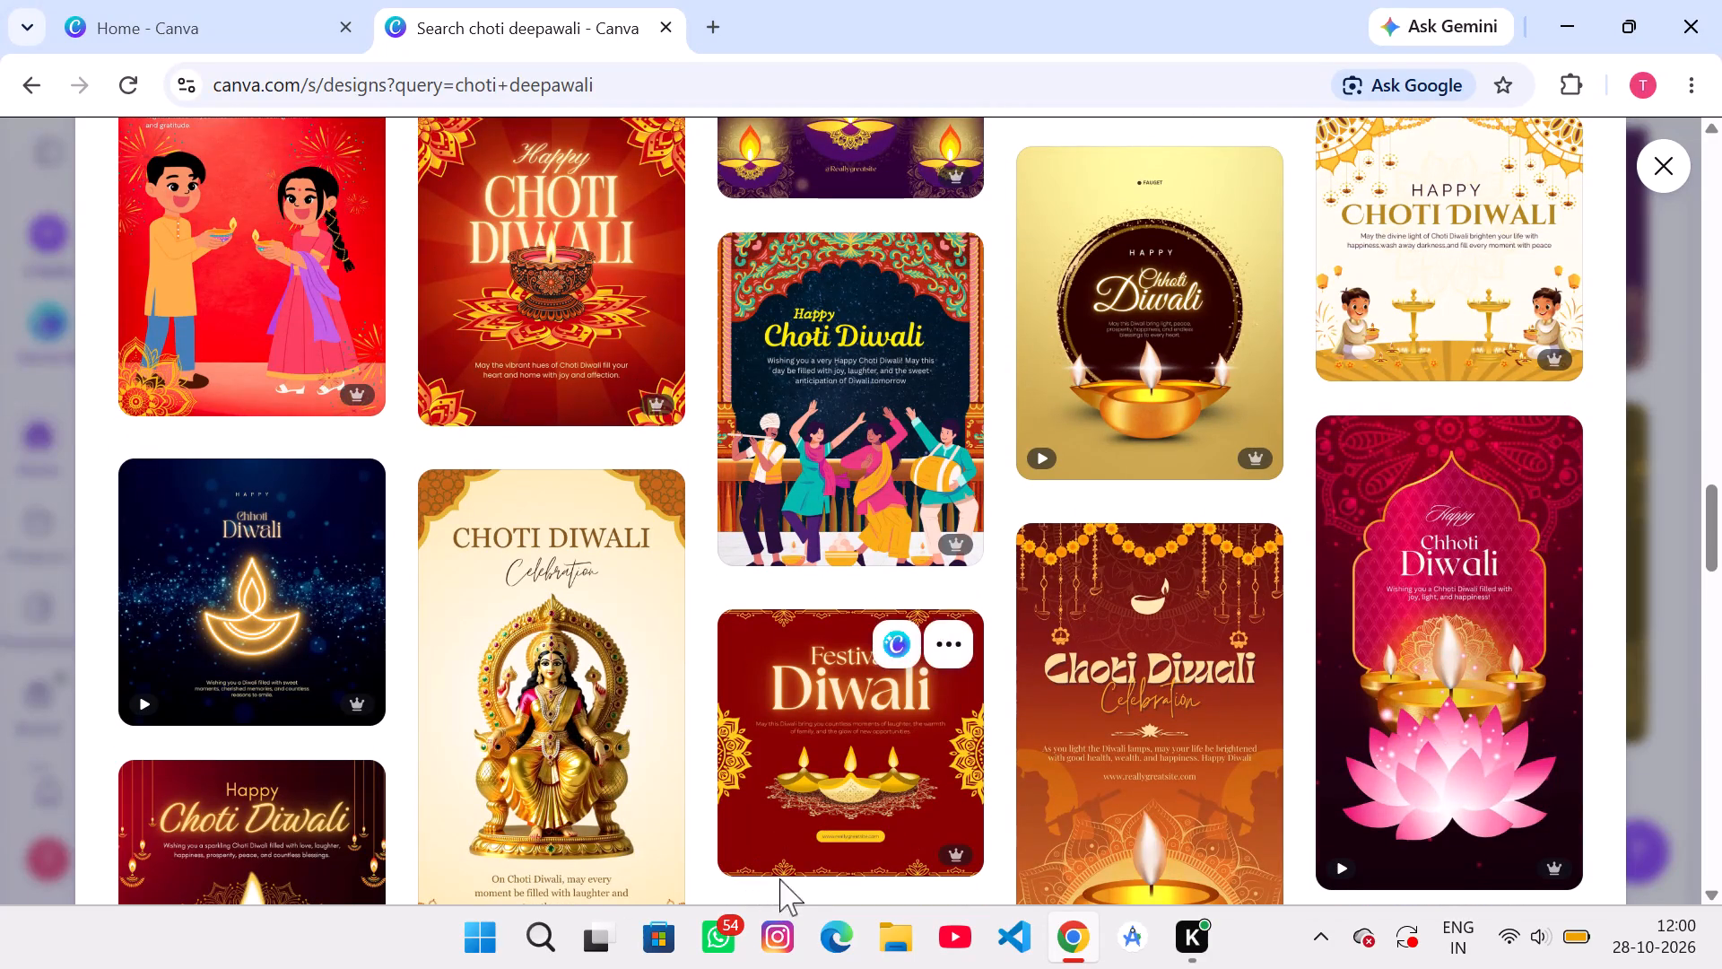
scroll(750, 607, "down", 3)
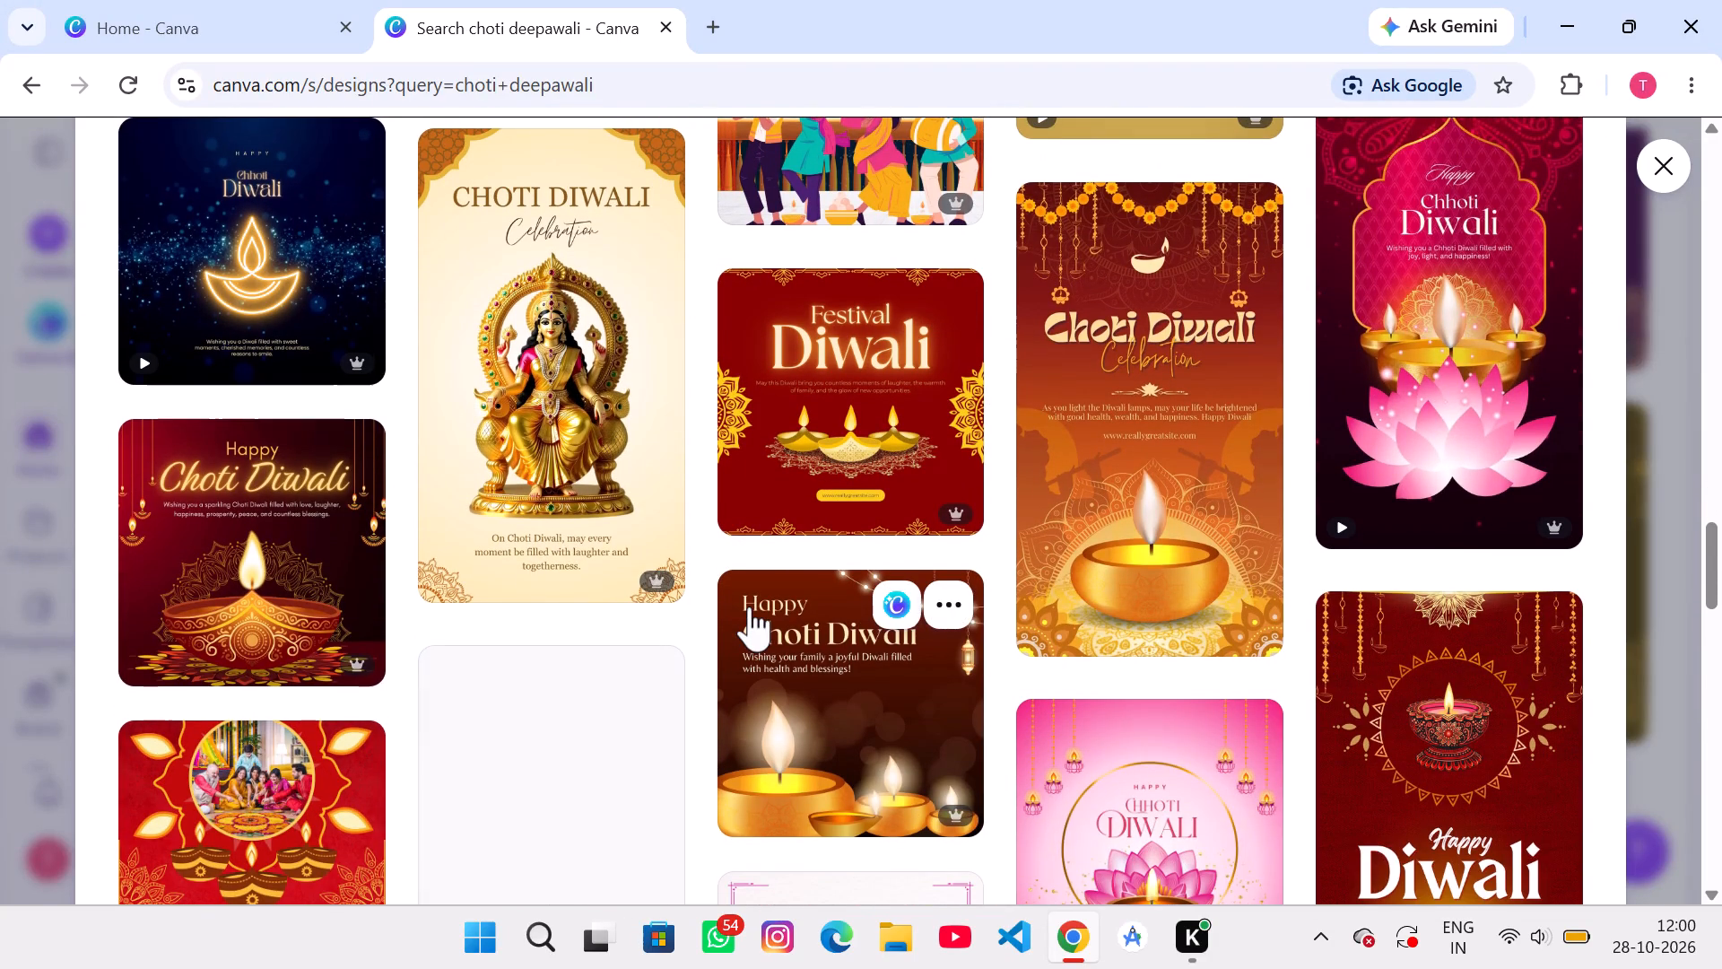
Examine the remaining similar Diwali and Choti Diwali templates through to the end of the suggestions.
scroll(750, 607, "down", 2)
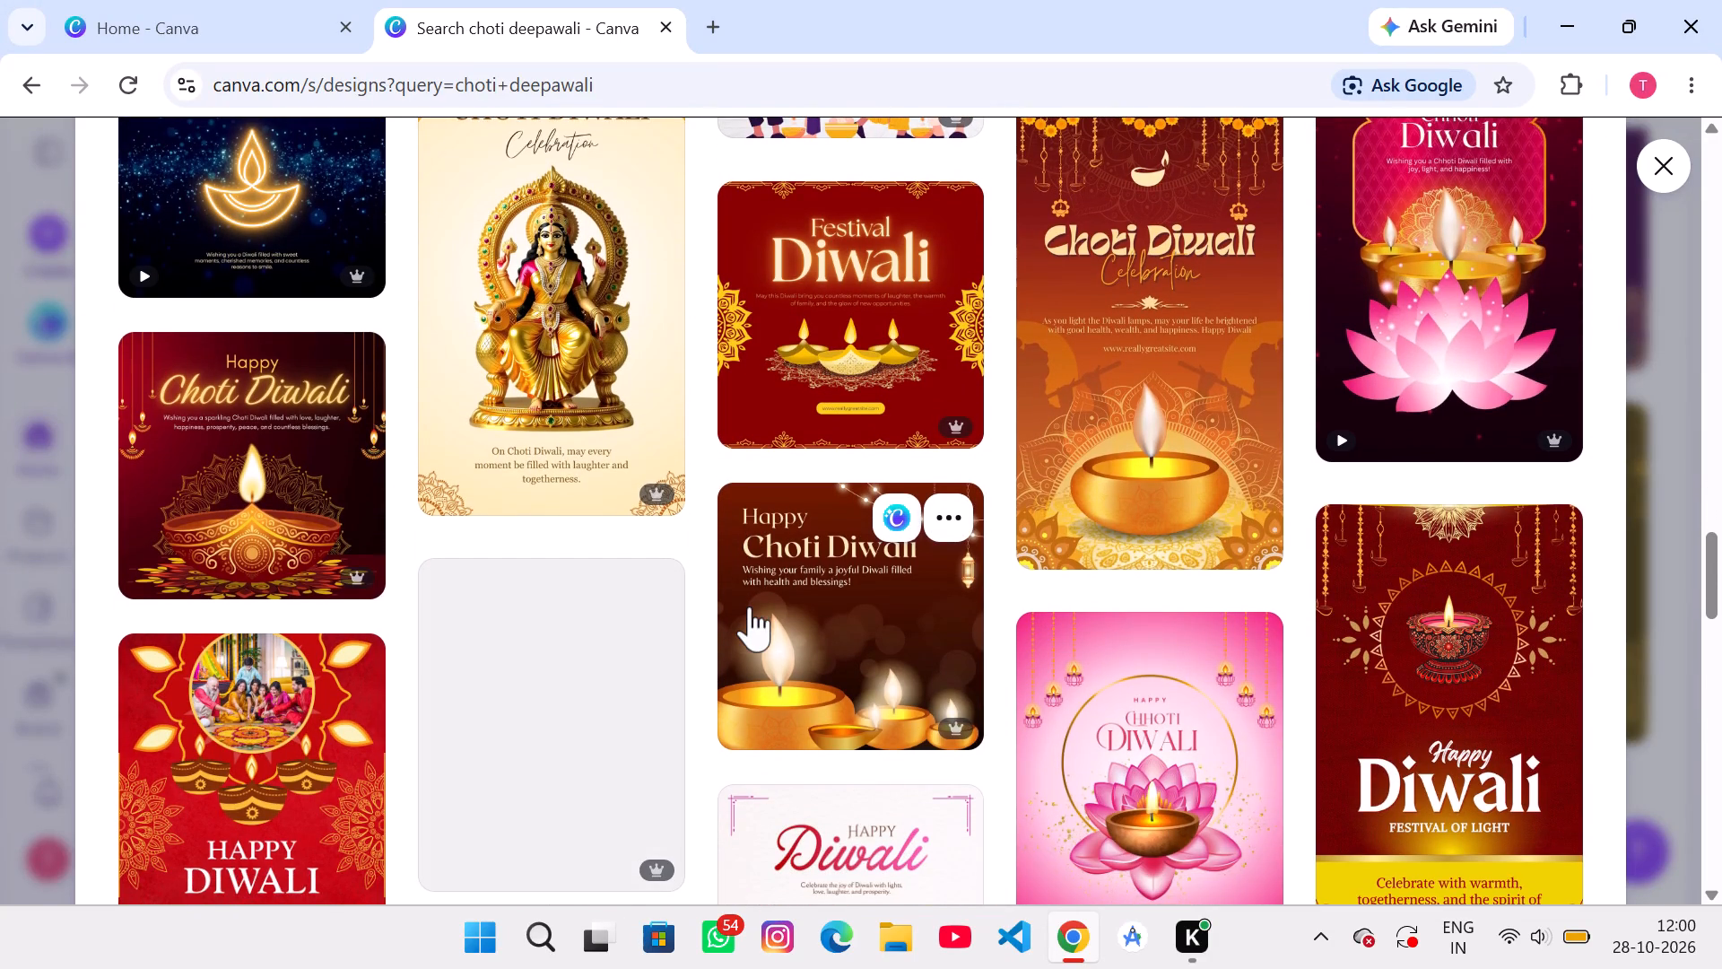
scroll(750, 607, "down", 1)
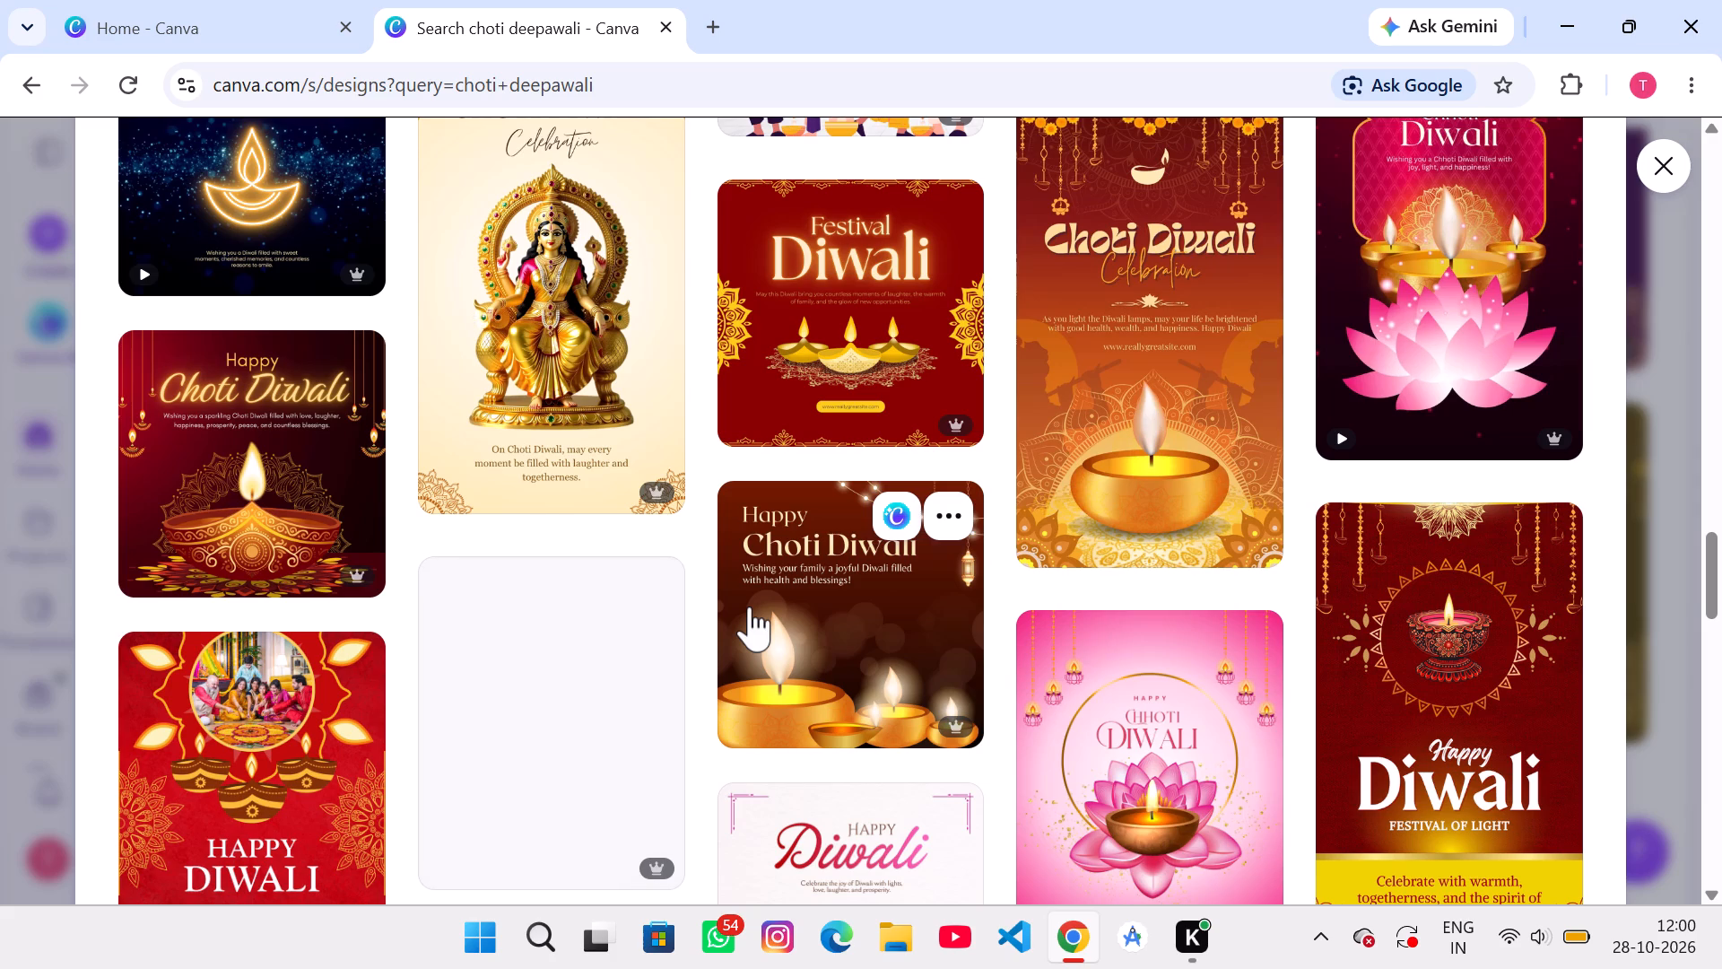
scroll(750, 607, "down", 2)
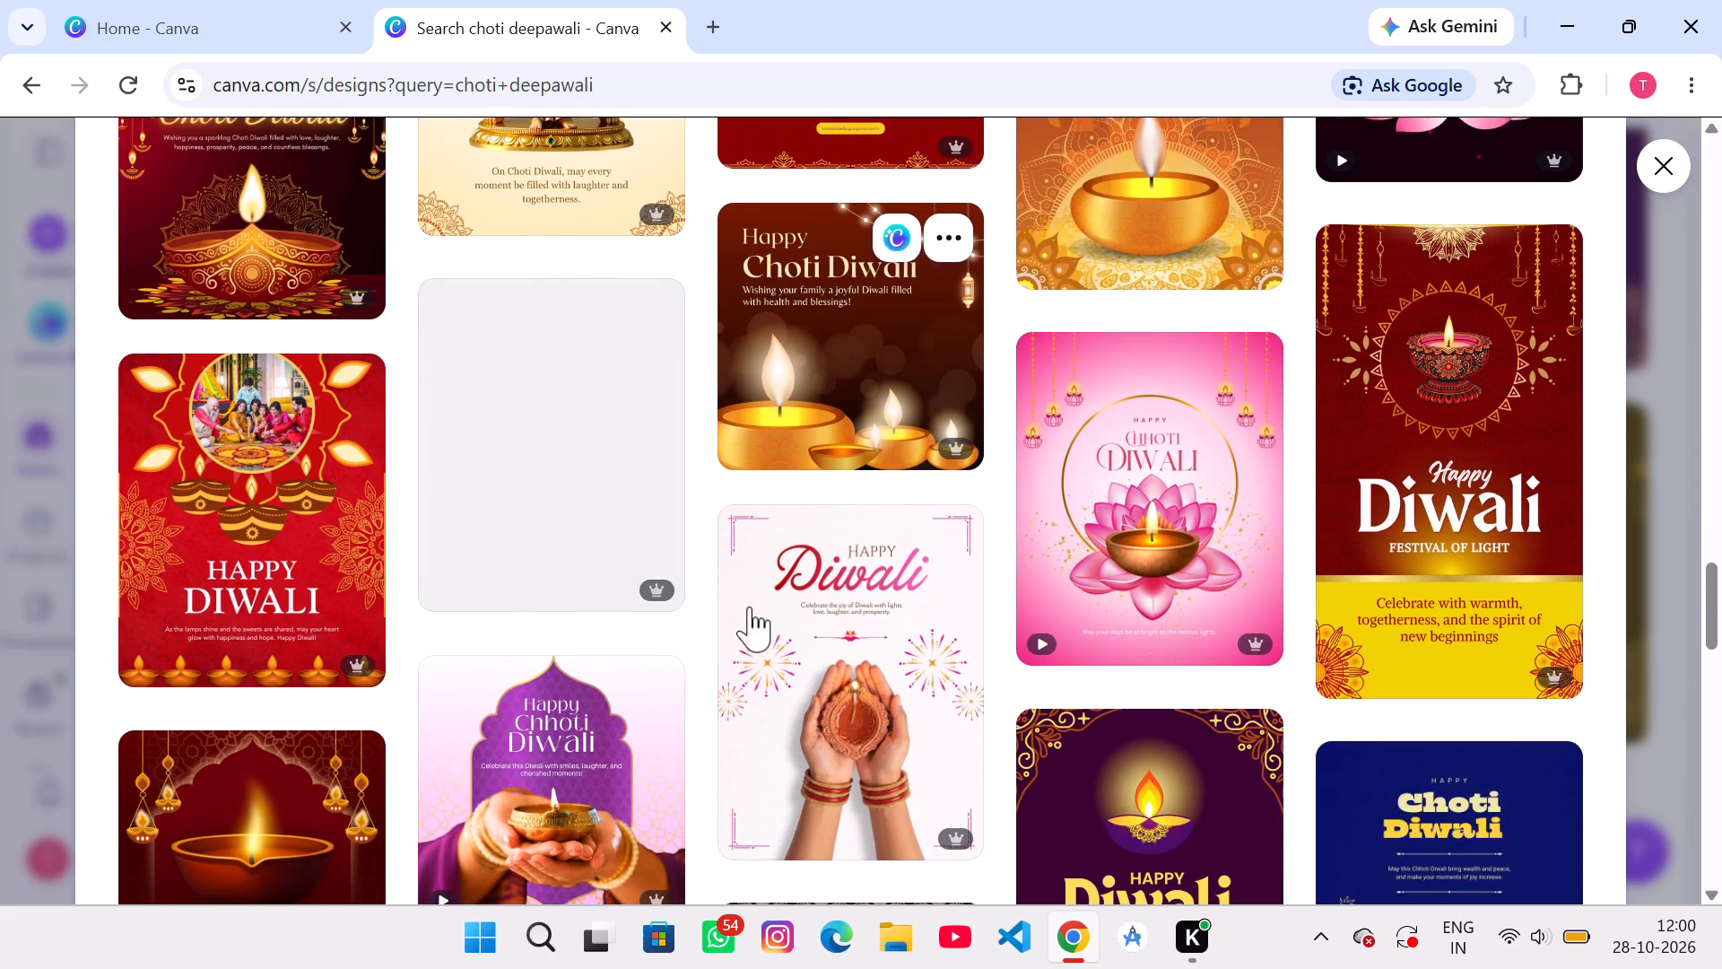
scroll(750, 607, "down", 3)
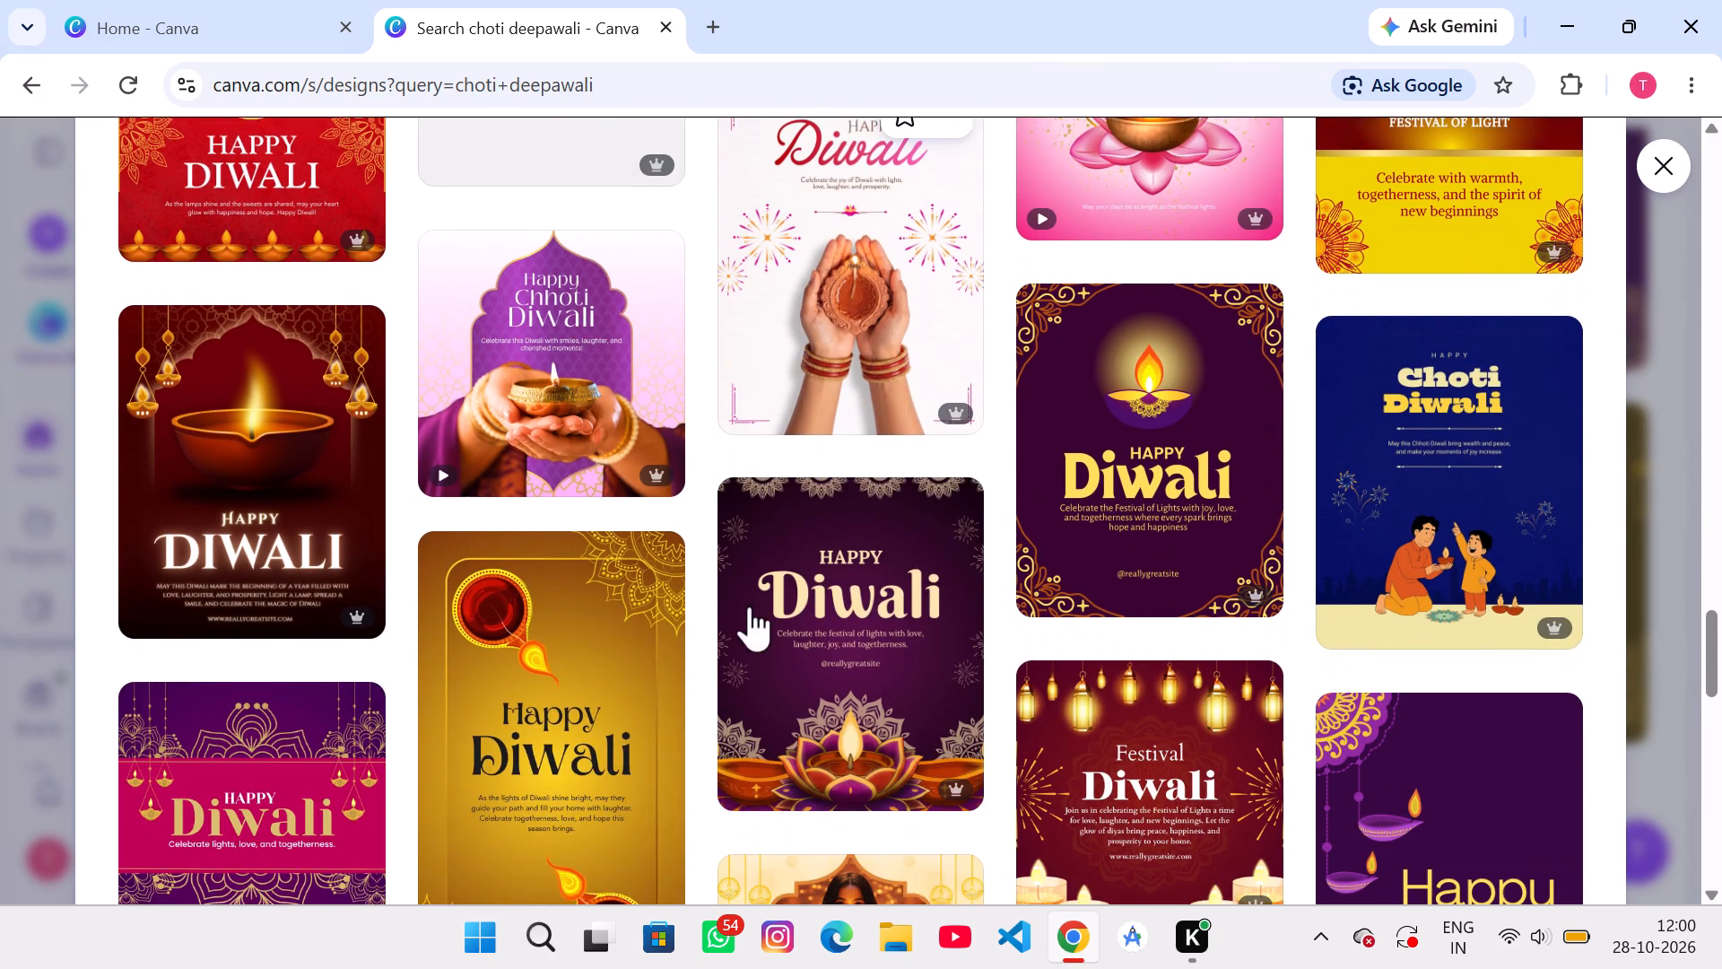
scroll(750, 607, "down", 1)
scroll(977, 773, "down", 3)
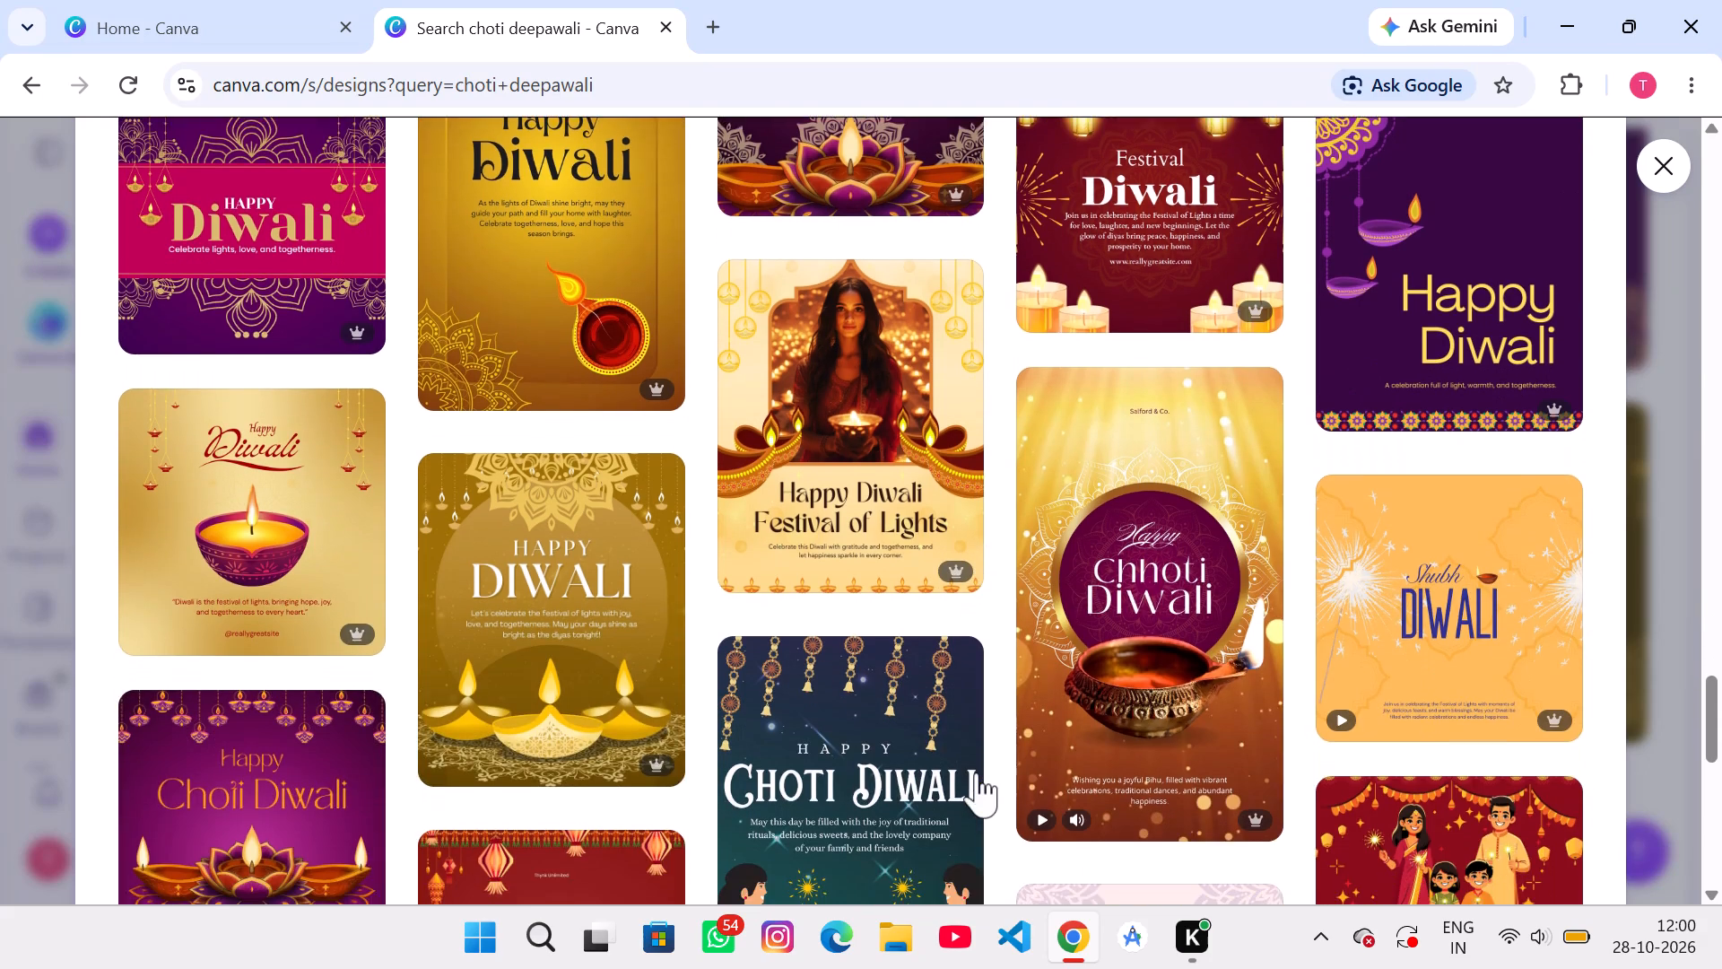
scroll(977, 773, "down", 4)
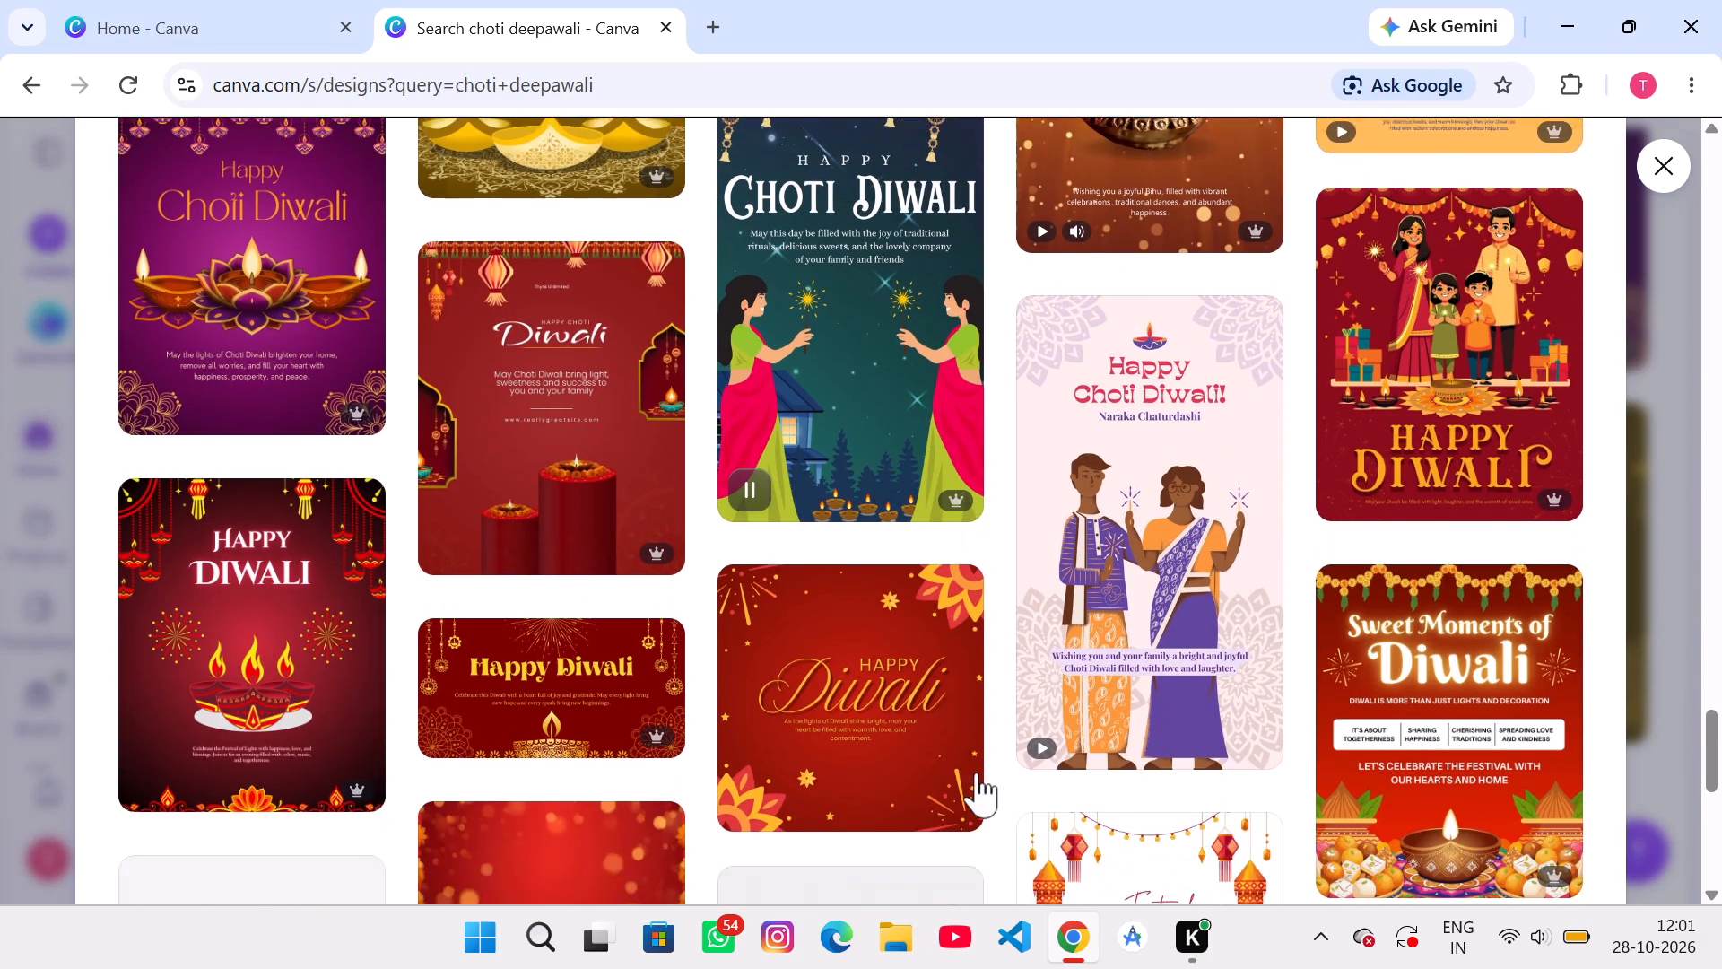
scroll(977, 773, "down", 1)
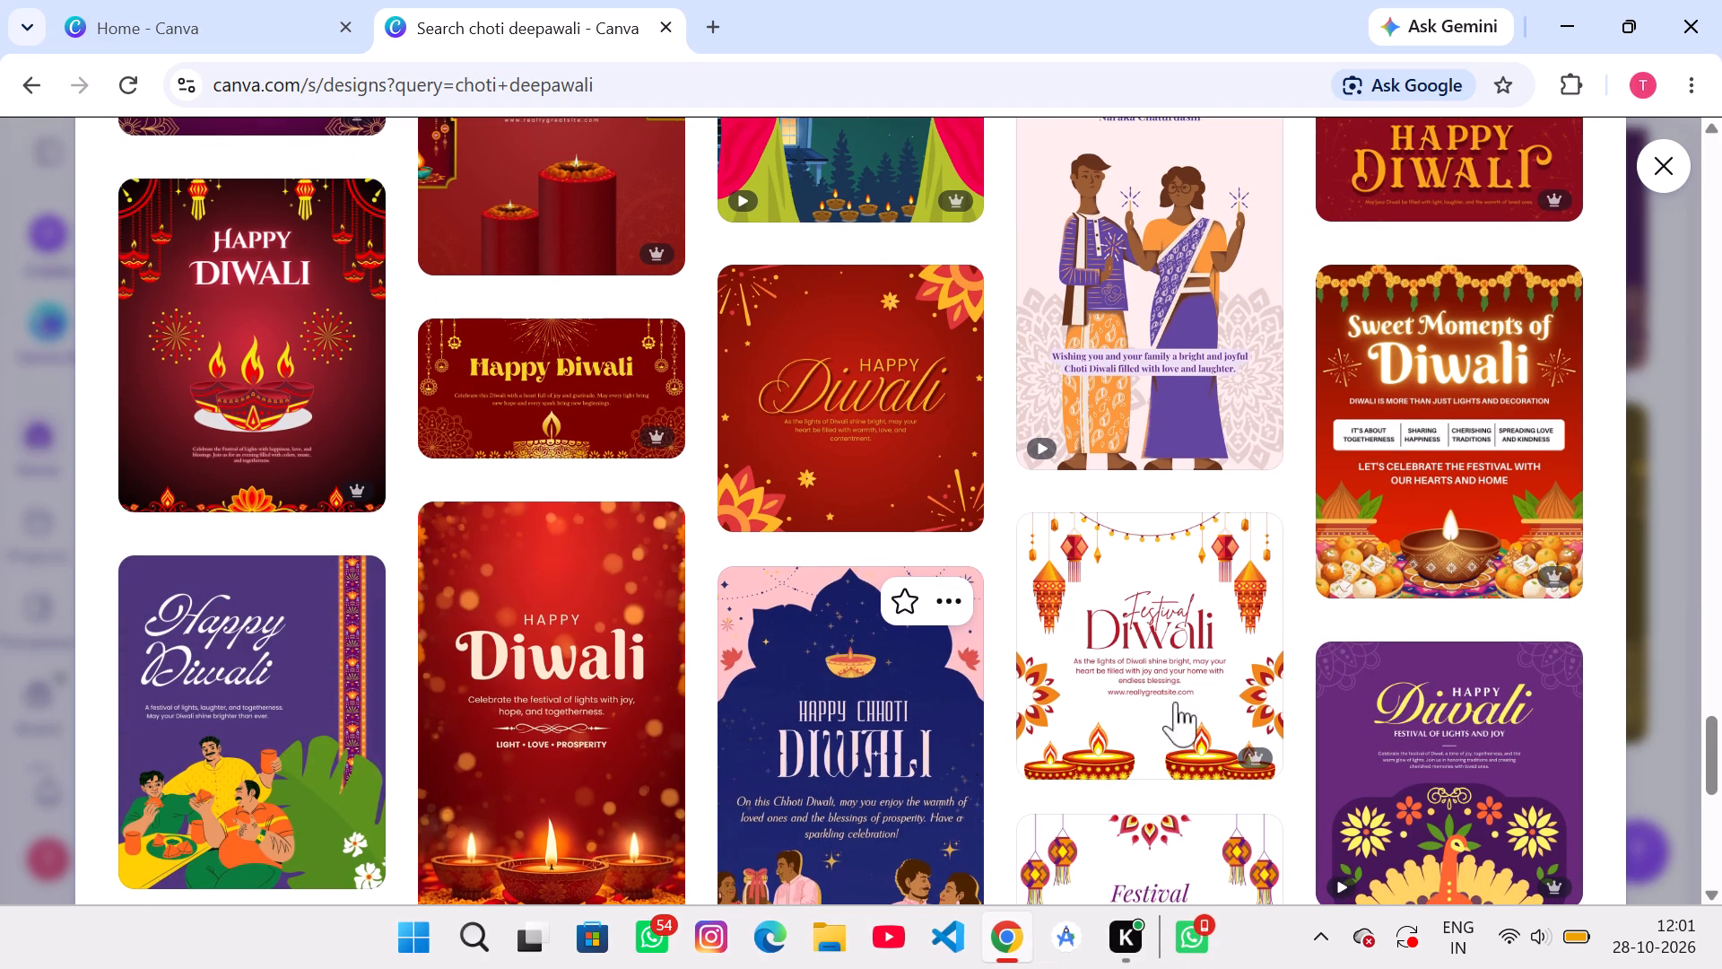
scroll(1212, 710, "down", 2)
scroll(1212, 710, "left", 1)
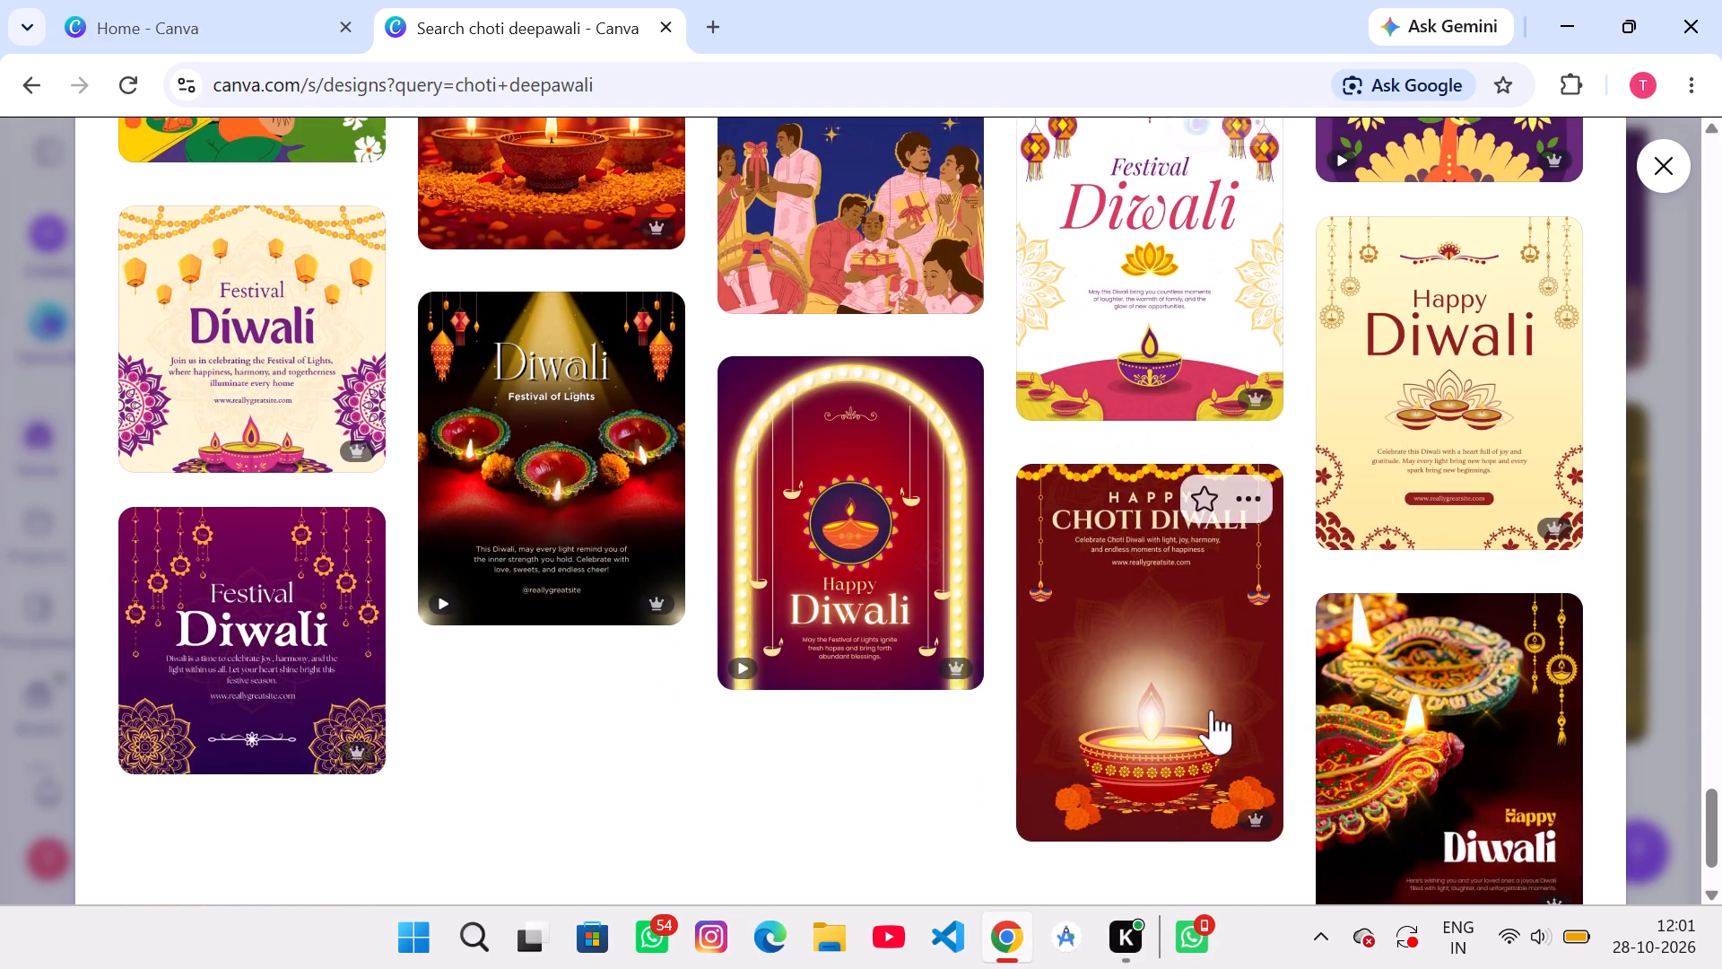
scroll(1212, 710, "left", 1)
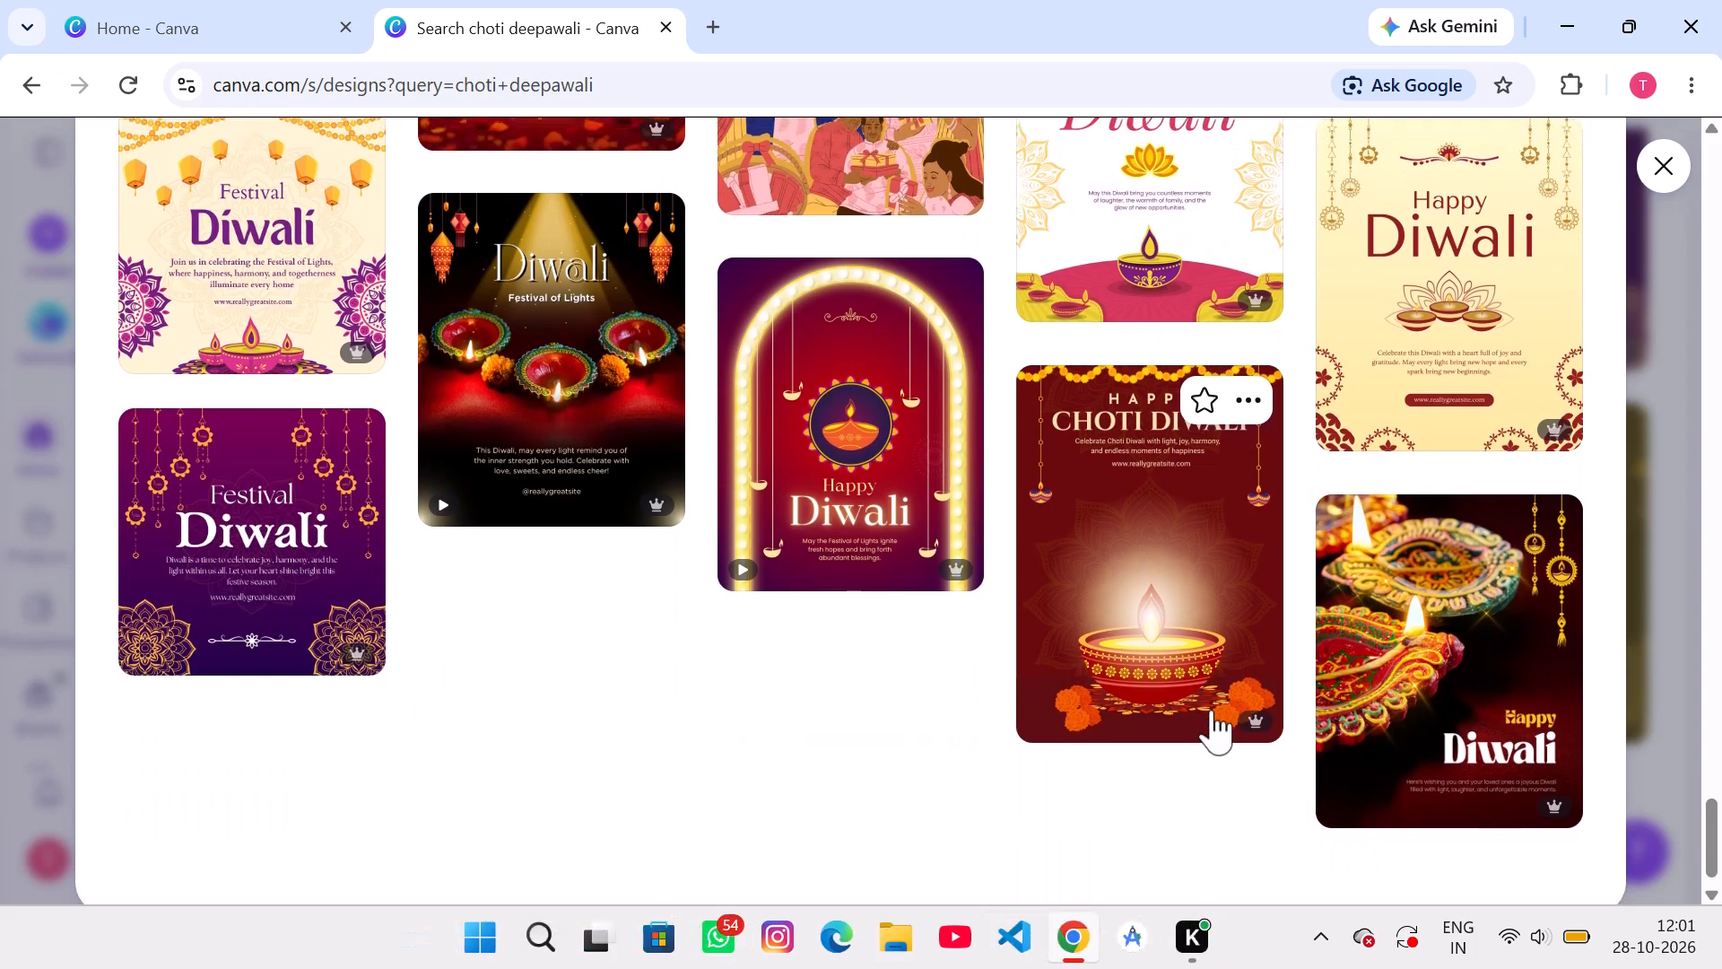
scroll(1212, 710, "left", 1)
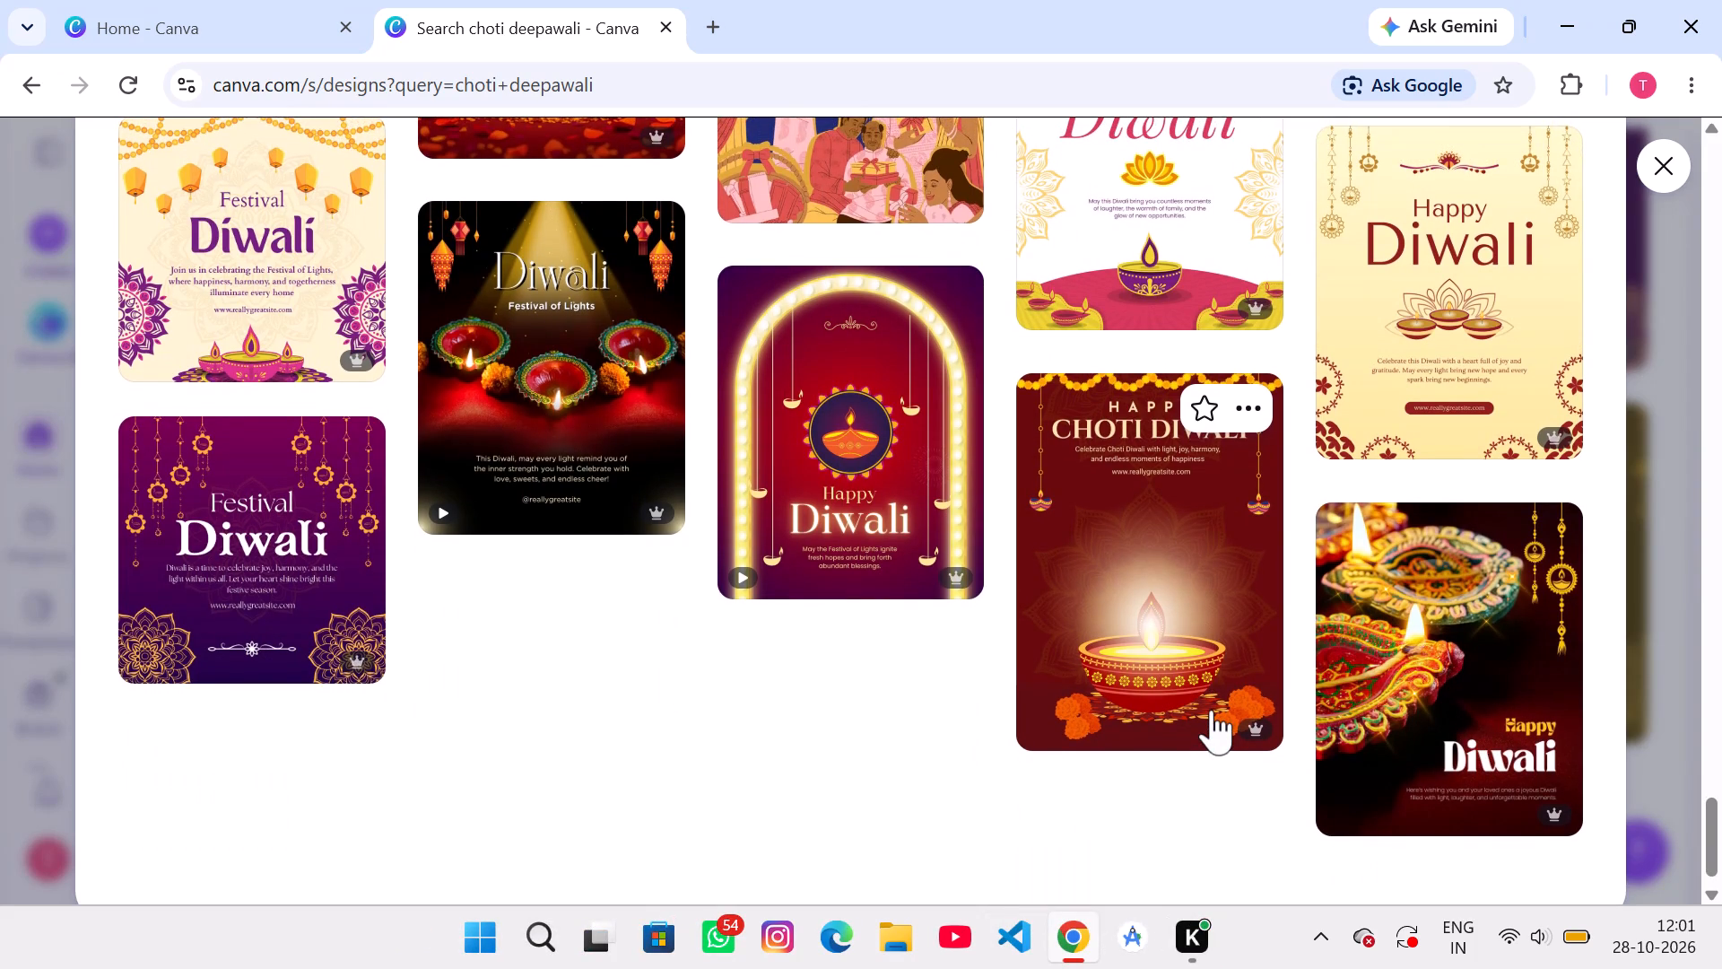
scroll(1212, 710, "left", 1)
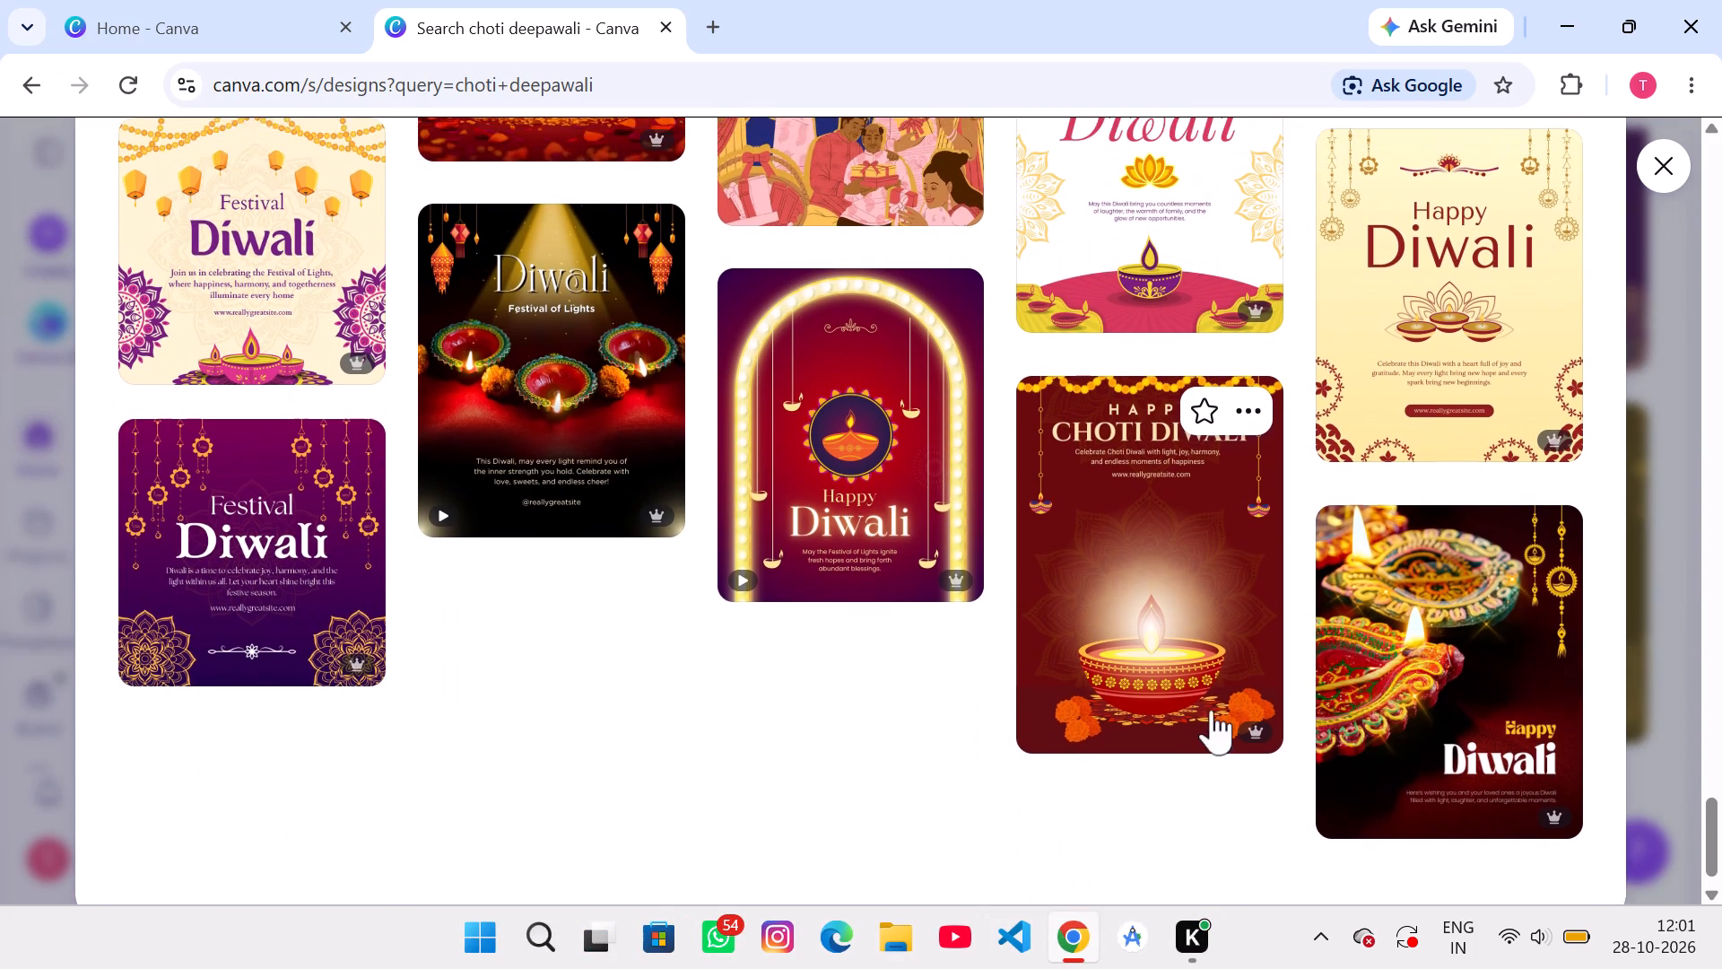
scroll(1212, 710, "left", 1)
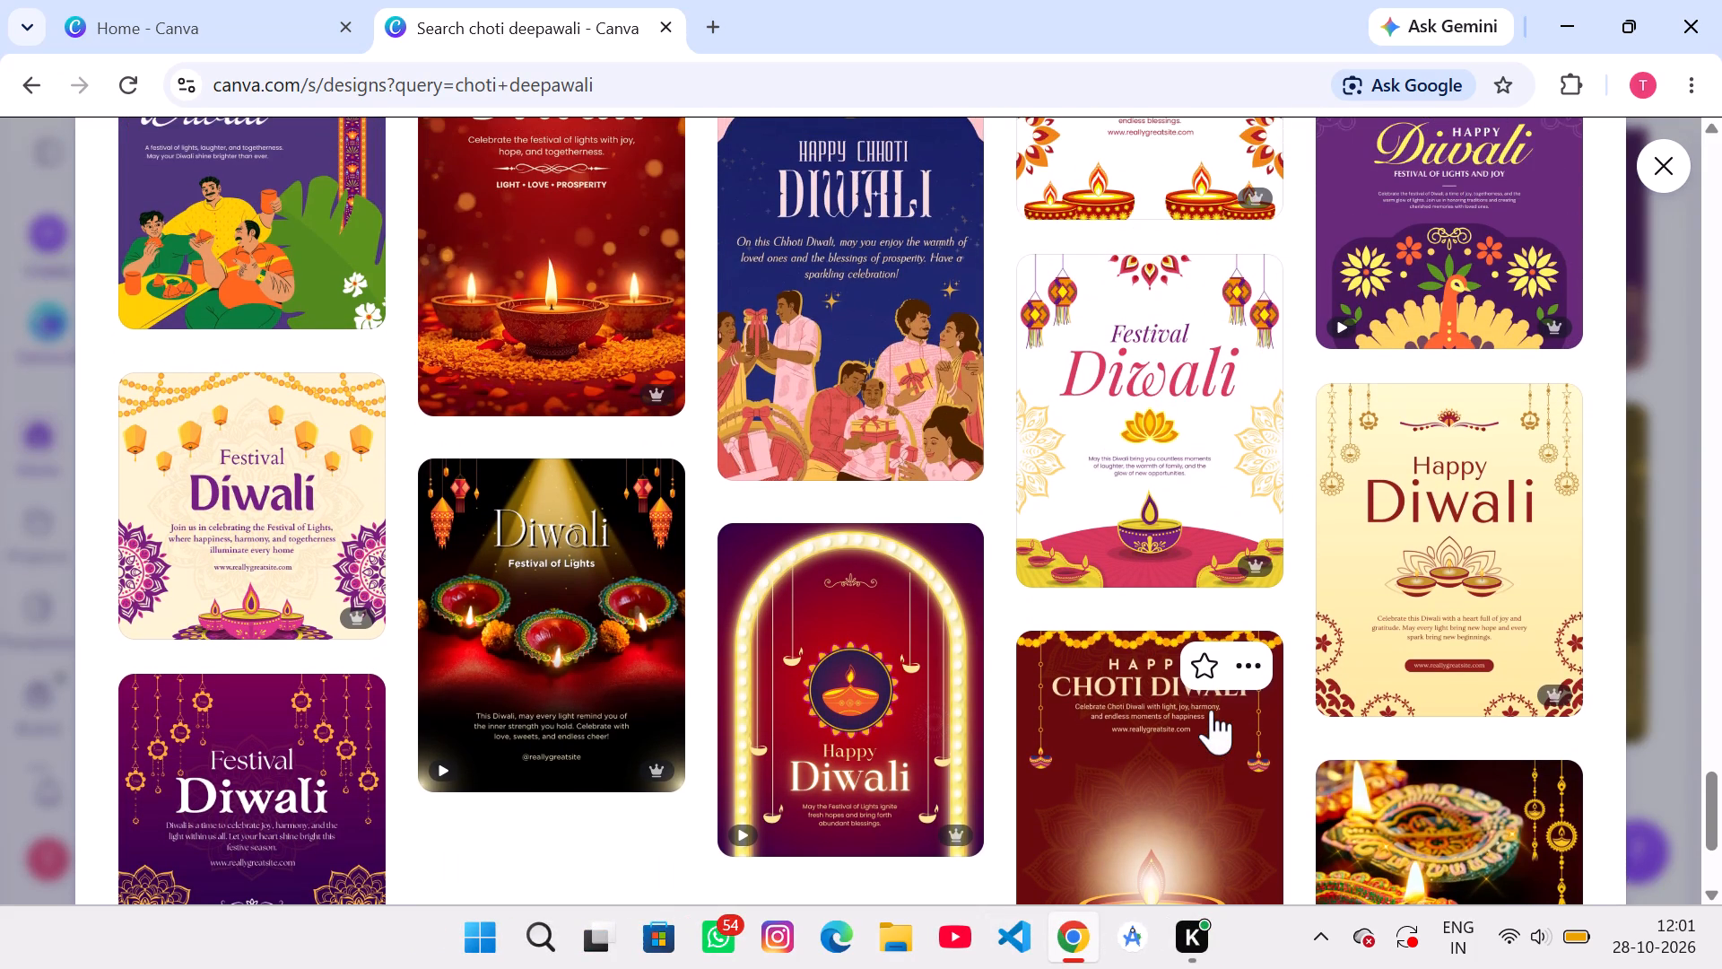
scroll(1212, 710, "down", 4)
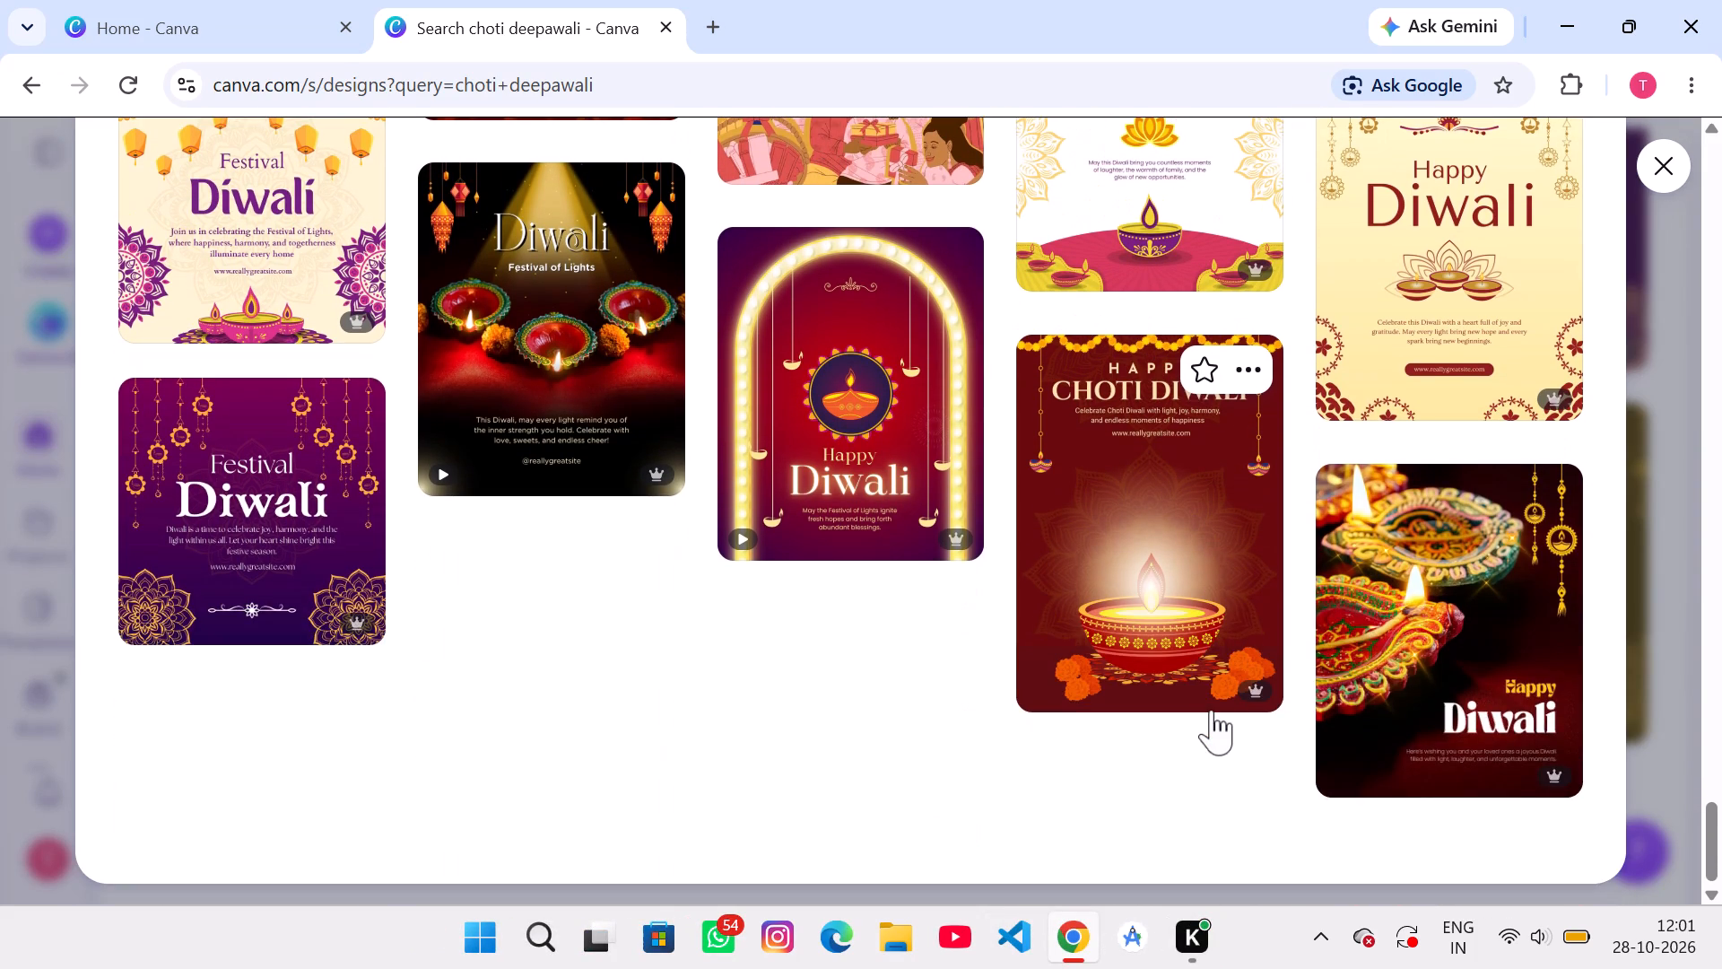
Go back up through the similar templates, re-examining the Choti Diwali designs for a suitable poster.
scroll(1212, 710, "up", 8)
scroll(1212, 710, "down", 1)
scroll(1212, 710, "up", 3)
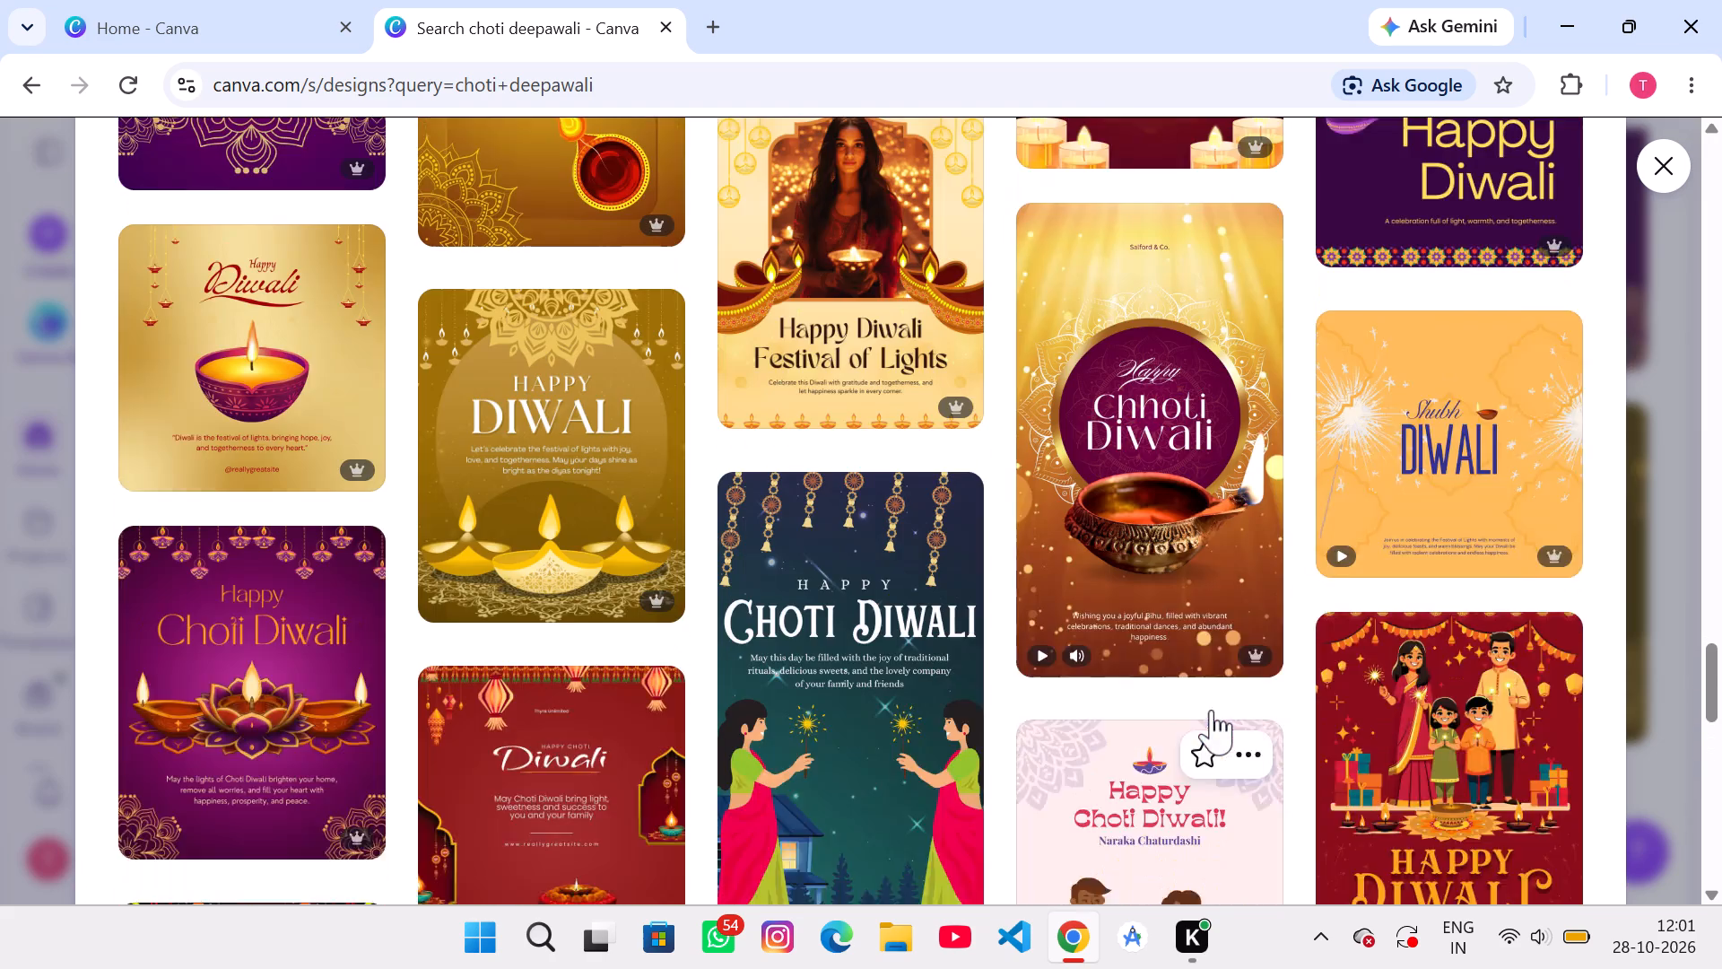
scroll(1212, 710, "up", 8)
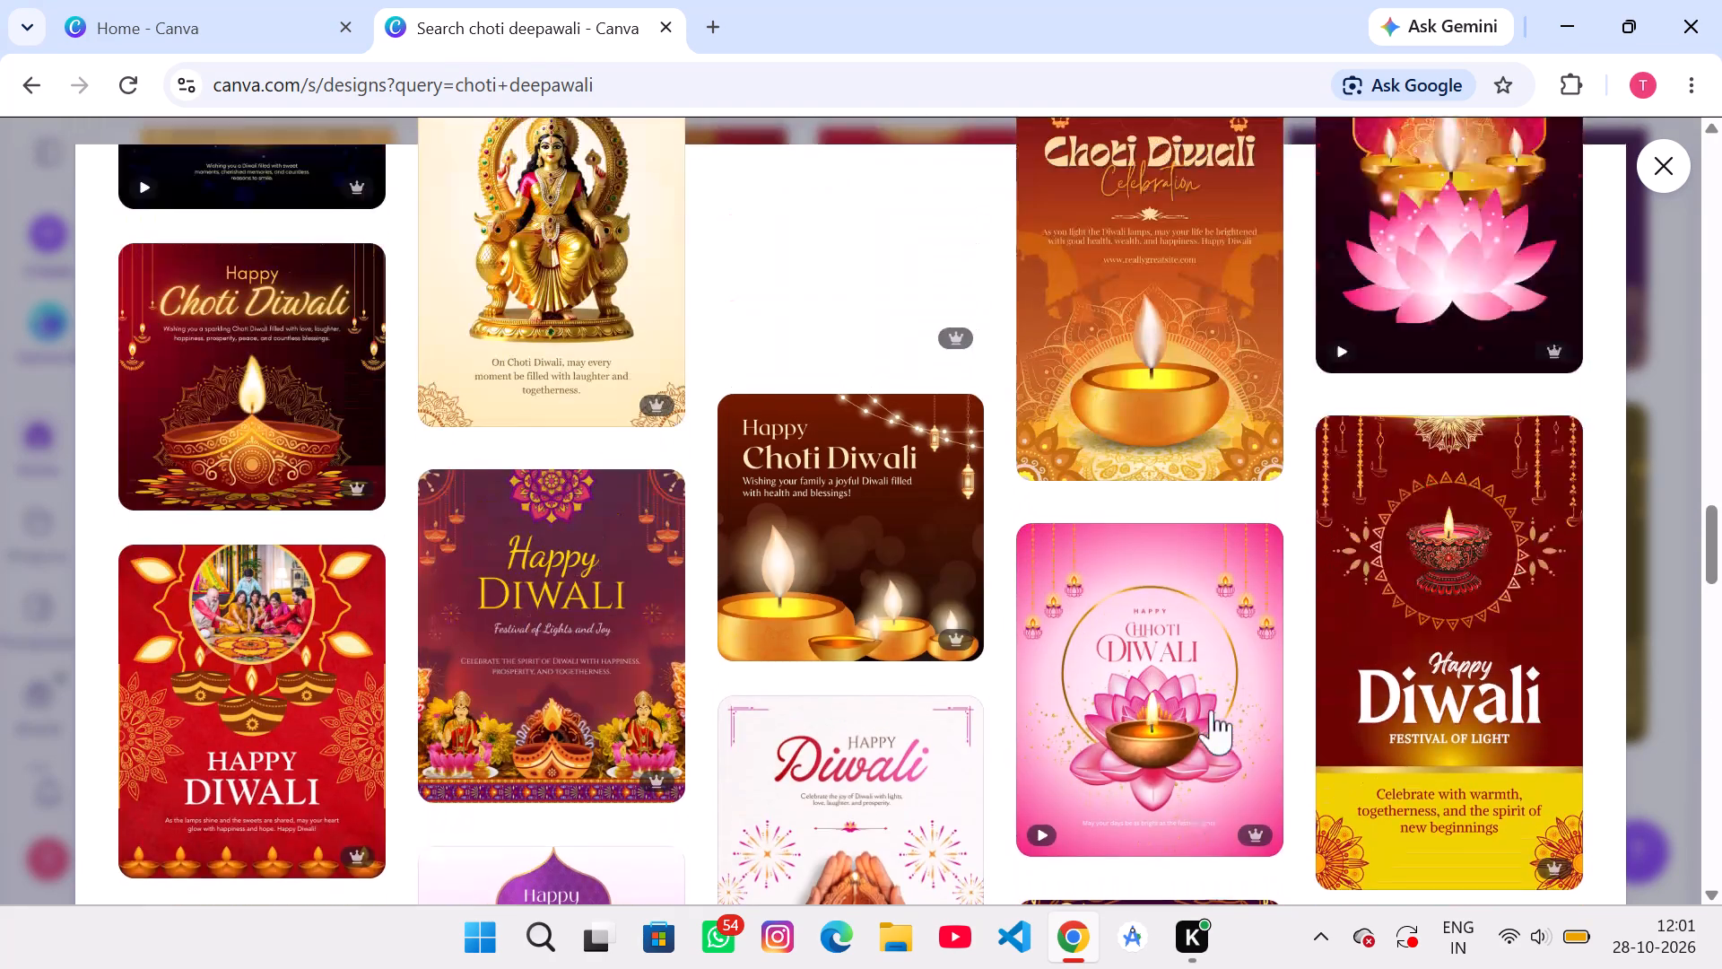
scroll(1212, 710, "up", 5)
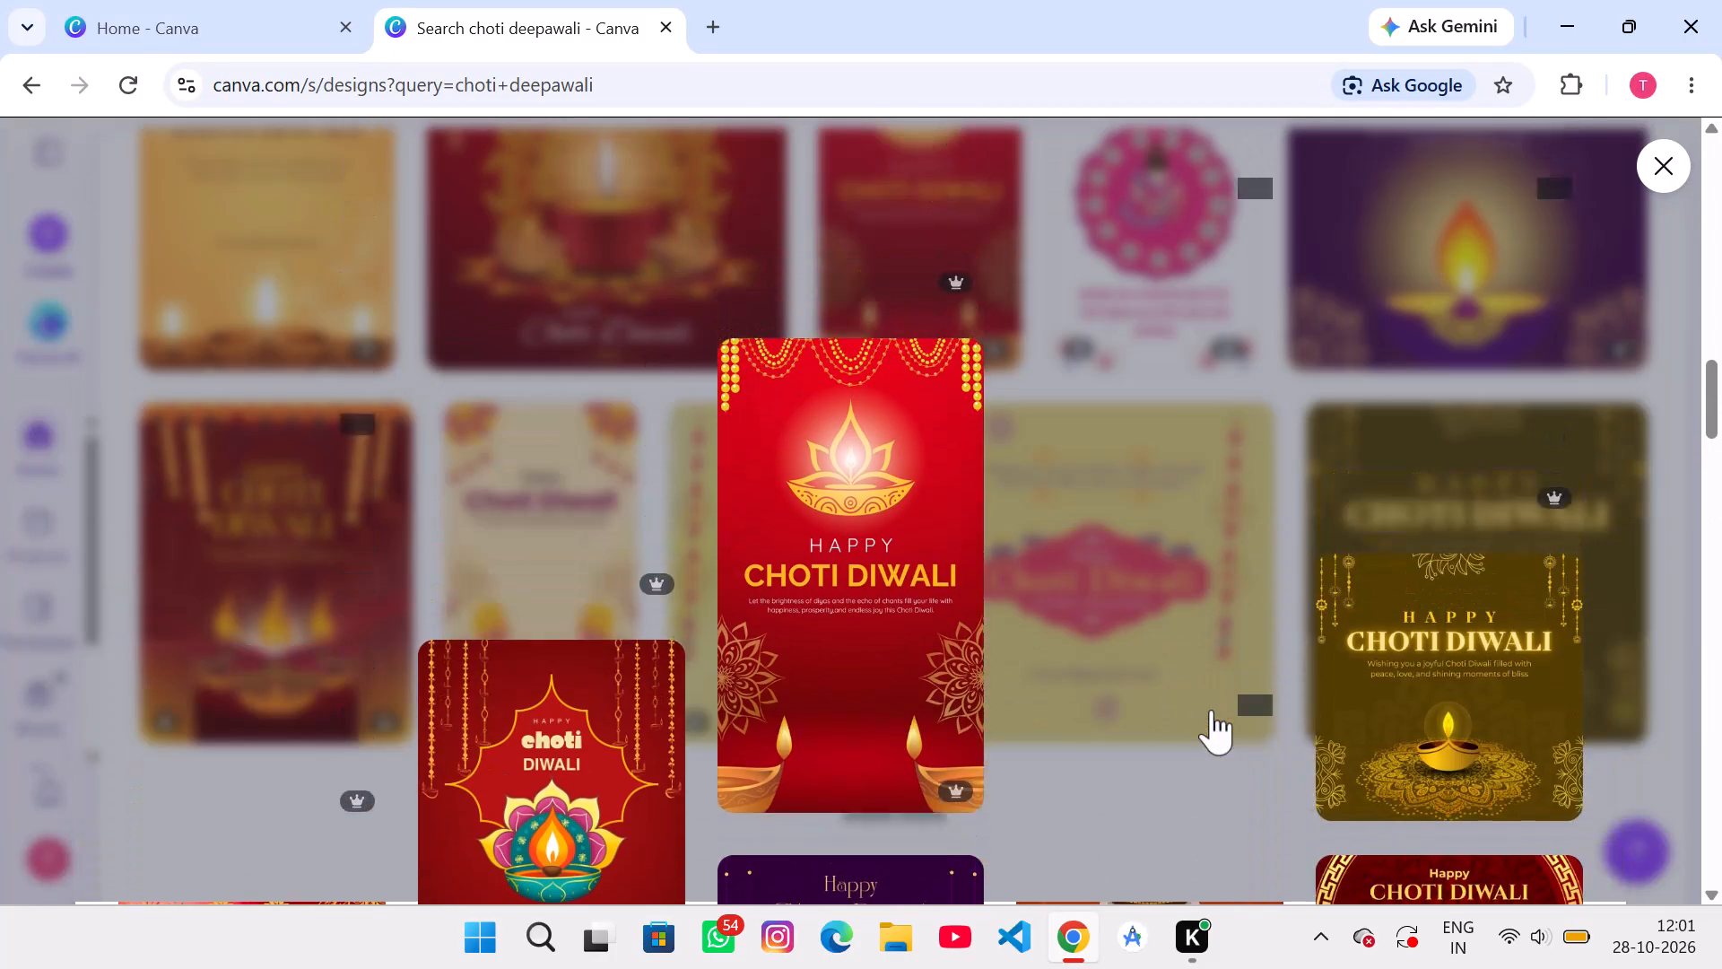
scroll(1212, 710, "down", 4)
scroll(1212, 710, "up", 2)
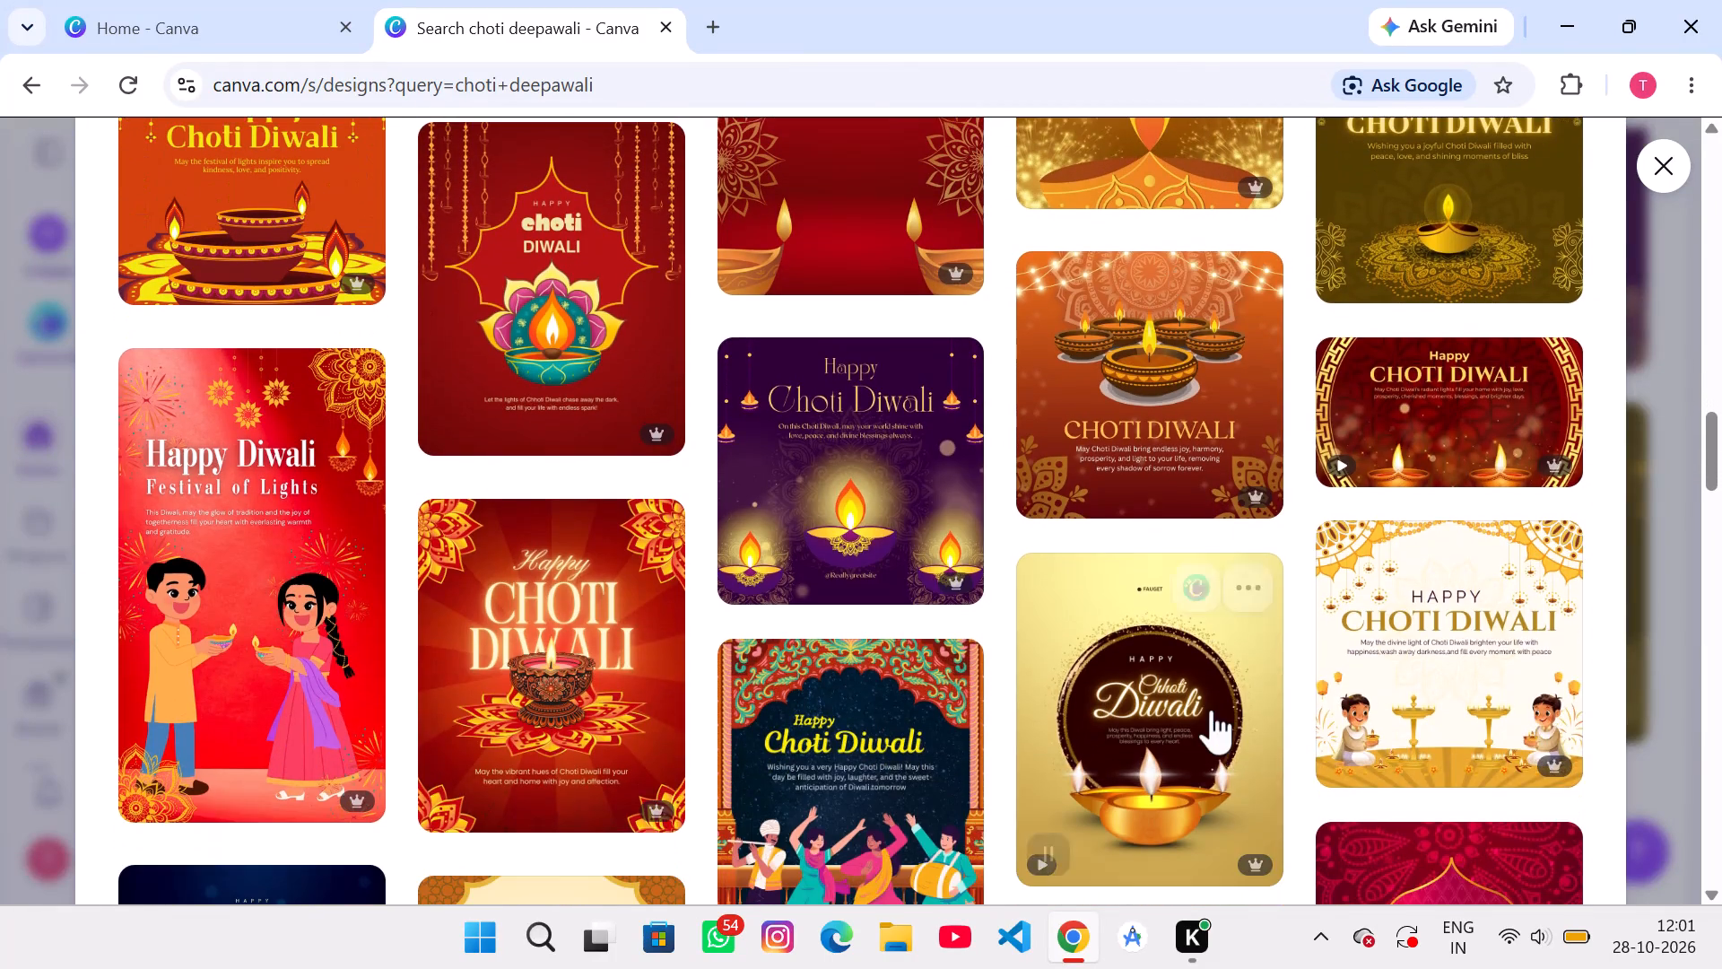
Look back through the Choti Diwali search results to compare the template designs for the poster.
scroll(1212, 710, "up", 3)
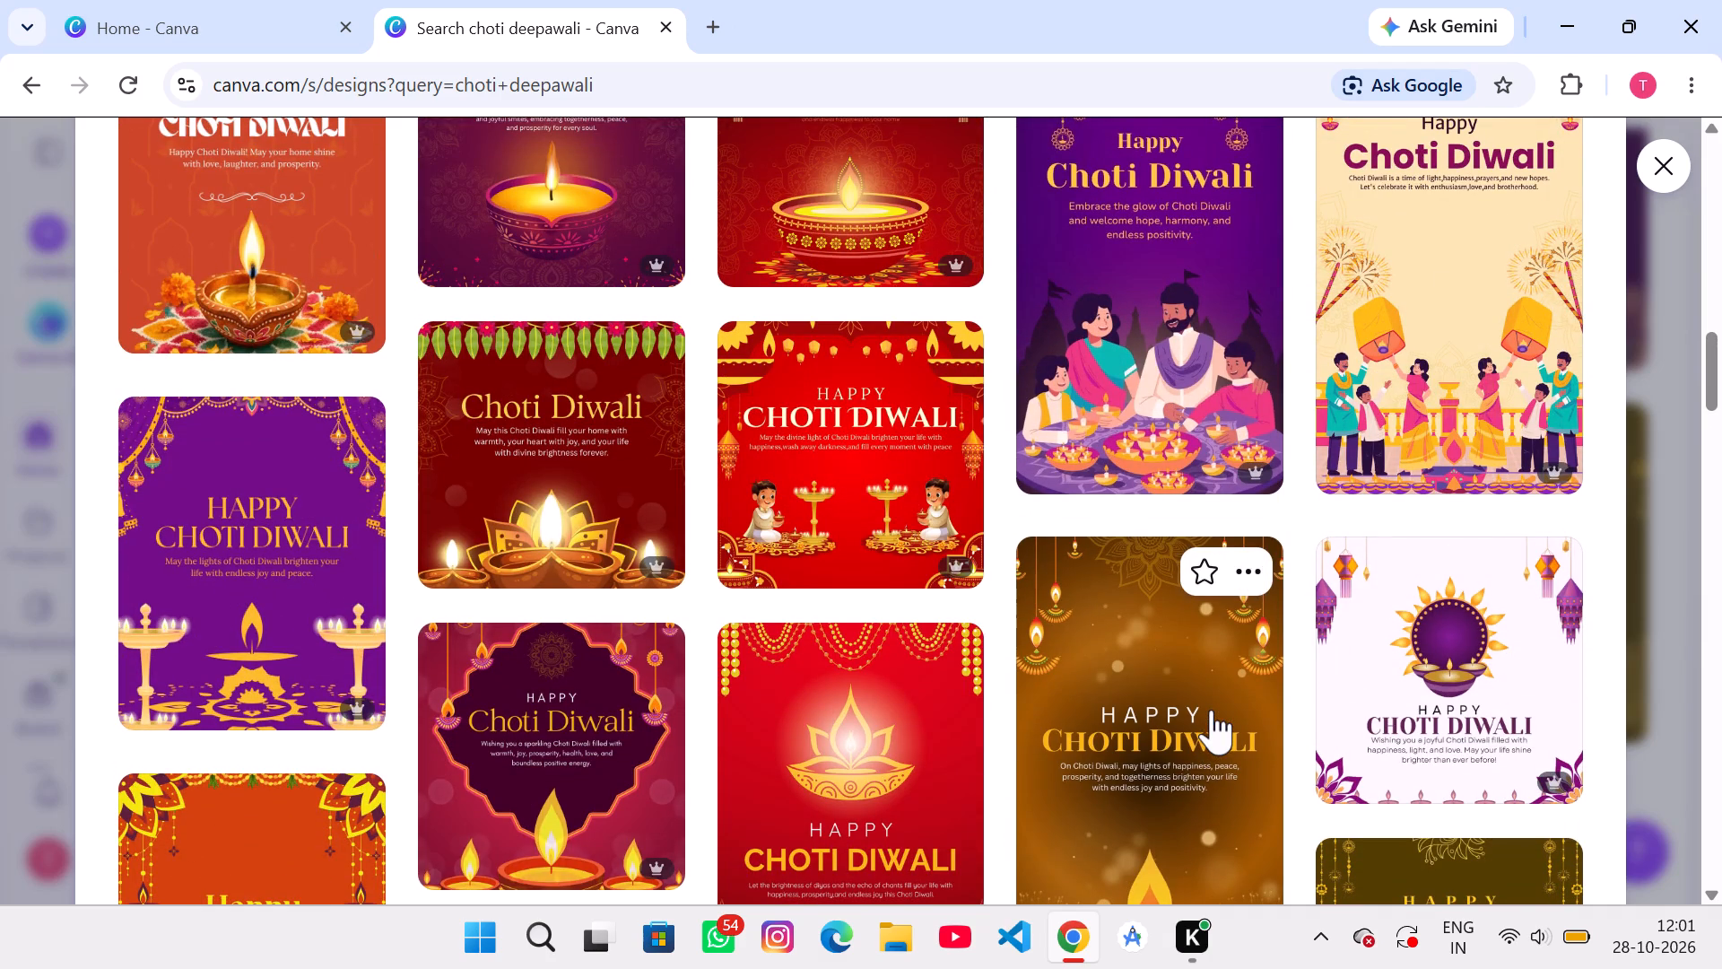
scroll(1212, 710, "up", 2)
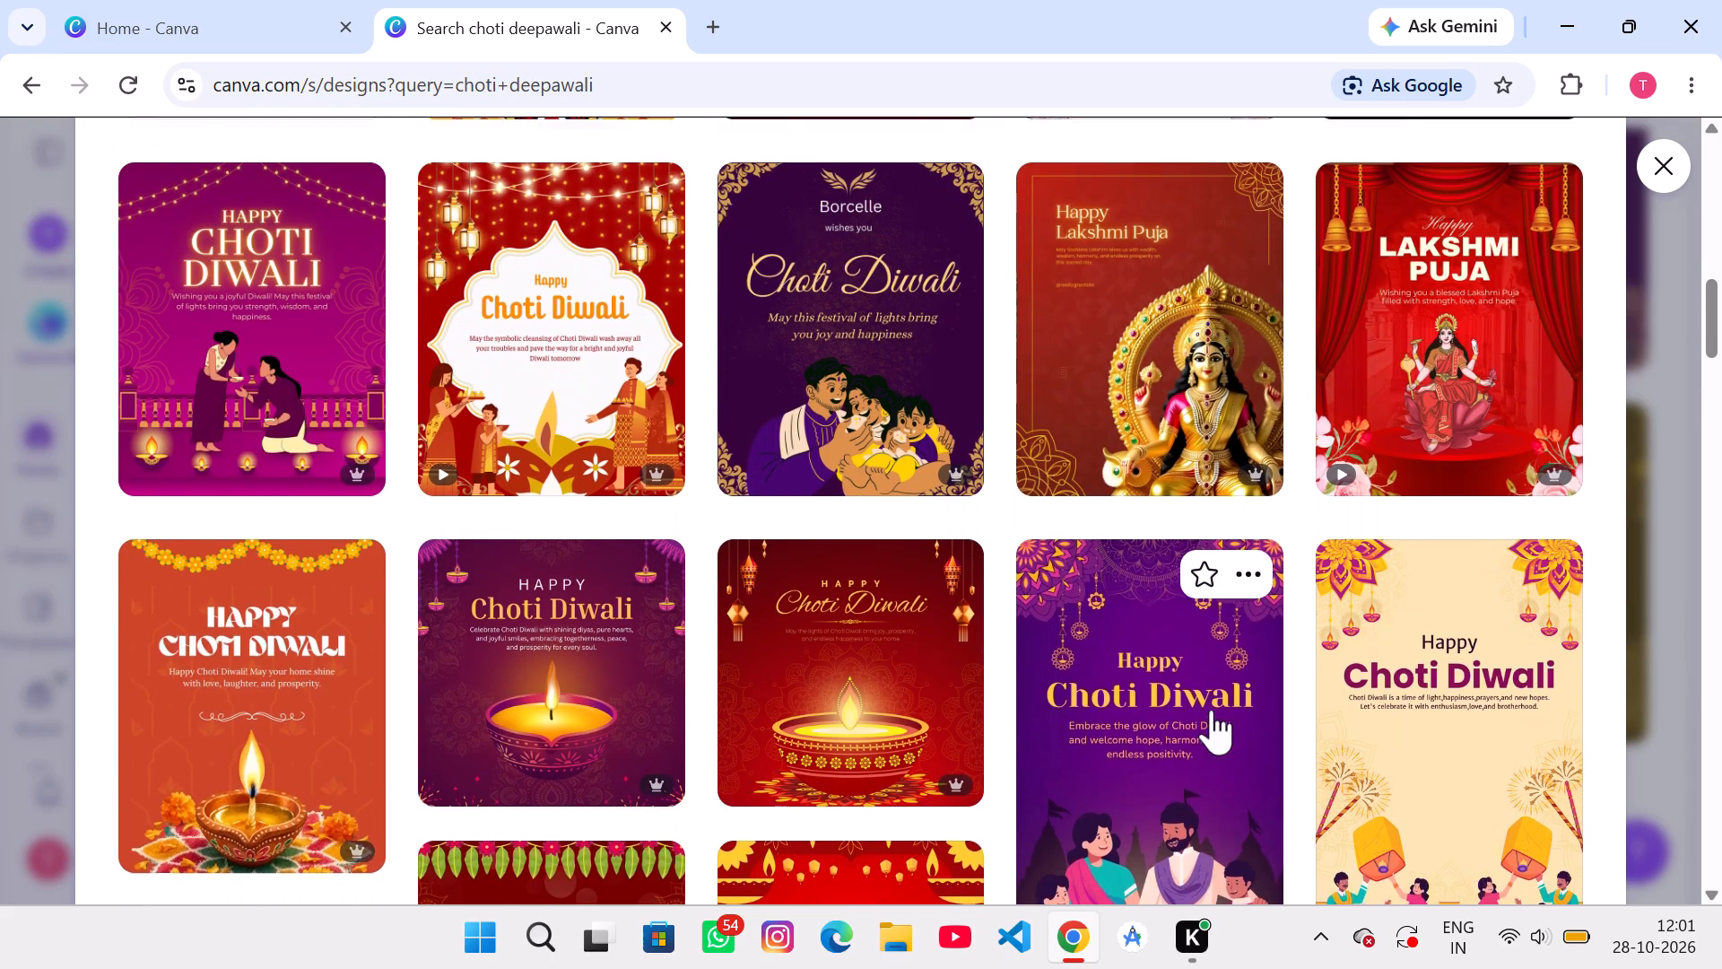
scroll(1212, 710, "up", 2)
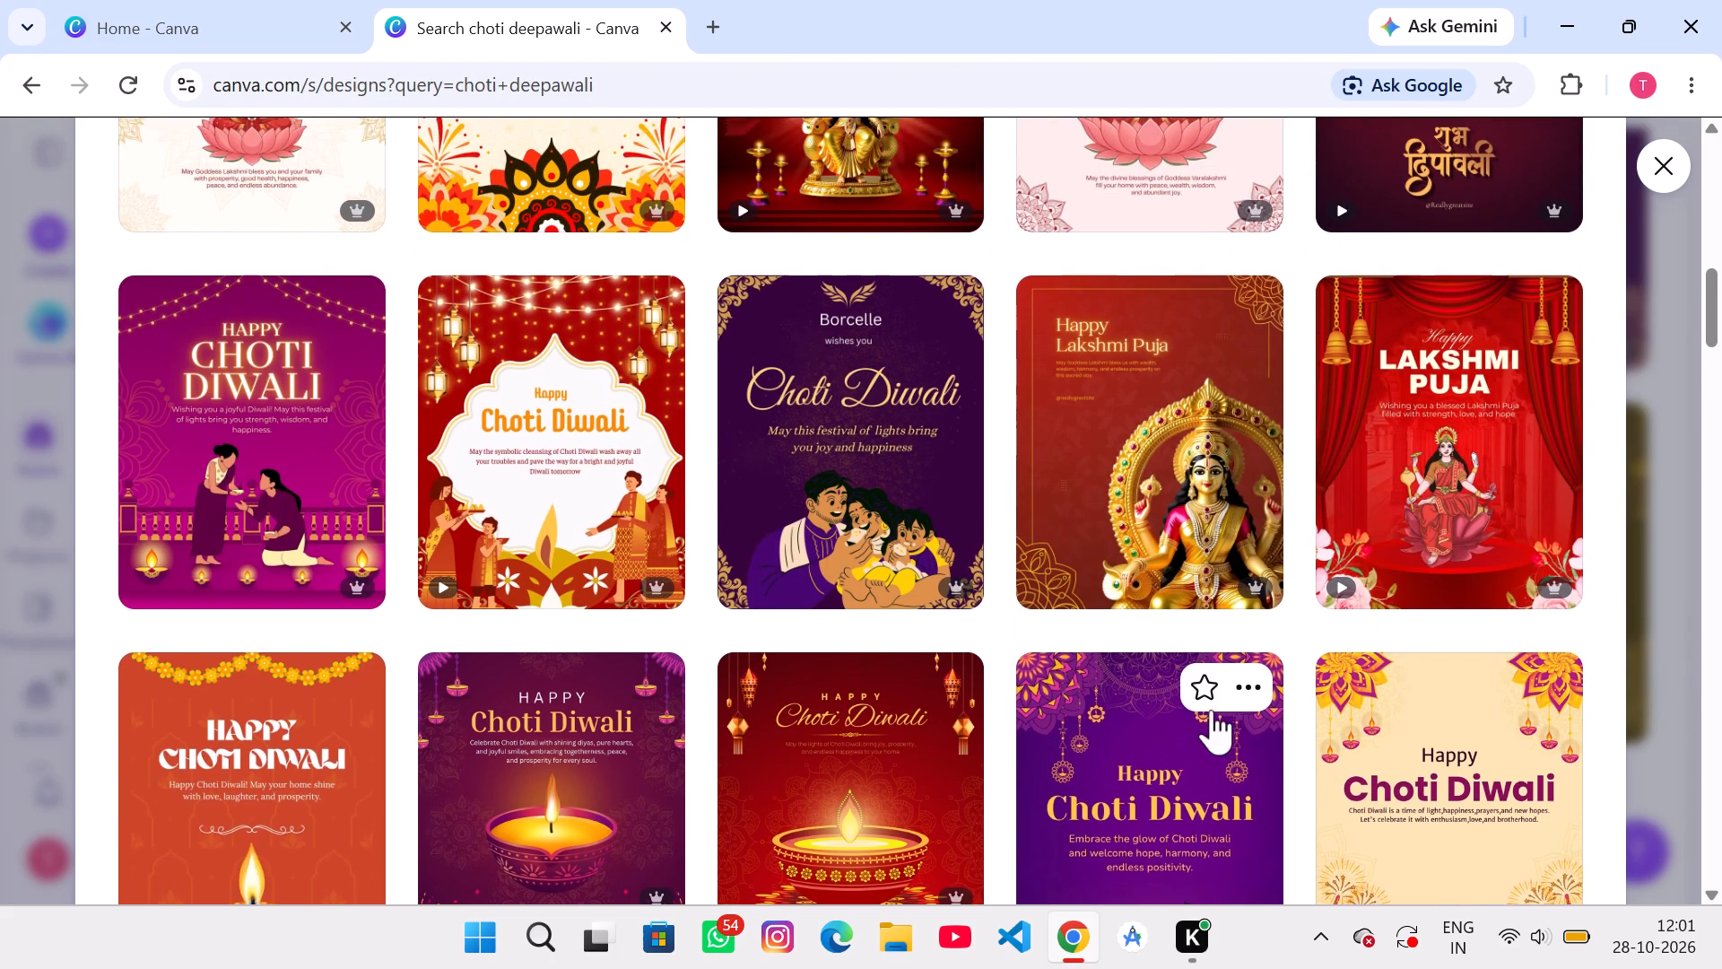
scroll(1212, 710, "up", 1)
scroll(766, 395, "up", 1)
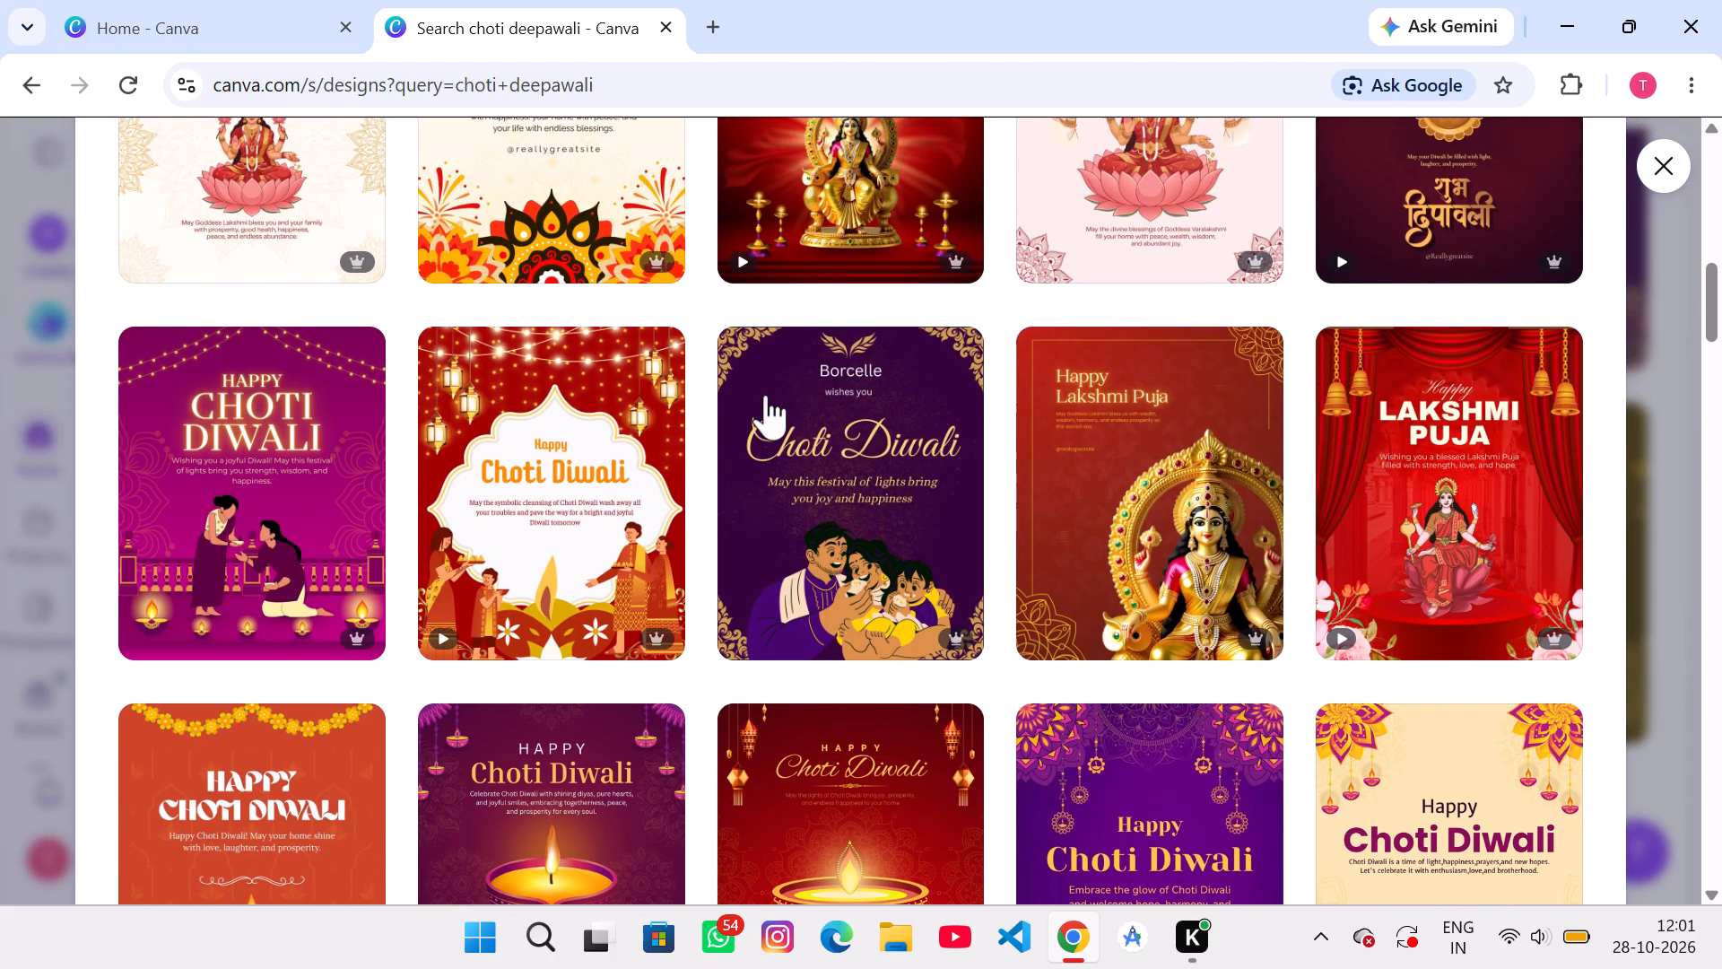
scroll(766, 395, "up", 1)
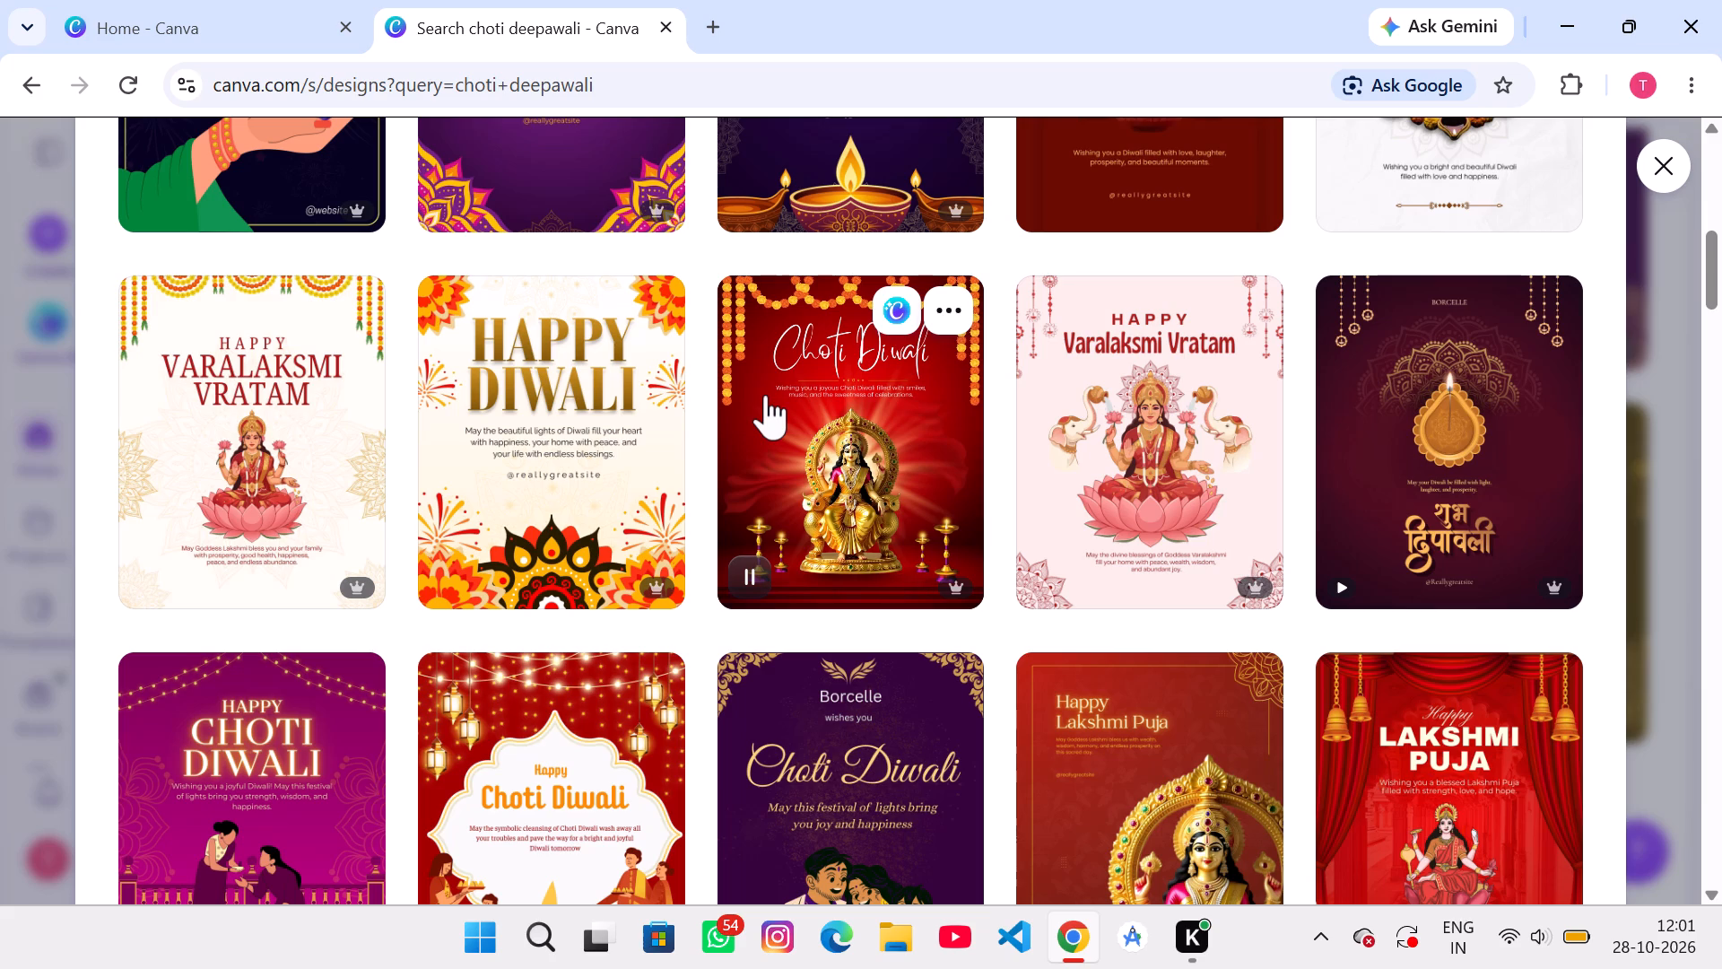
Open the Red and Gold Traditional Choti Diwali Instagram Post template as a new editable design.
scroll(1133, 358, "up", 6)
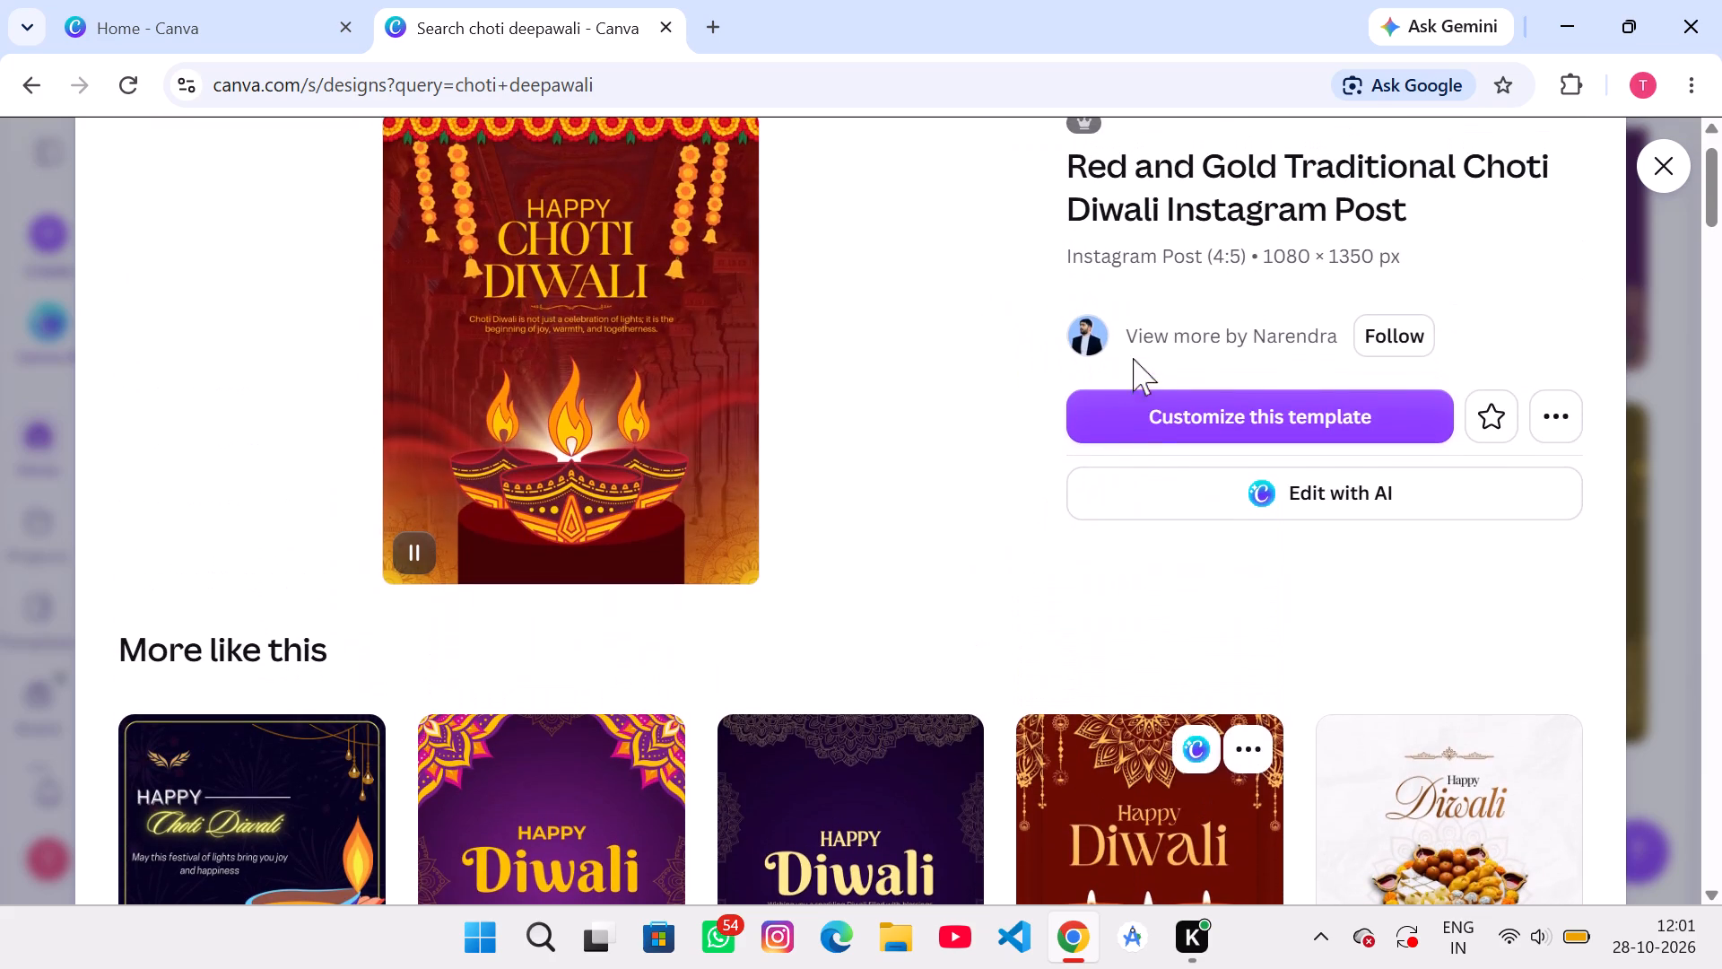
left_click(1168, 408)
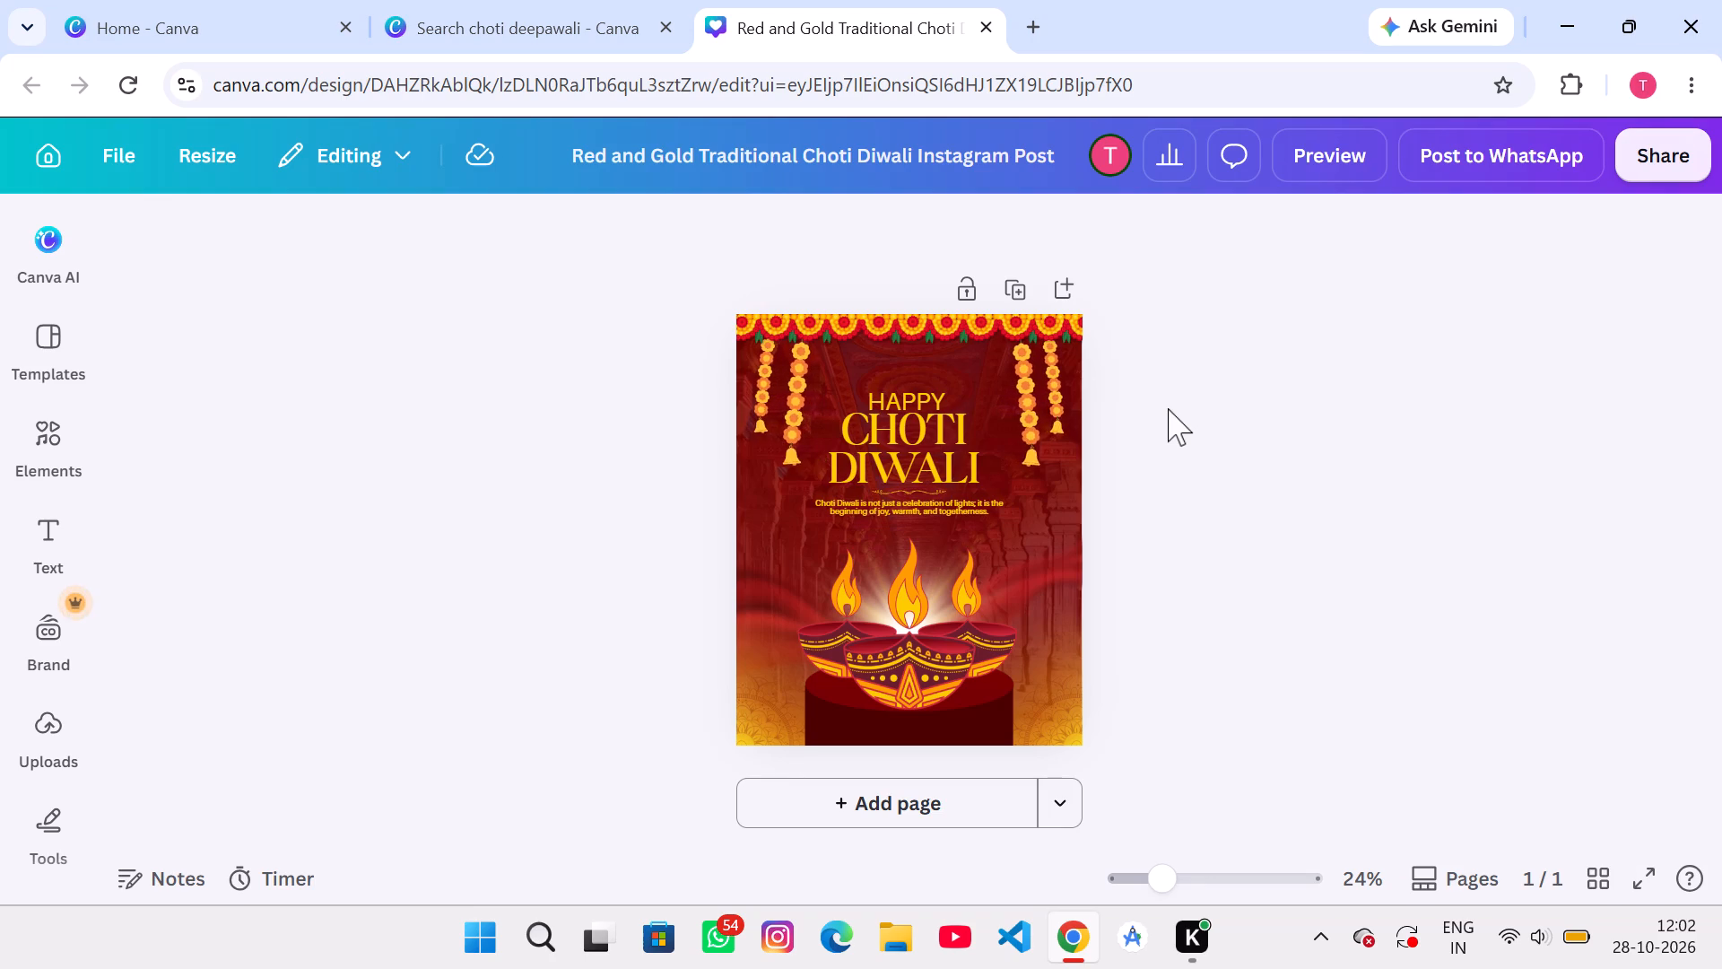
Select the diya lamps graphic at the bottom of the Choti Diwali poster.
left_click(894, 666)
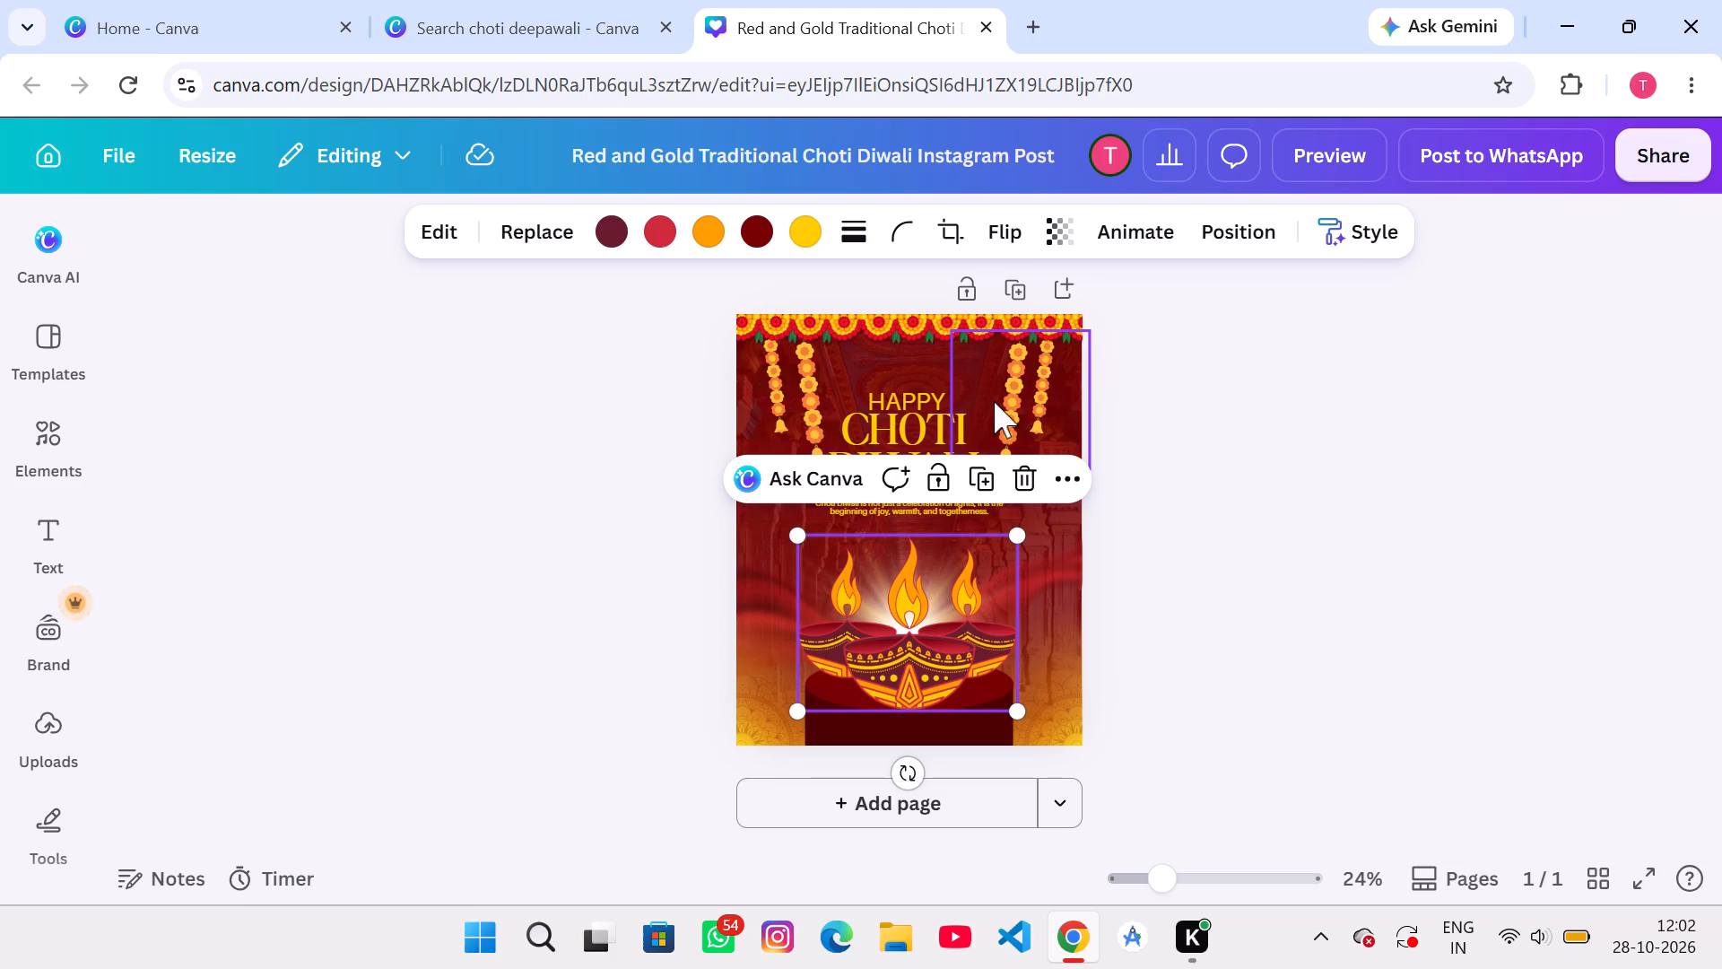
scroll(994, 401, "down", 1)
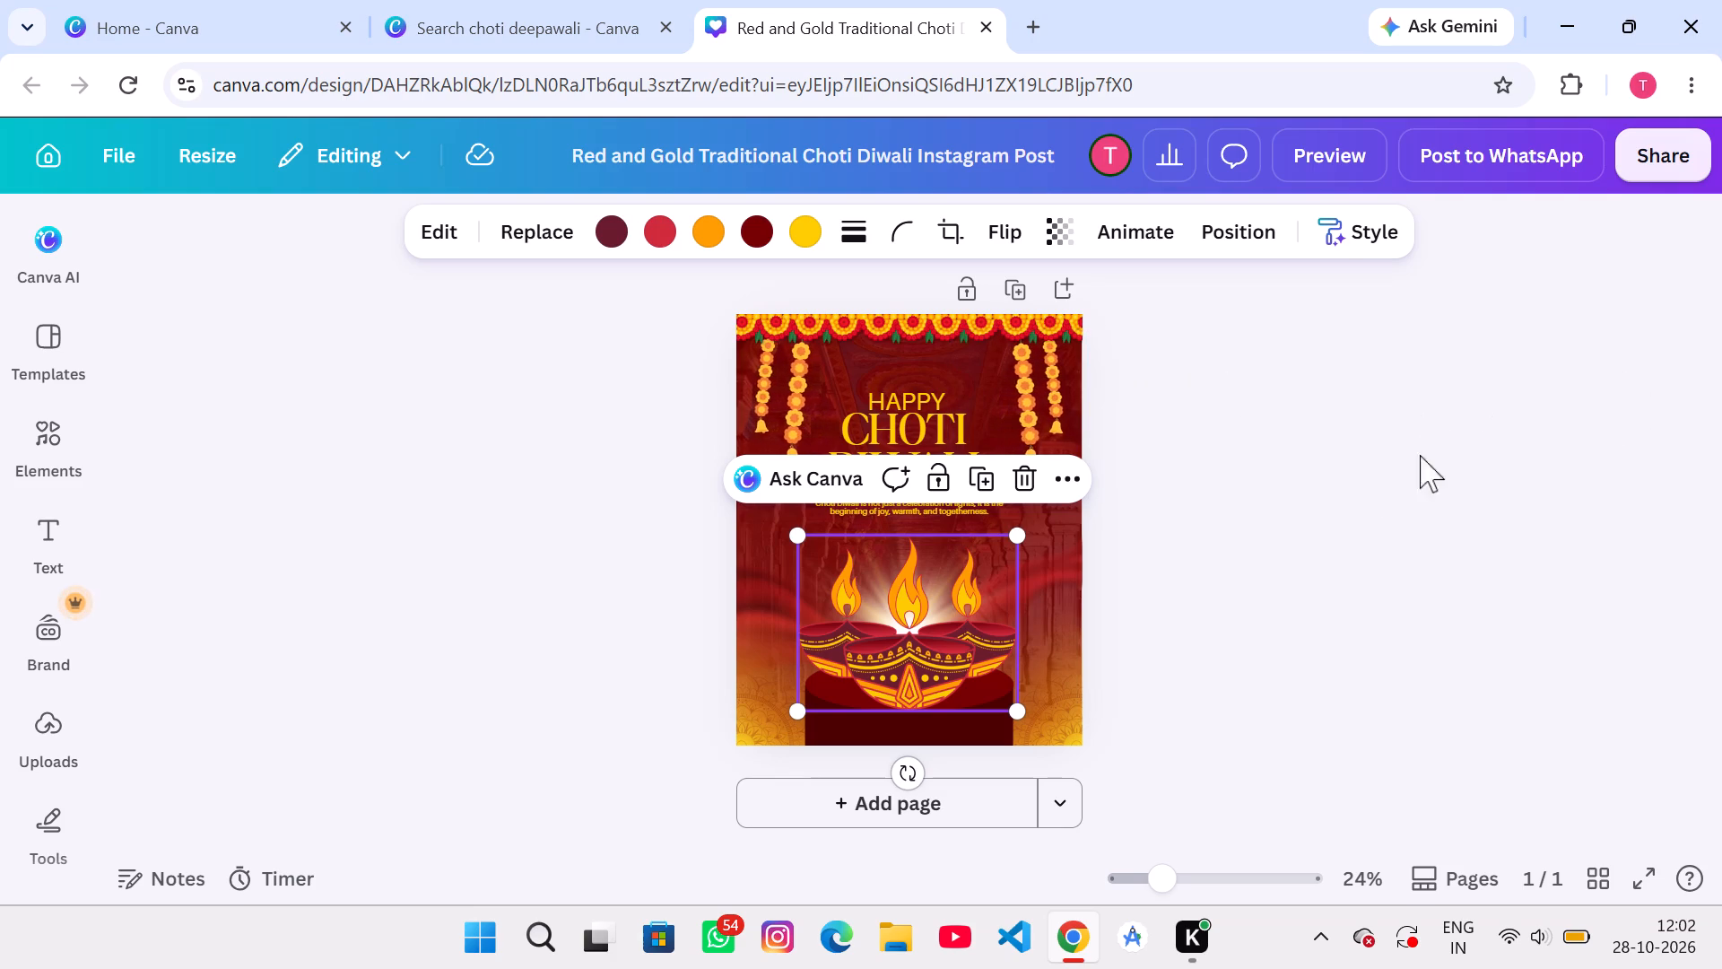
Enlarge the hanging marigold garland at the upper right of the Choti Diwali post to about 345 by 345.
left_click(1358, 472)
left_click(1026, 383)
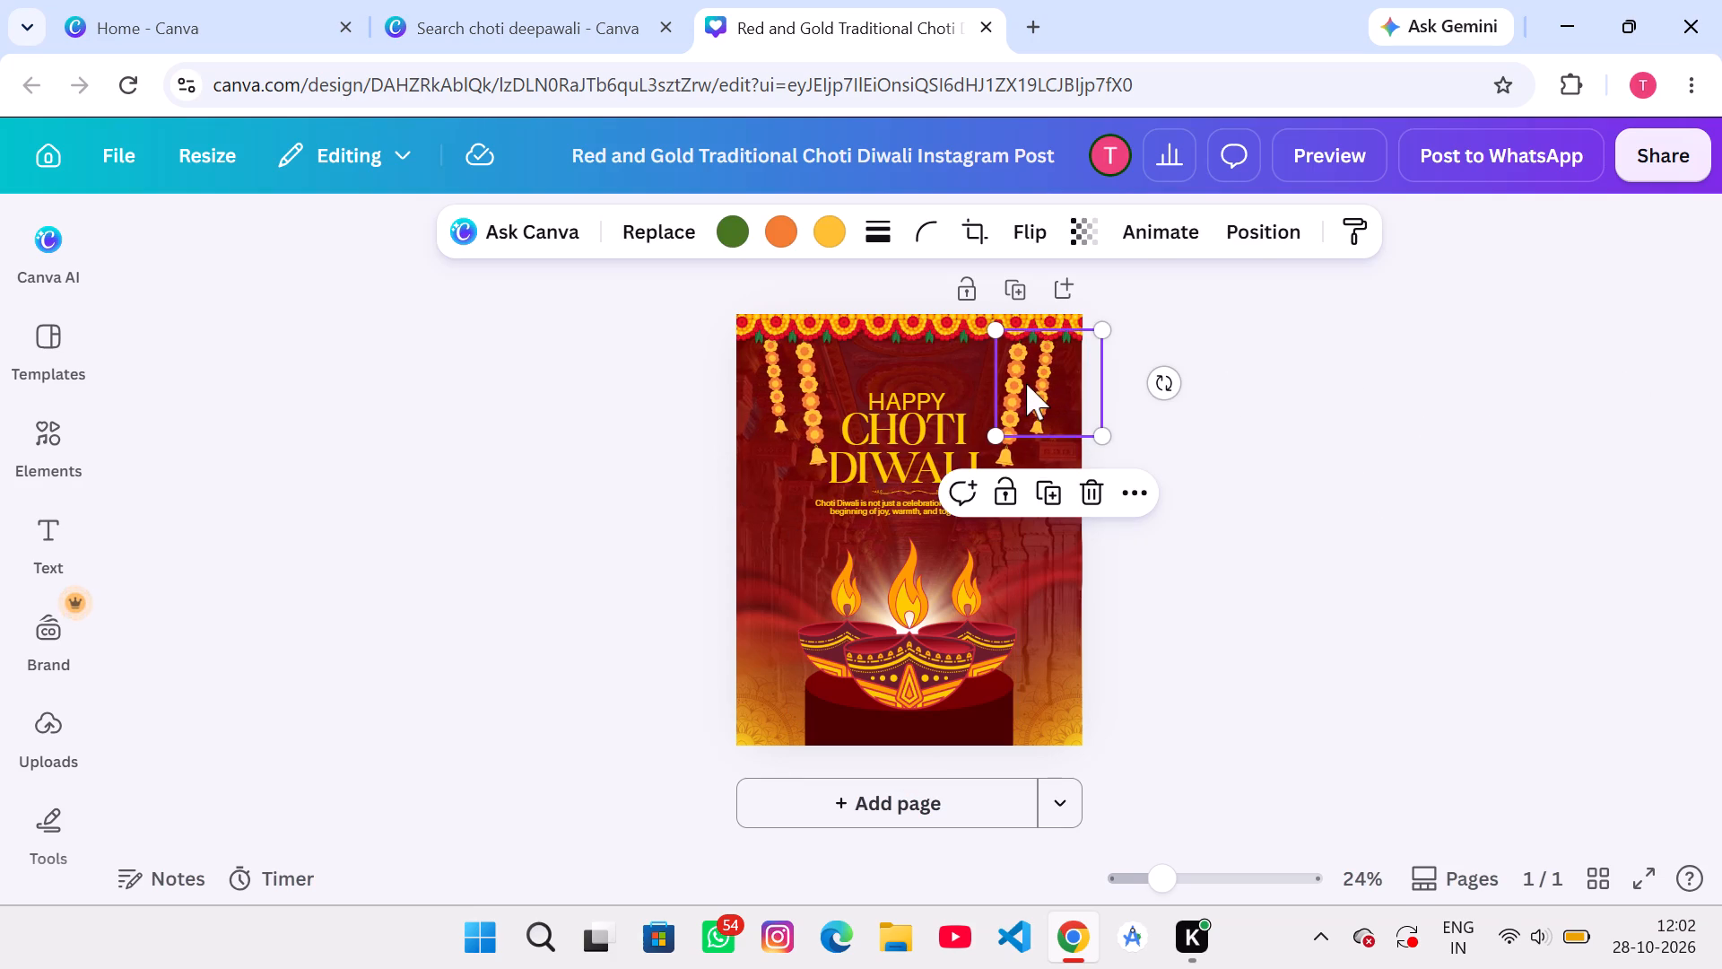
left_click_drag(995, 333, 989, 319)
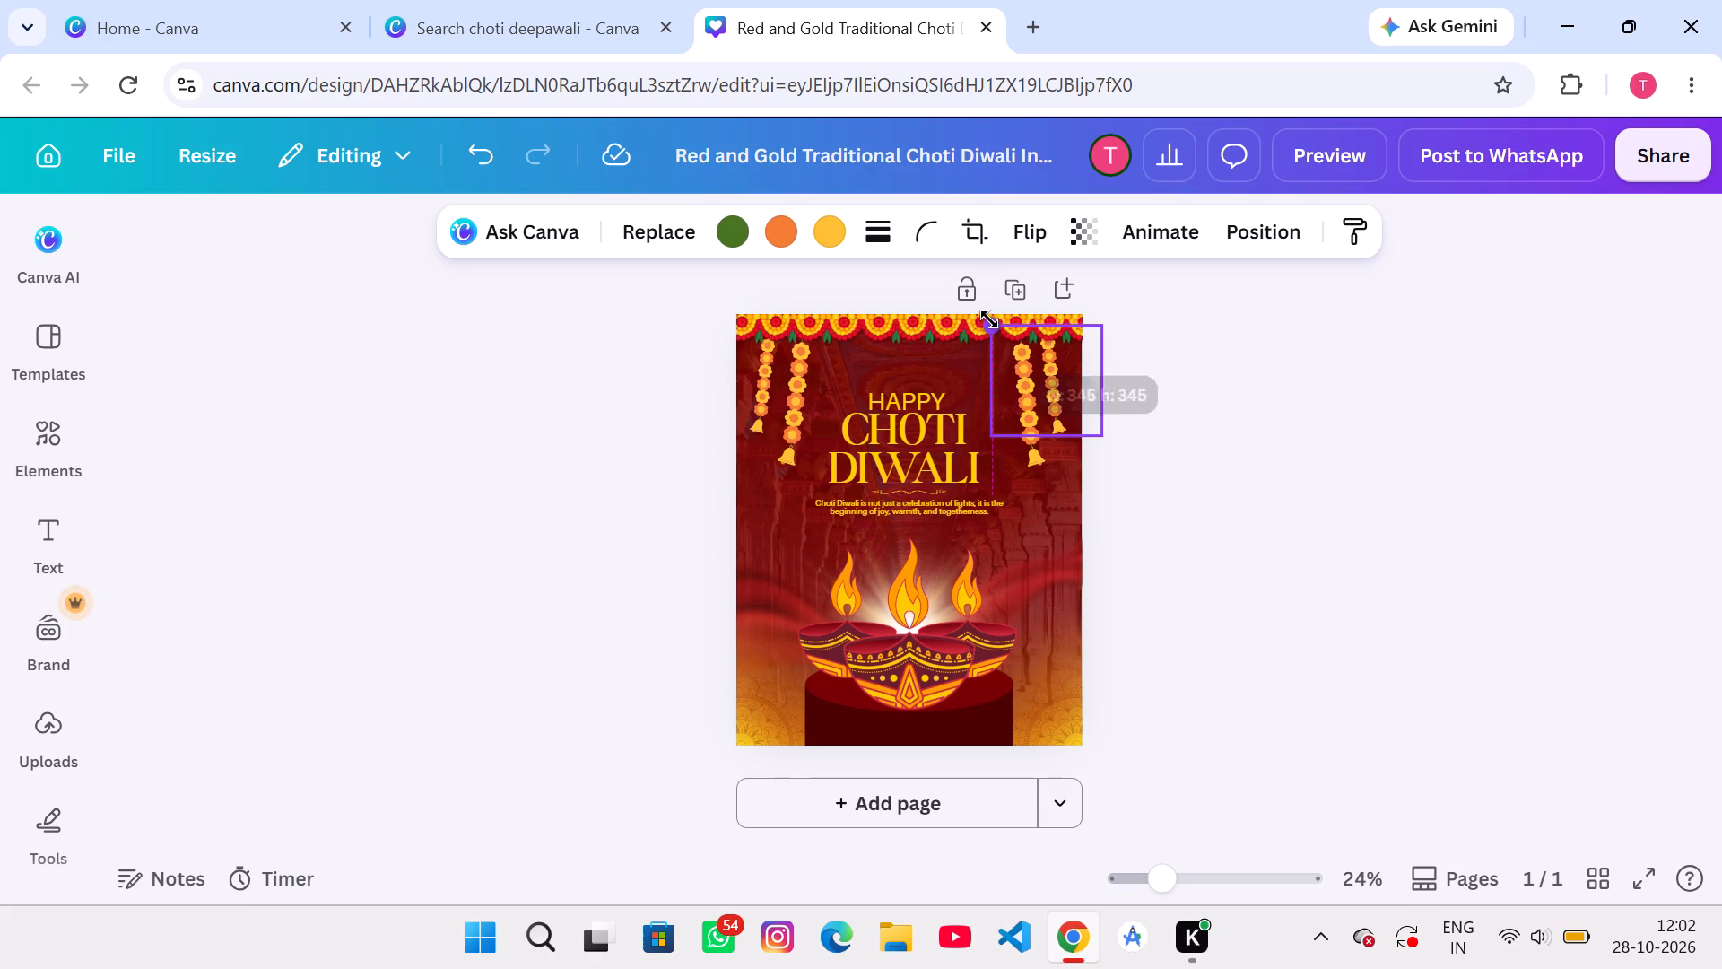
left_click_drag(989, 319, 987, 318)
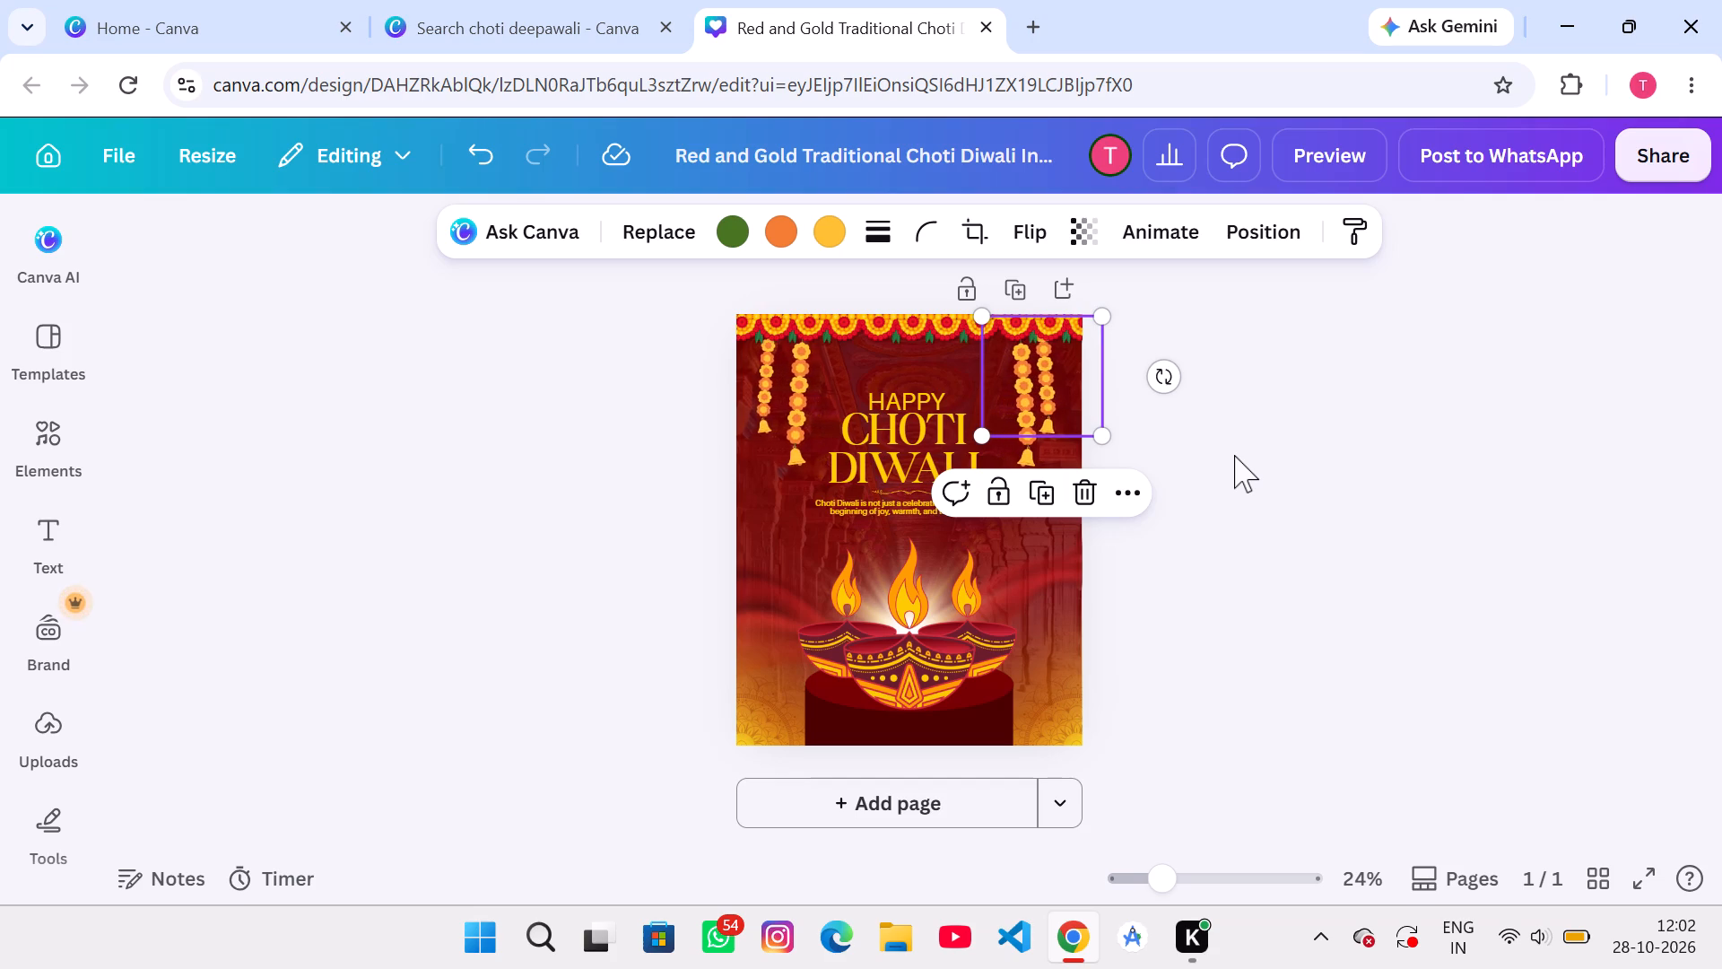
Create a resized copy of the Choti Diwali post as a 1080 × 1920 px Instagram Story and open it.
left_click(945, 644)
left_click(1179, 638)
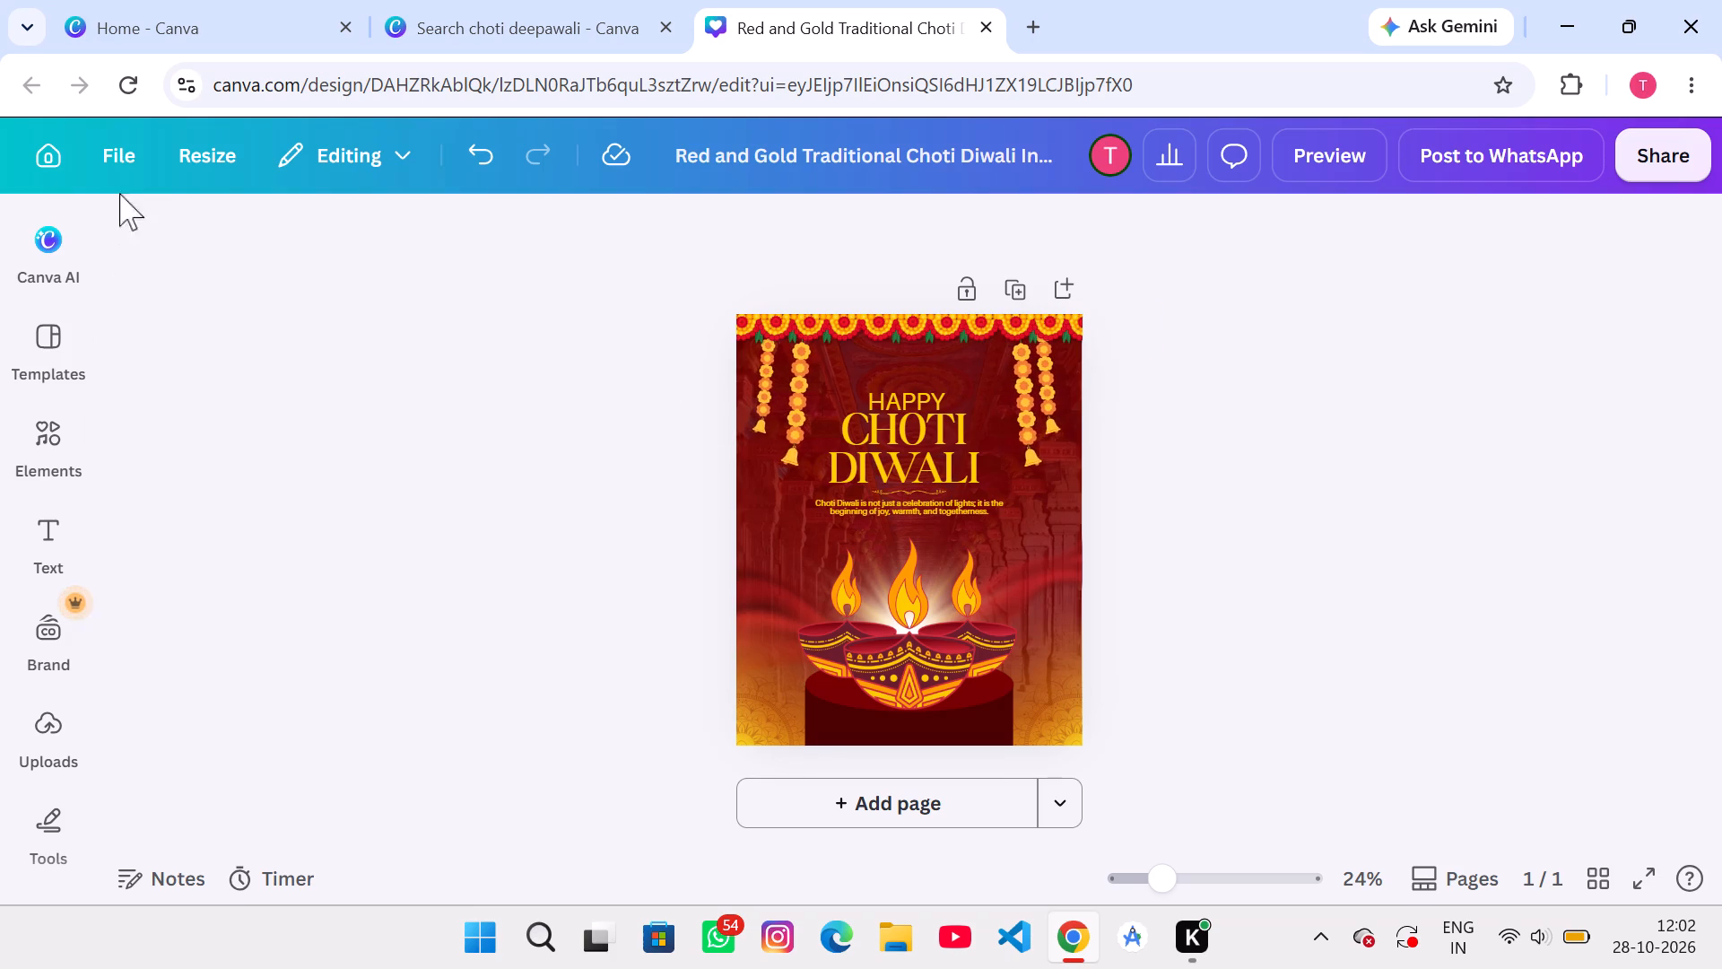
left_click(211, 145)
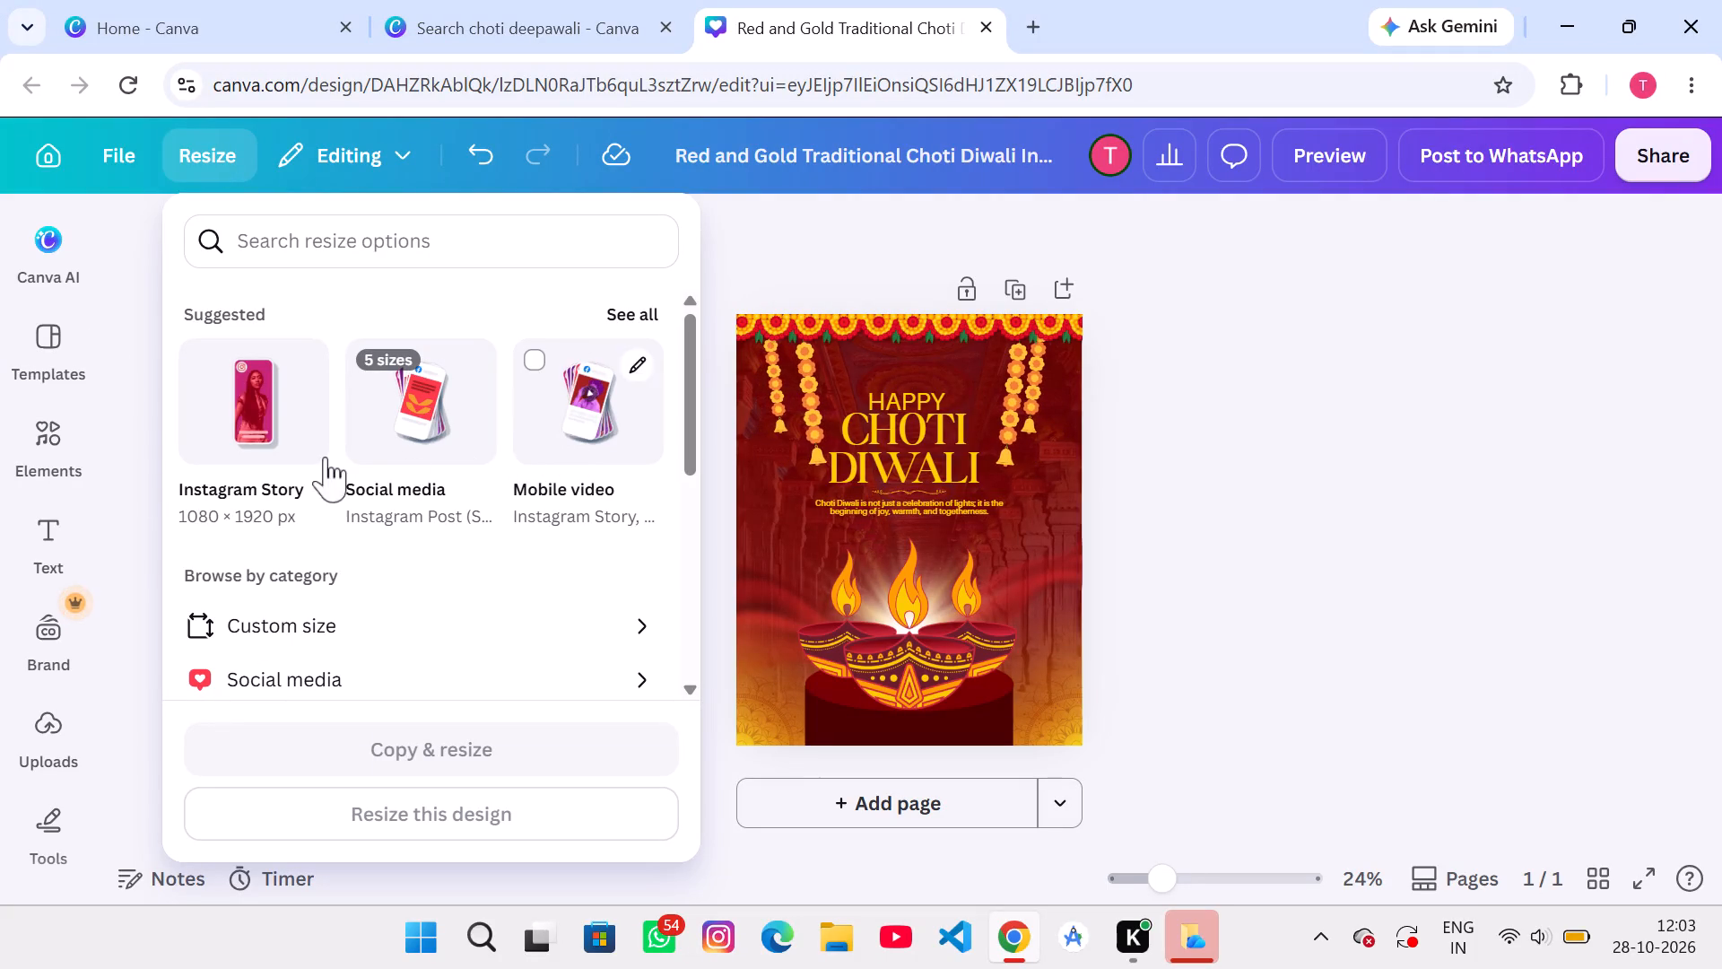
left_click(276, 420)
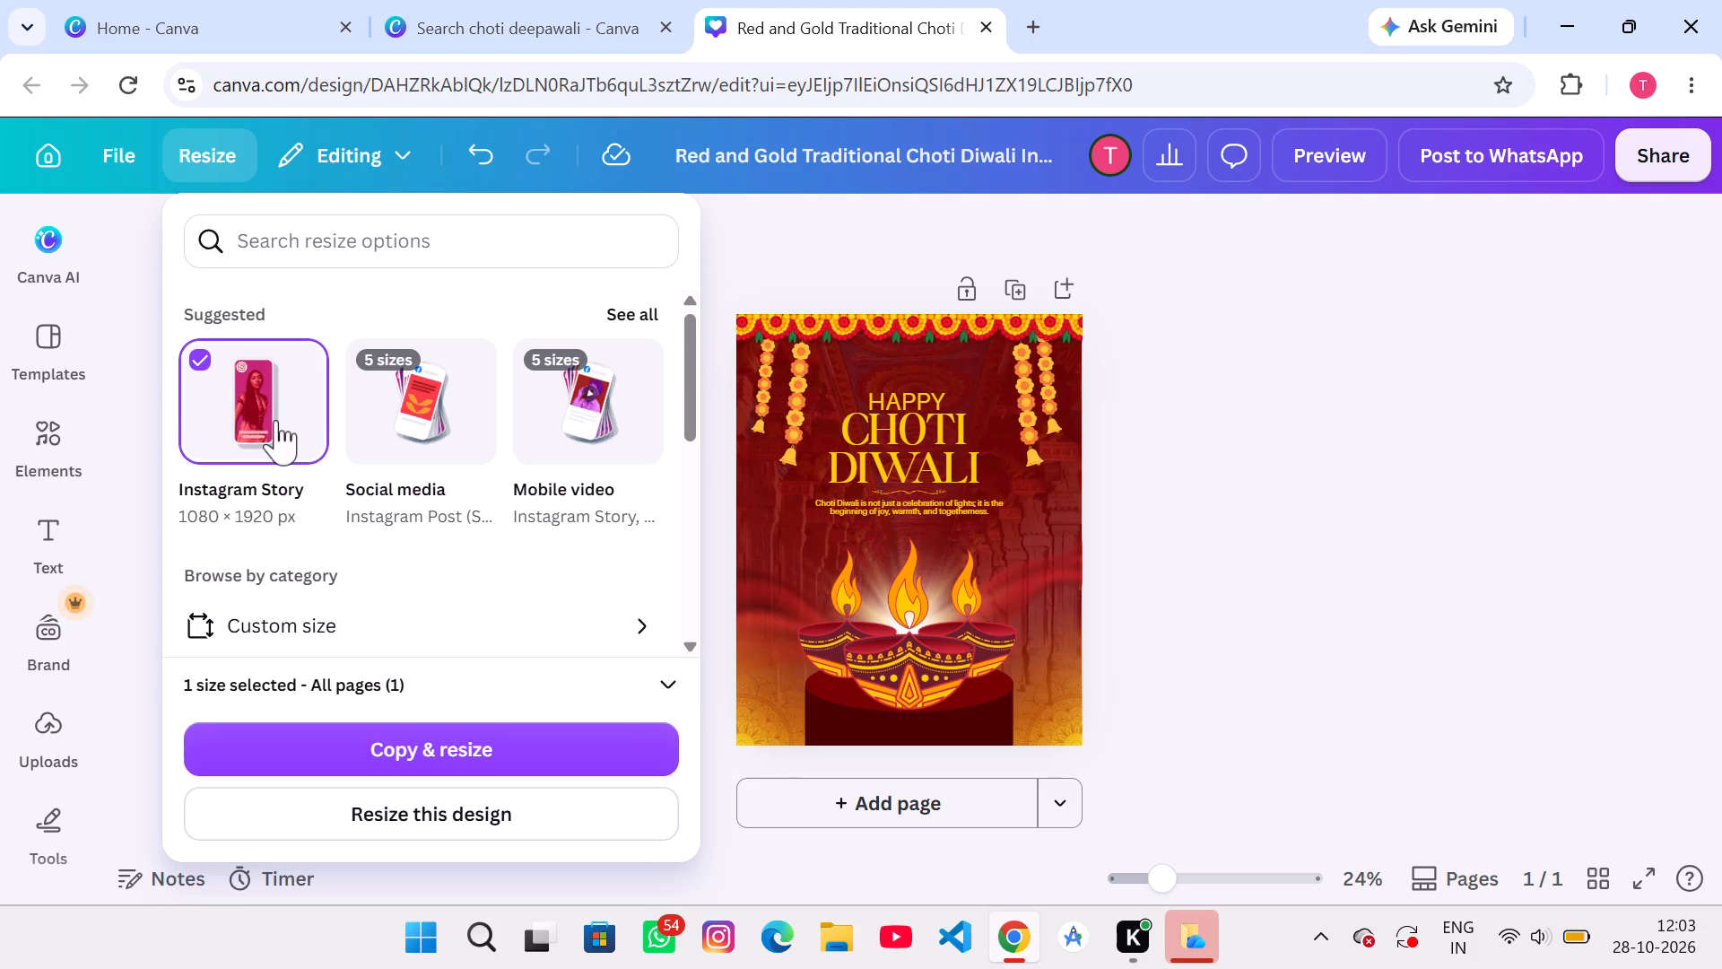
left_click(399, 745)
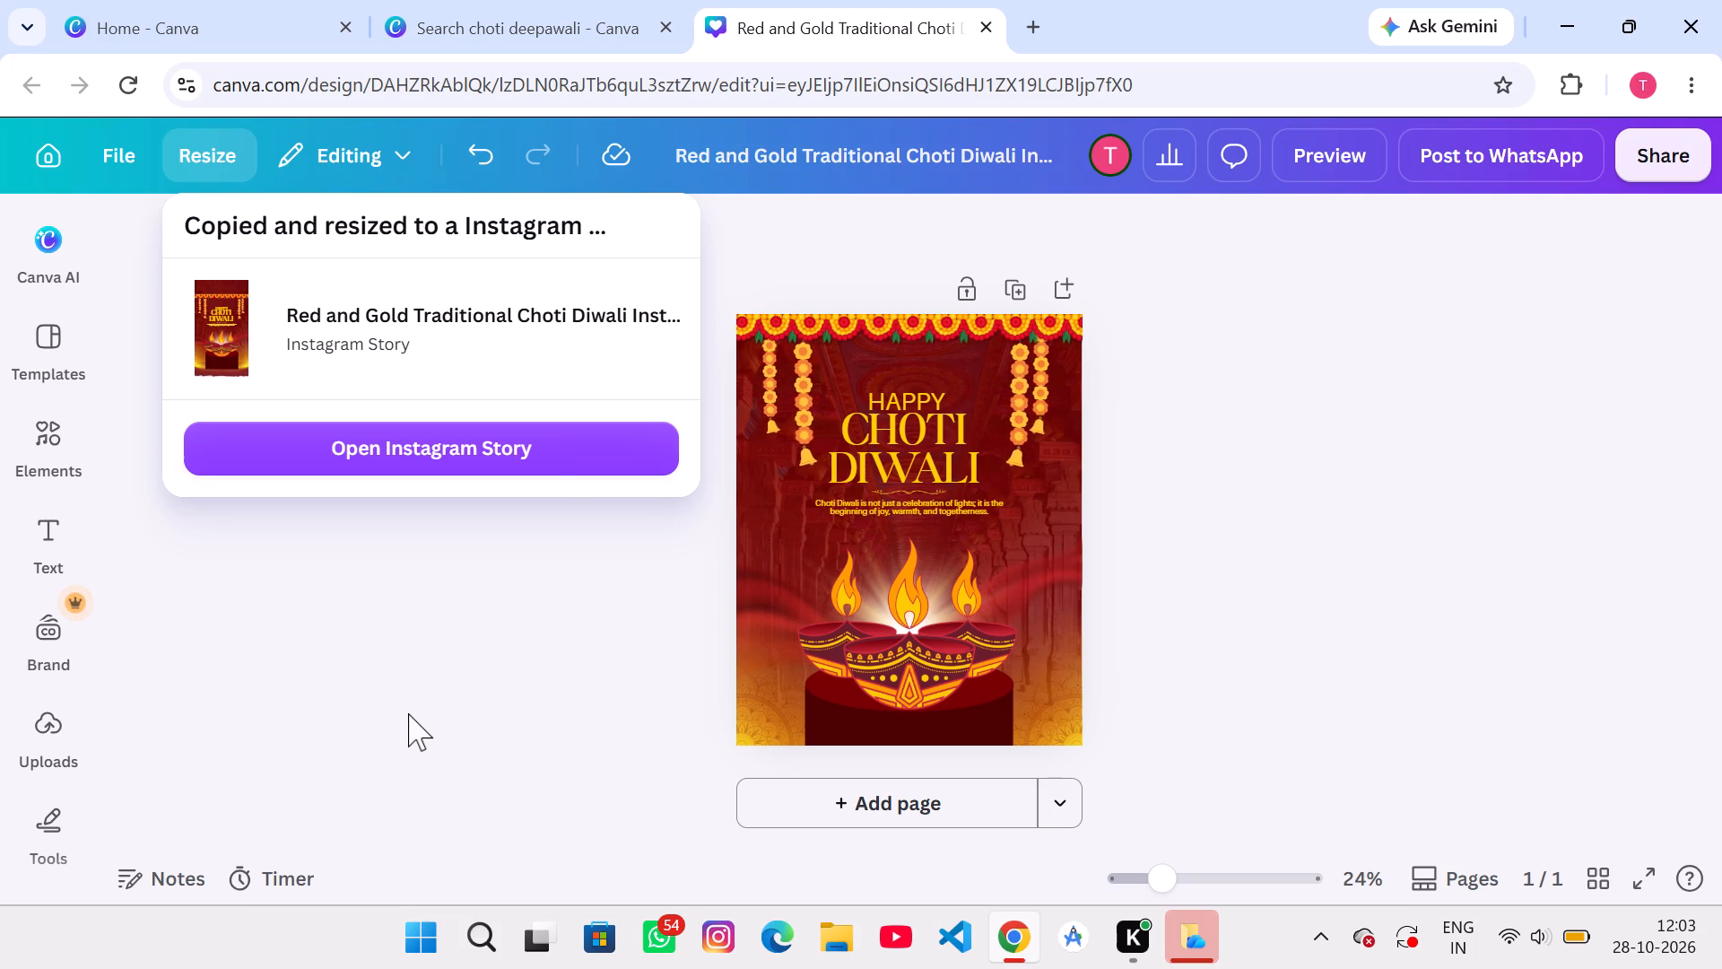
left_click(545, 460)
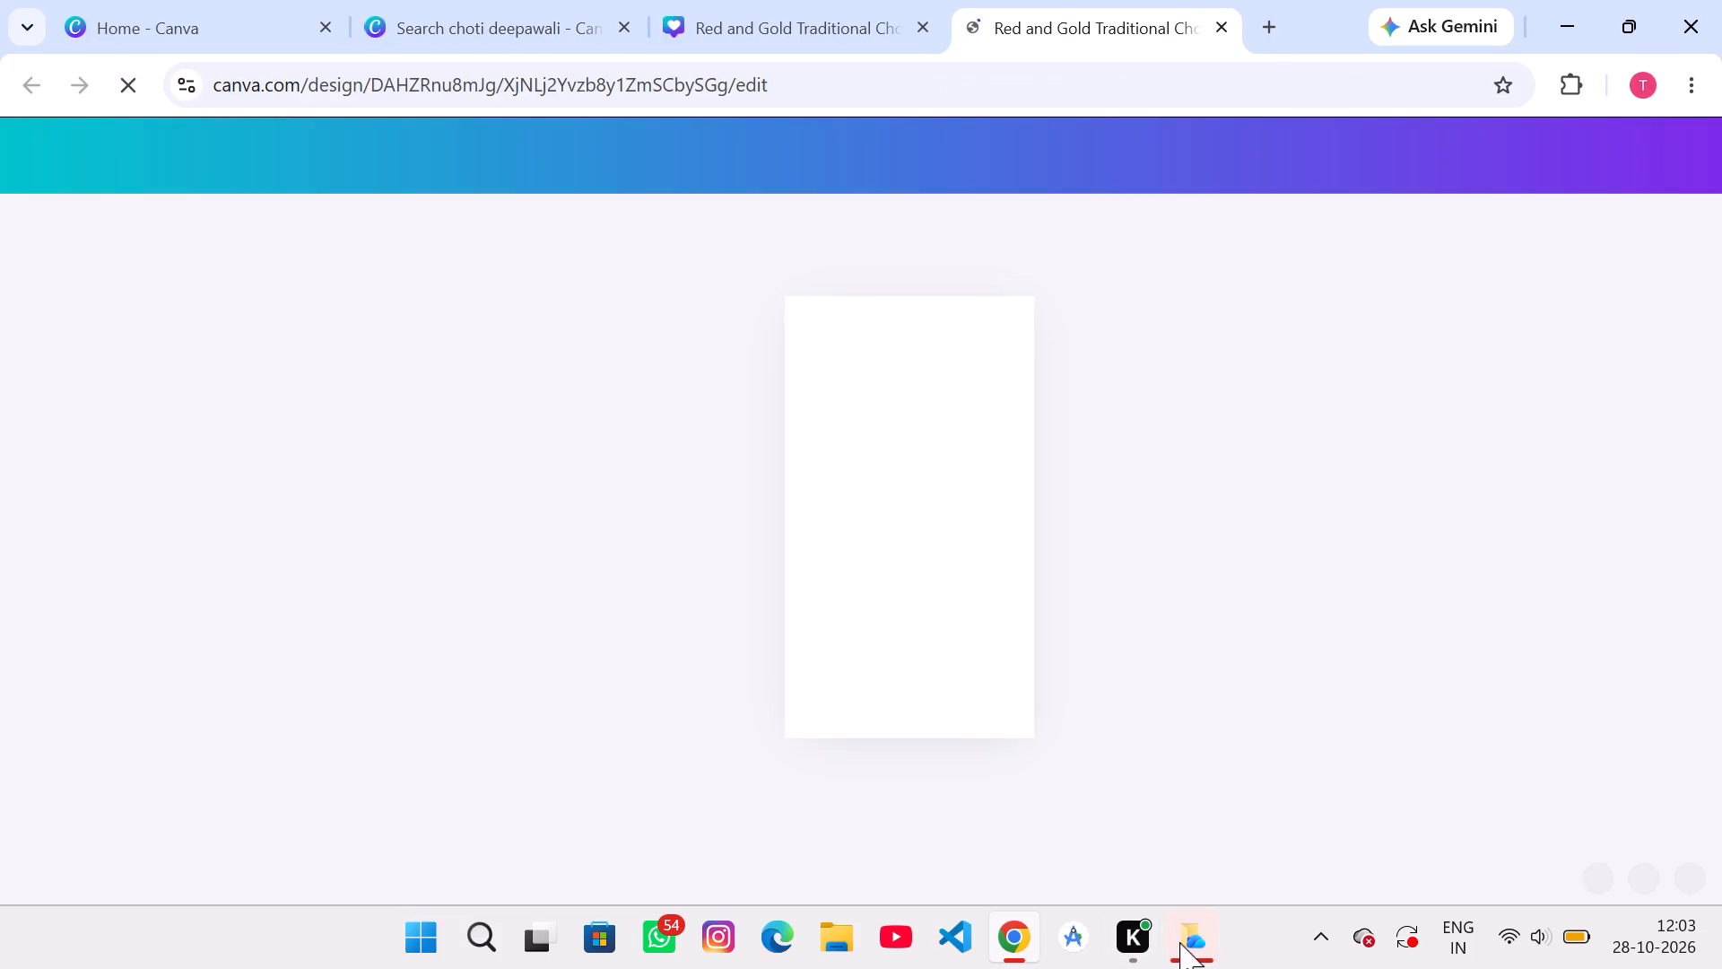
left_click(1305, 721)
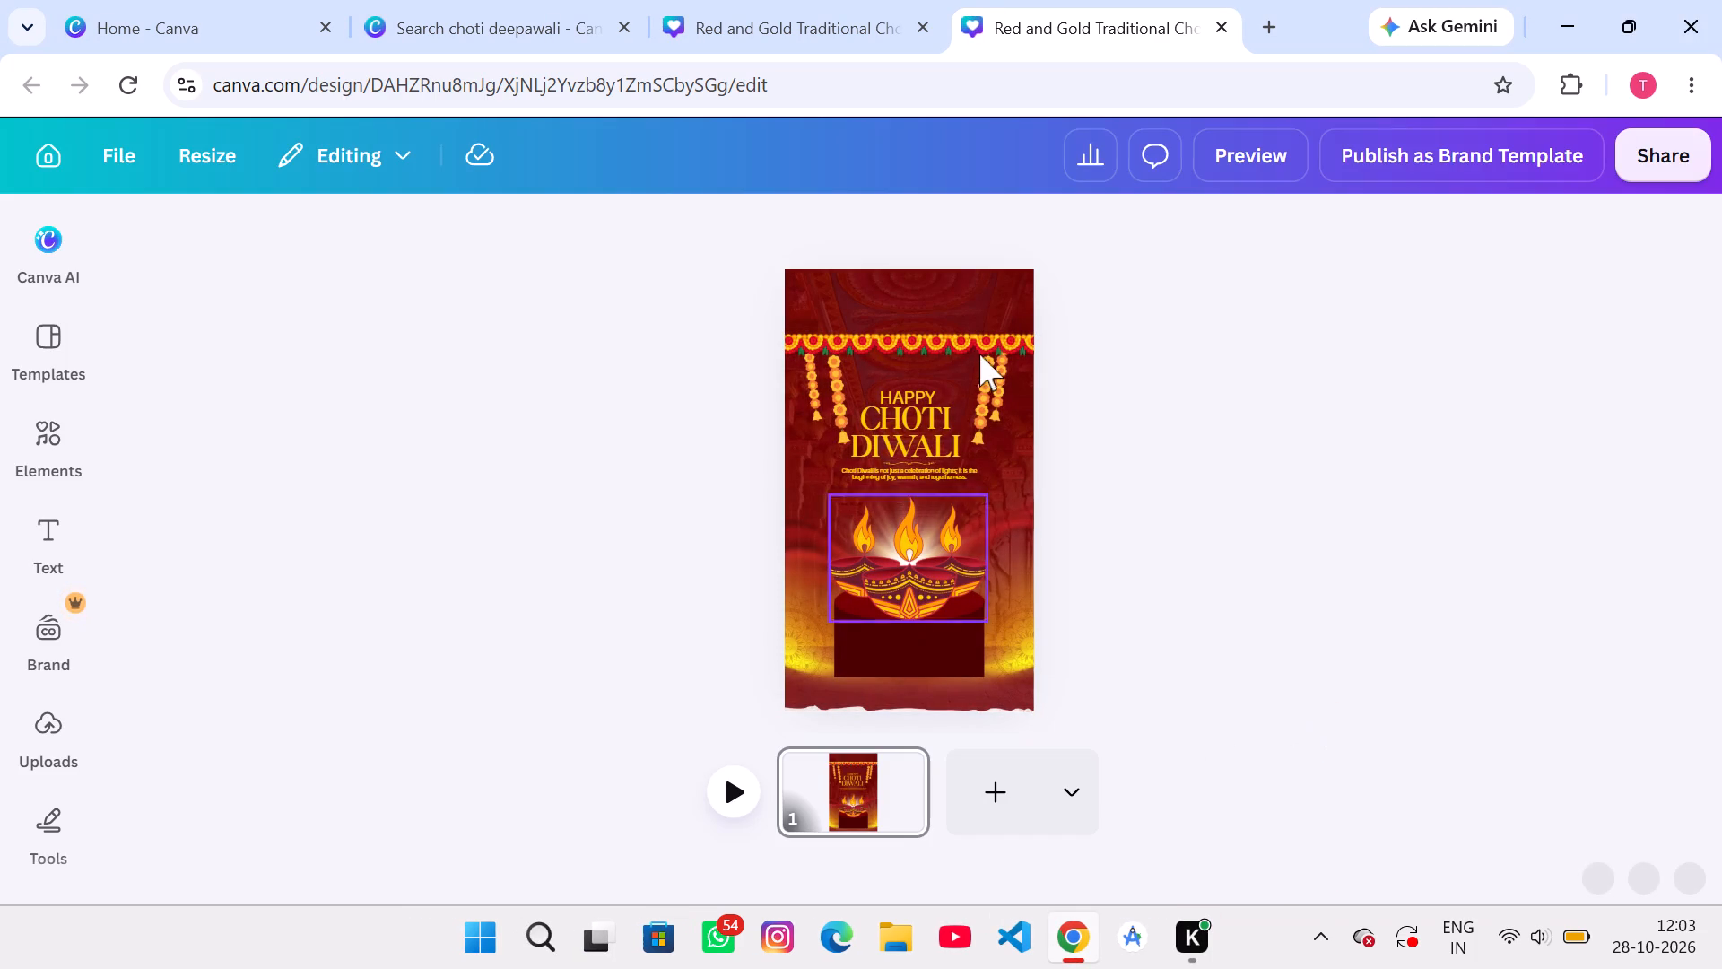
Move the three marigold border pieces, centre, right and left, up to the top edge of the story page.
left_click(887, 346)
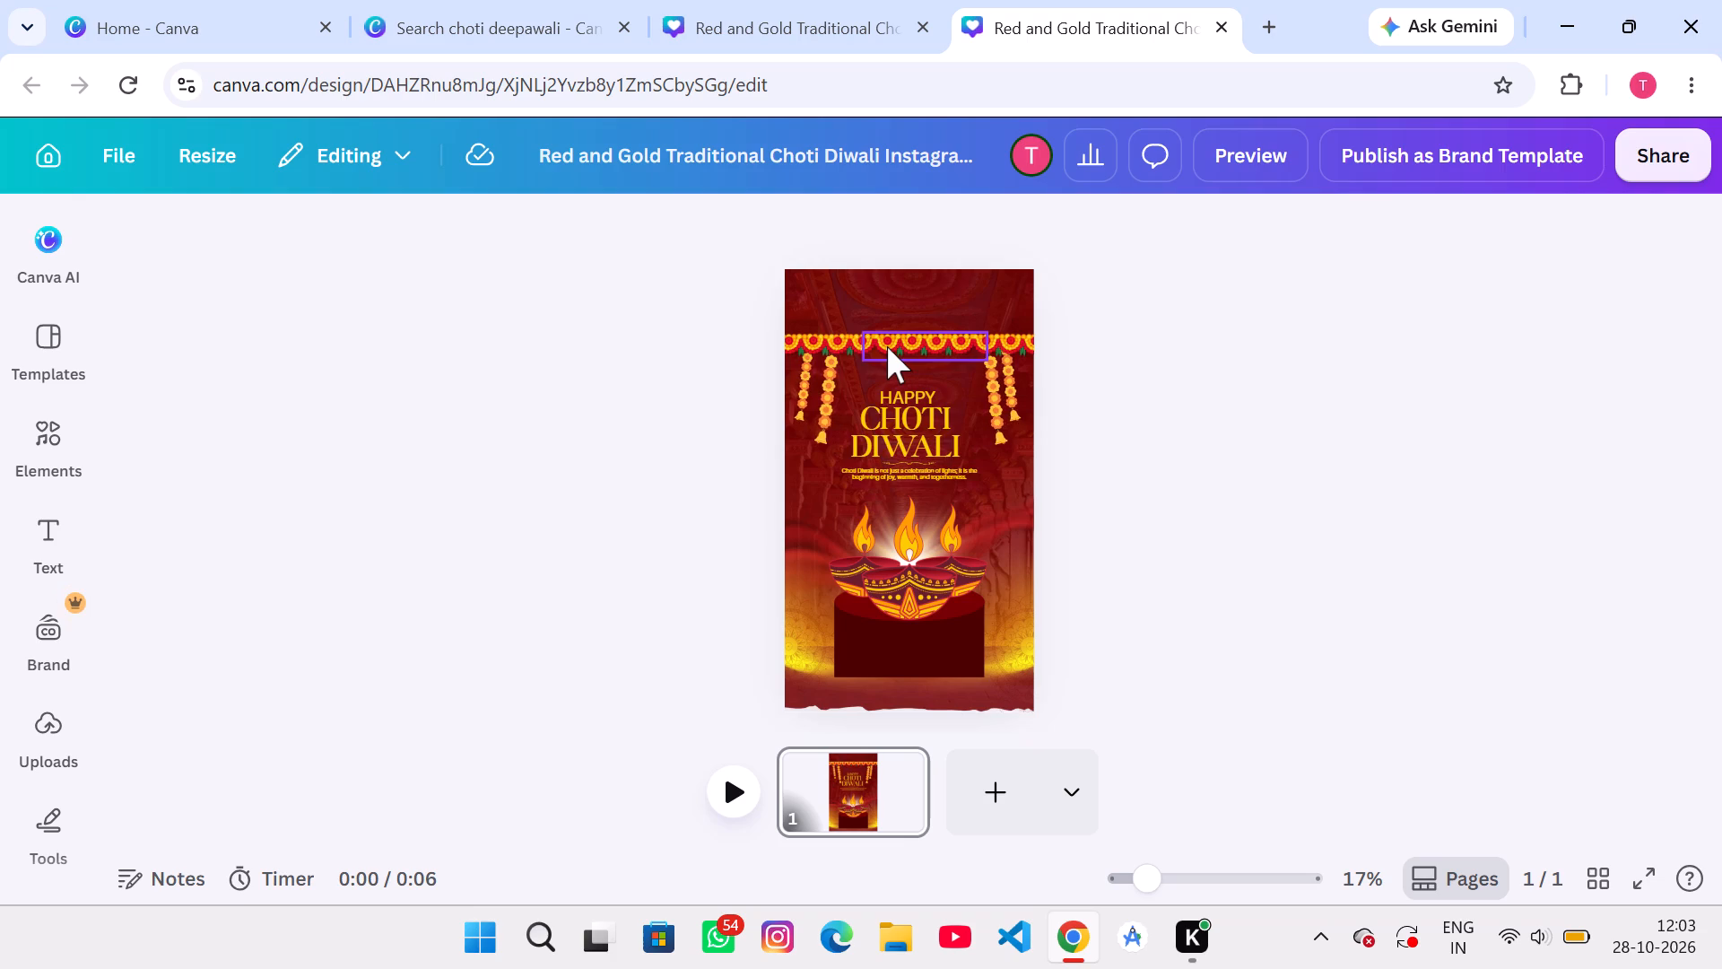
left_click(887, 346)
left_click_drag(887, 346, 885, 290)
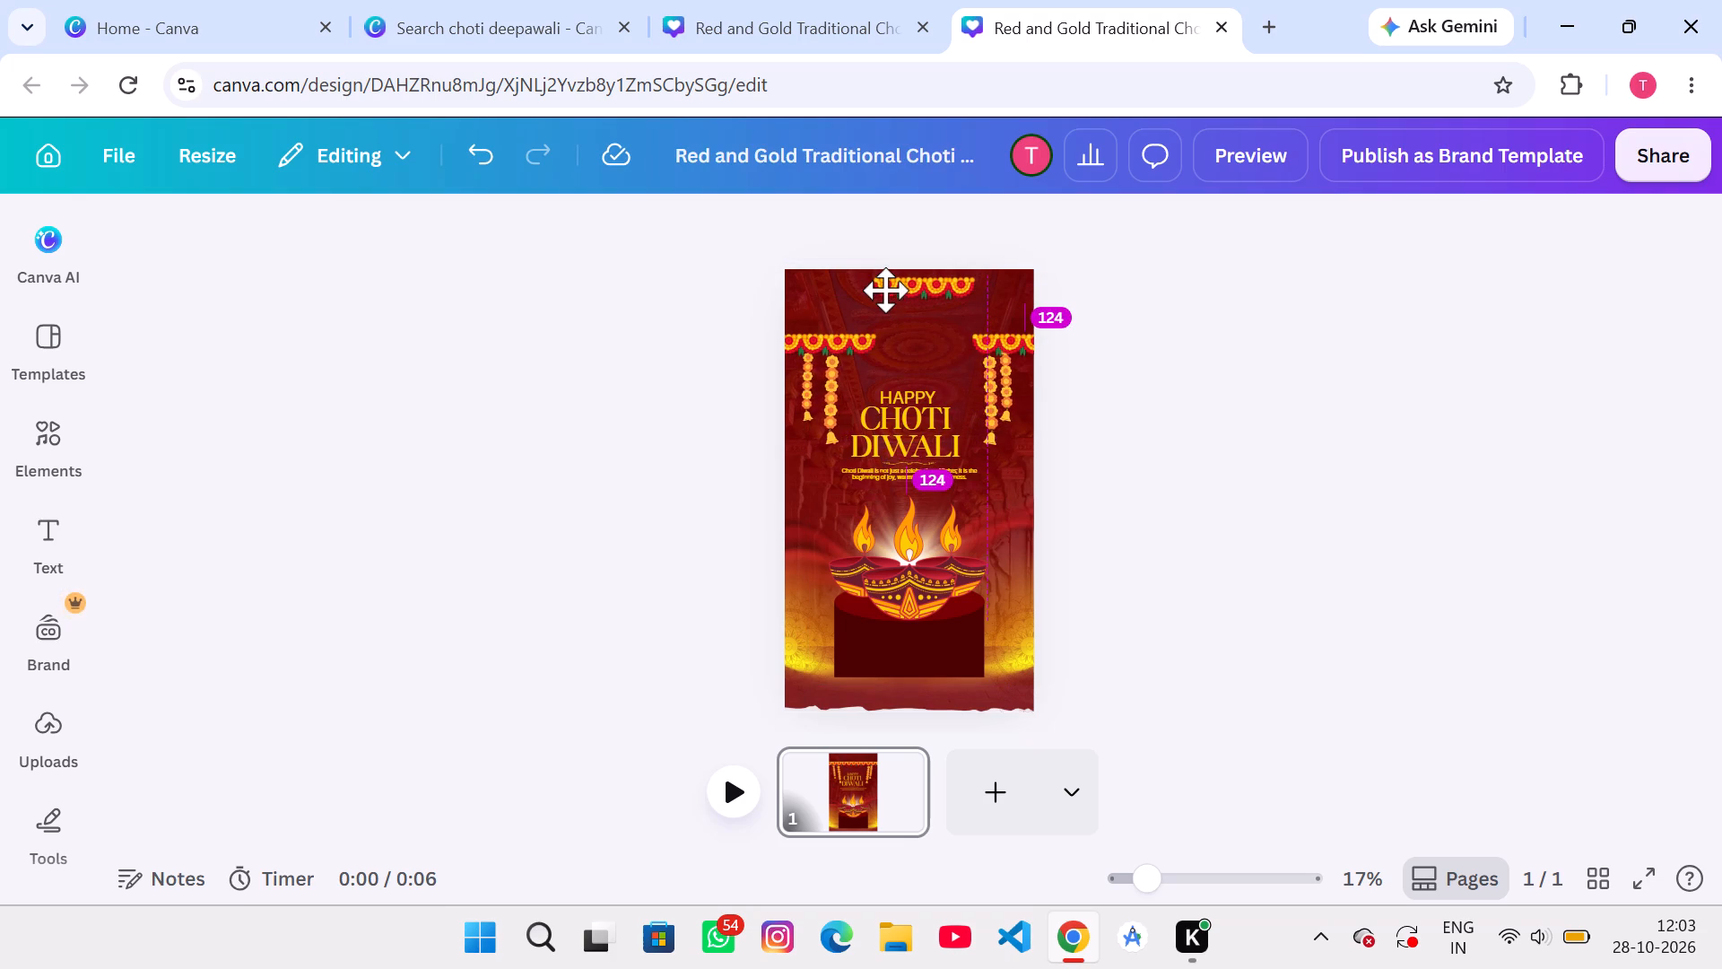
left_click_drag(885, 290, 884, 282)
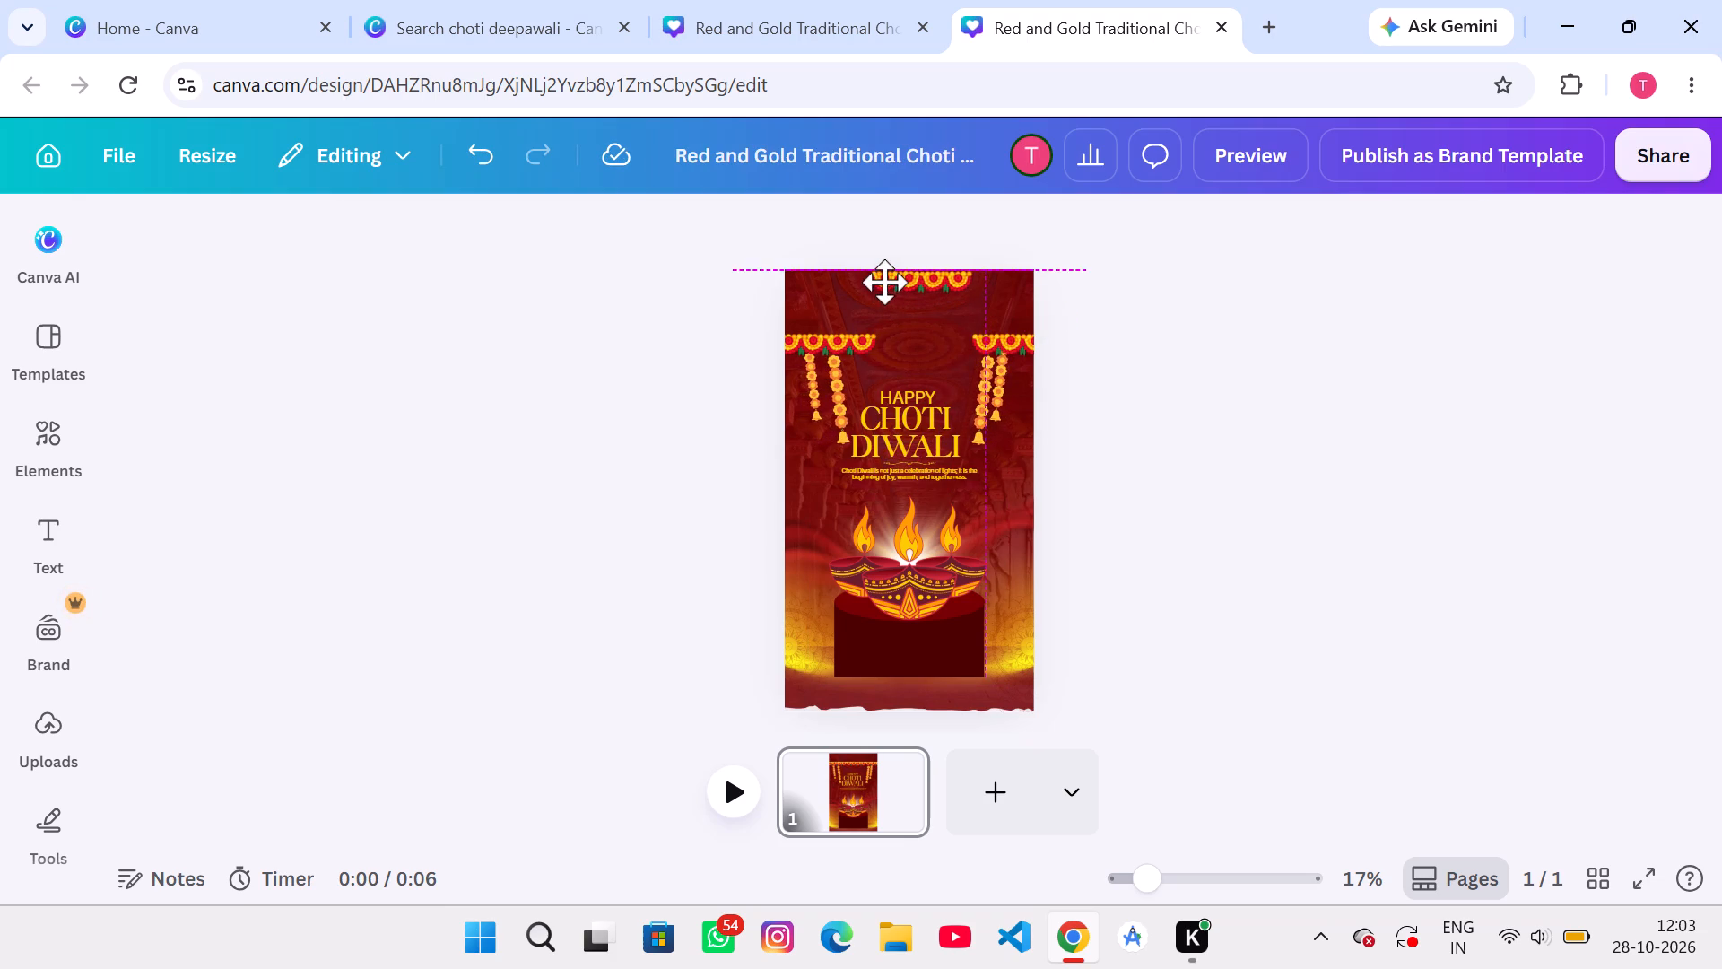
left_click_drag(884, 282, 883, 284)
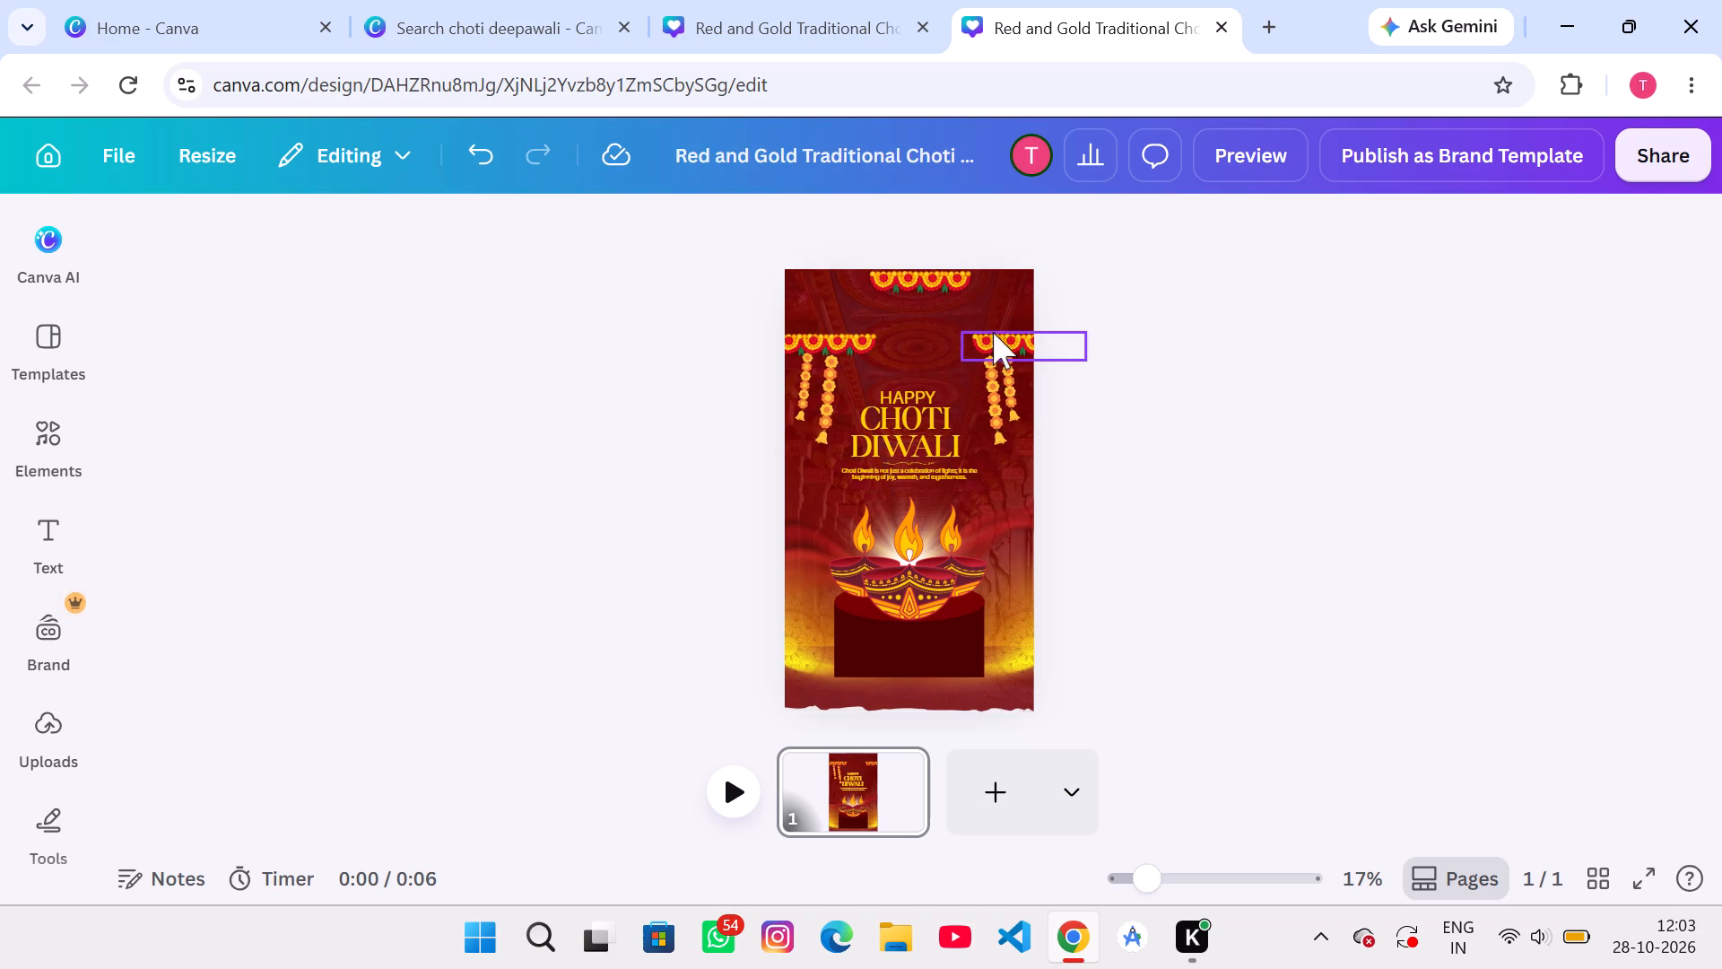
left_click_drag(994, 334, 994, 275)
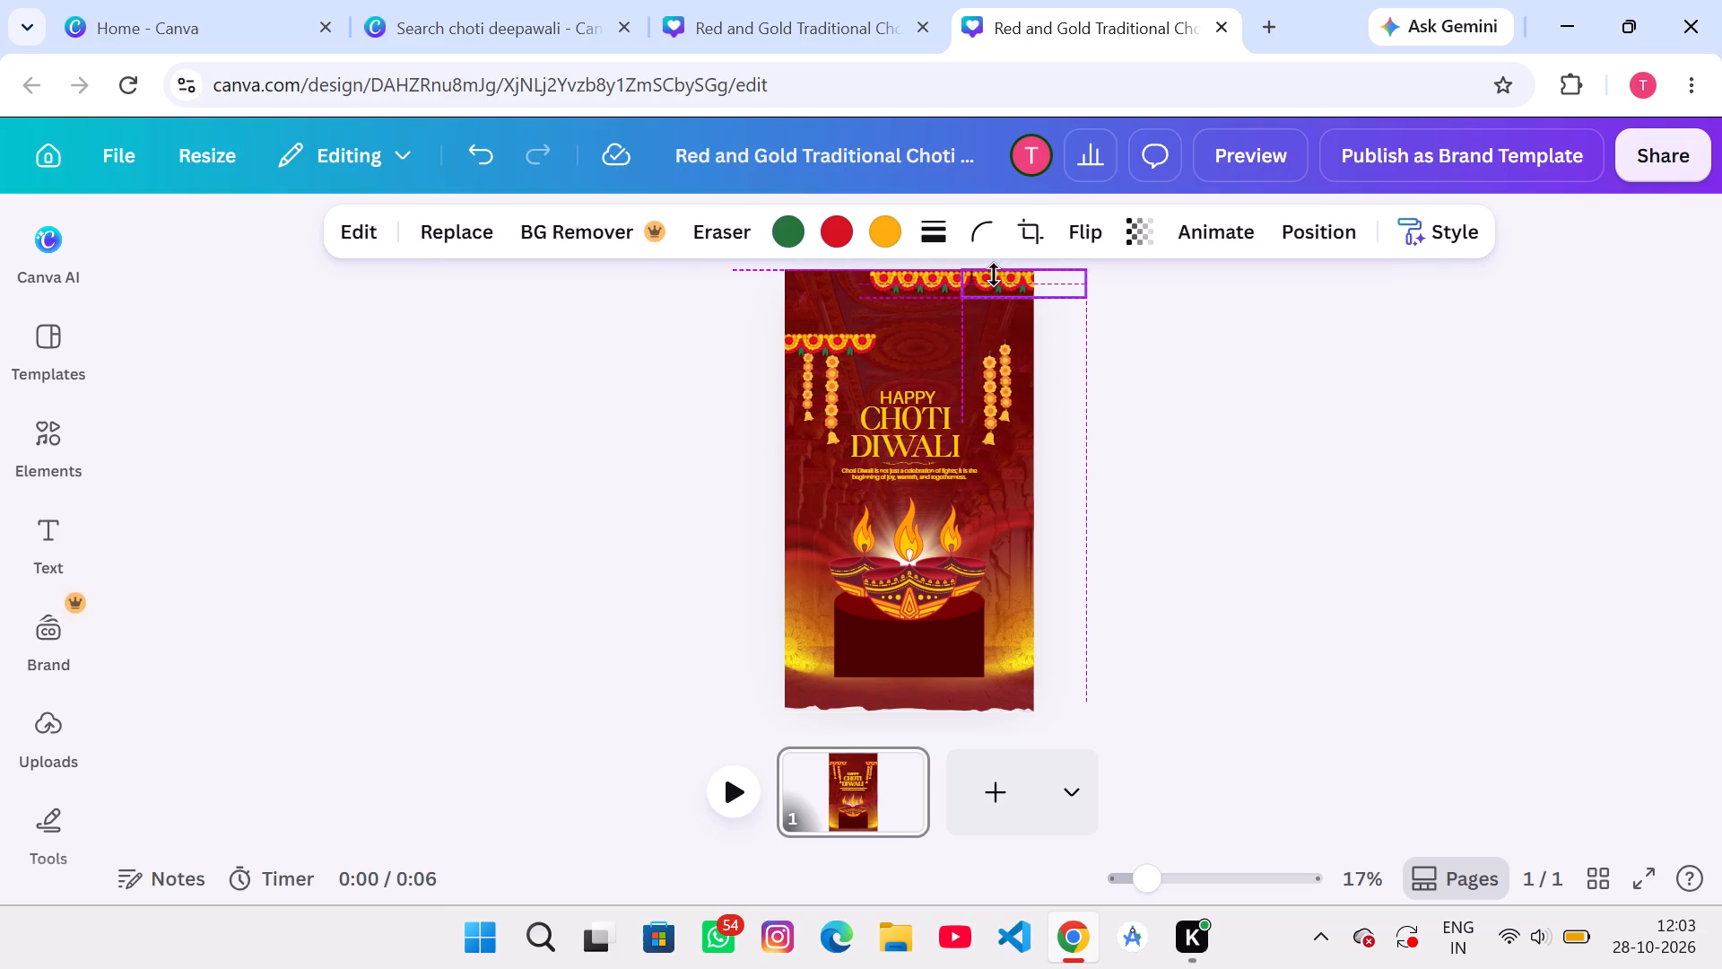
left_click_drag(845, 341, 834, 271)
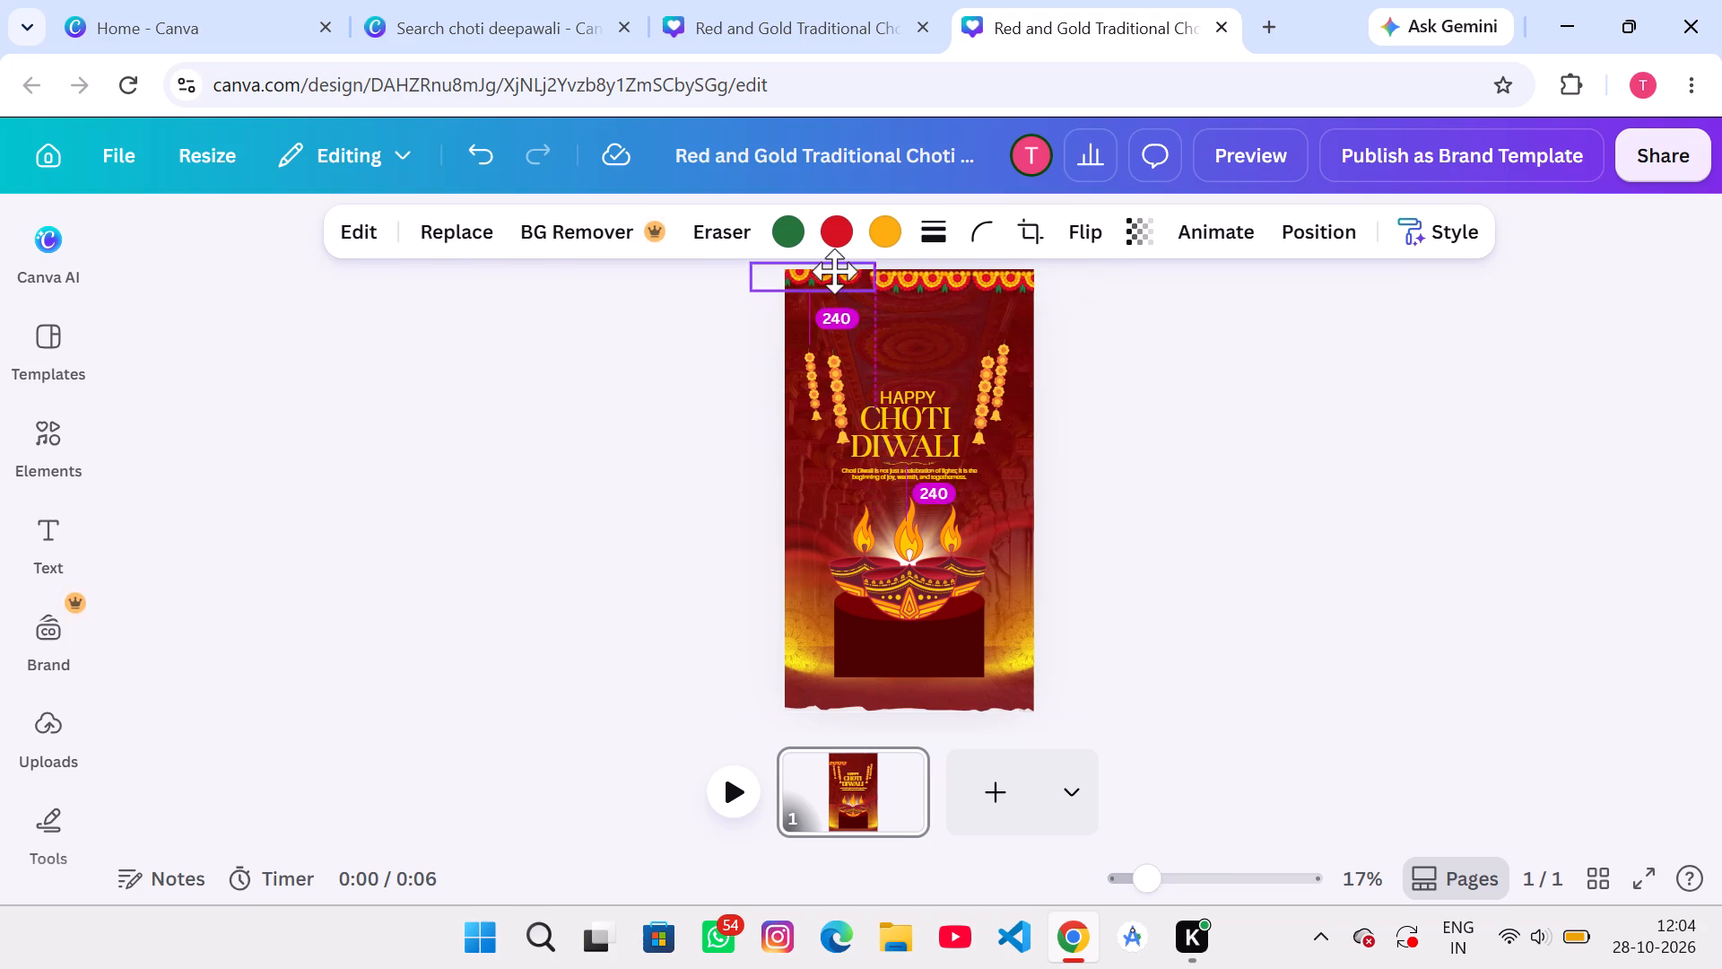
Align the left marigold border strip with the top edge of the tall Choti Diwali page.
left_click_drag(834, 271, 839, 281)
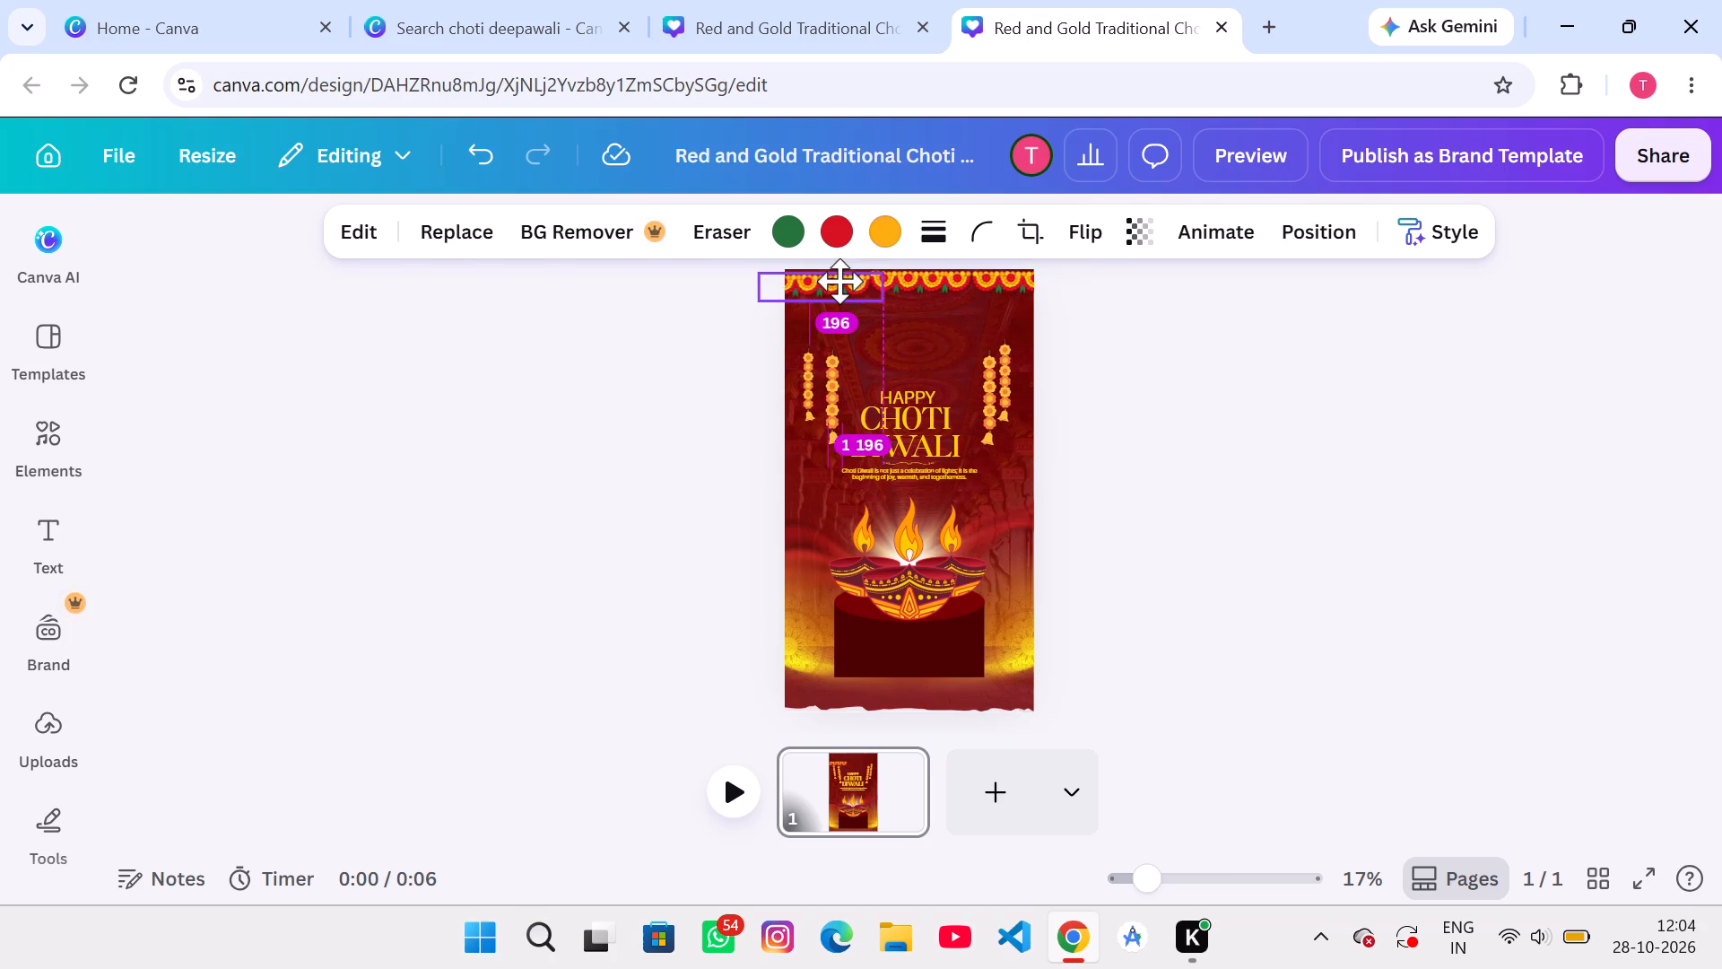
left_click_drag(839, 281, 840, 281)
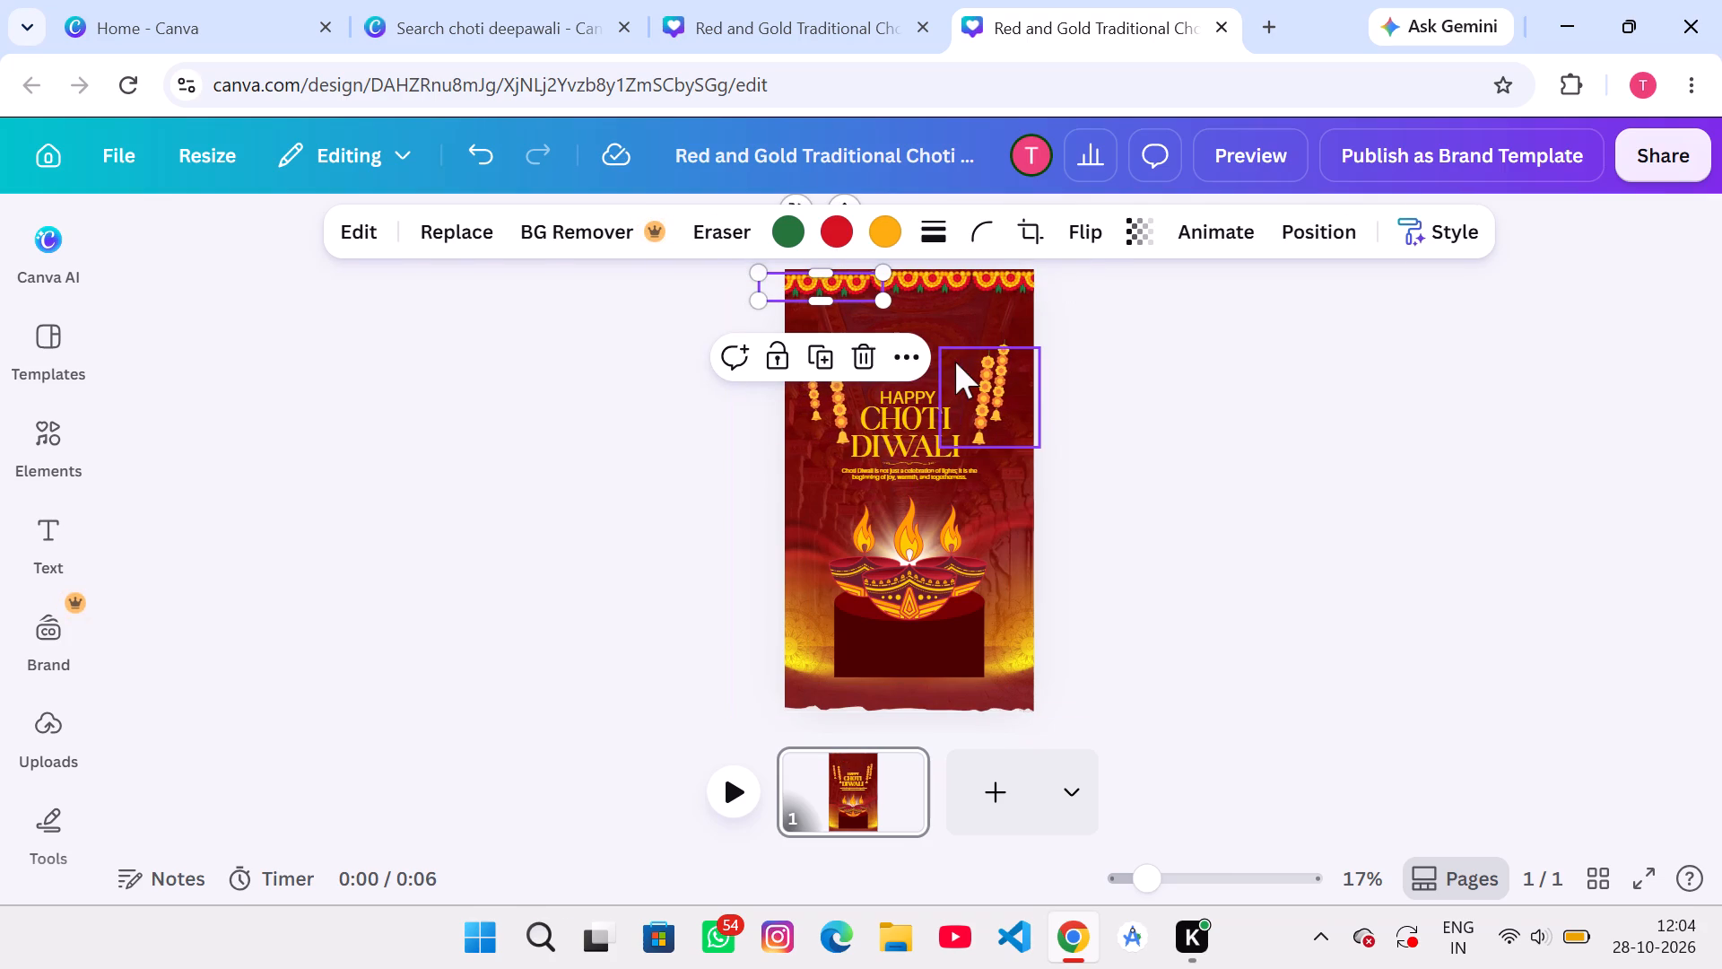
key("Up")
key("Up")
key("Up")
key("Up")
key("Up")
key("Up")
key("Up")
key("Up")
key("Up")
key("Up")
key("Up")
key("Up")
key("Up")
key("Up")
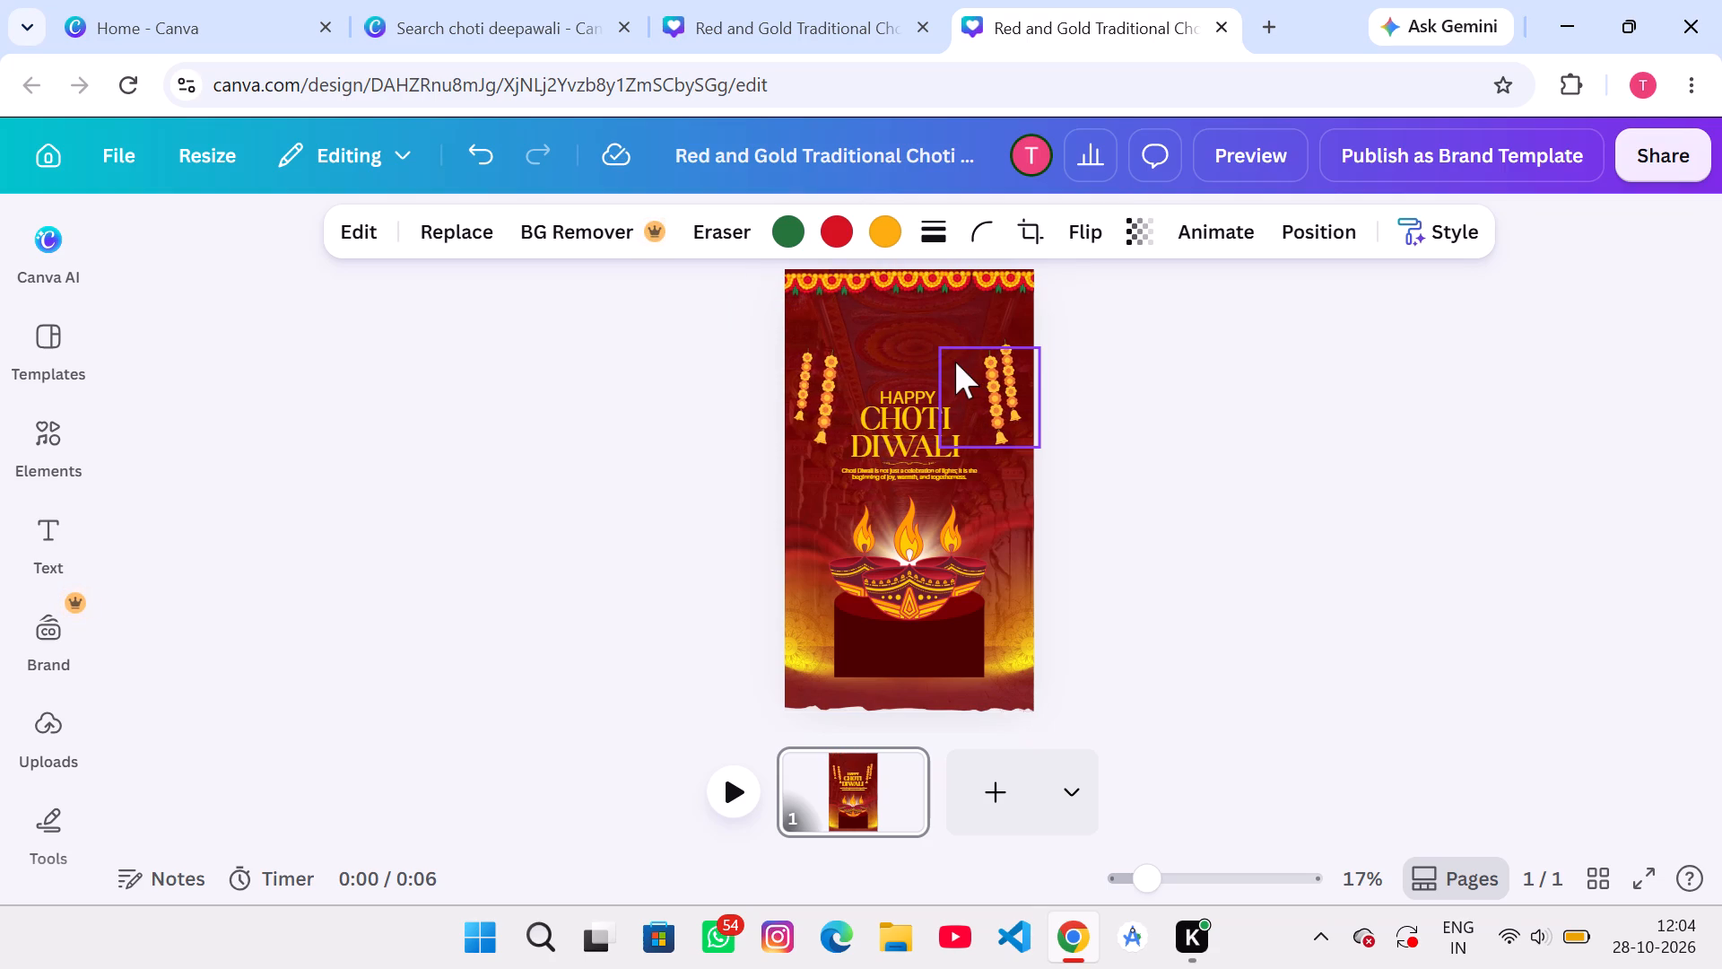
key("Up")
key("Up")
key("Up")
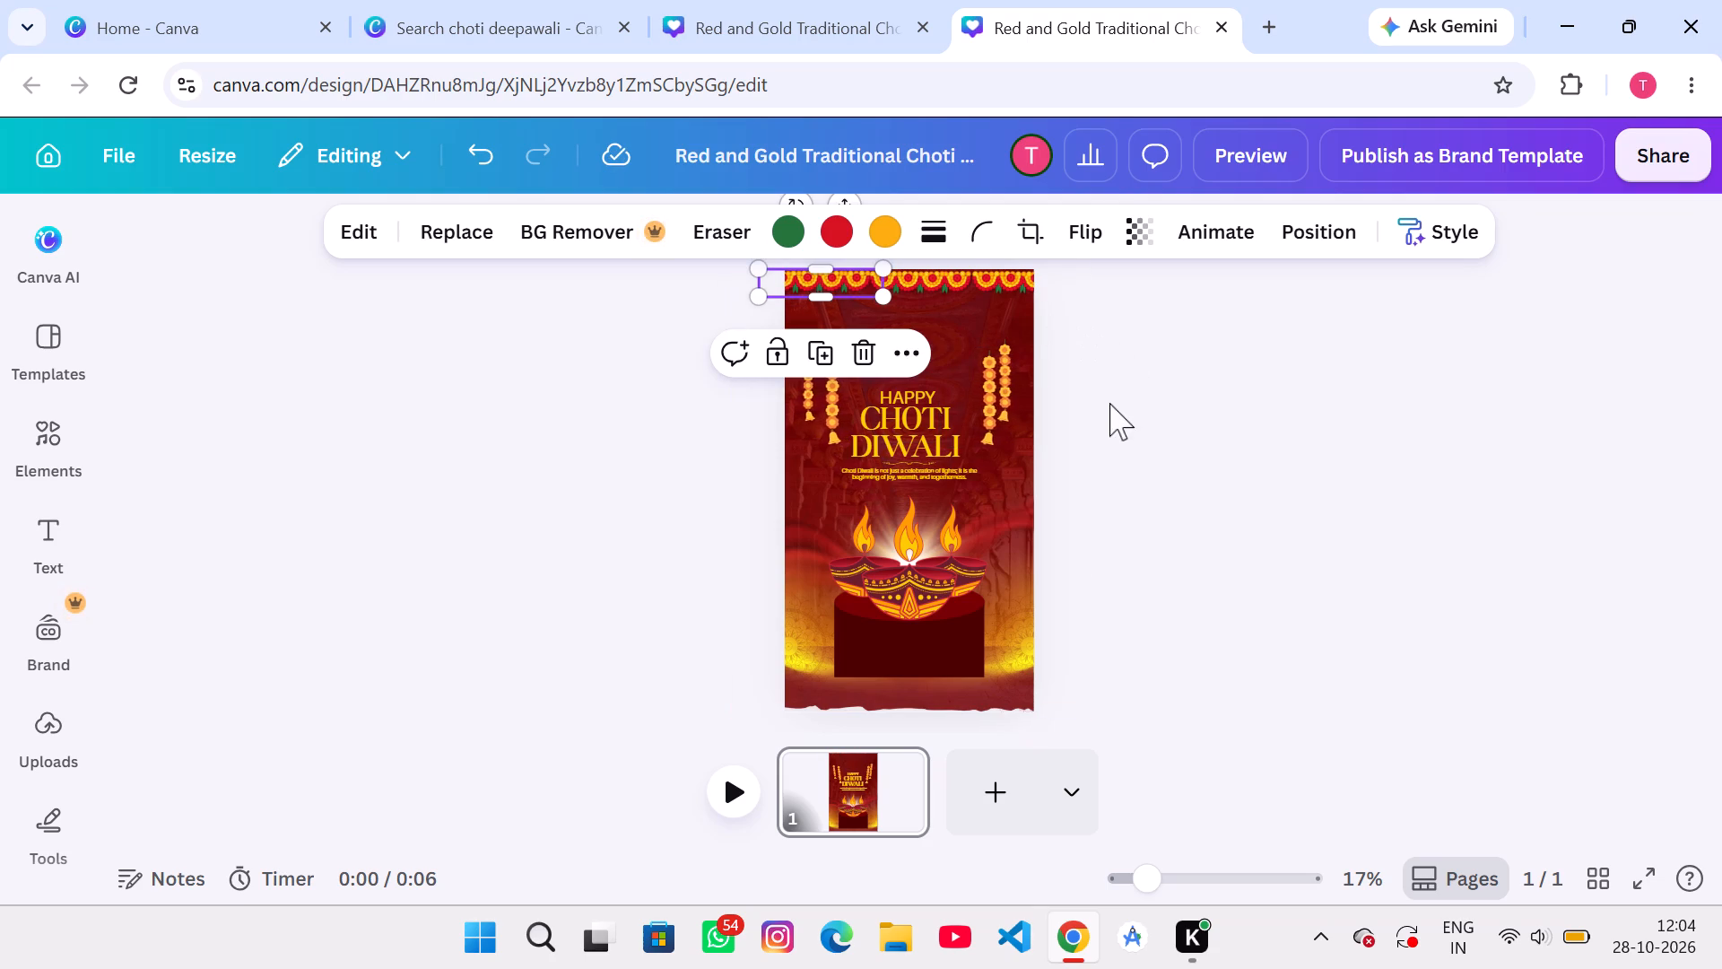
Move the hanging marigold garlands on both sides up so they hang directly from the top flower border.
left_click_drag(1010, 378, 1002, 305)
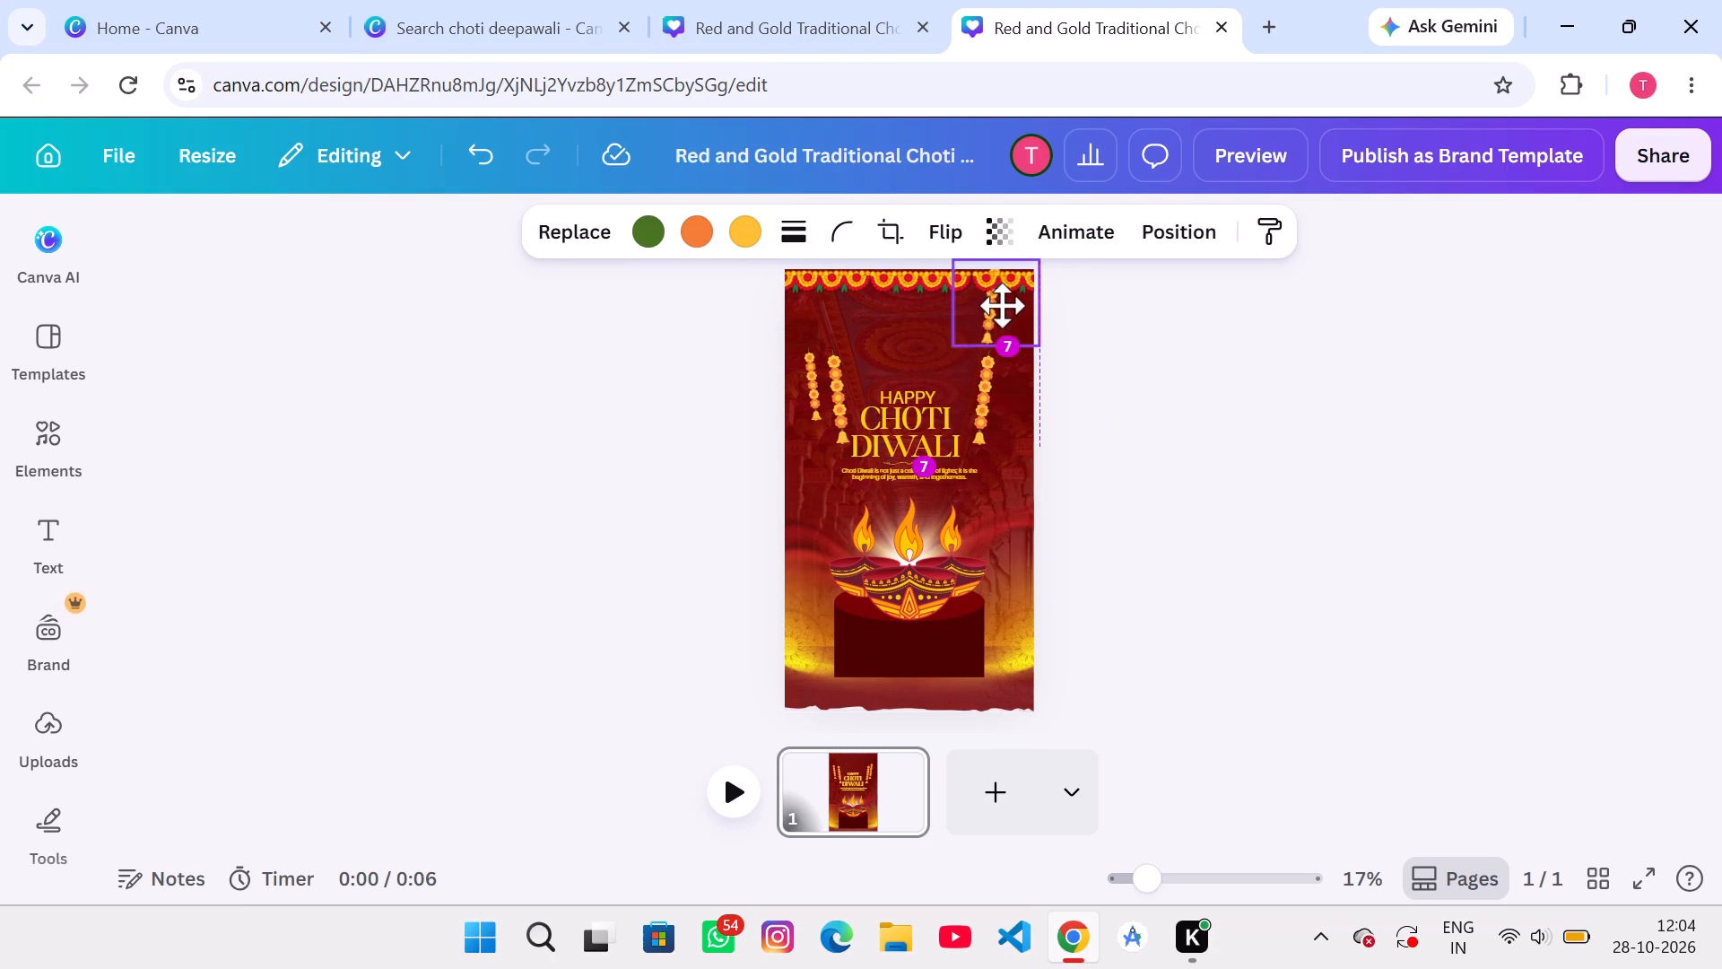
left_click_drag(1002, 305, 1011, 305)
left_click_drag(983, 376, 983, 300)
left_click_drag(804, 389, 804, 339)
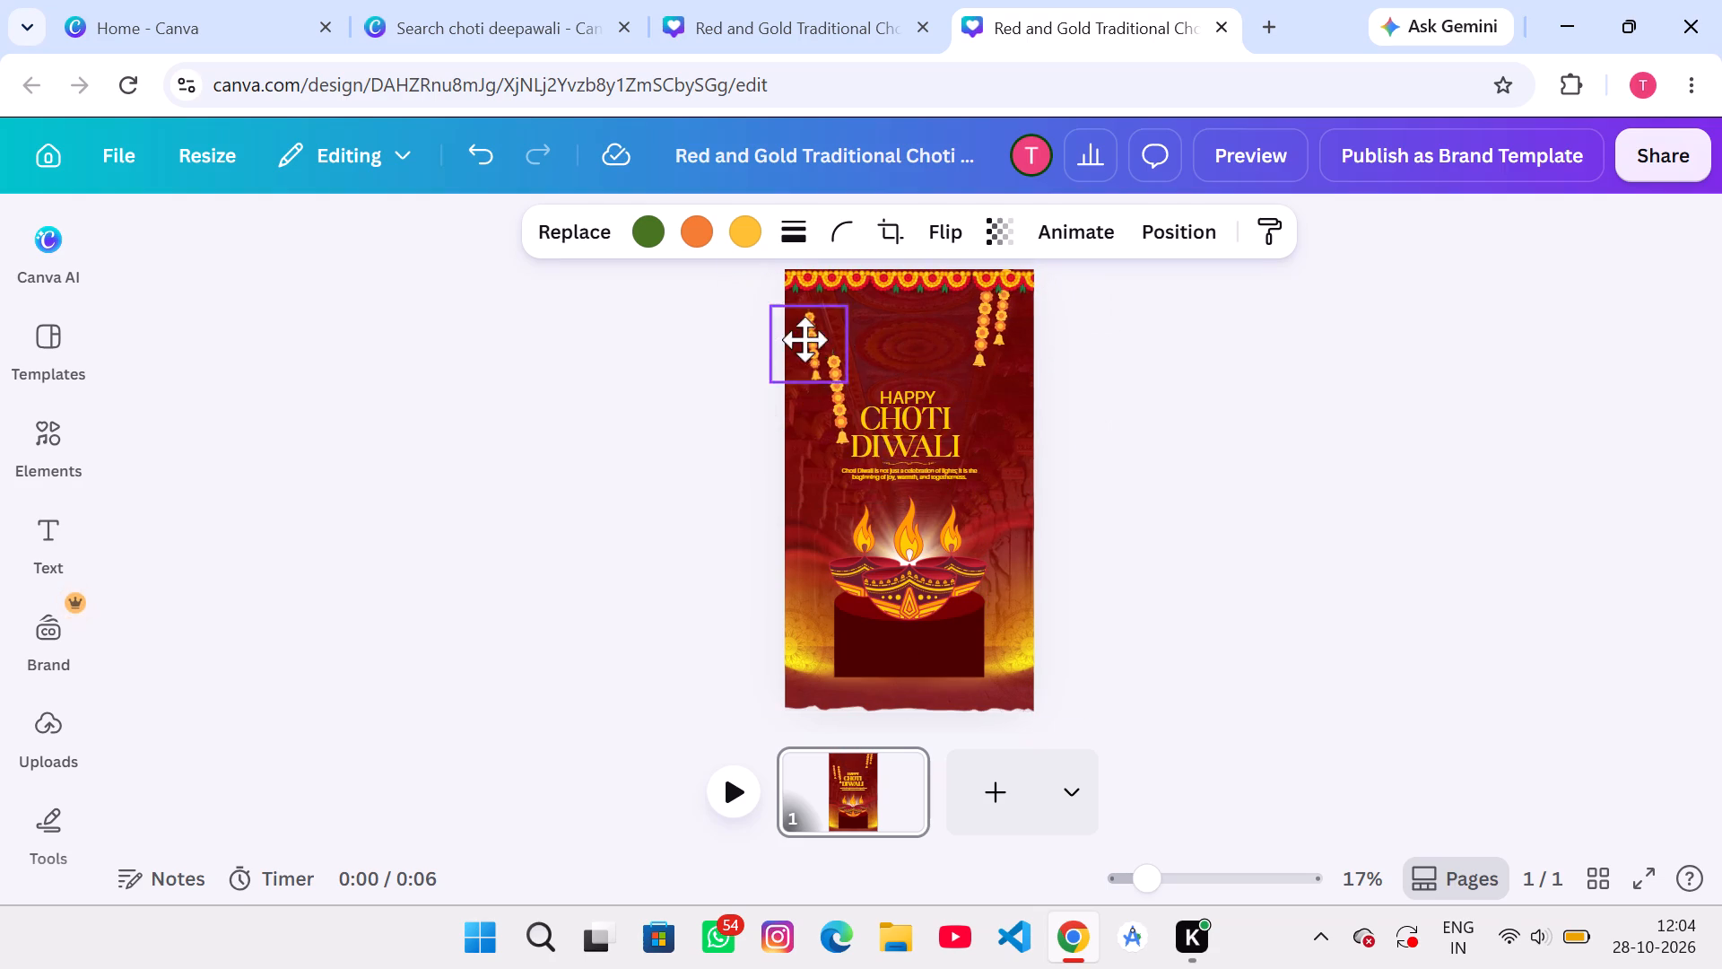
left_click_drag(804, 339, 810, 324)
left_click_drag(825, 380, 825, 318)
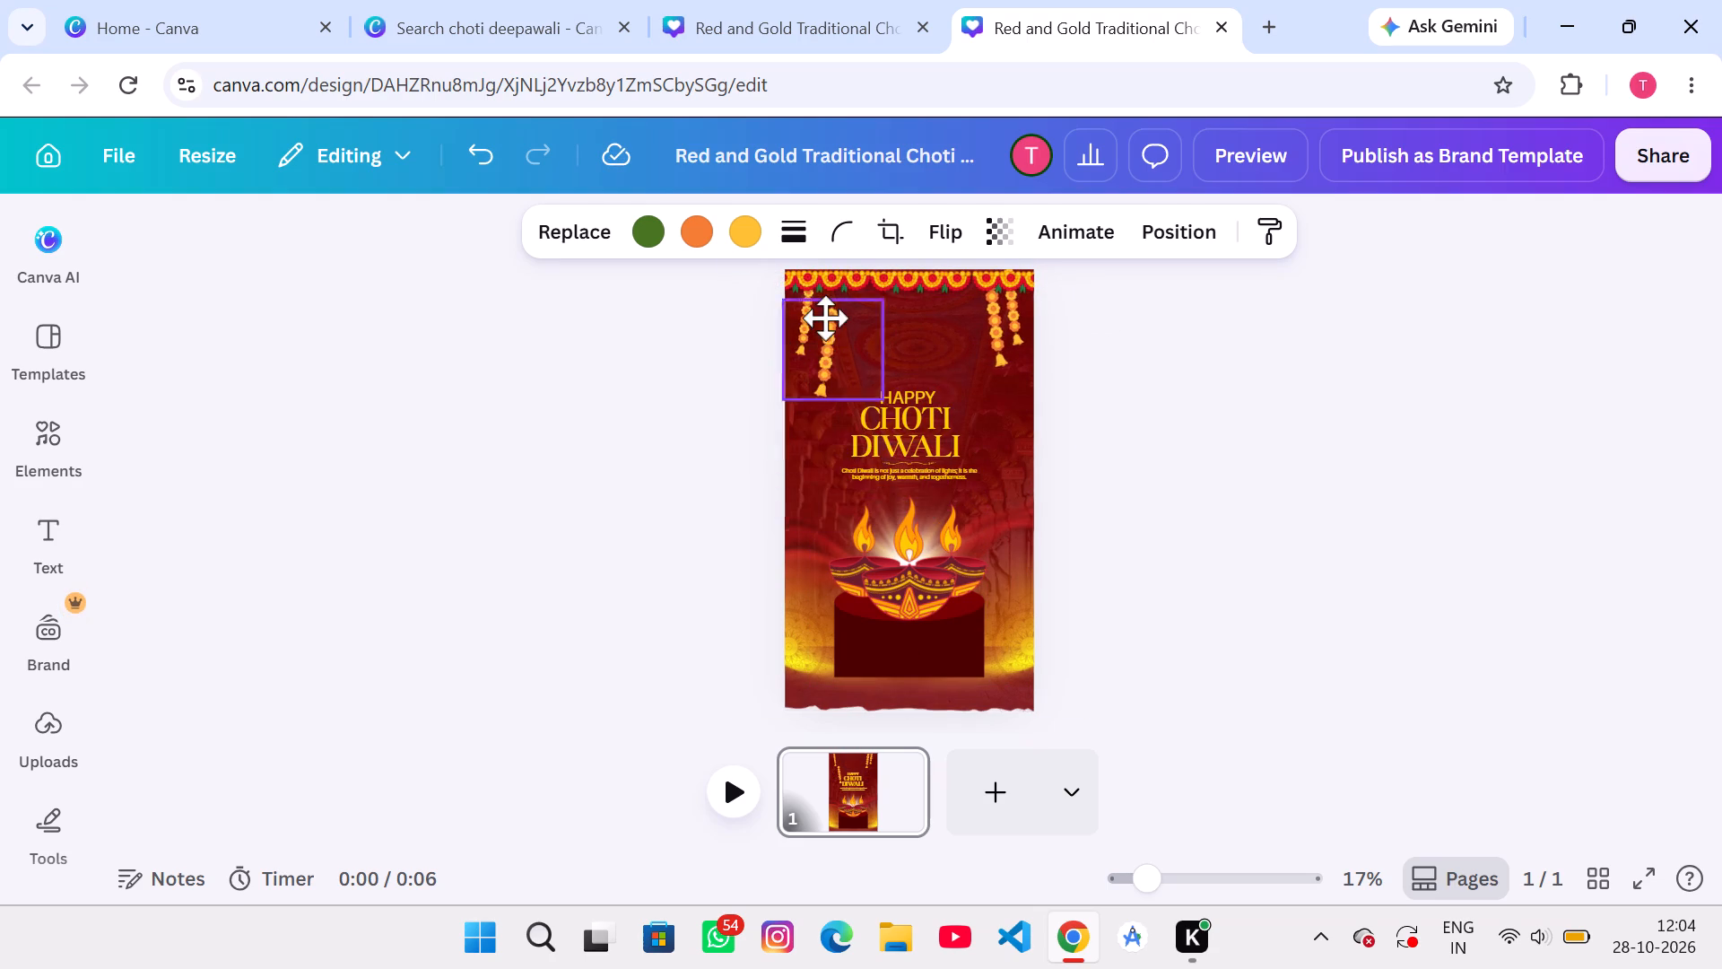
left_click_drag(825, 318, 825, 306)
left_click(1171, 418)
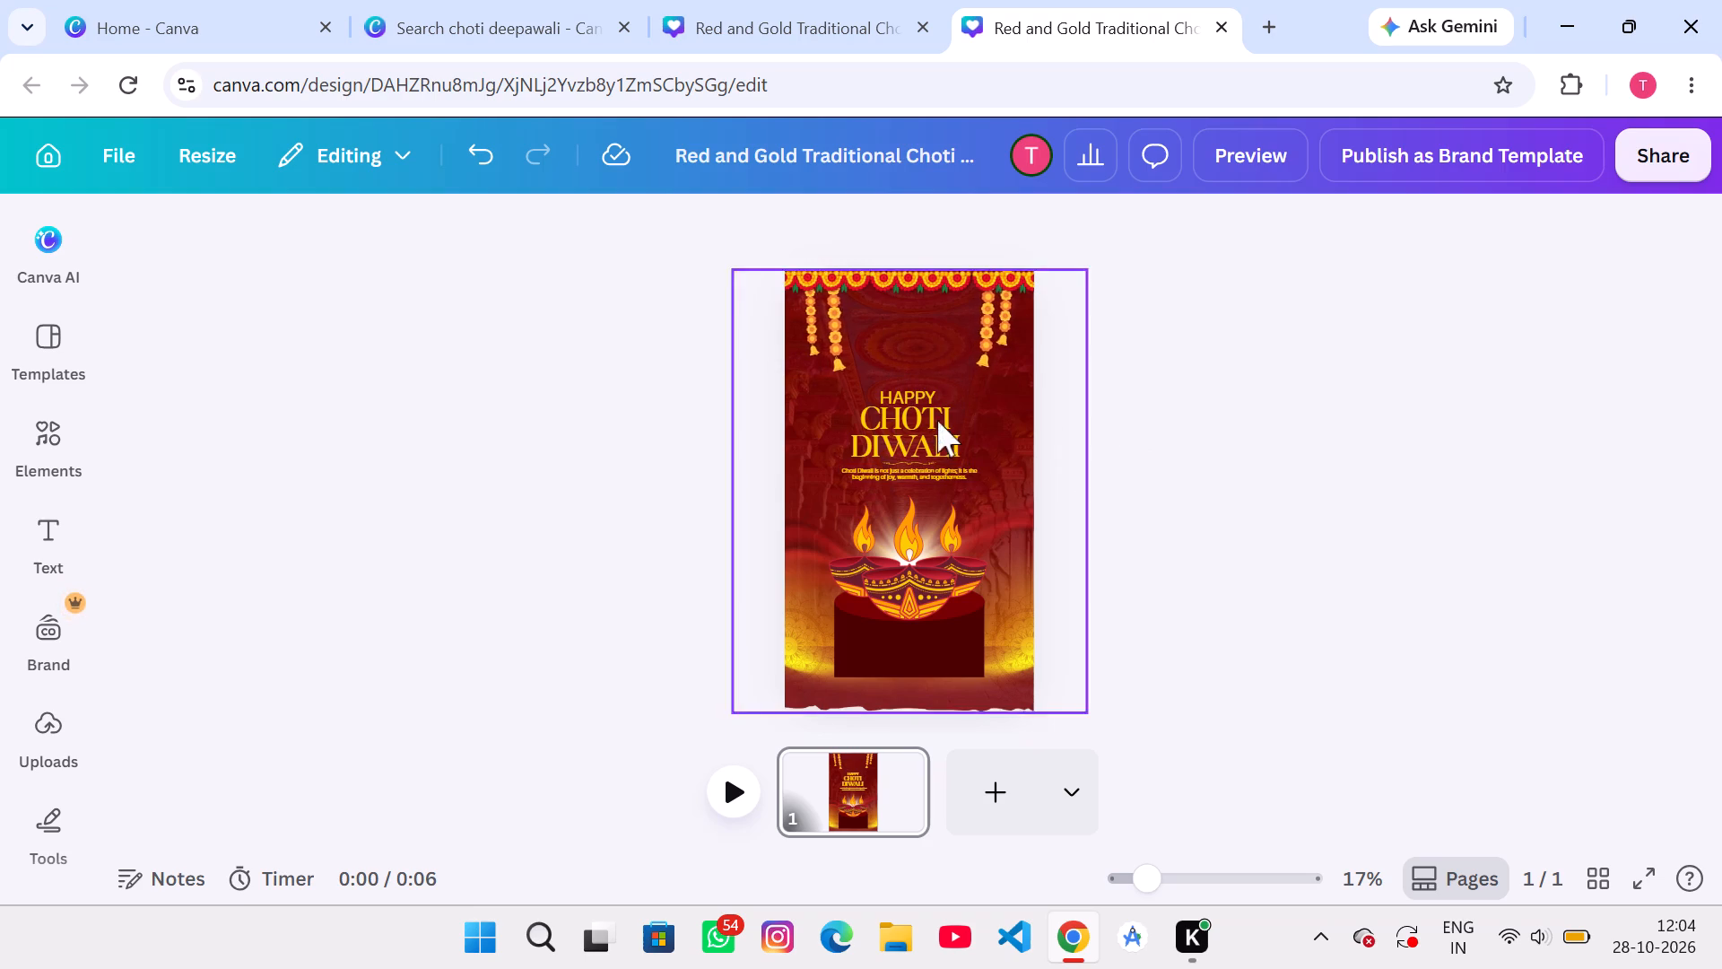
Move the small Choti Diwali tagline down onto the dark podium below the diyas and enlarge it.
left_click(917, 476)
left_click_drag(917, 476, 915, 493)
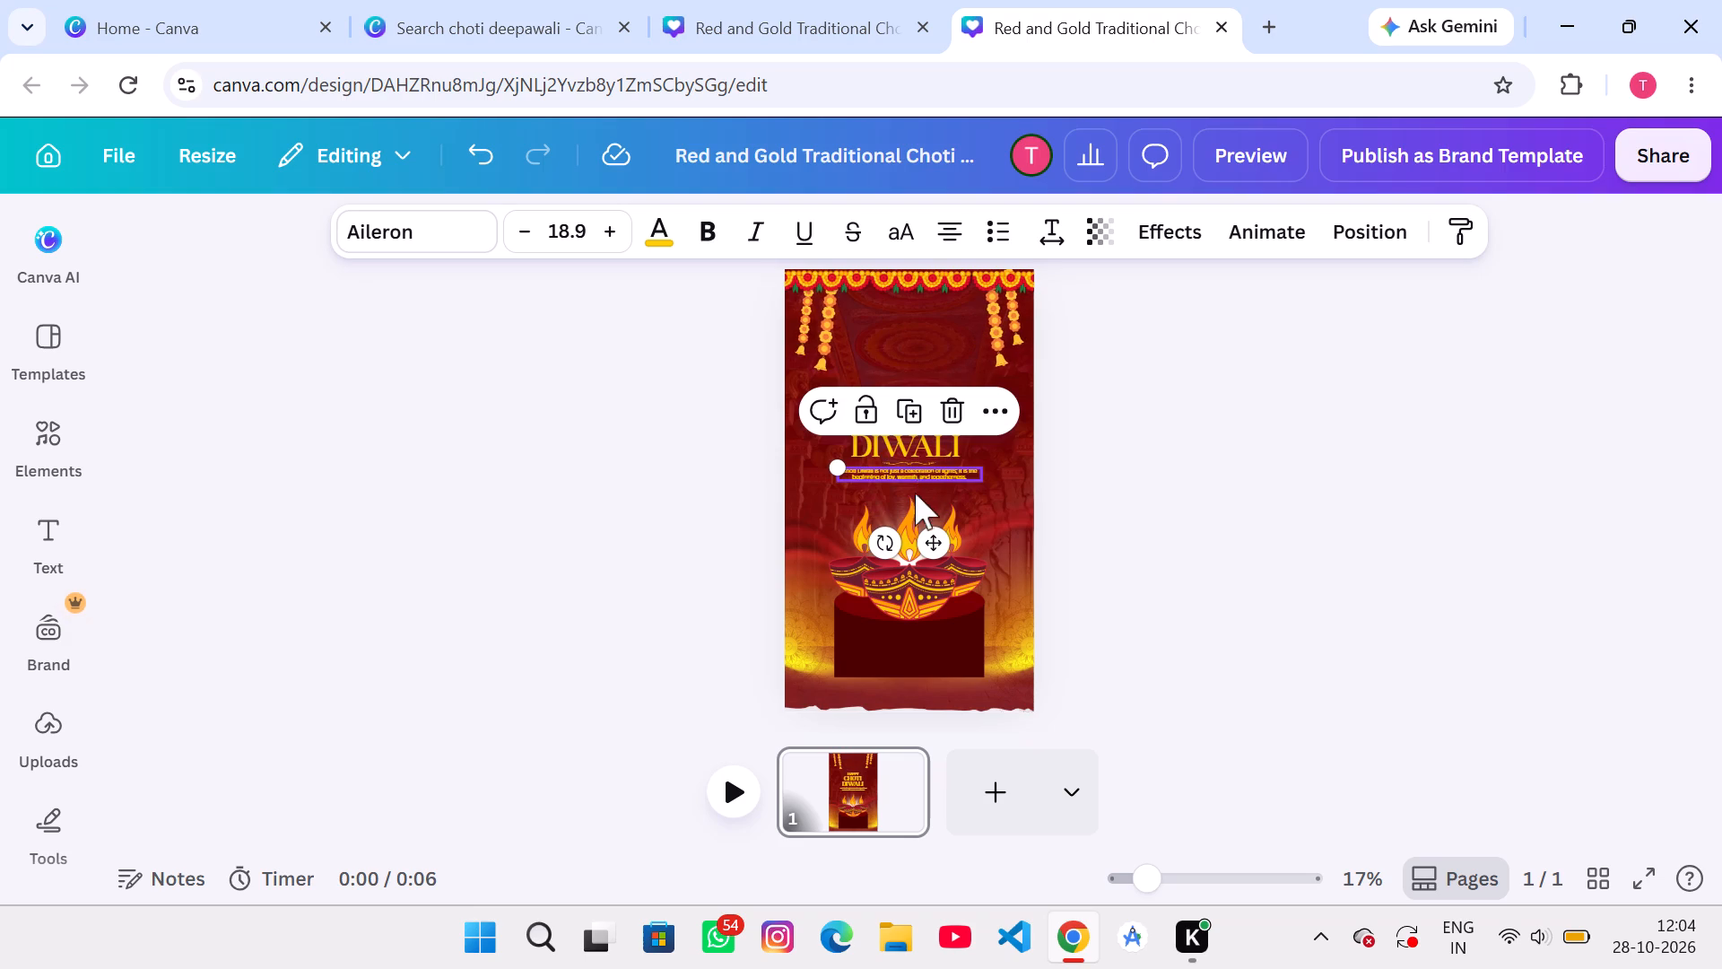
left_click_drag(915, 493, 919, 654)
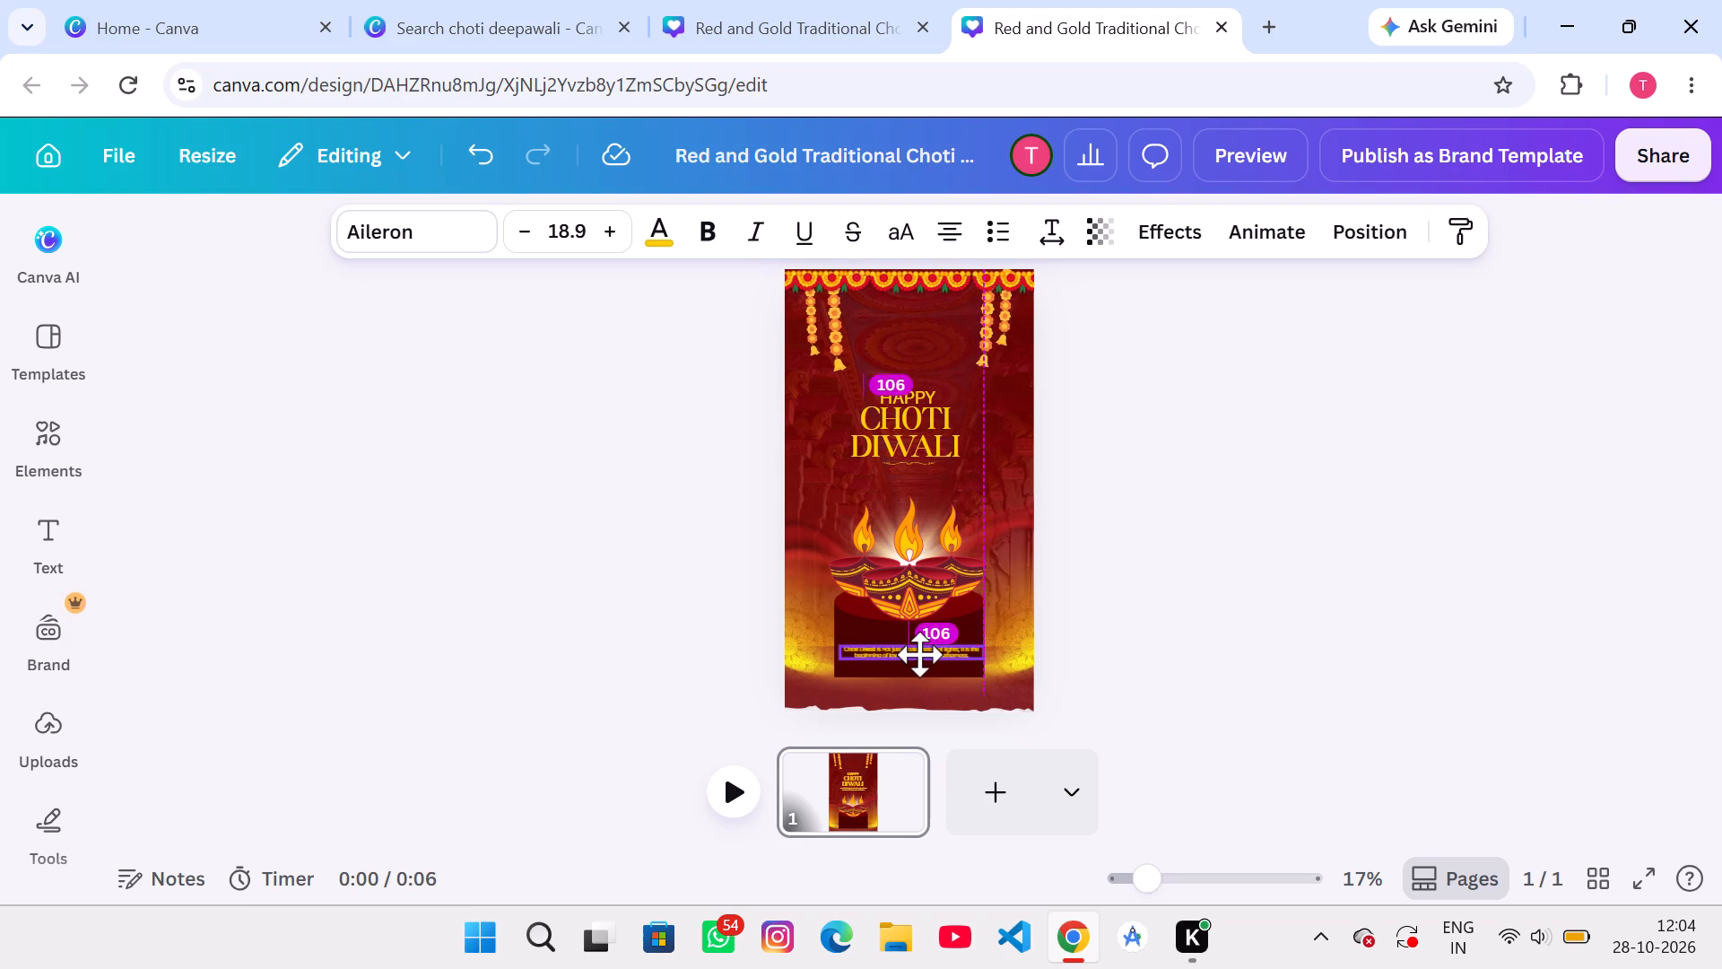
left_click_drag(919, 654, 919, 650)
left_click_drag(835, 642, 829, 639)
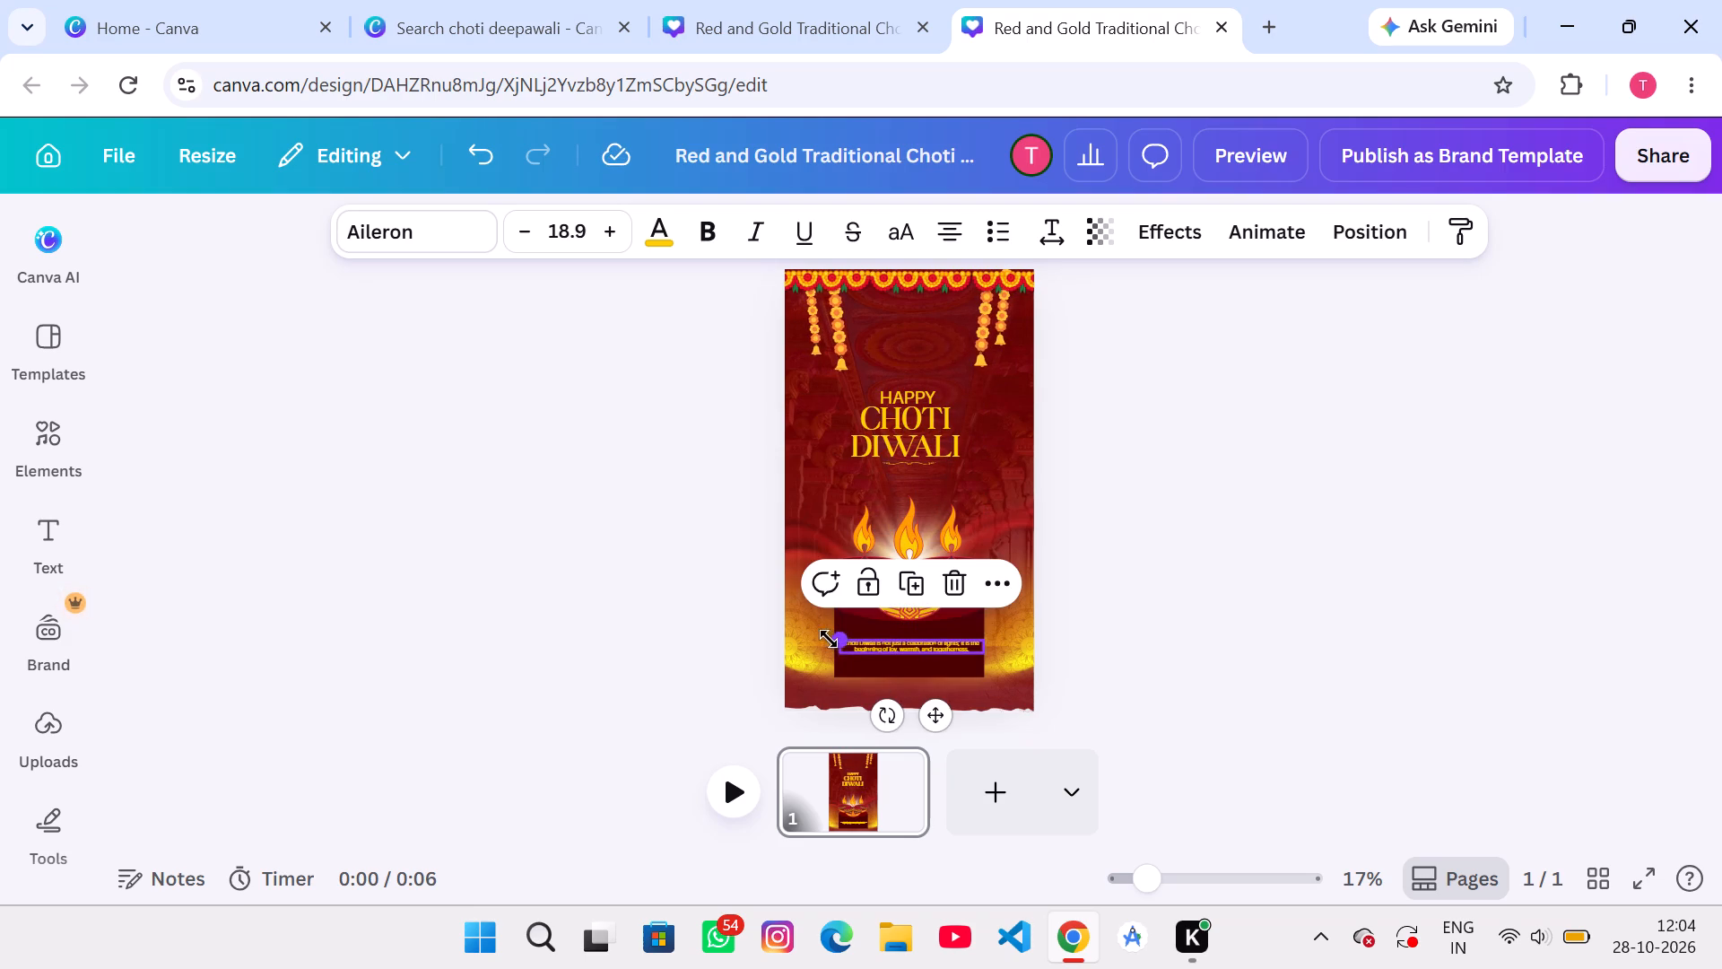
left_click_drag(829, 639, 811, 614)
Delete the tagline text from the podium.
left_click(927, 588)
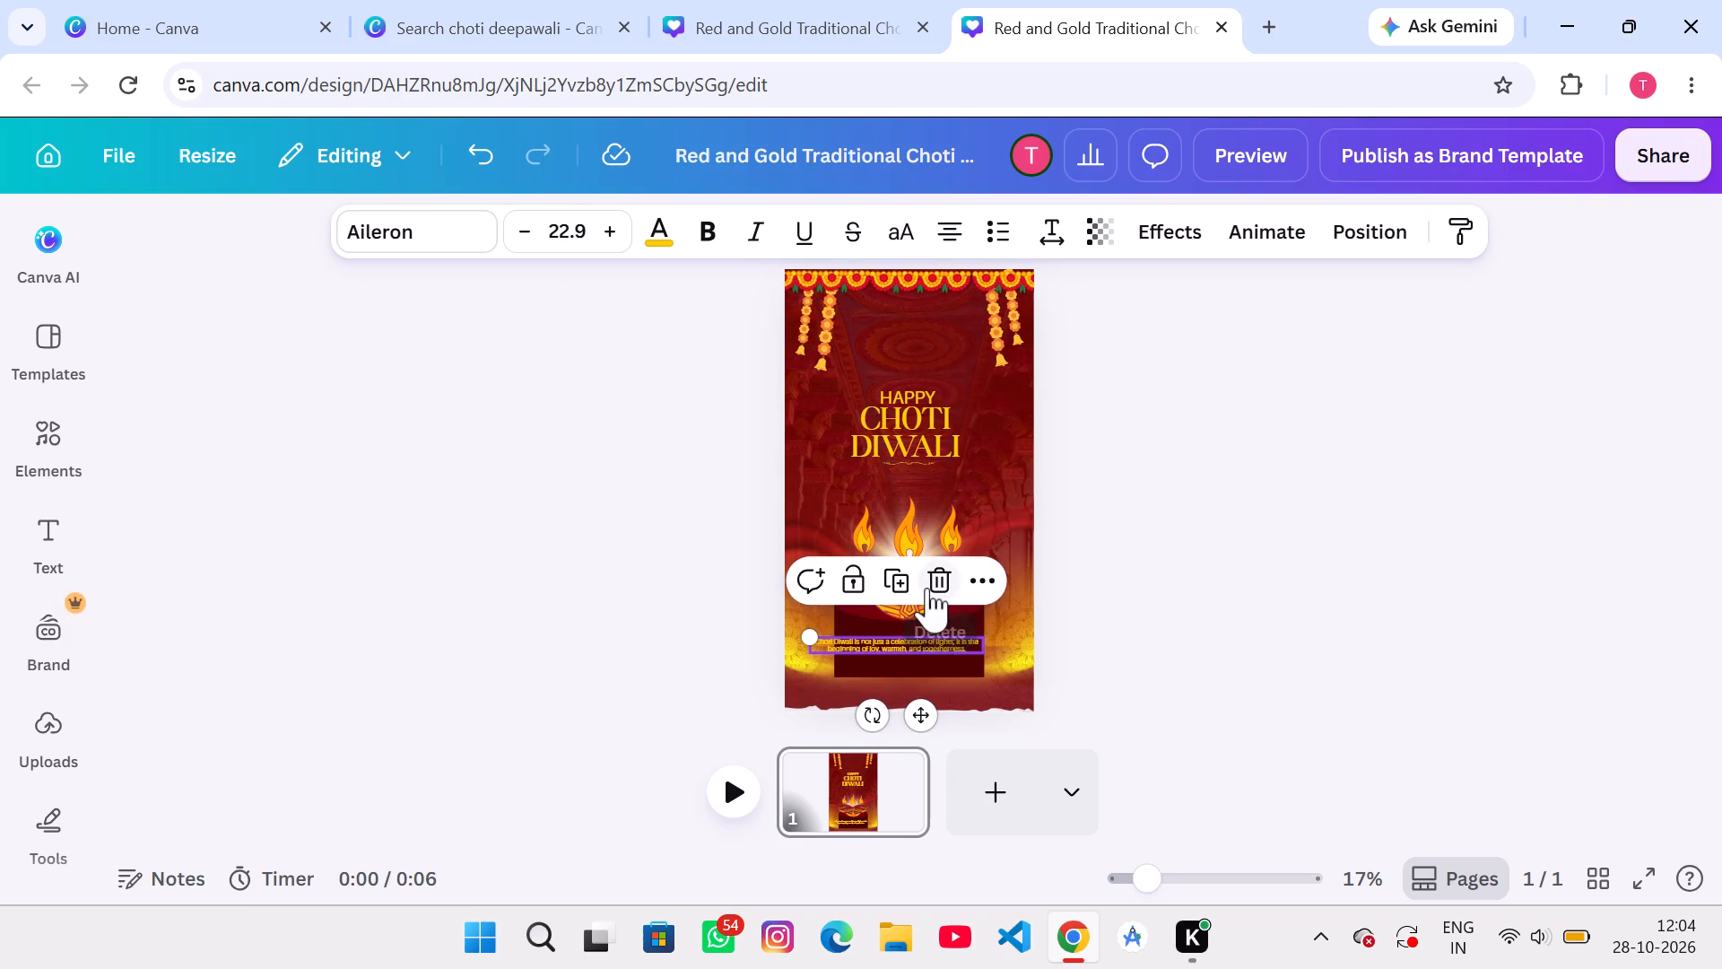
Shift the CHOTI DIWALI heading up out of the way and delete the decorative divider line beneath it.
left_click(906, 467)
left_click_drag(906, 467, 906, 438)
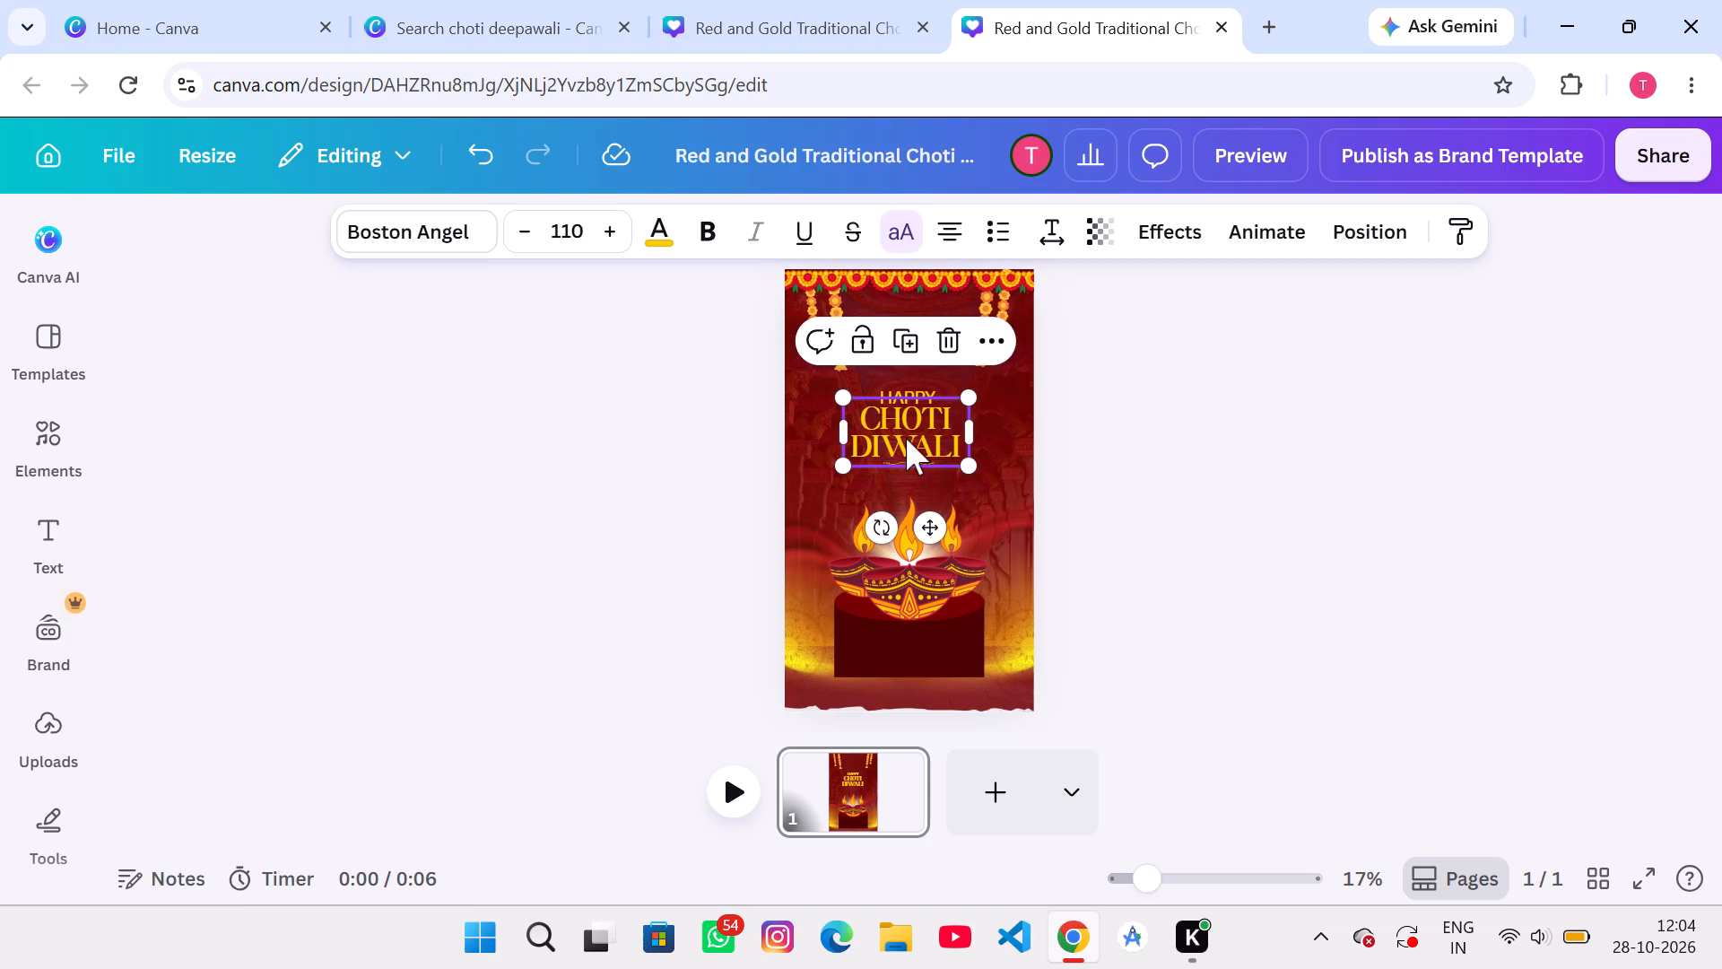
left_click_drag(906, 438, 906, 434)
left_click_drag(906, 434, 900, 402)
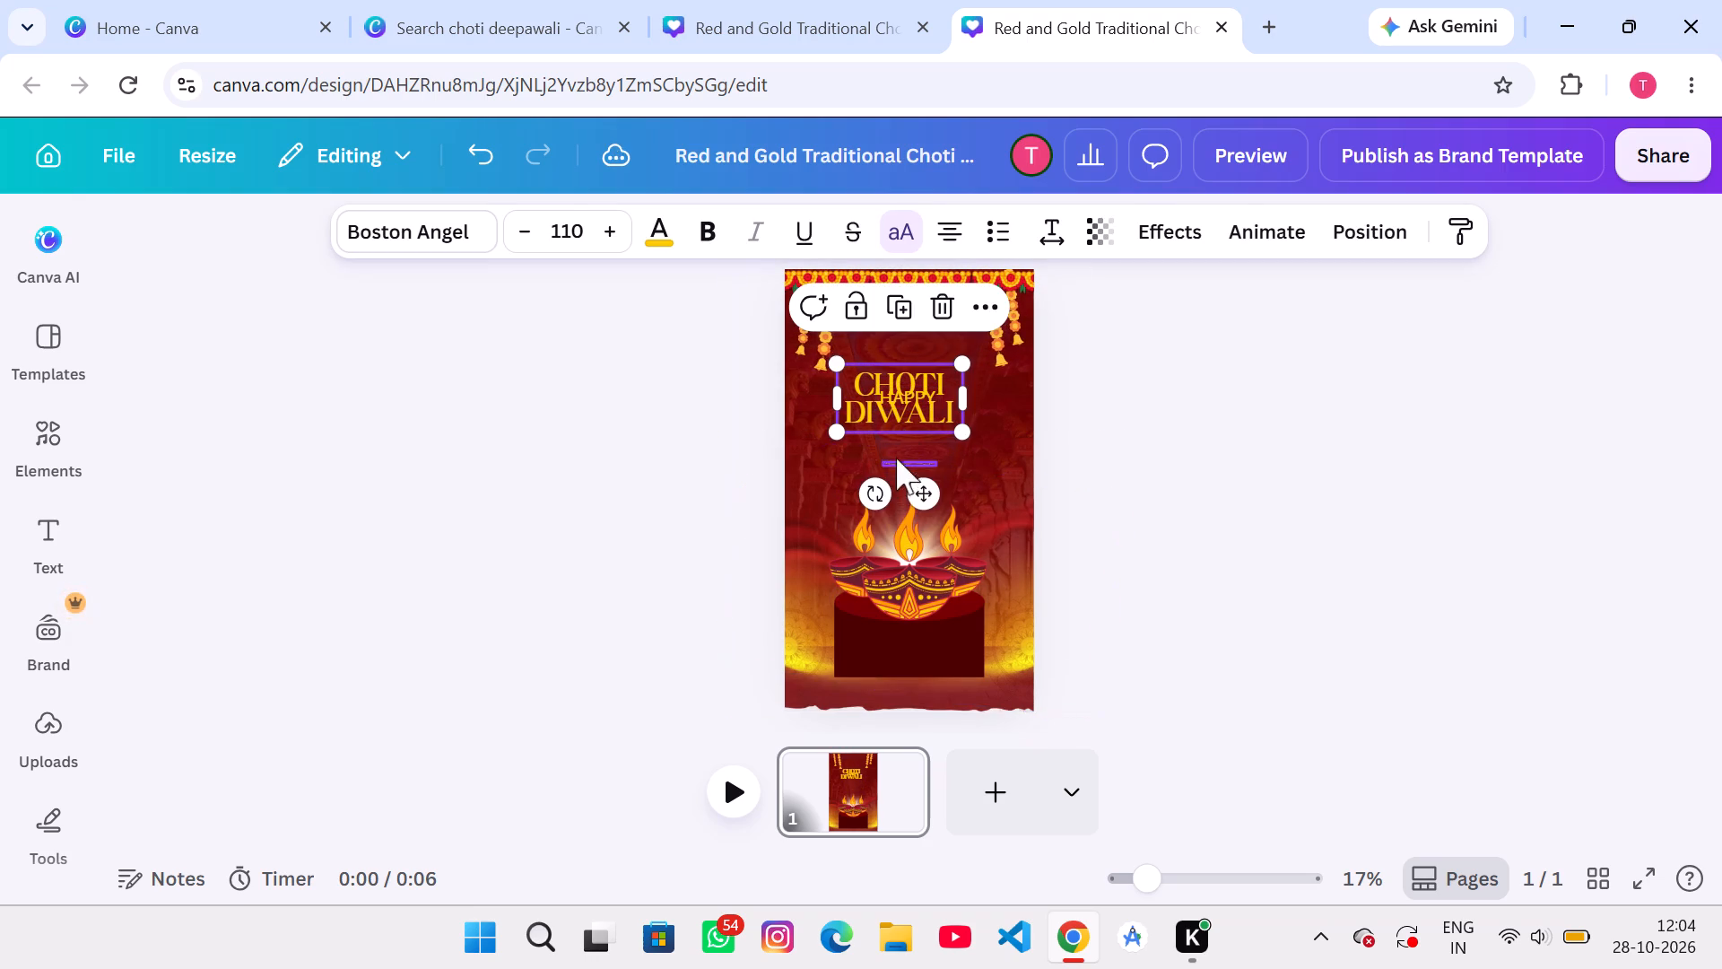
left_click(896, 456)
left_click(934, 441)
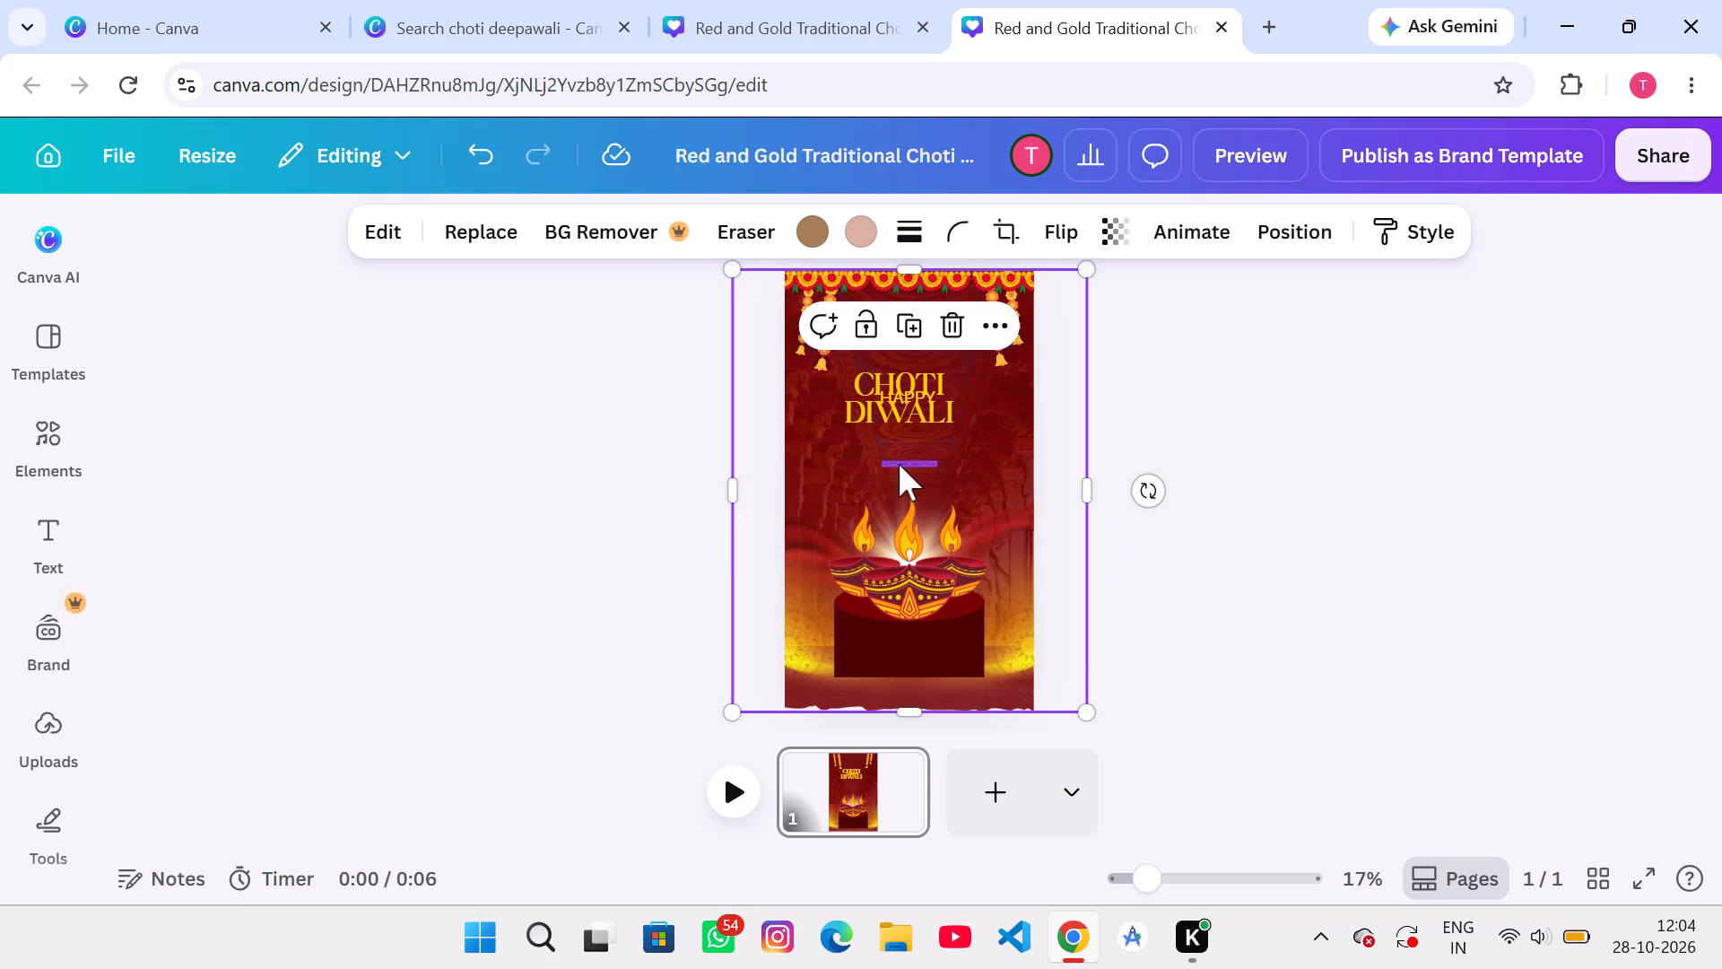
left_click(899, 463)
key("BackSpace")
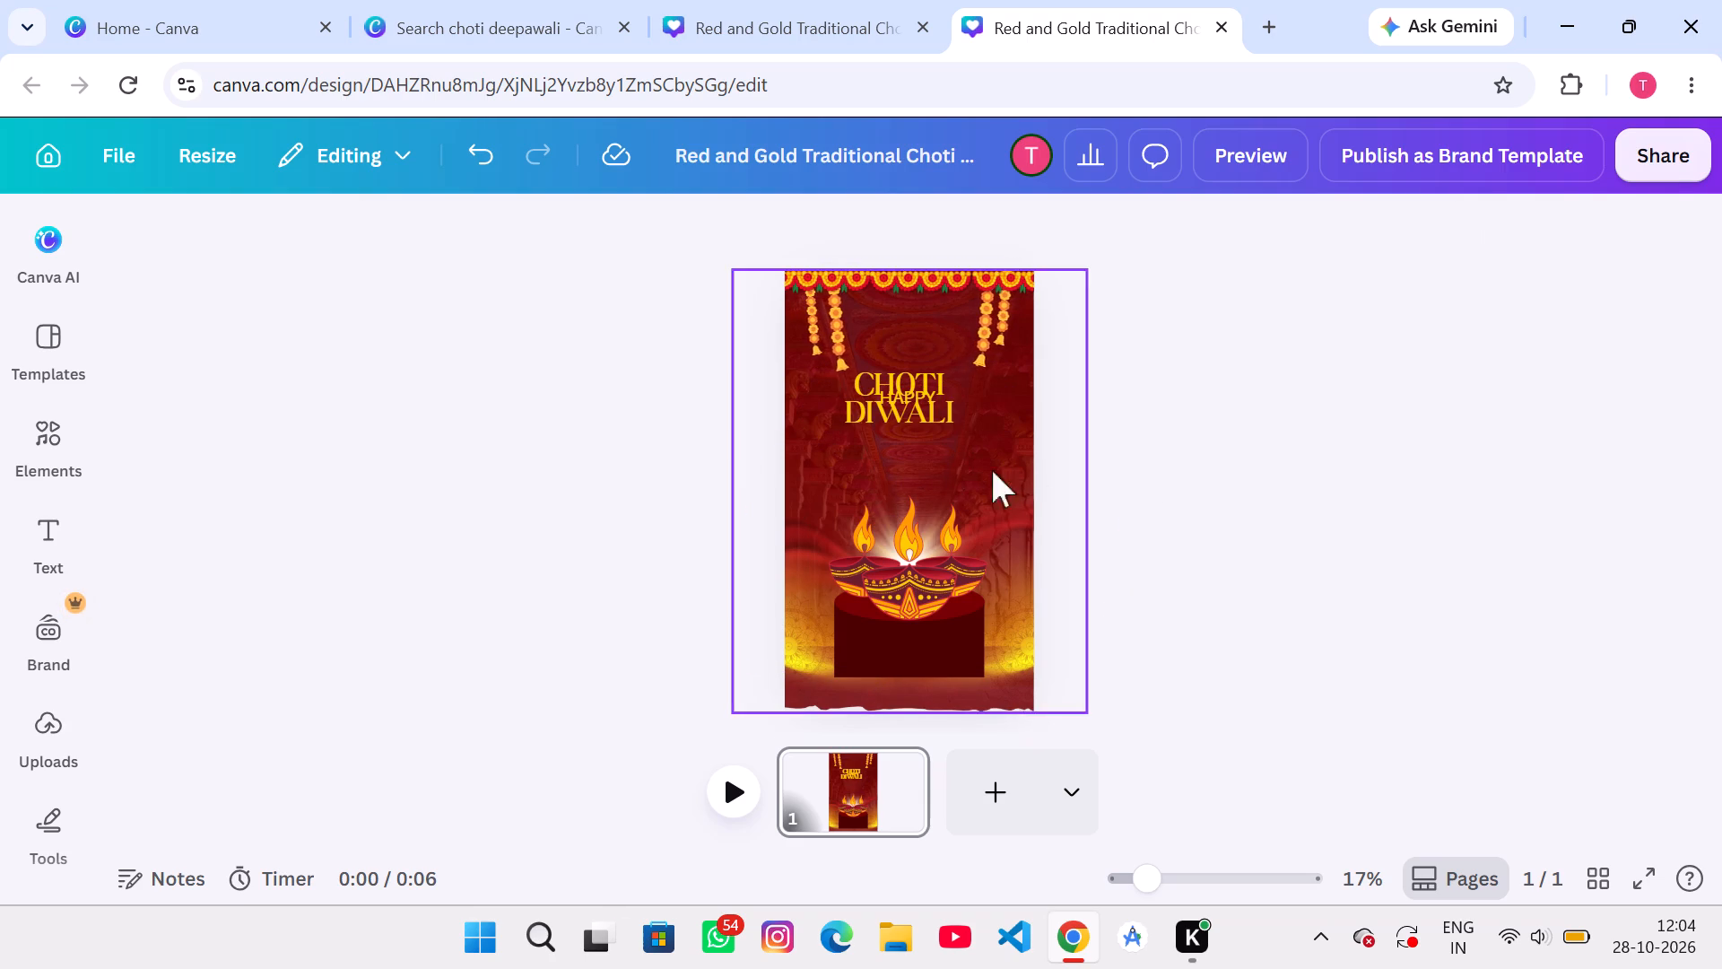
Move the CHOTI DIWALI heading down and slightly right so it sits centred just below the word HAPPY.
left_click(890, 397)
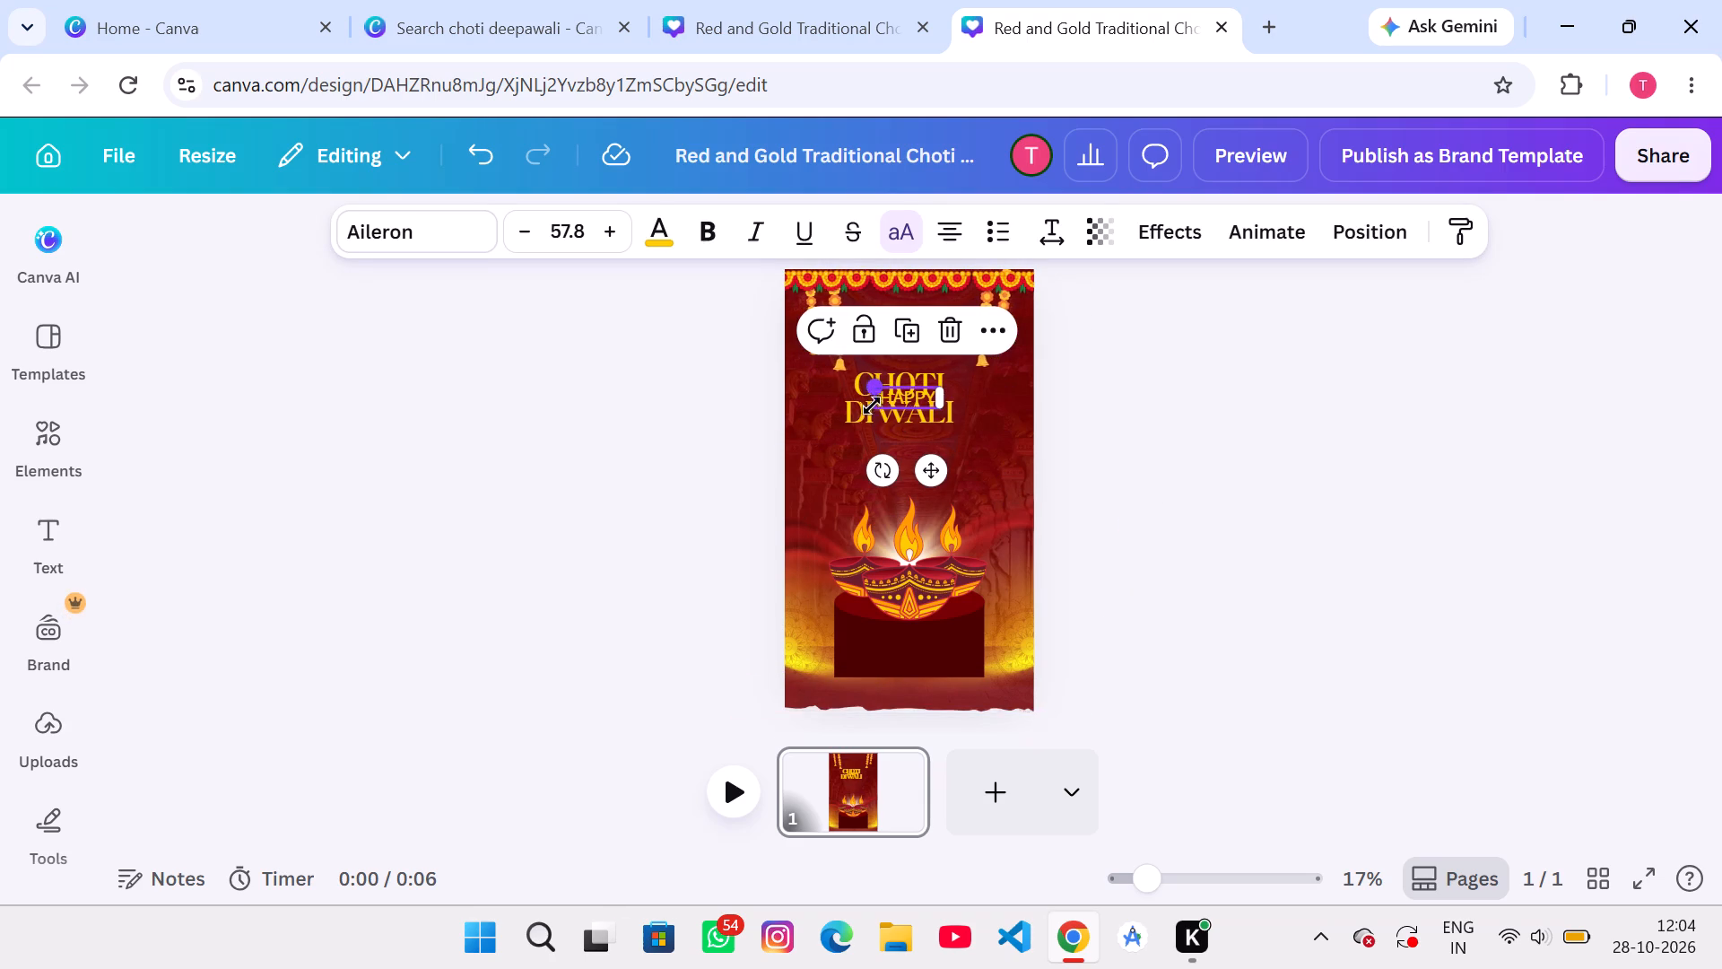
left_click(868, 429)
key("Down")
key("Down")
key("Down")
key("Down")
key("Down")
key("Down")
key("Down")
key("Down")
key("Down")
key("Down")
key("Down")
key("Down")
key("Down")
key("Down")
key("Down")
key("Down")
key("Down")
key("Down")
key("Down")
key("Down")
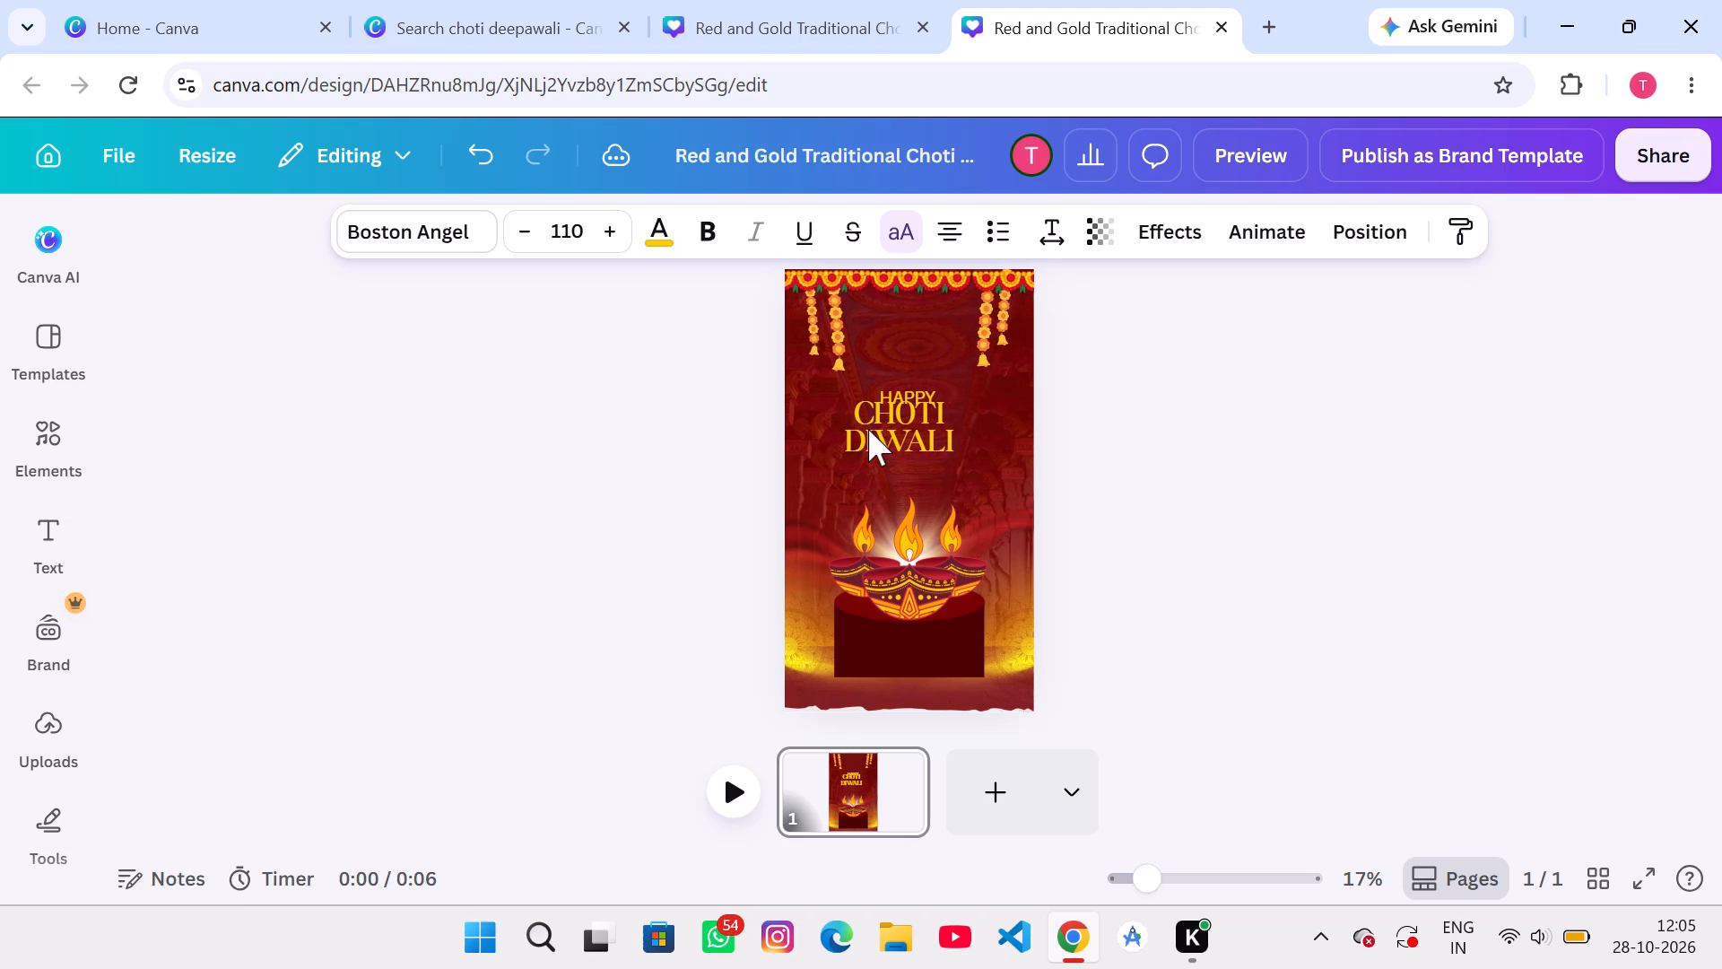
key("Right")
key("Right")
key("Right")
key("Right")
key("Right")
key("Right")
key("Right")
key("Right")
key("Right")
key("Right")
key("Right")
key("Right")
key("Right")
key("Right")
key("Right")
key("Right")
key("Right")
key("Right")
key("Right")
key("Right")
key("Right")
key("Right")
key("Right")
key("Right")
key("Right")
key("Right")
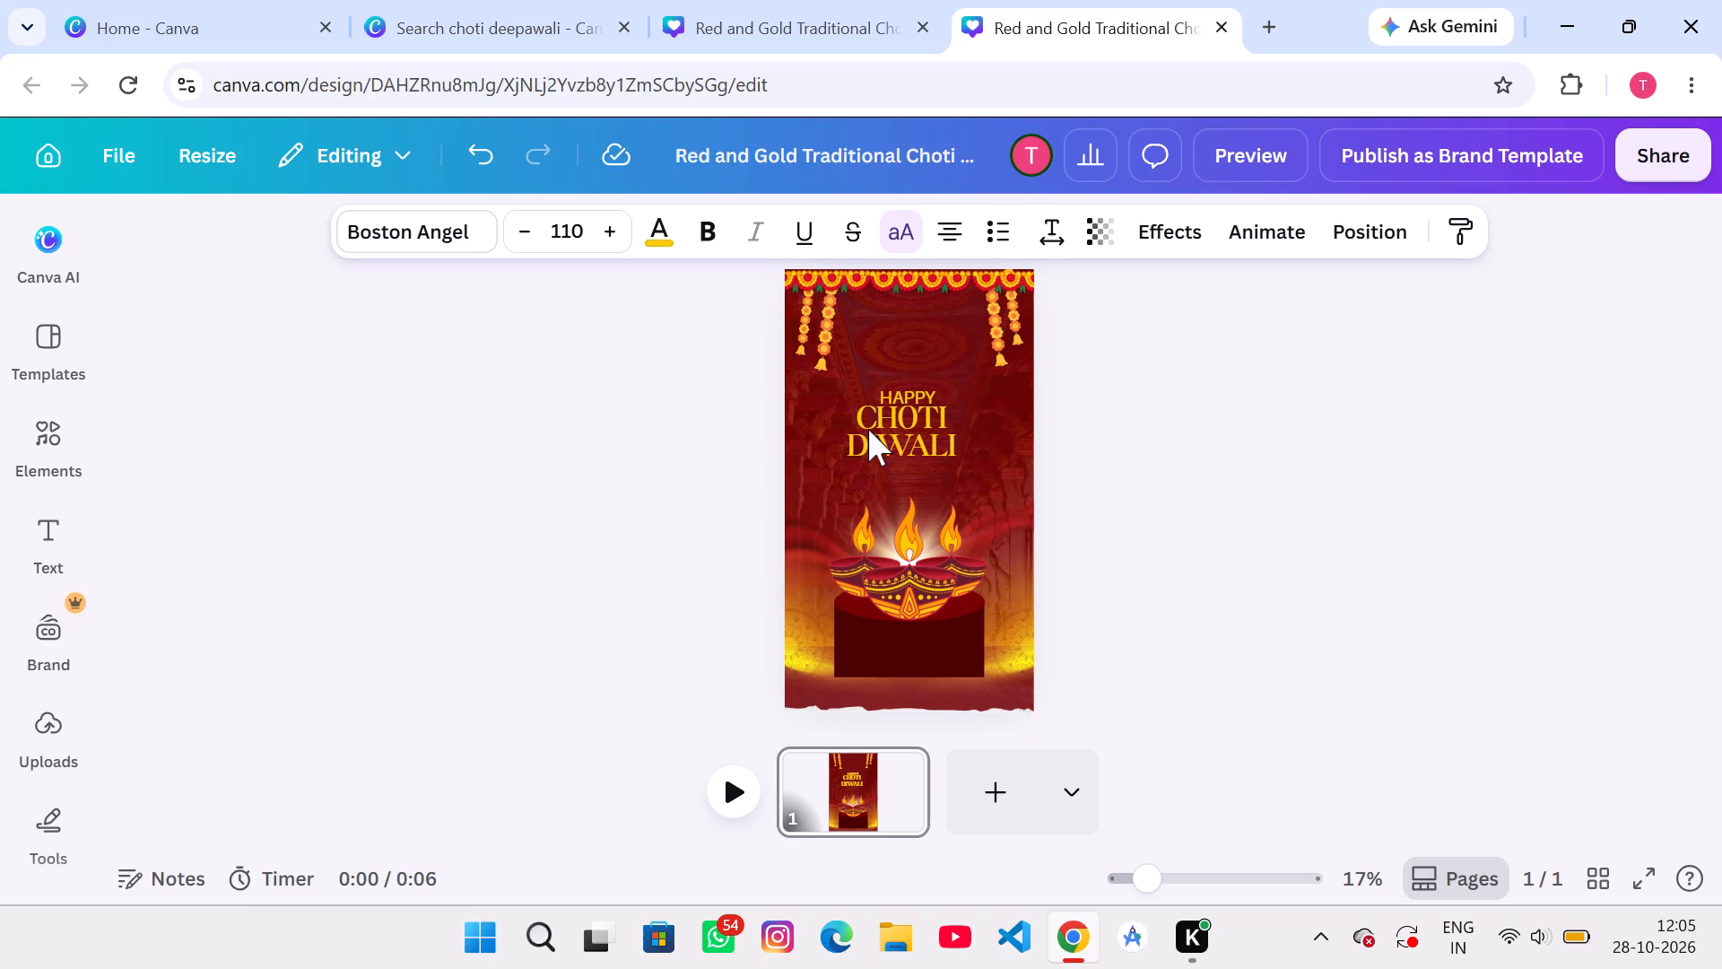
key("Down")
key("Down")
key("Down")
key("Down")
key("Down")
key("Down")
key("Down")
key("Down")
key("Down")
key("Down")
key("Down")
key("Down")
key("Down")
key("Down")
key("Down")
key("Down")
key("Down")
key("Down")
key("Down")
key("Down")
key("Down")
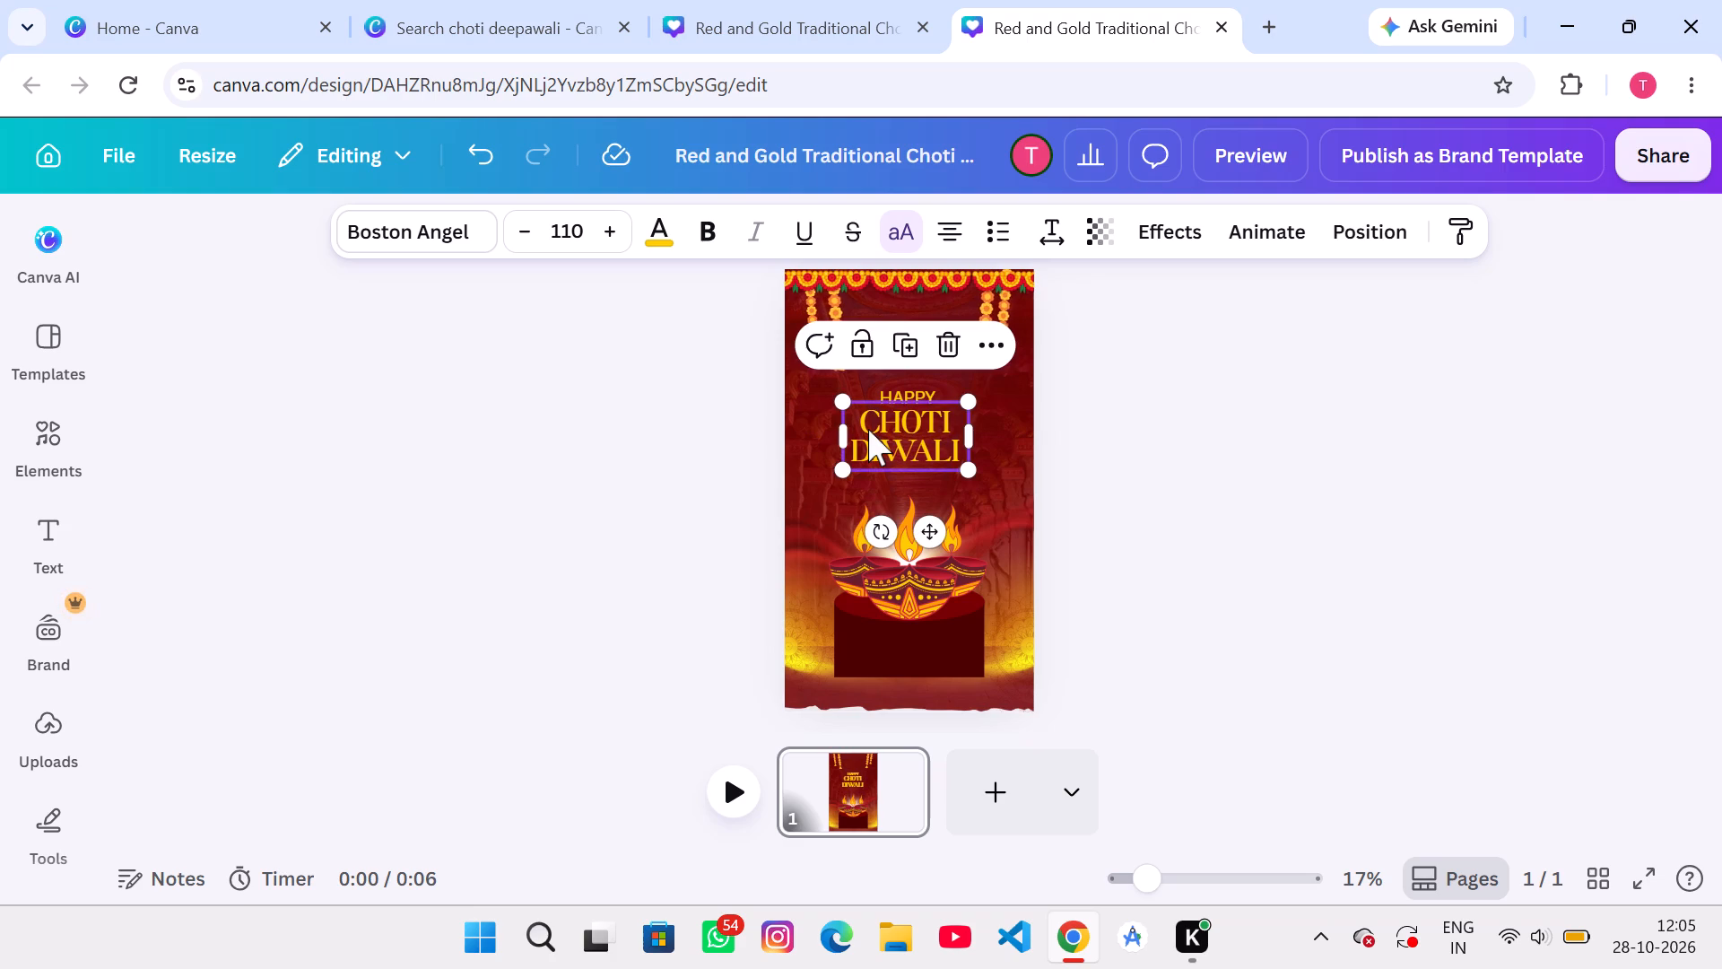
left_click(1100, 502)
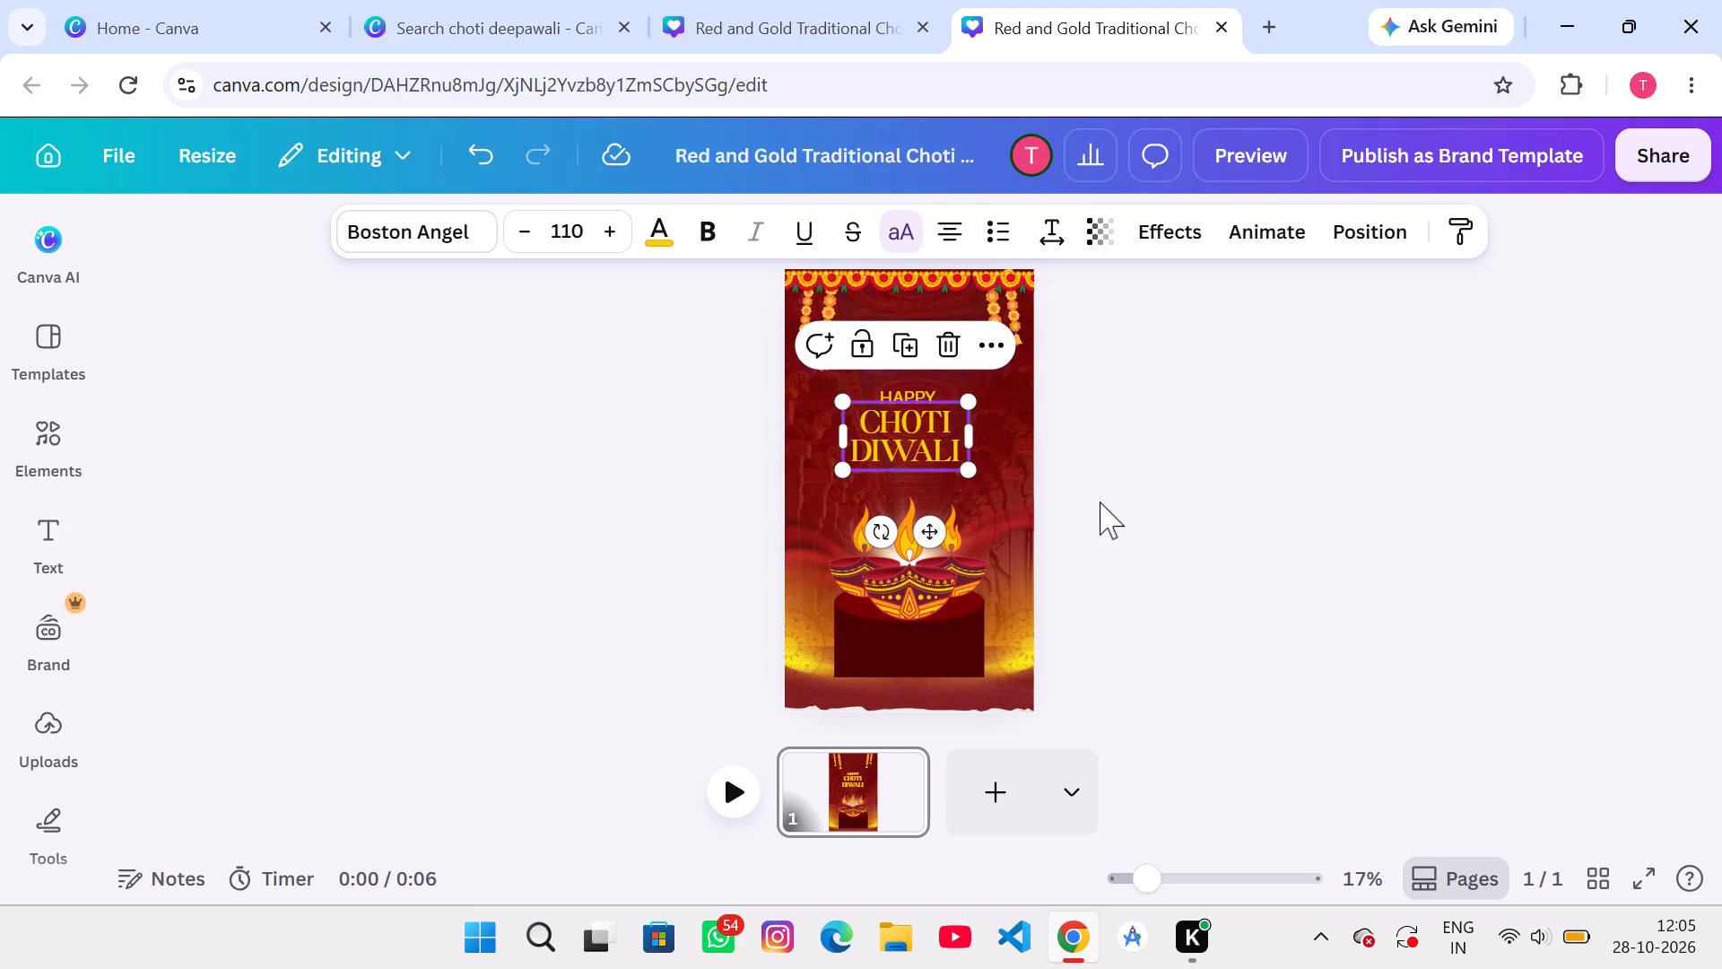
Enlarge the CHOTI DIWALI heading to font size 174, keeping it centred between HAPPY and the diyas.
left_click(915, 430)
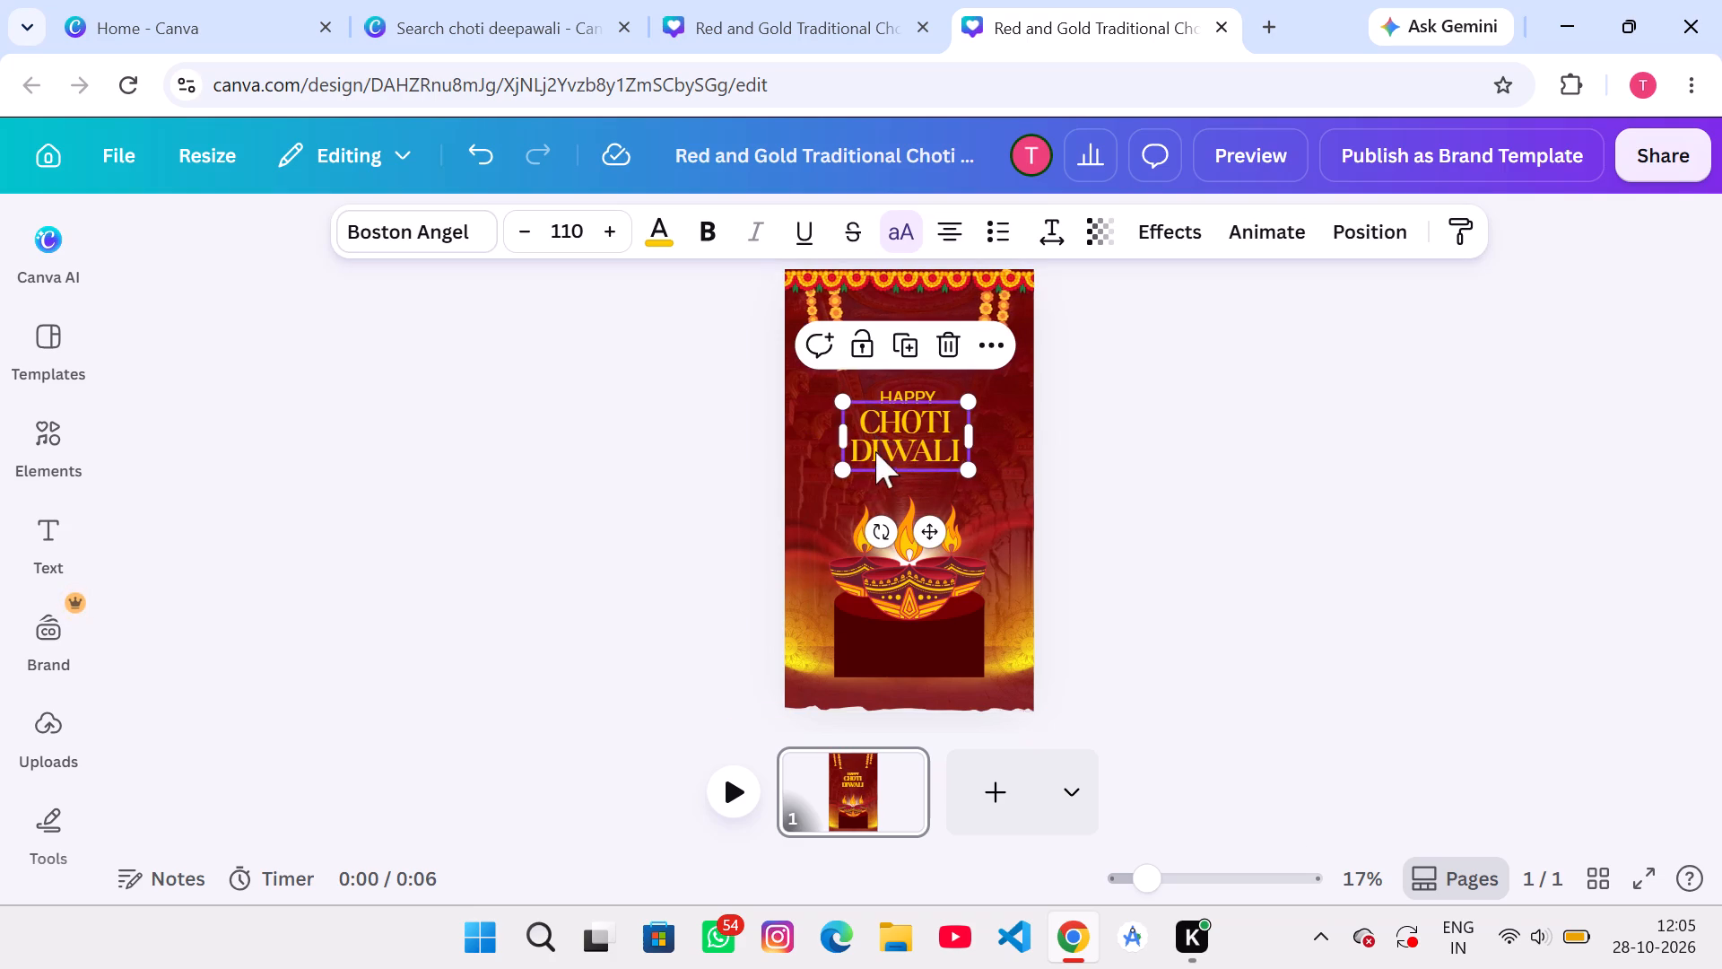
left_click_drag(844, 467, 823, 501)
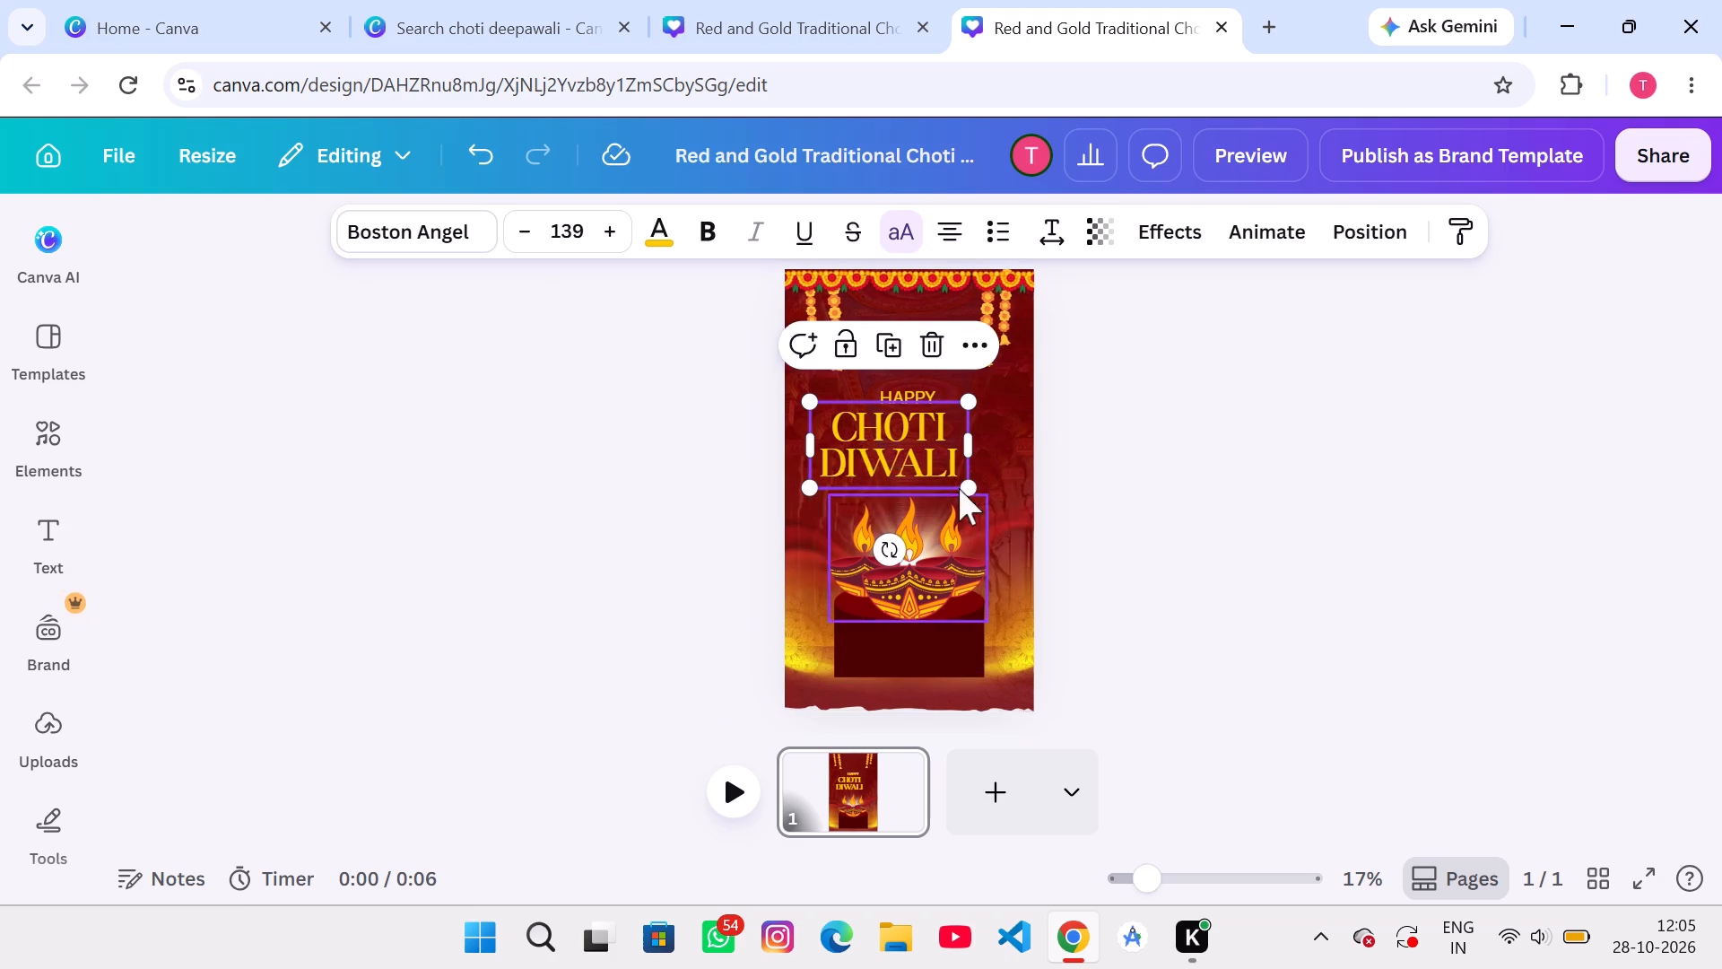
left_click_drag(970, 496, 1025, 507)
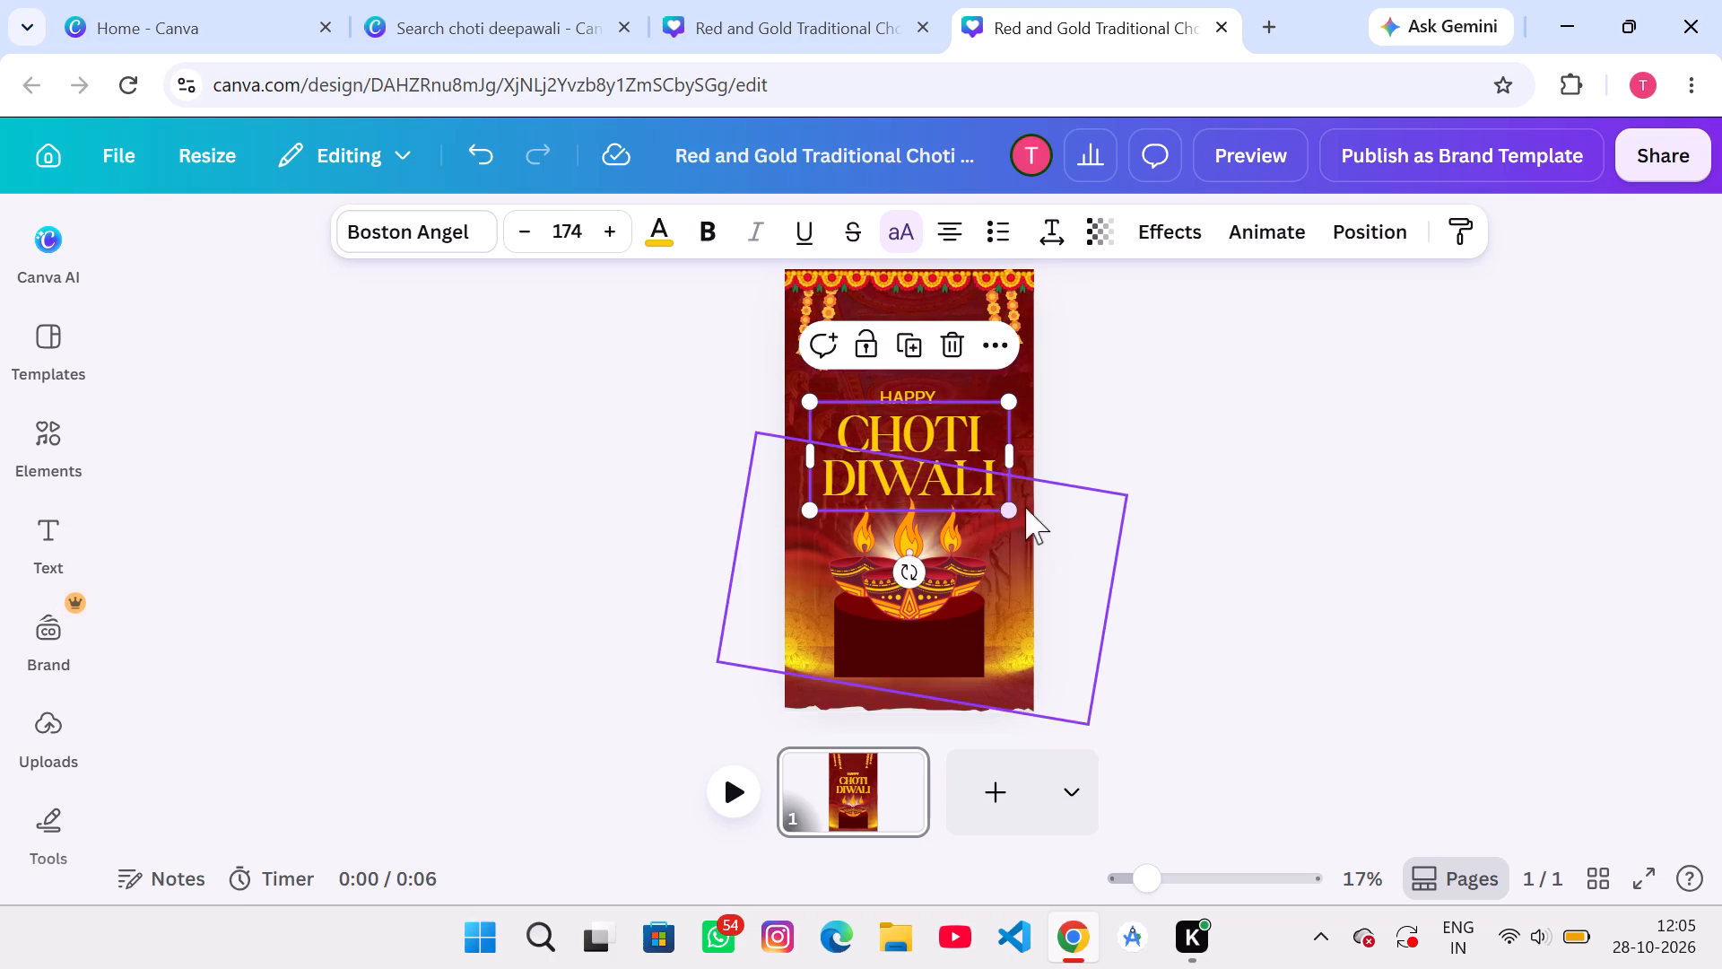
left_click(962, 484)
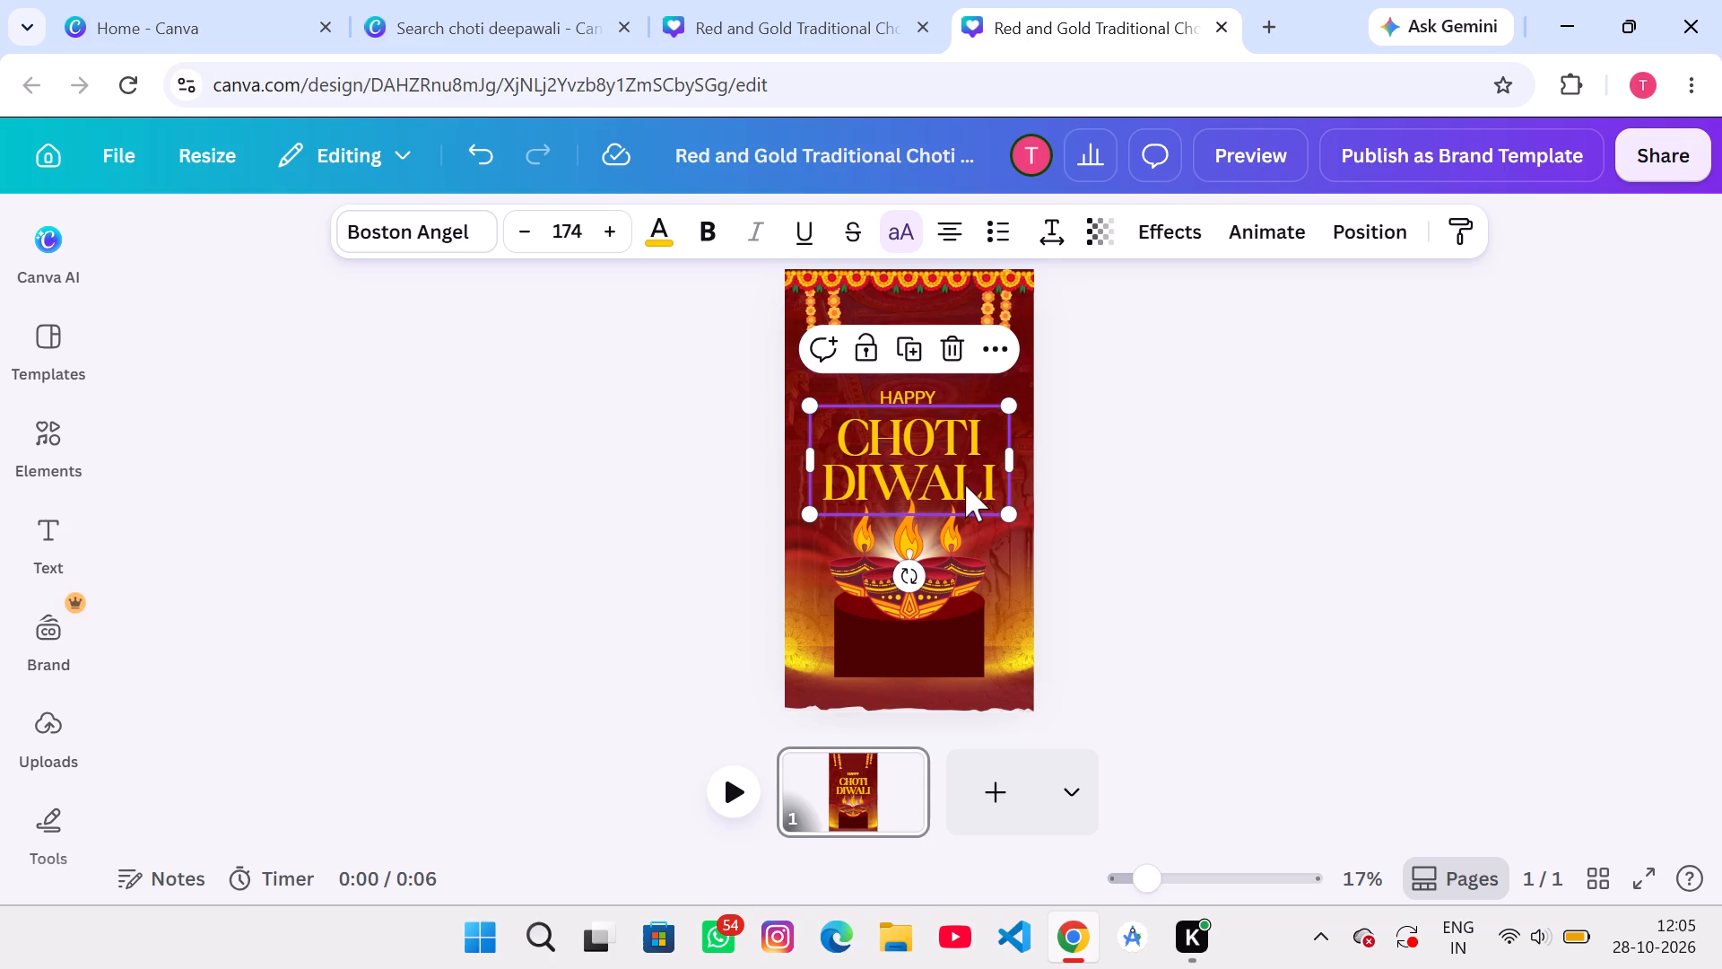
left_click(1168, 493)
Enlarge the word HAPPY above the heading to font size 63.9.
left_click(914, 401)
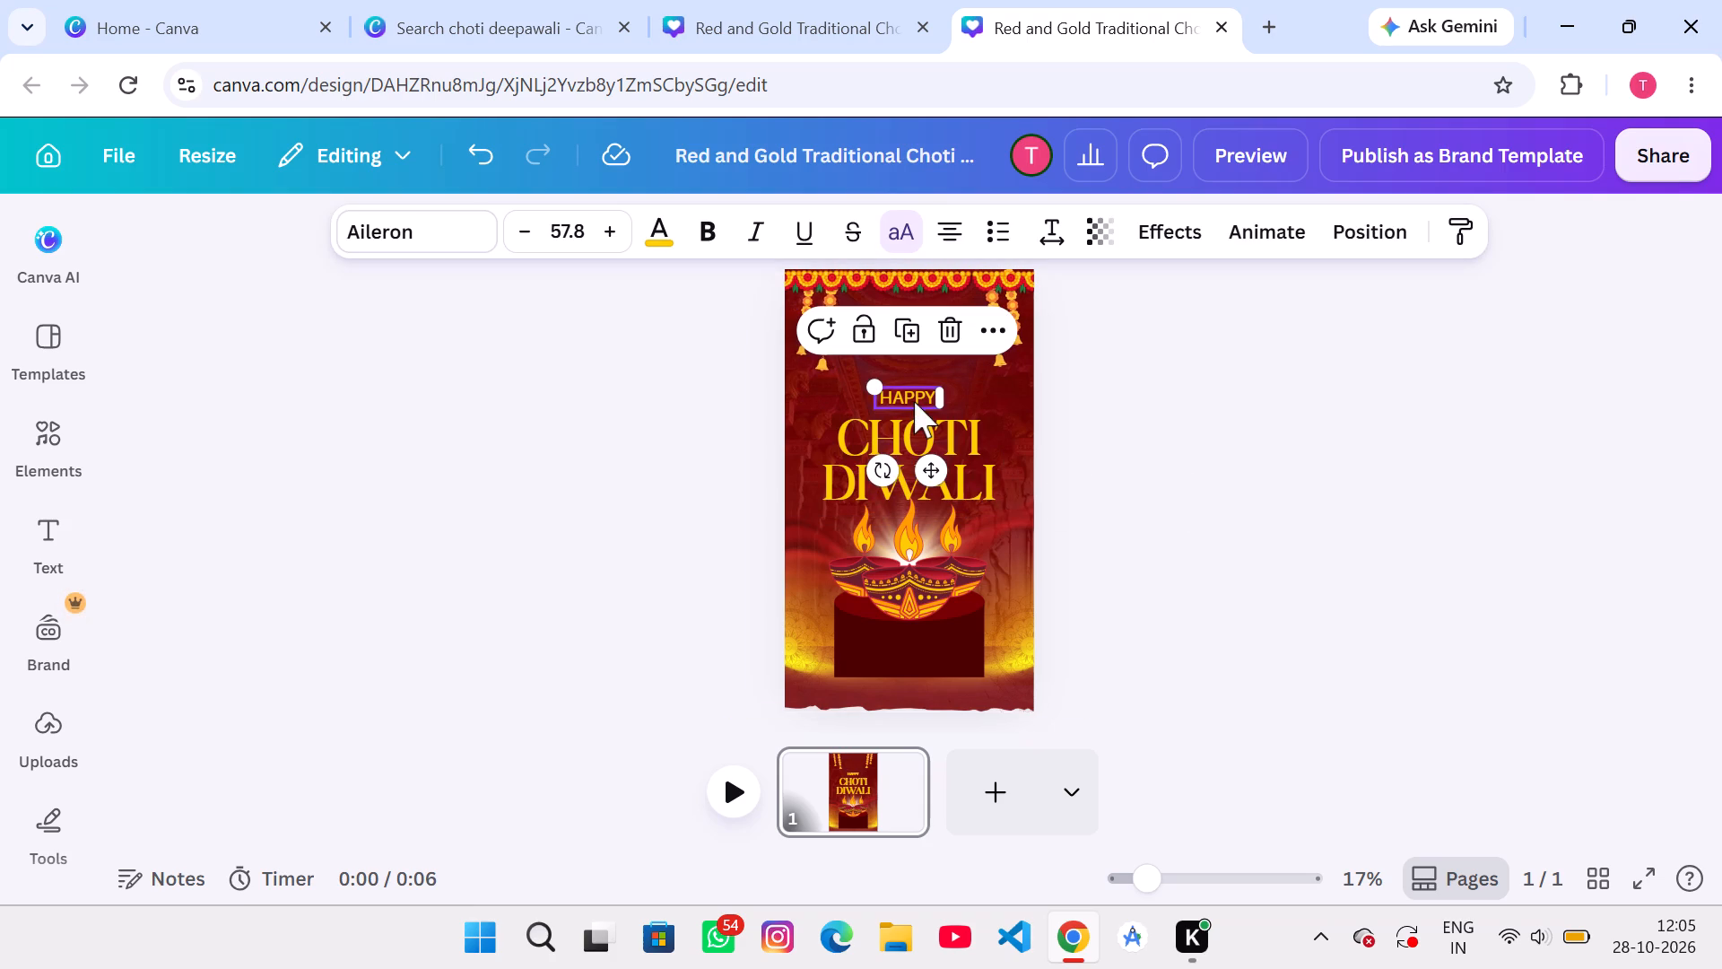
left_click(879, 384)
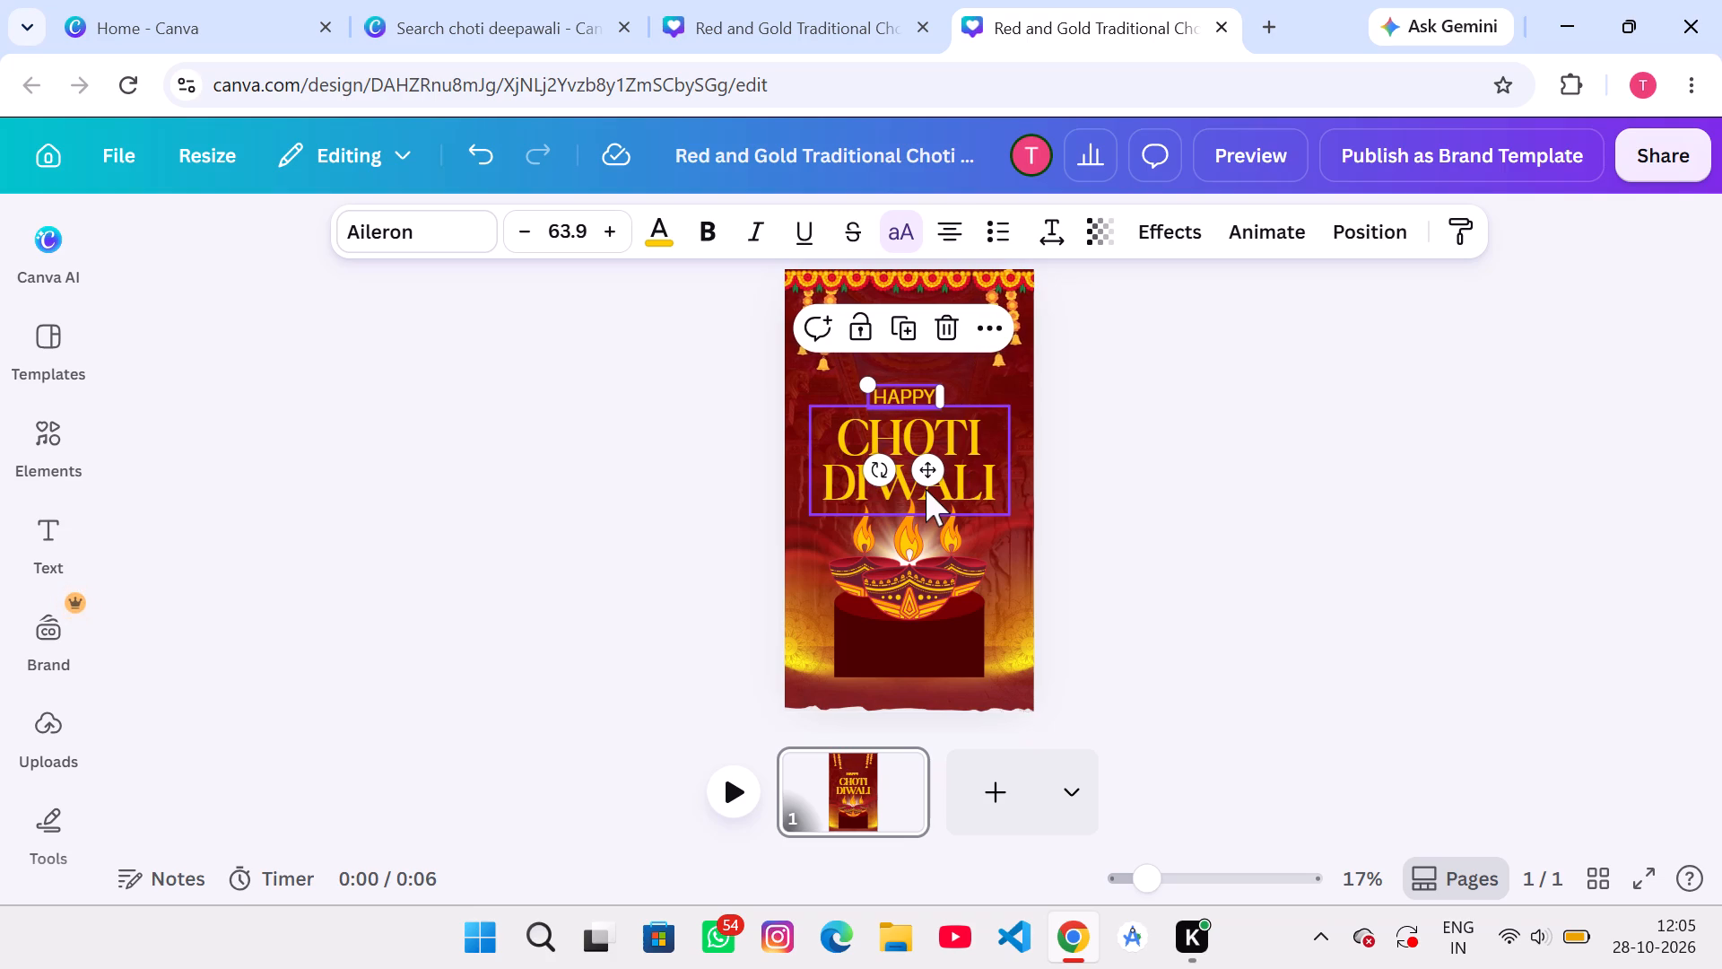
Leave the Choti Diwali design for the home page.
left_click(37, 163)
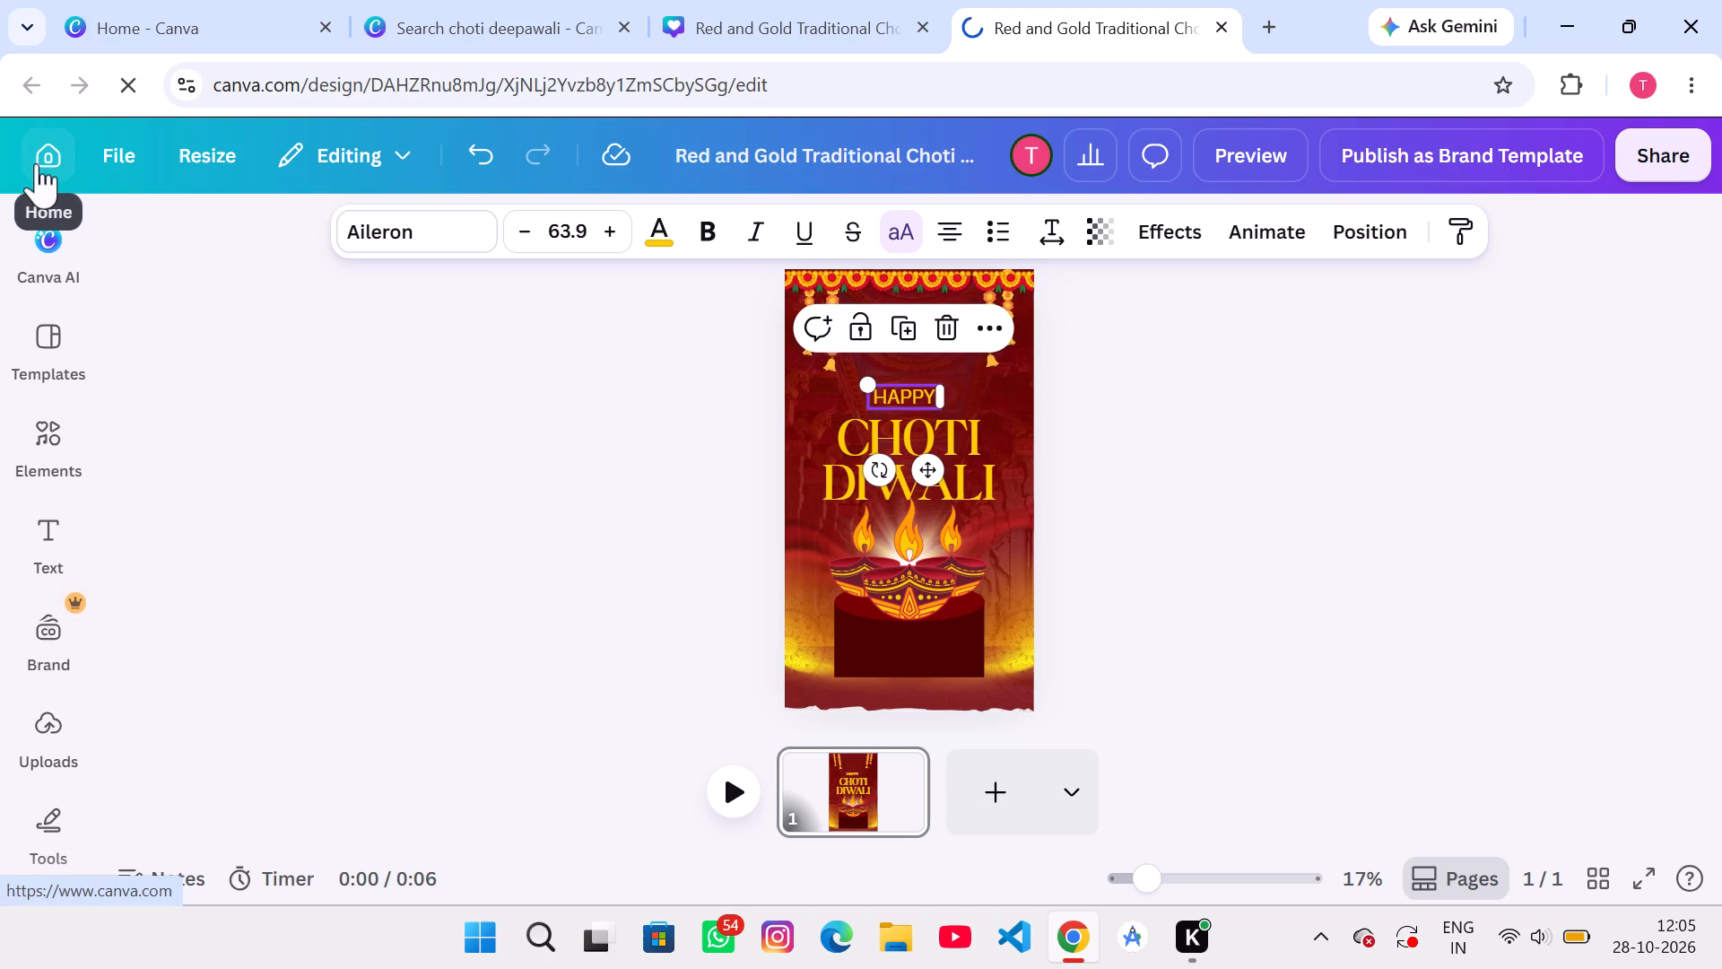
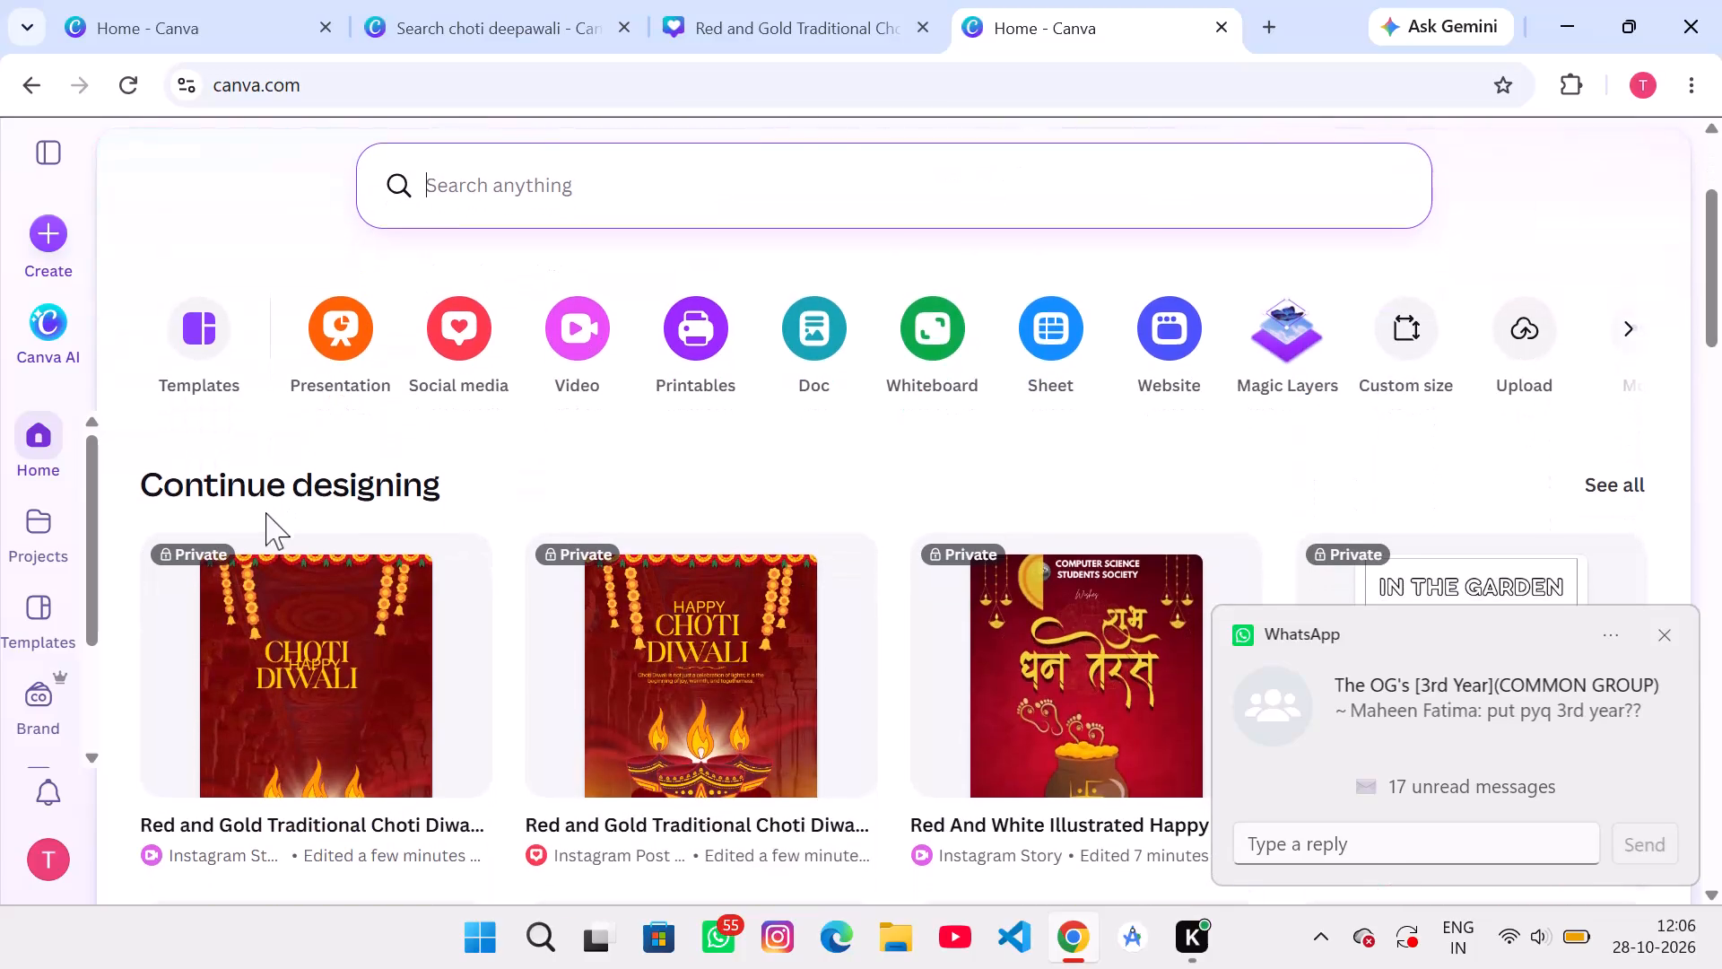
Open the Red And White Illustrated Happy Dhanteras design for editing.
scroll(638, 679, "down", 1)
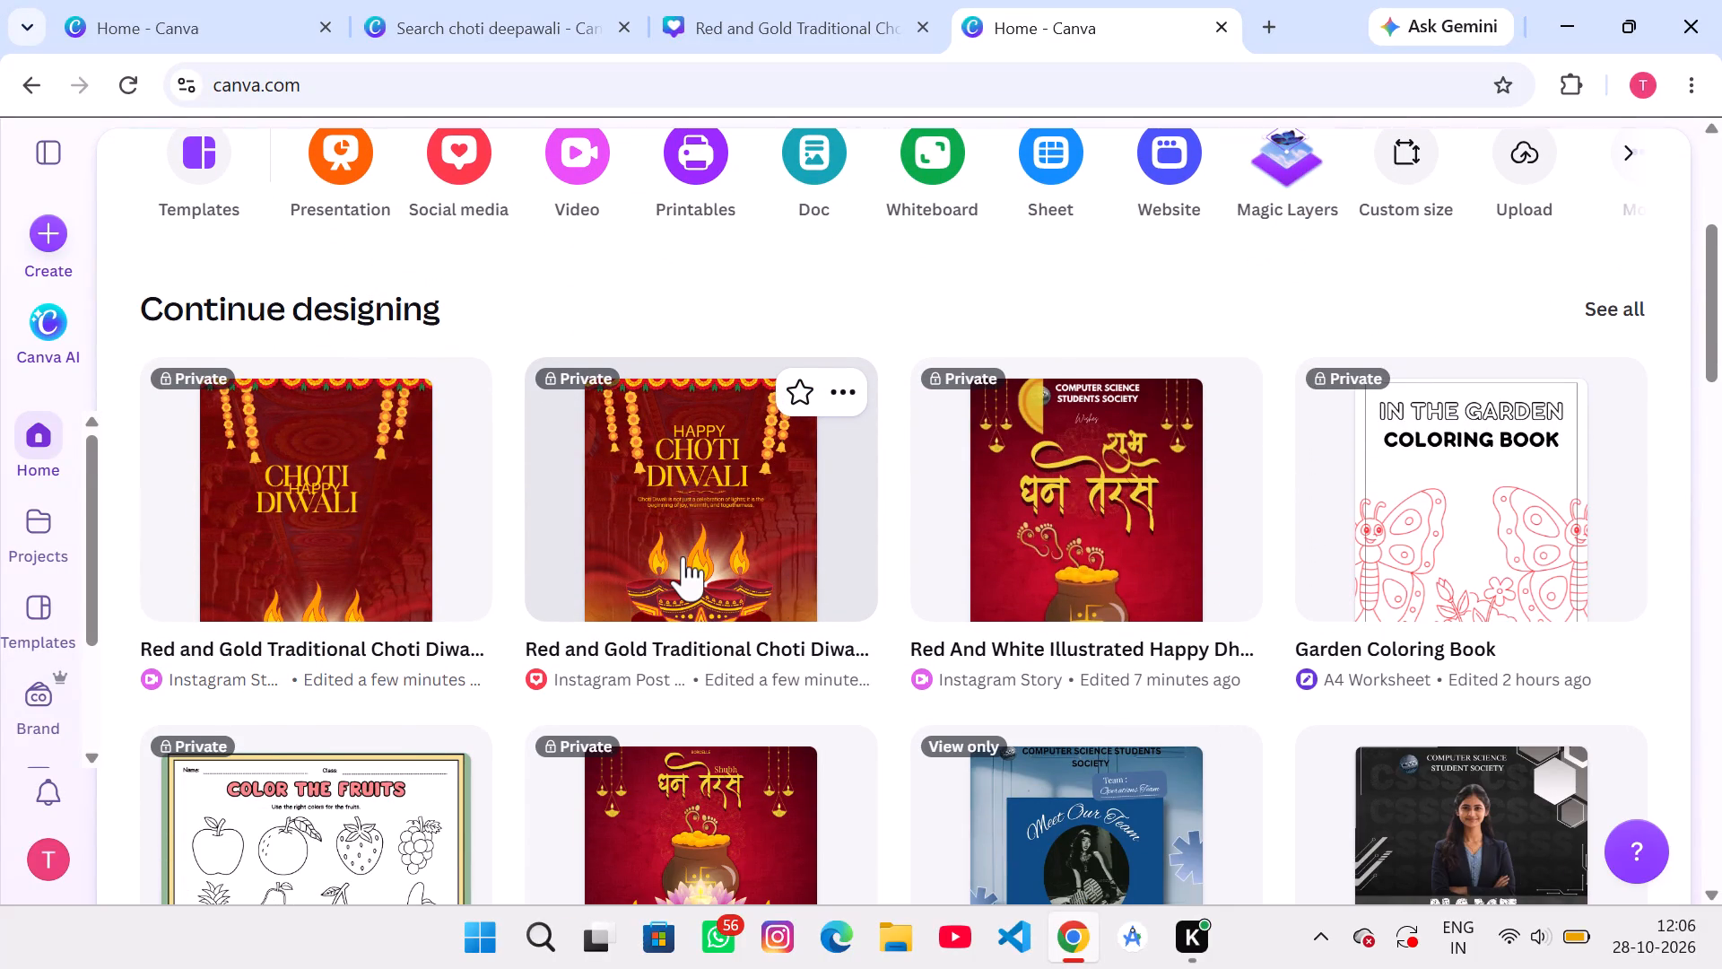
left_click(831, 389)
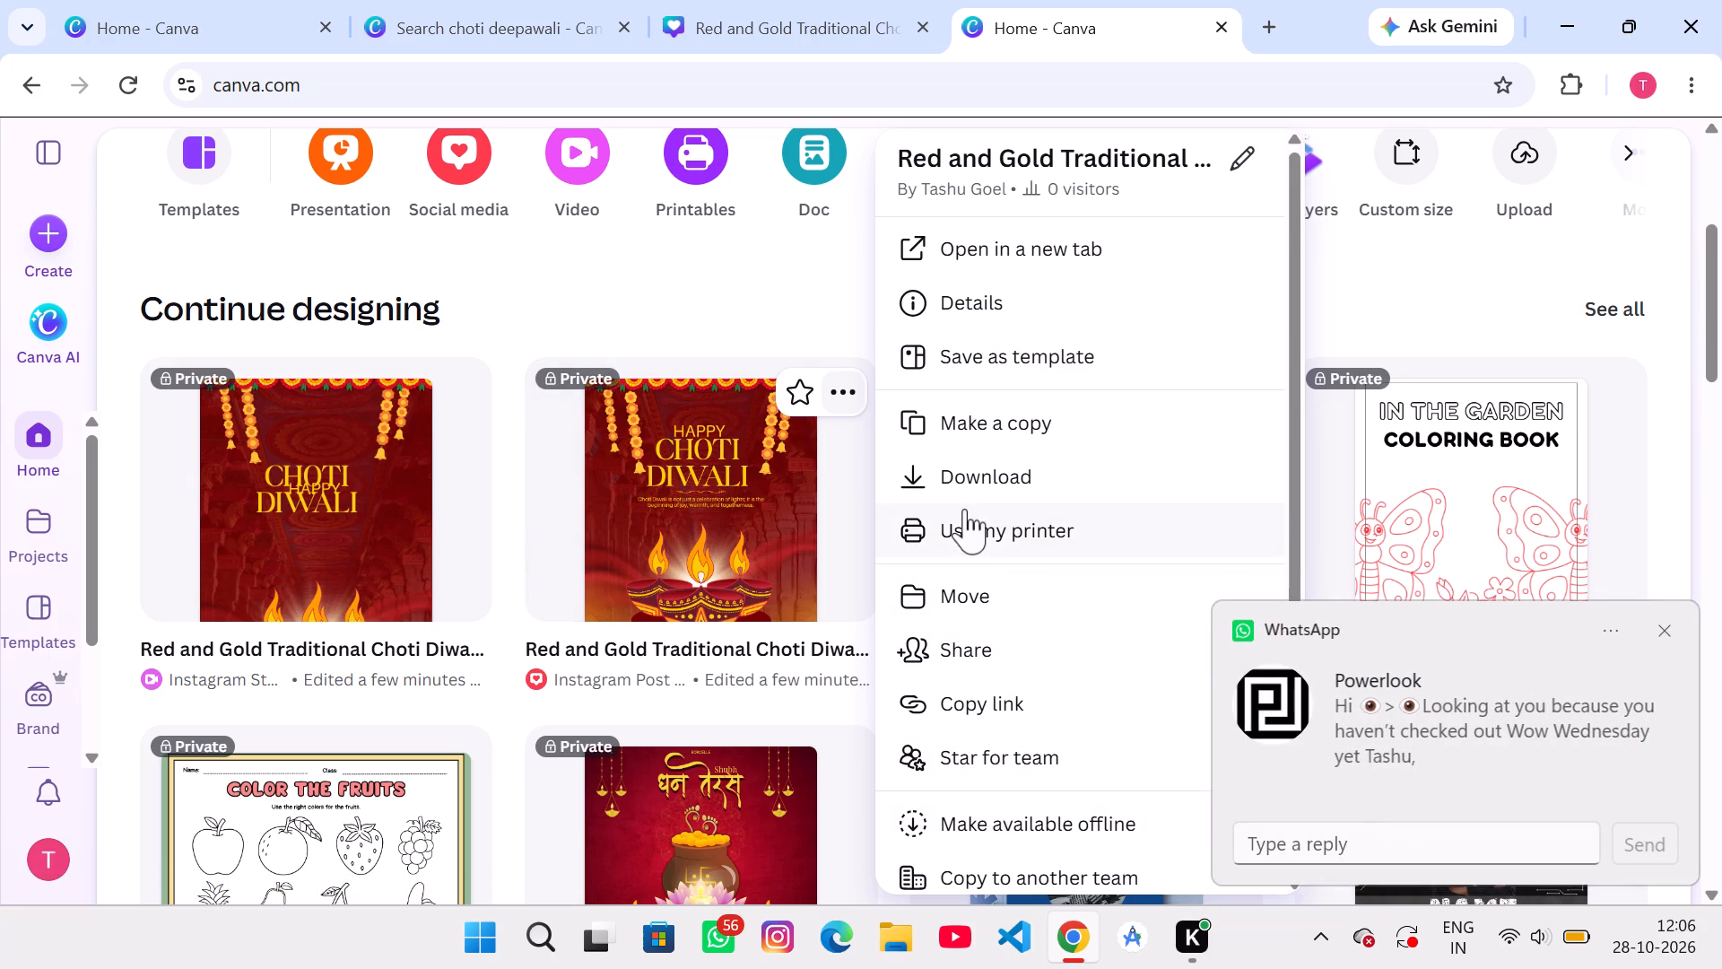
scroll(965, 509, "down", 2)
left_click(949, 861)
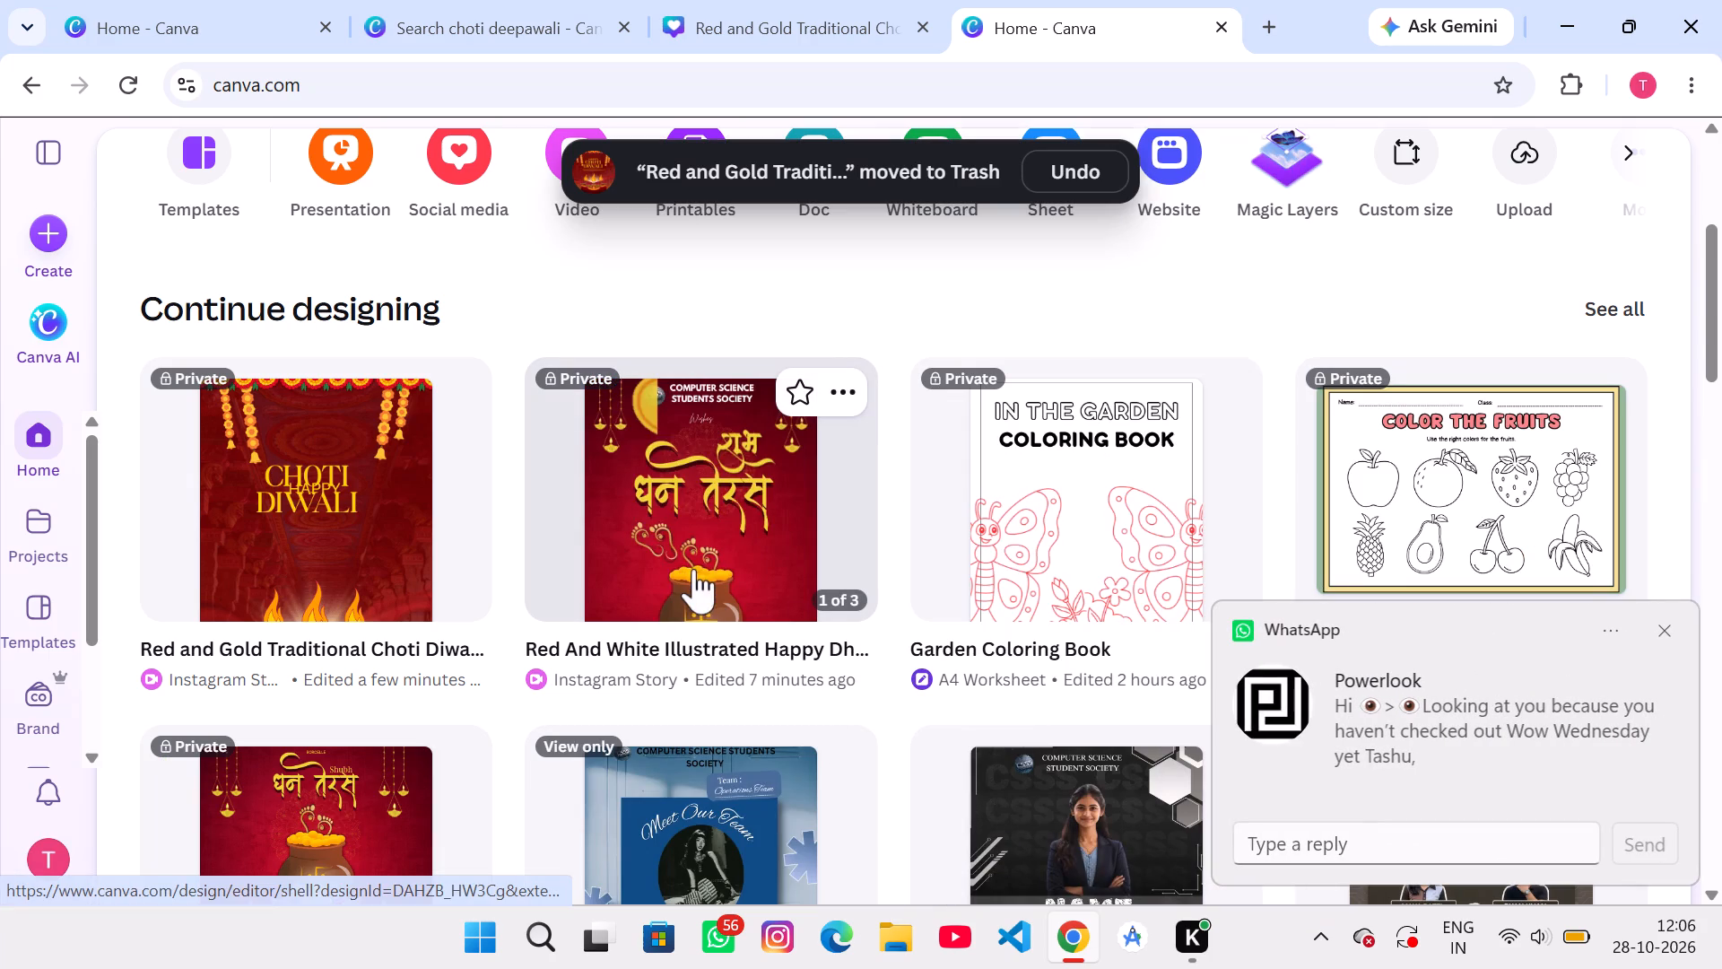
Open the Red And White Illustrated Happy Dhanteras Instagram Story from the recent designs.
left_click(695, 564)
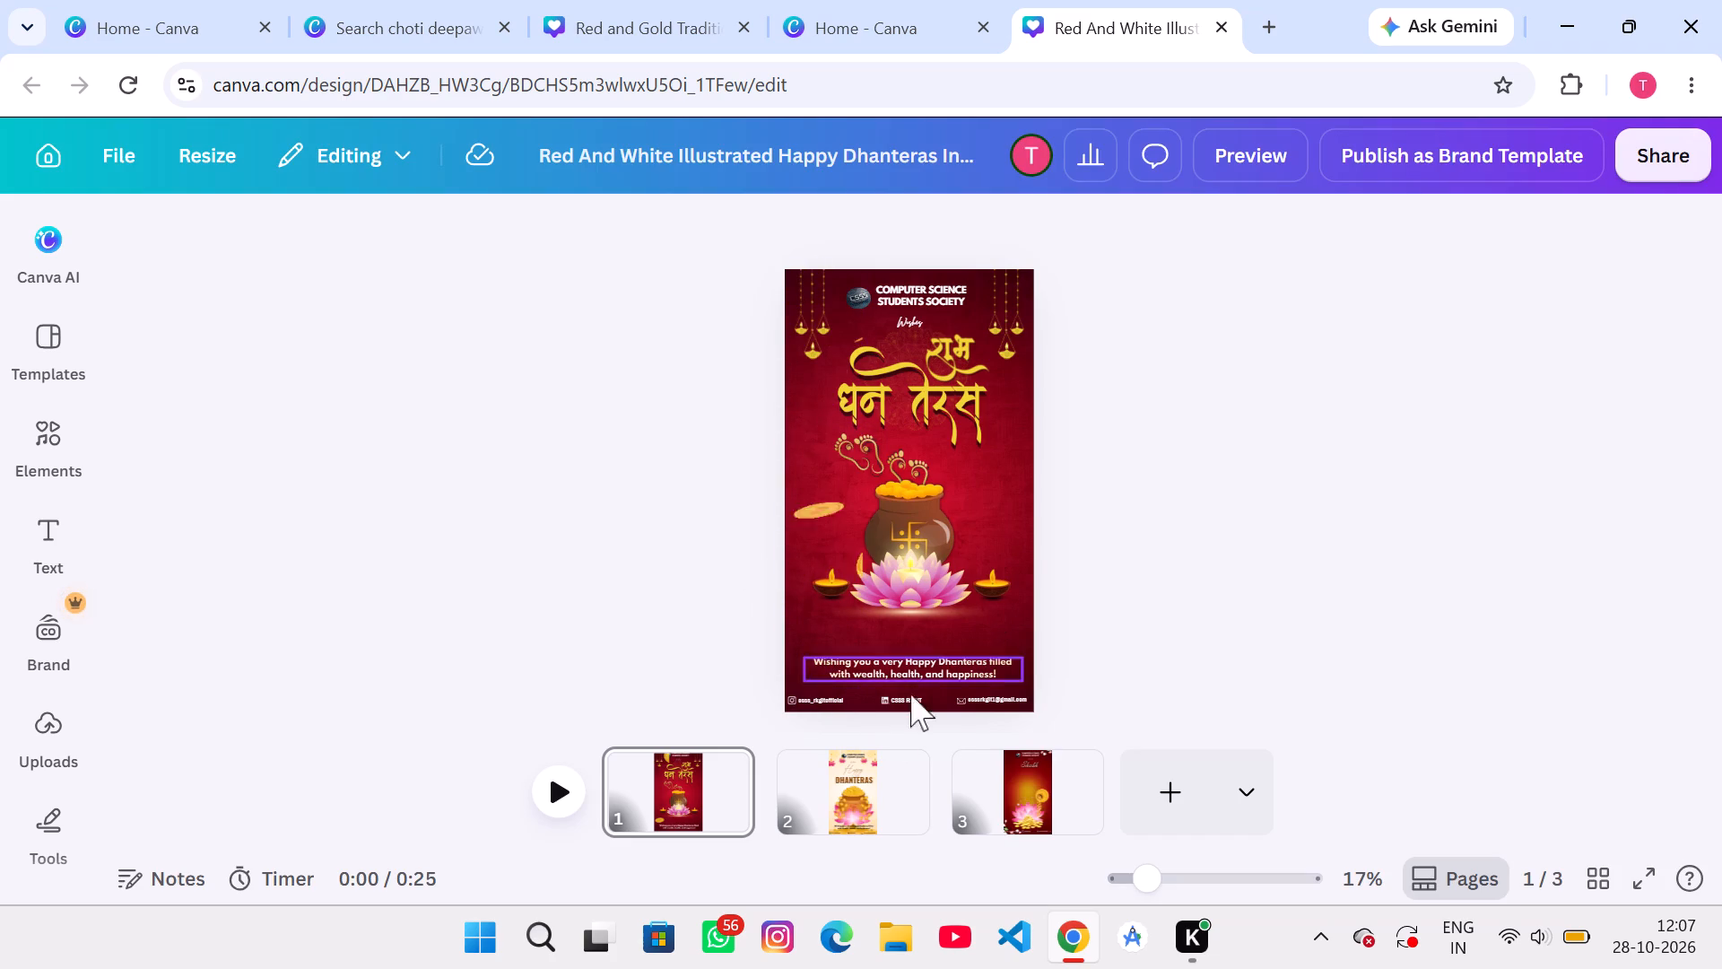
Select the "Wishing you a very Happy Dhanteras" text box above the contact details on page 1.
scroll(1022, 573, "down", 2)
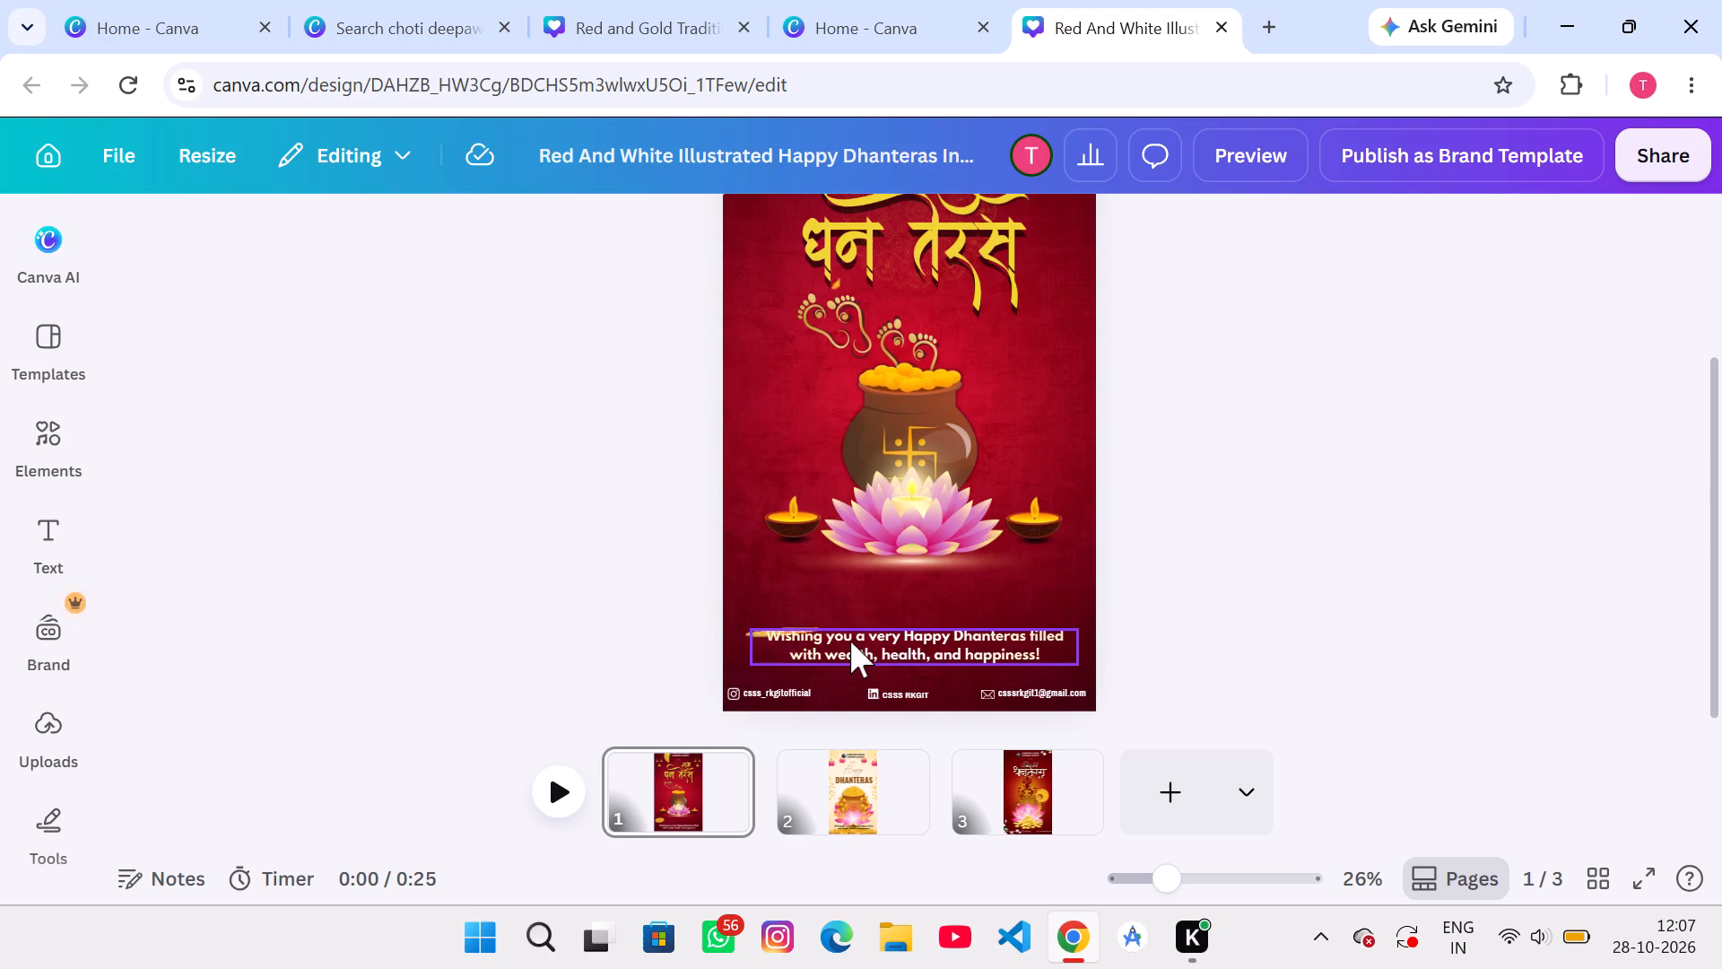
left_click(850, 641)
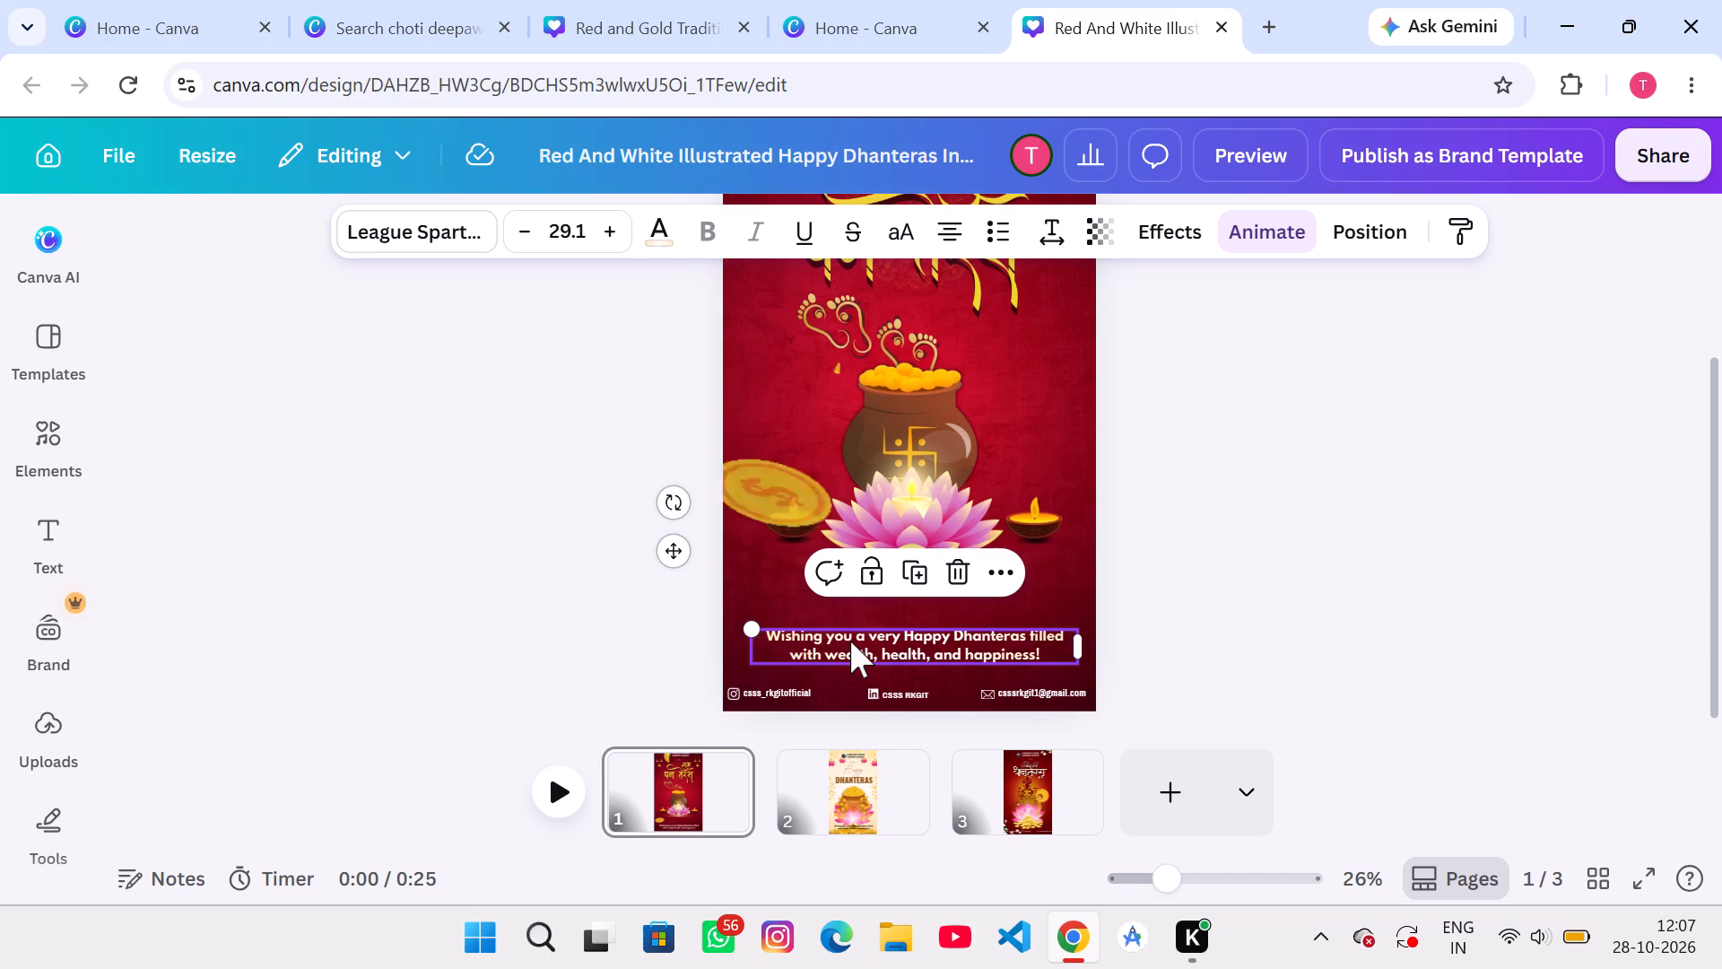
Replace the Dhanteras wish near the bottom of page 1 with "May your life be lit with".
left_click(799, 645)
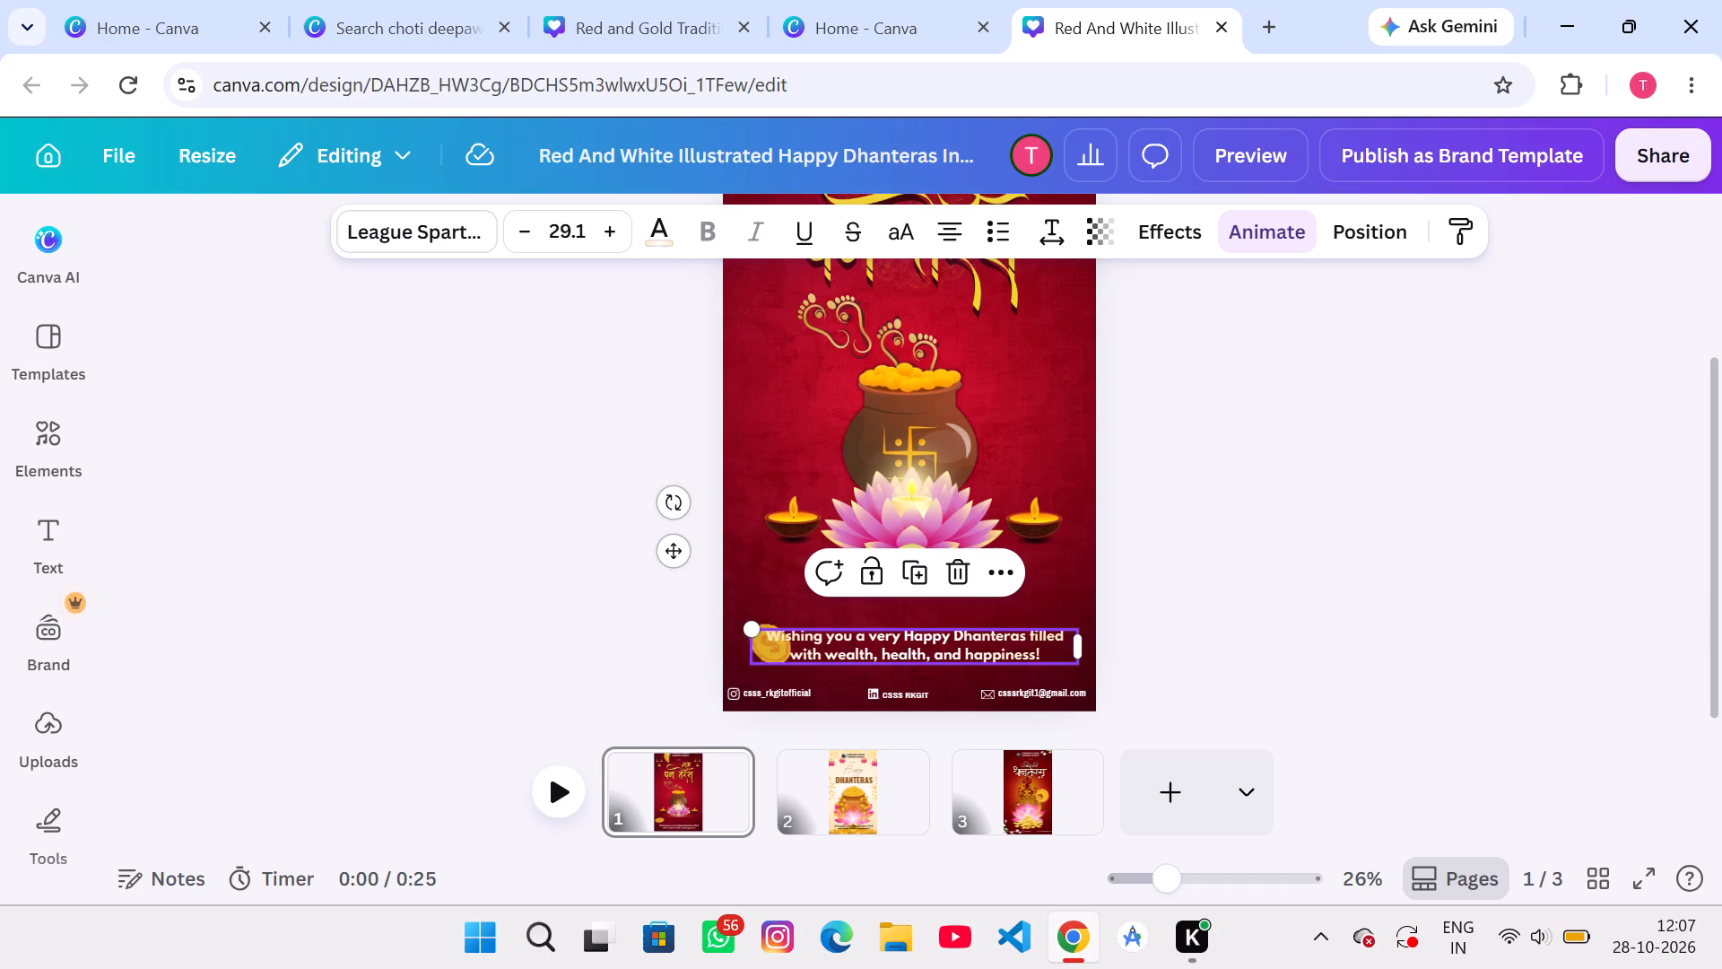
key("BackSpace")
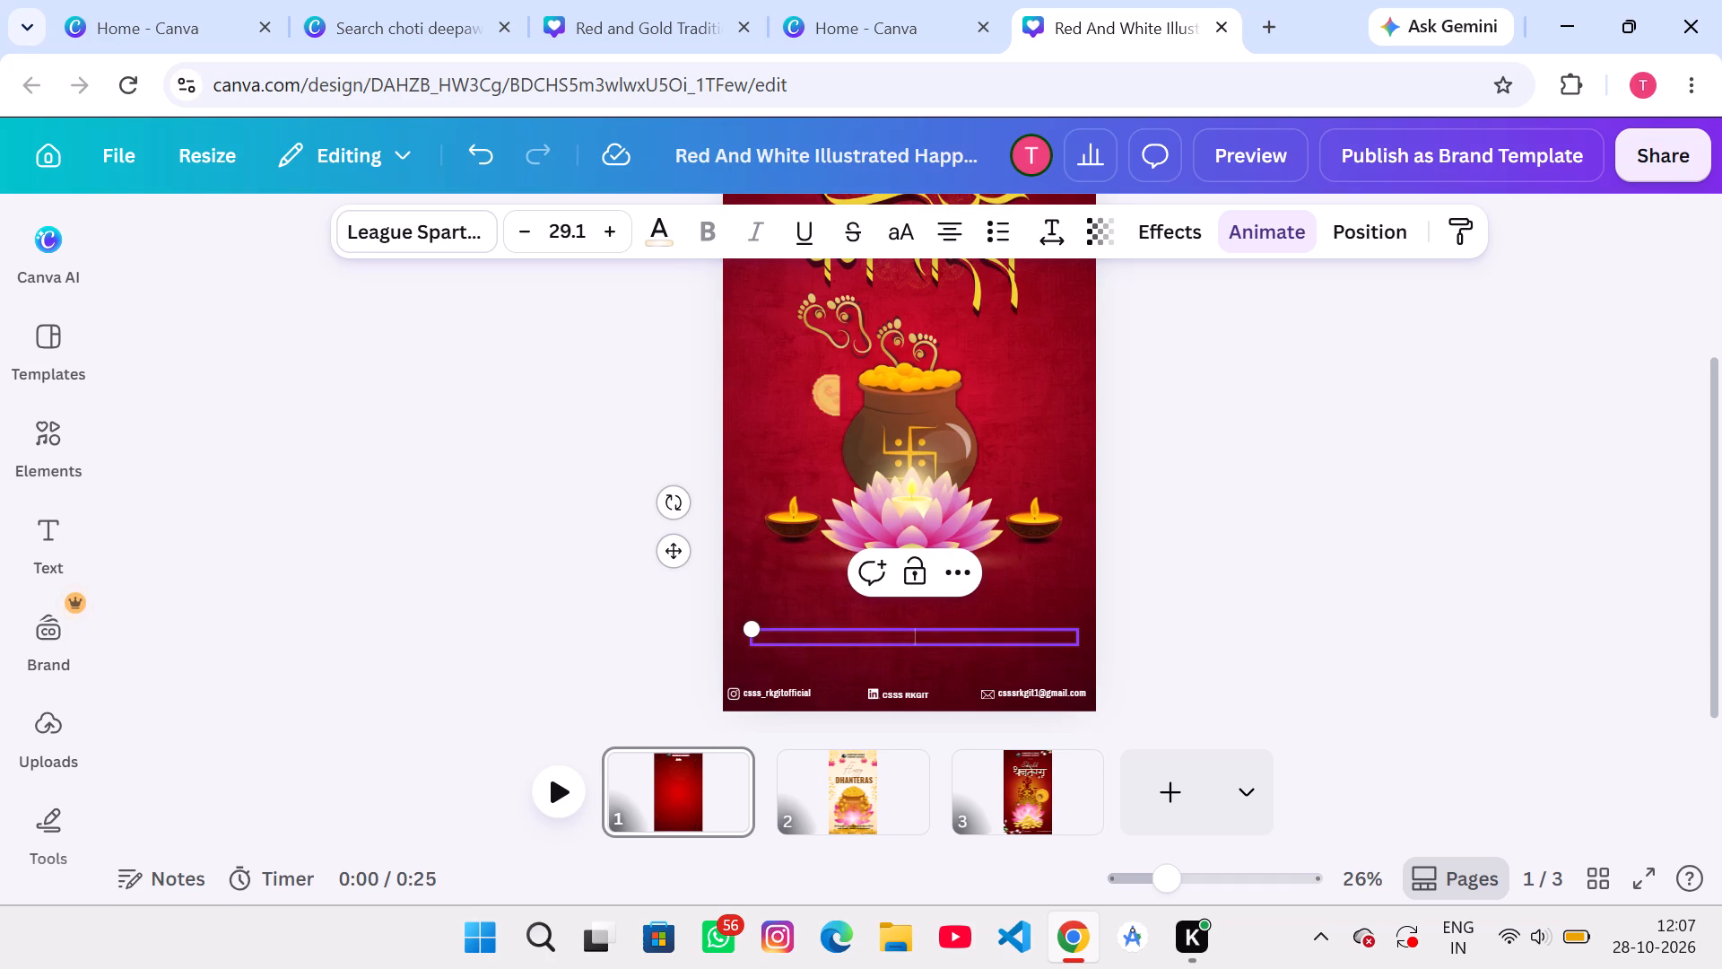
key("m")
key("BackSpace")
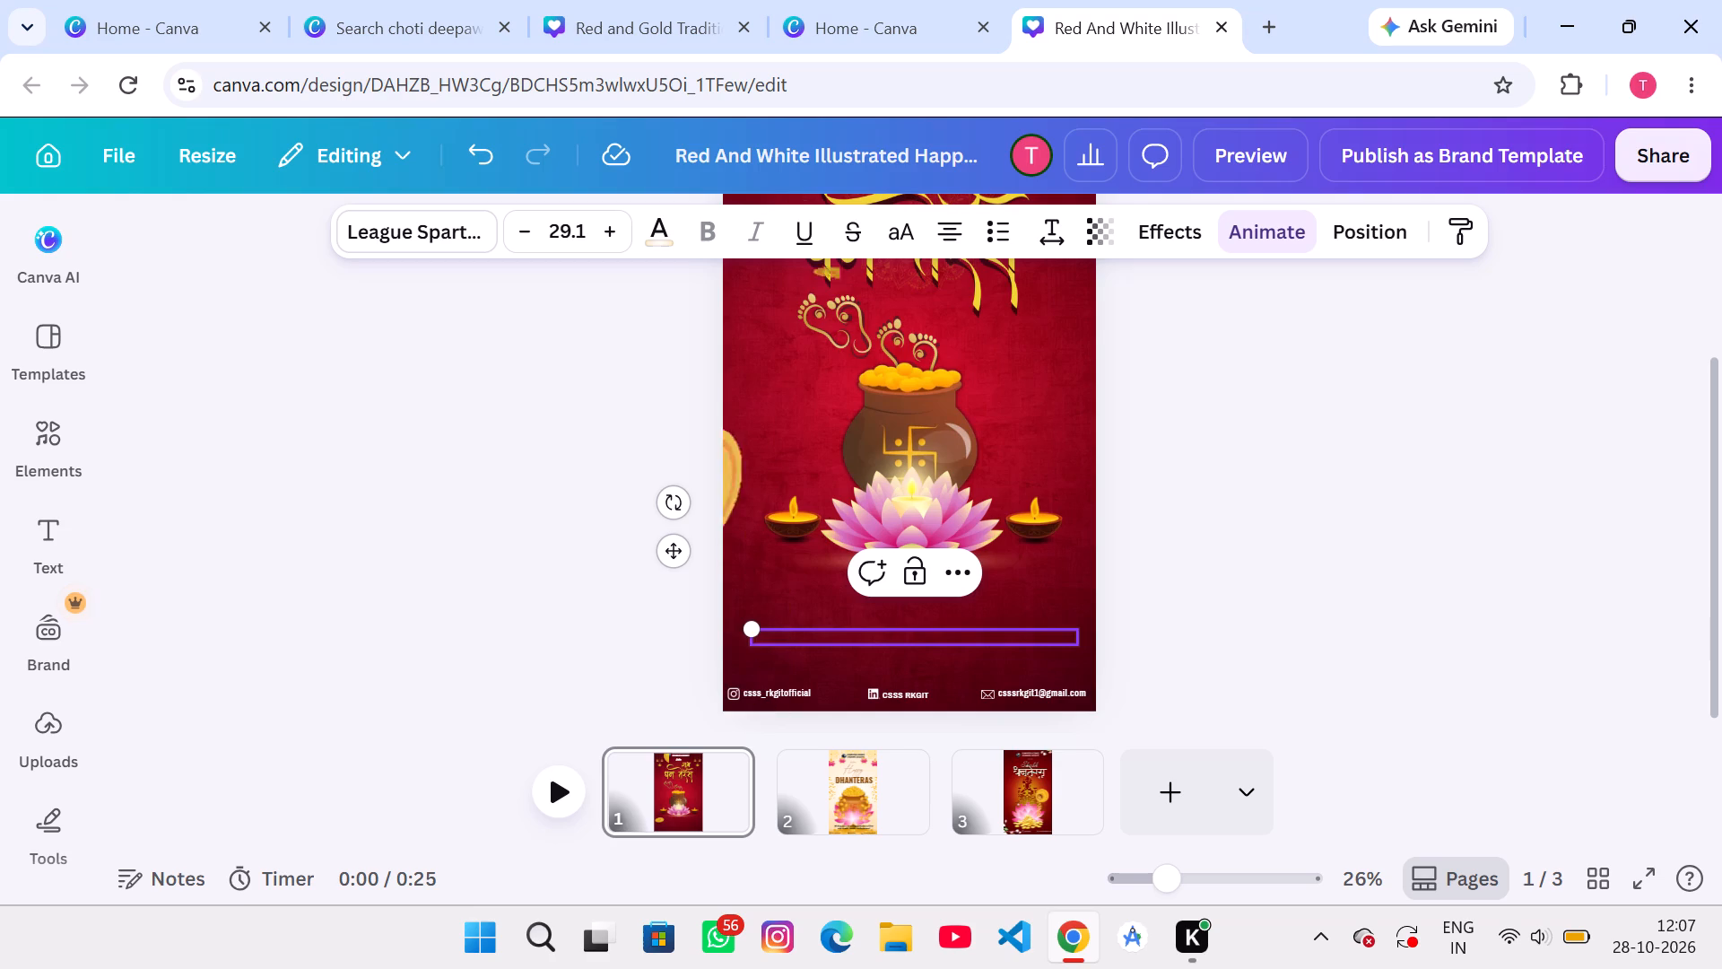
type("MA")
key("BackSpace")
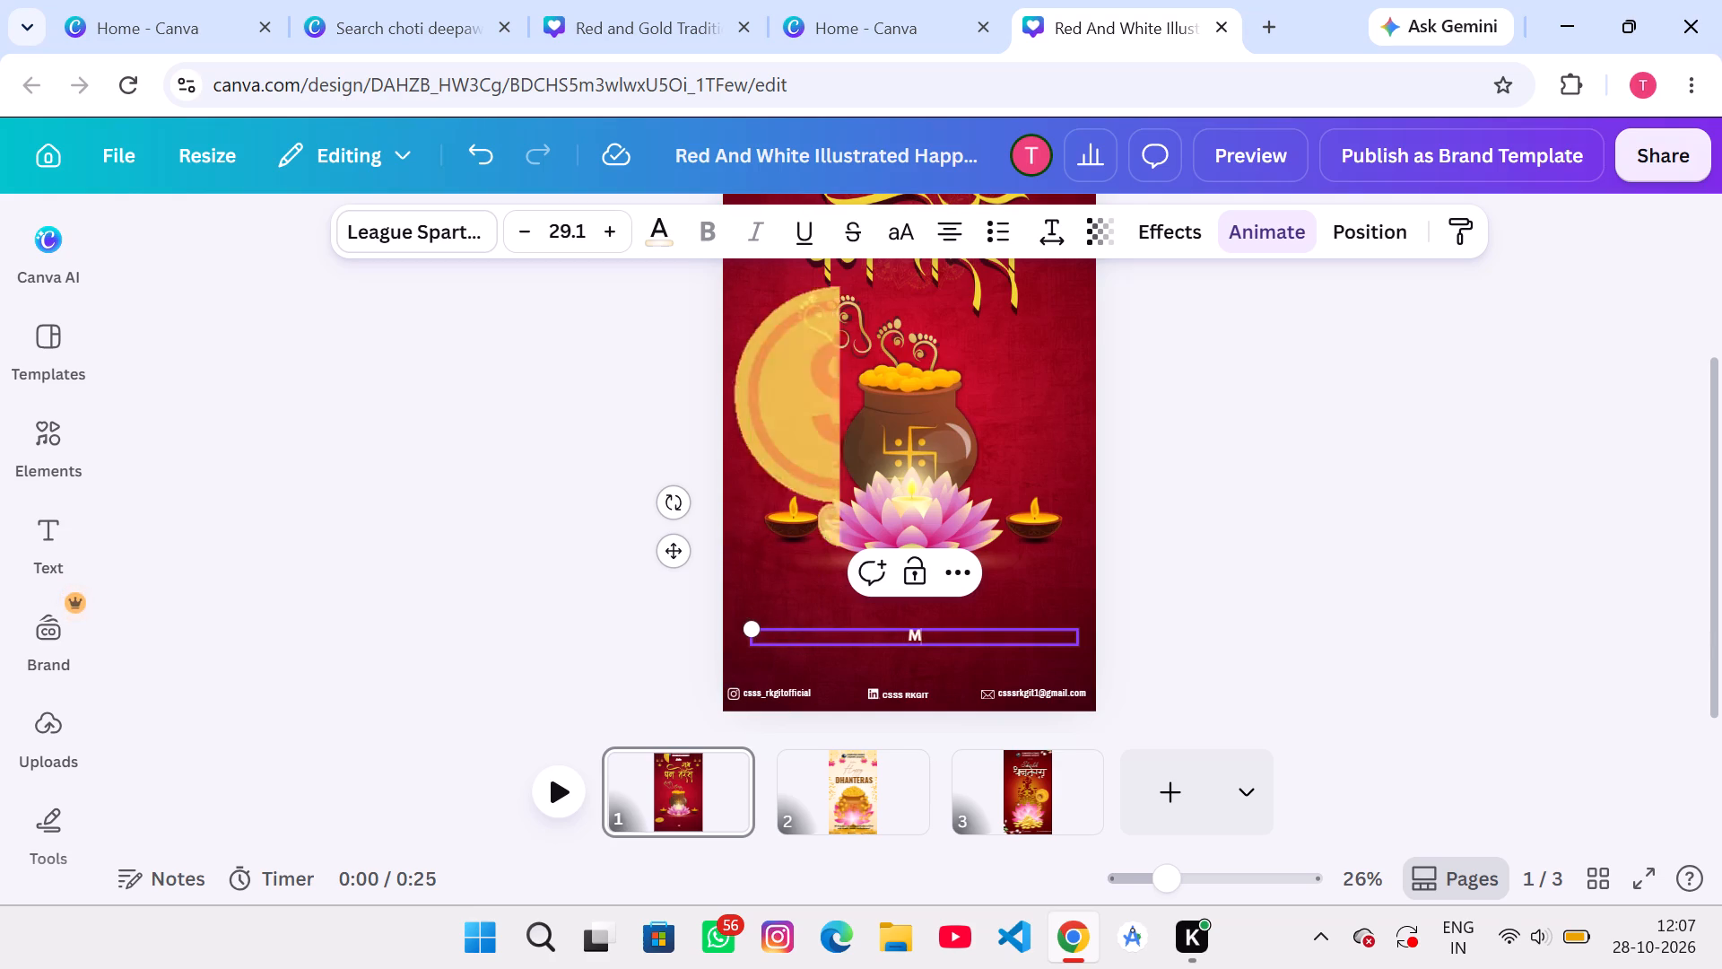
key("a")
key("BackSpace")
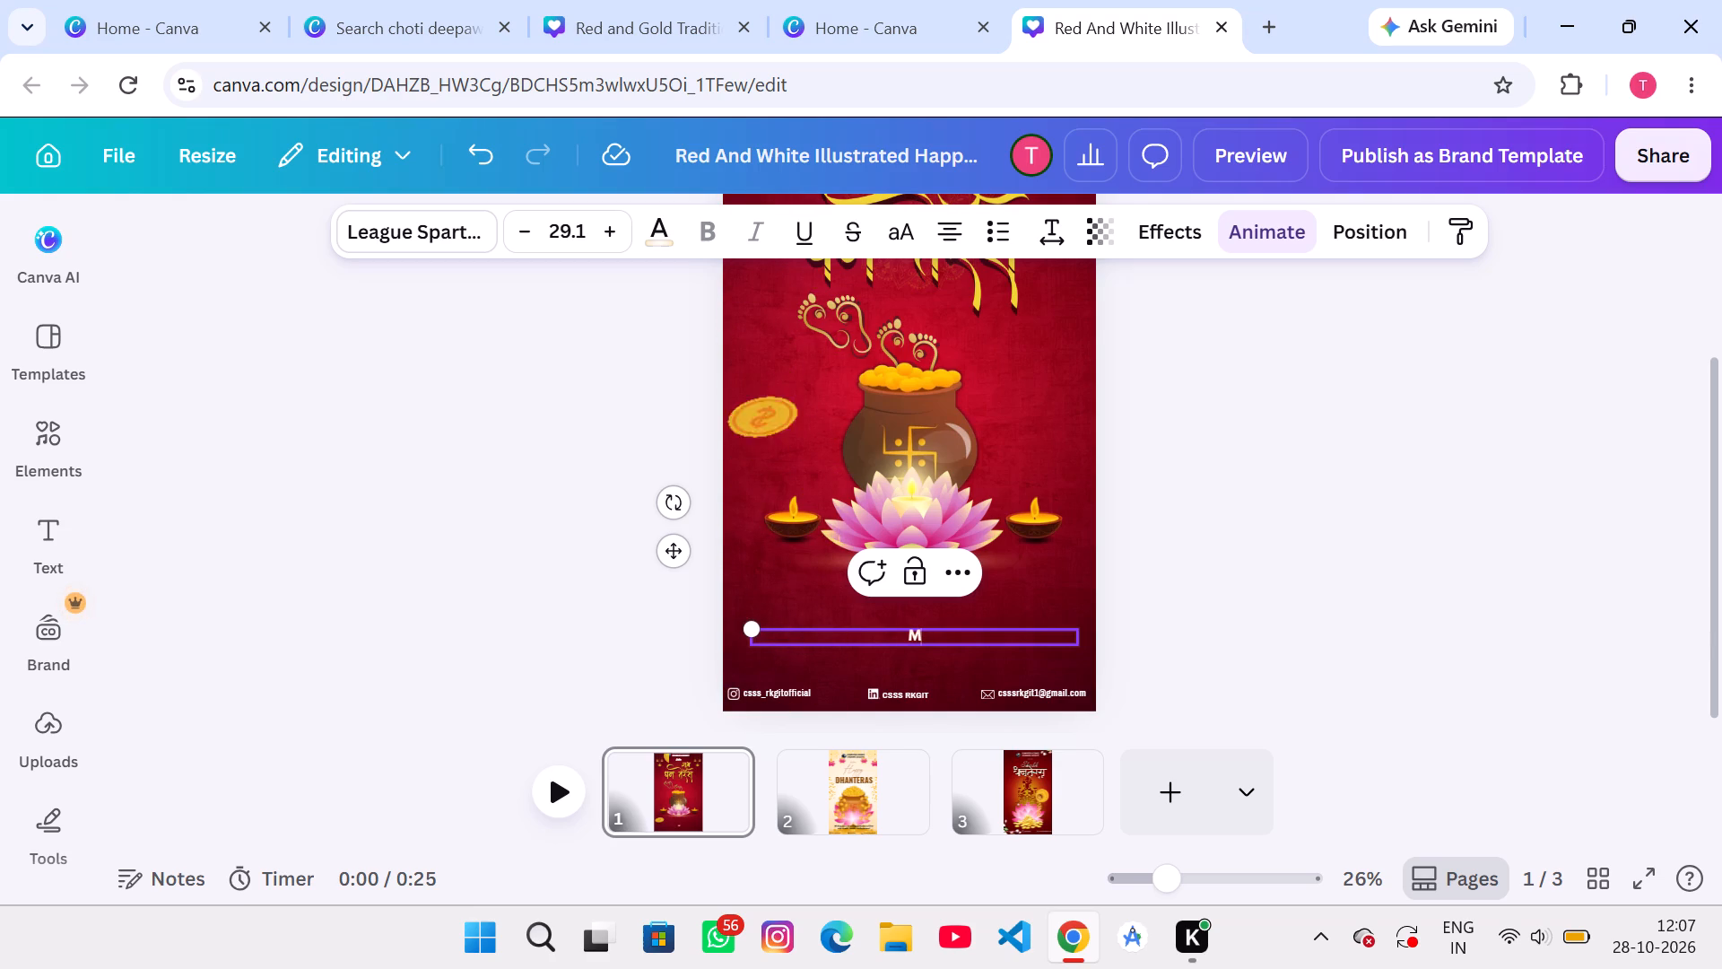
type("ay")
key("space")
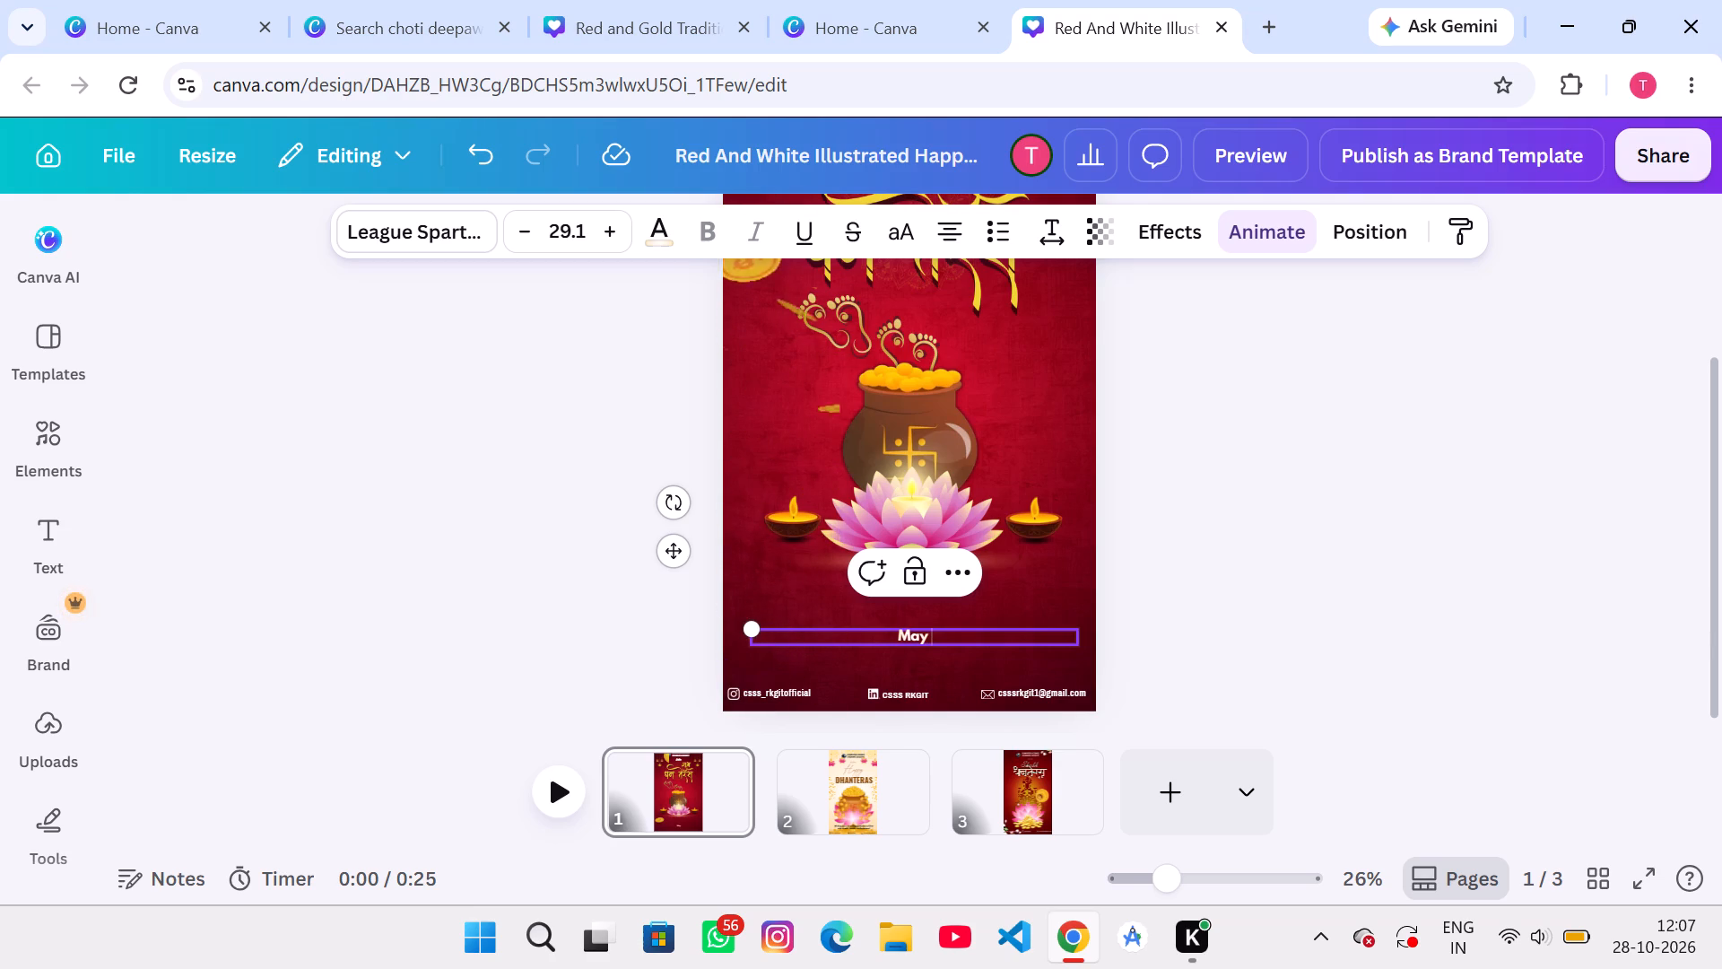
type("your")
key("space")
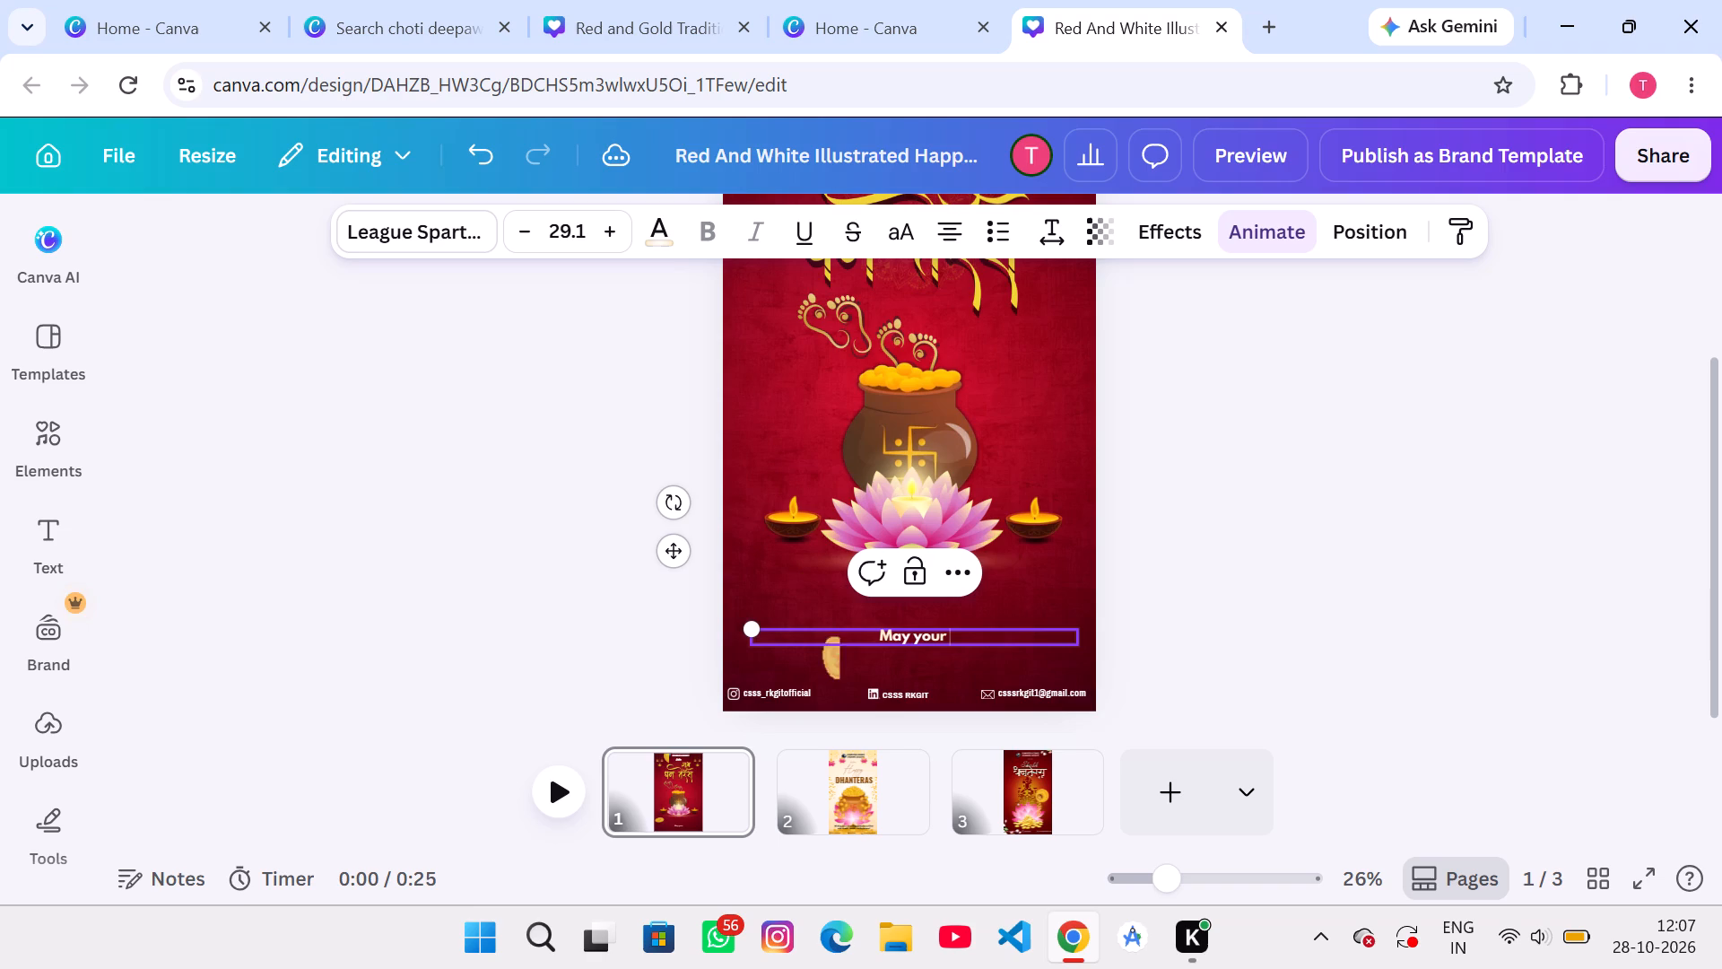
type("life")
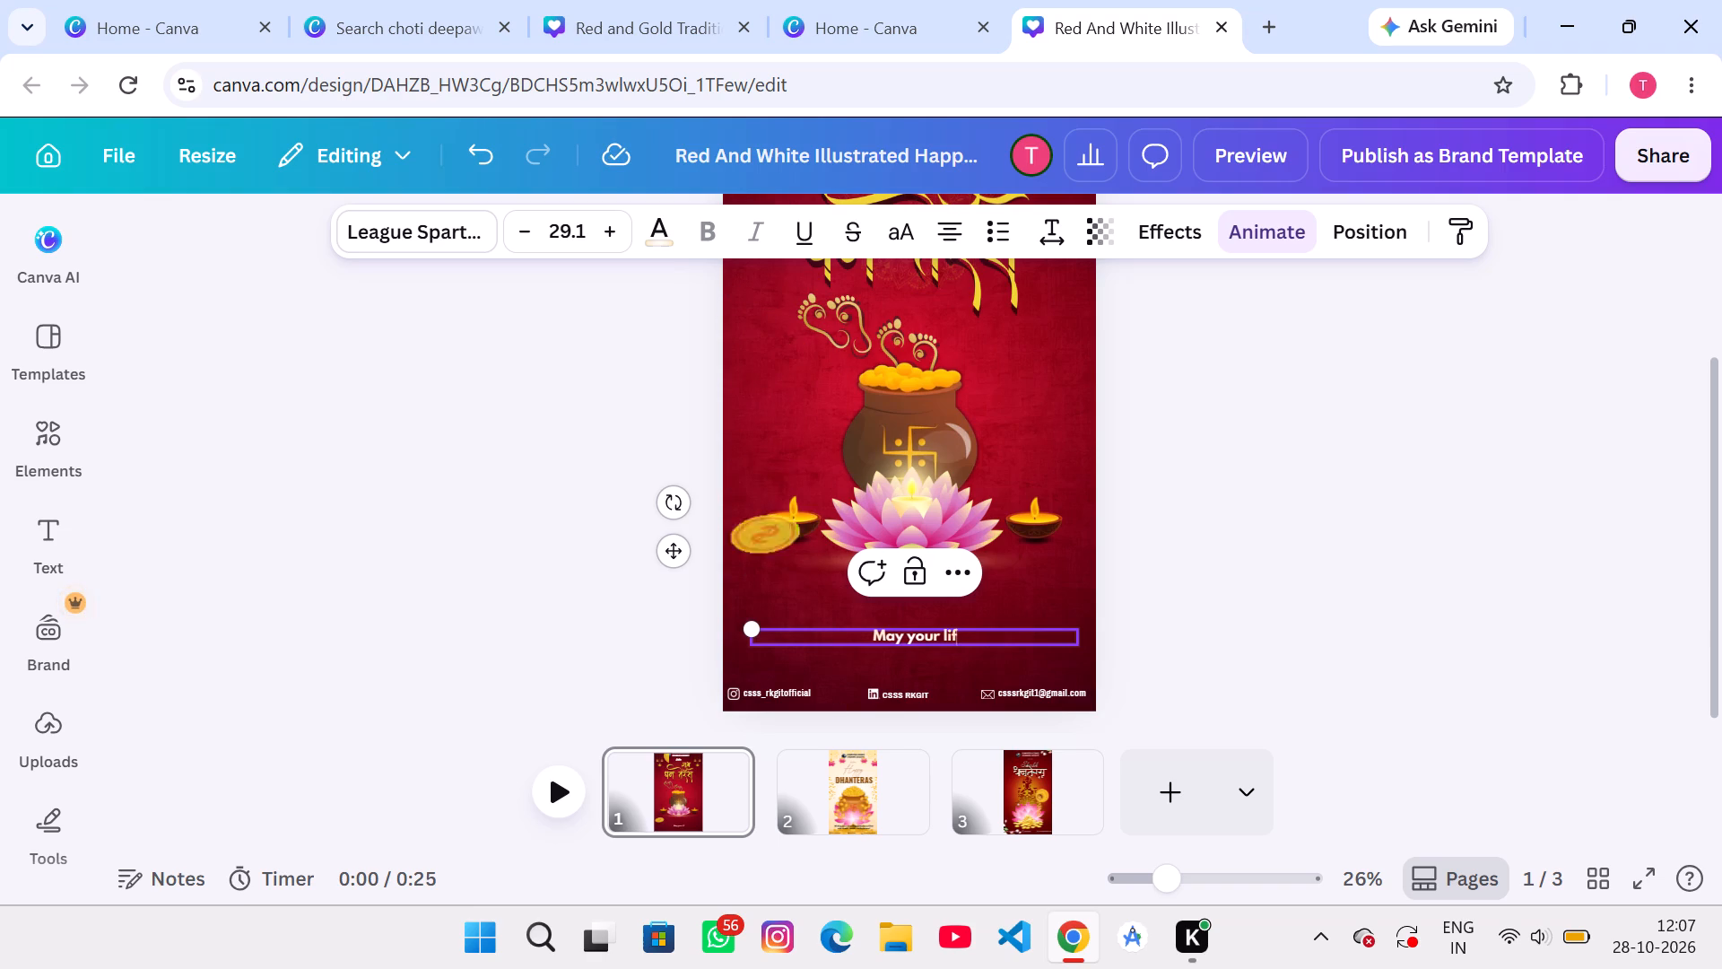
key("space")
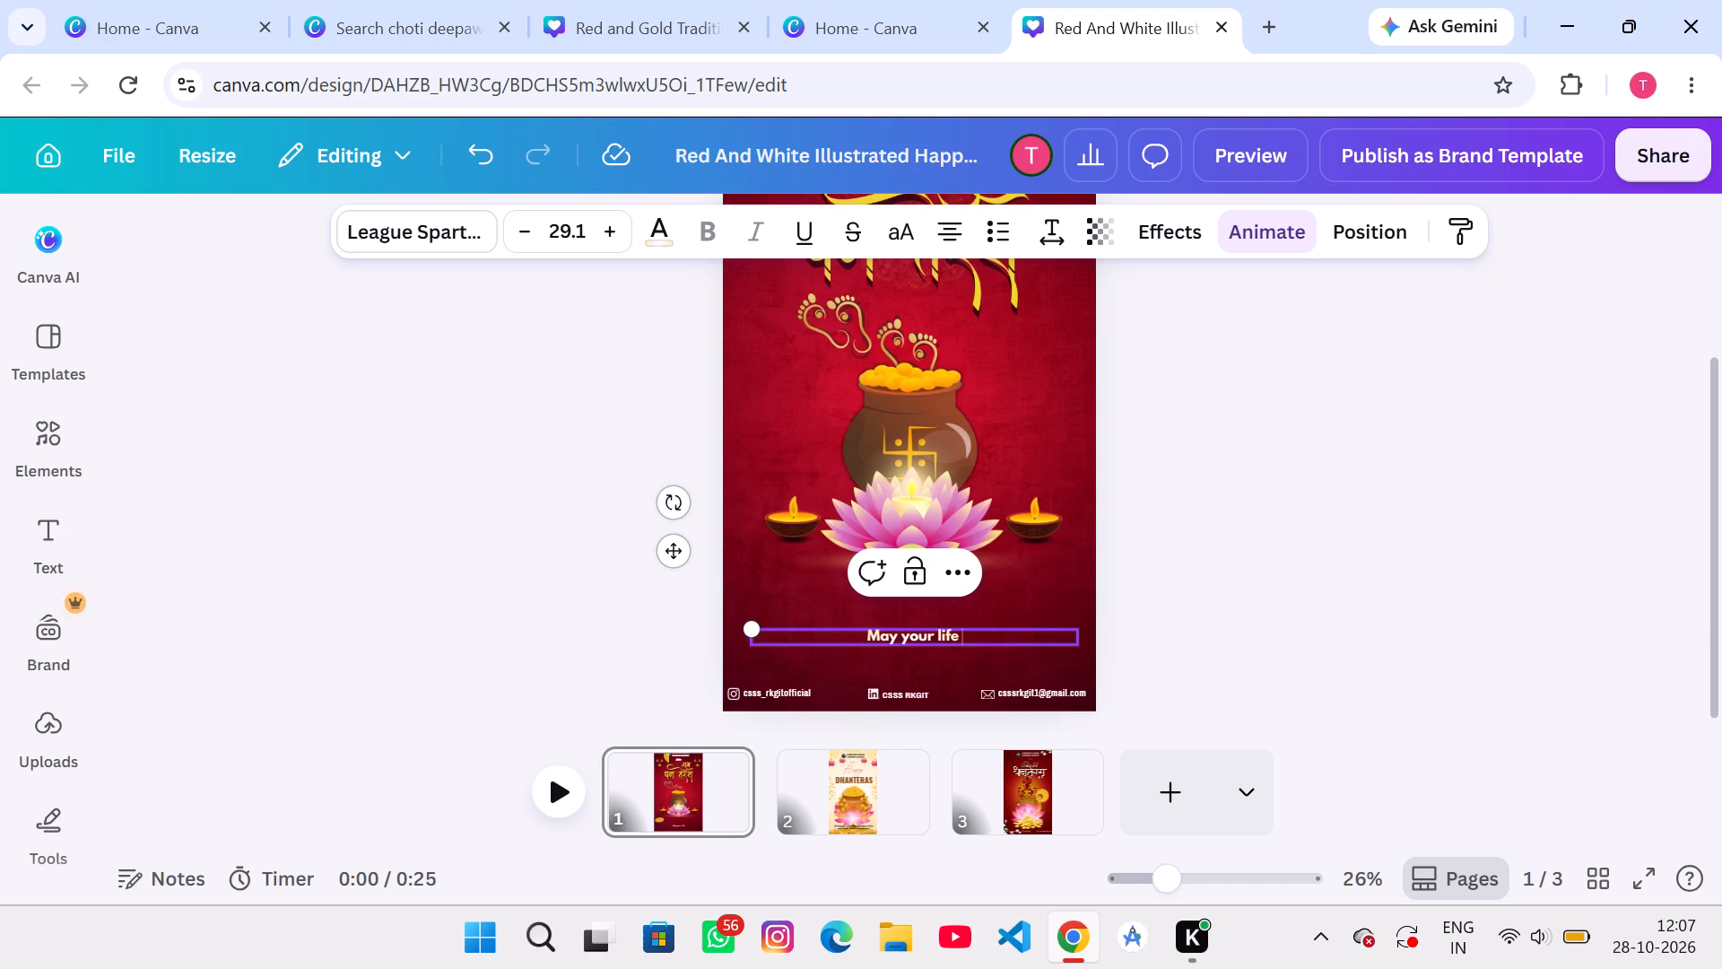
type("be lit")
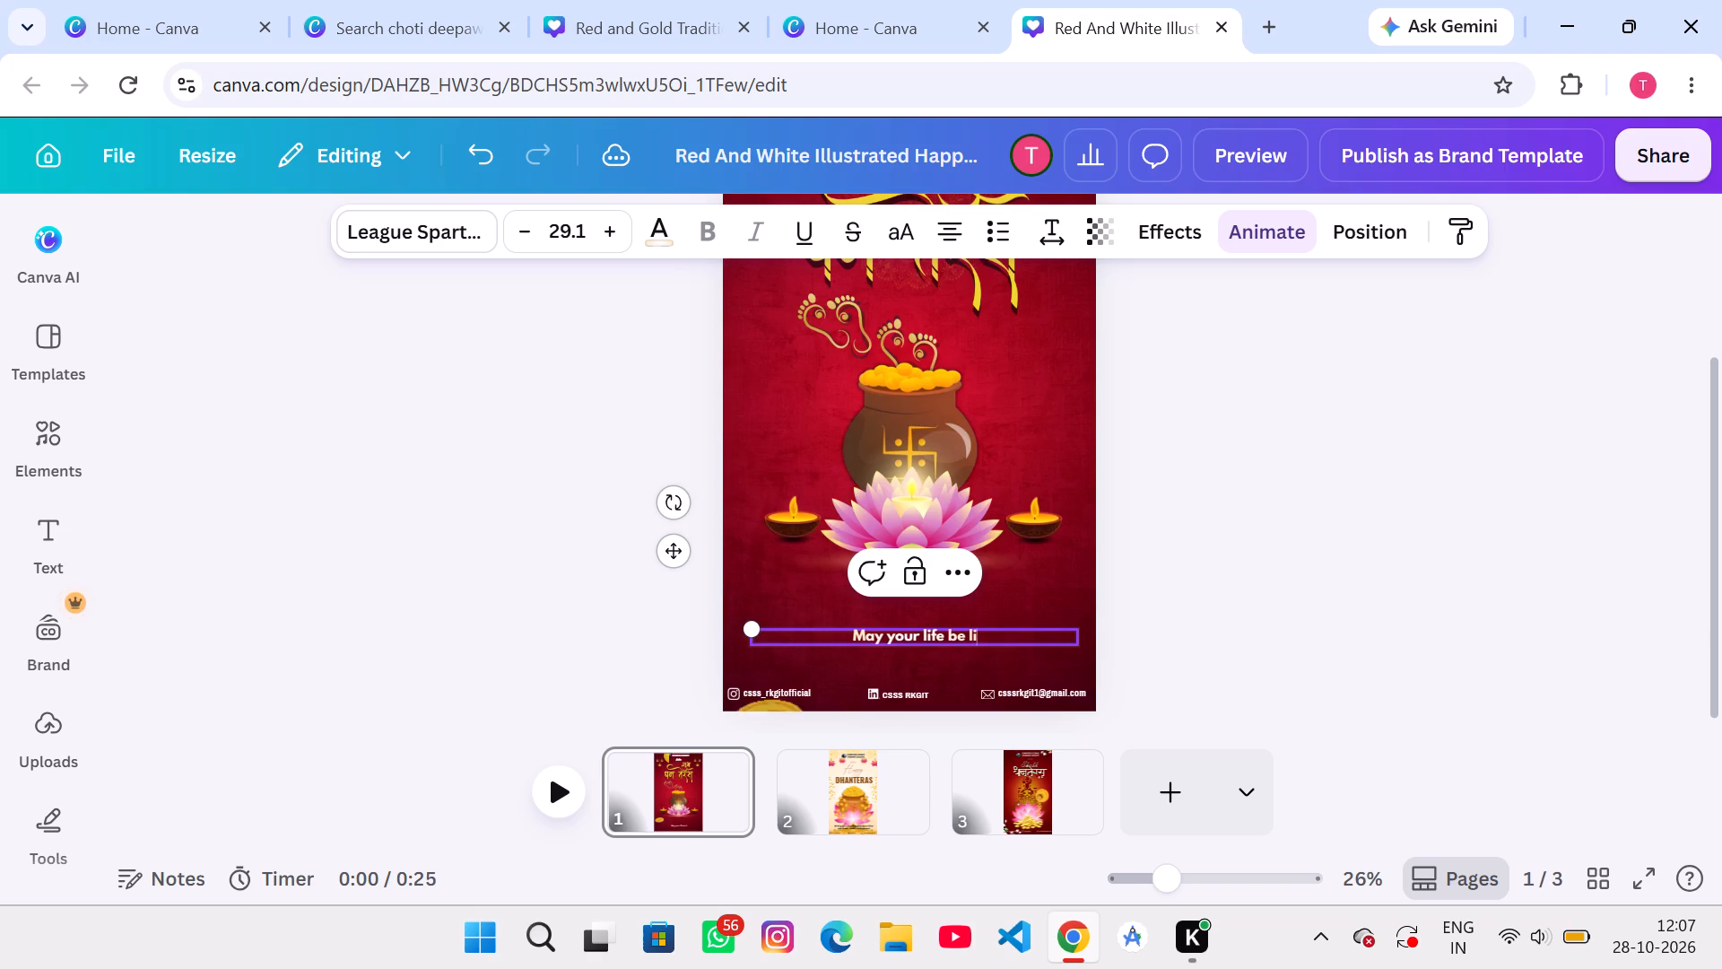
key("space")
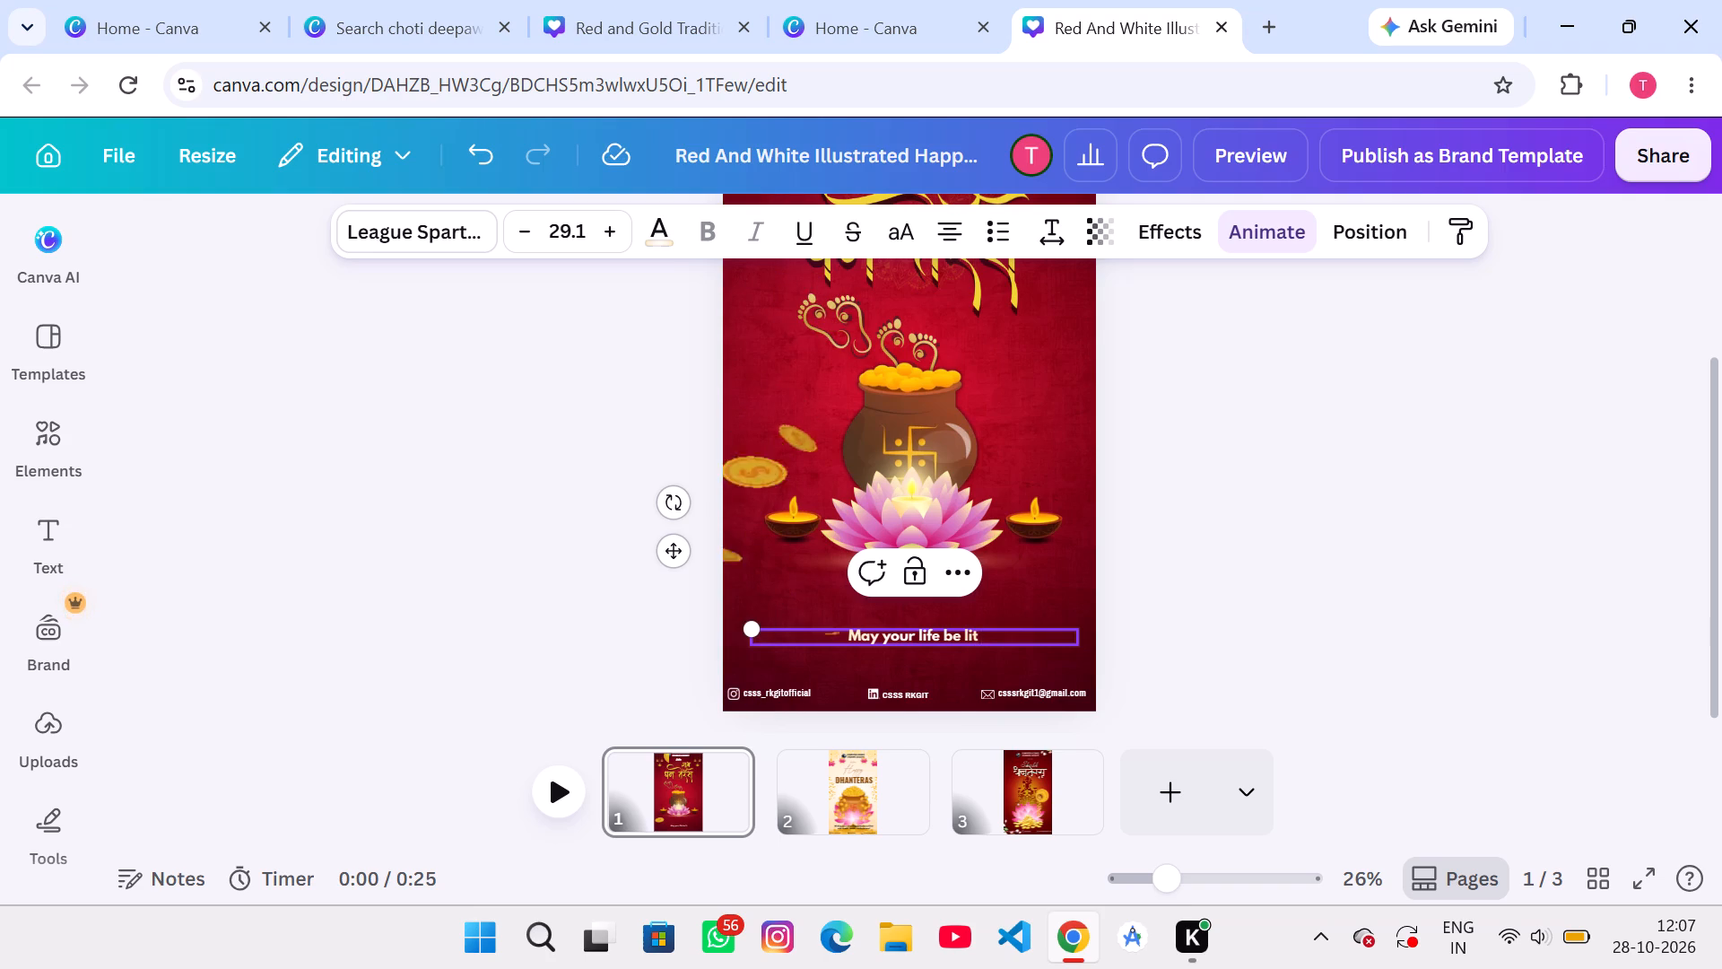
type("with")
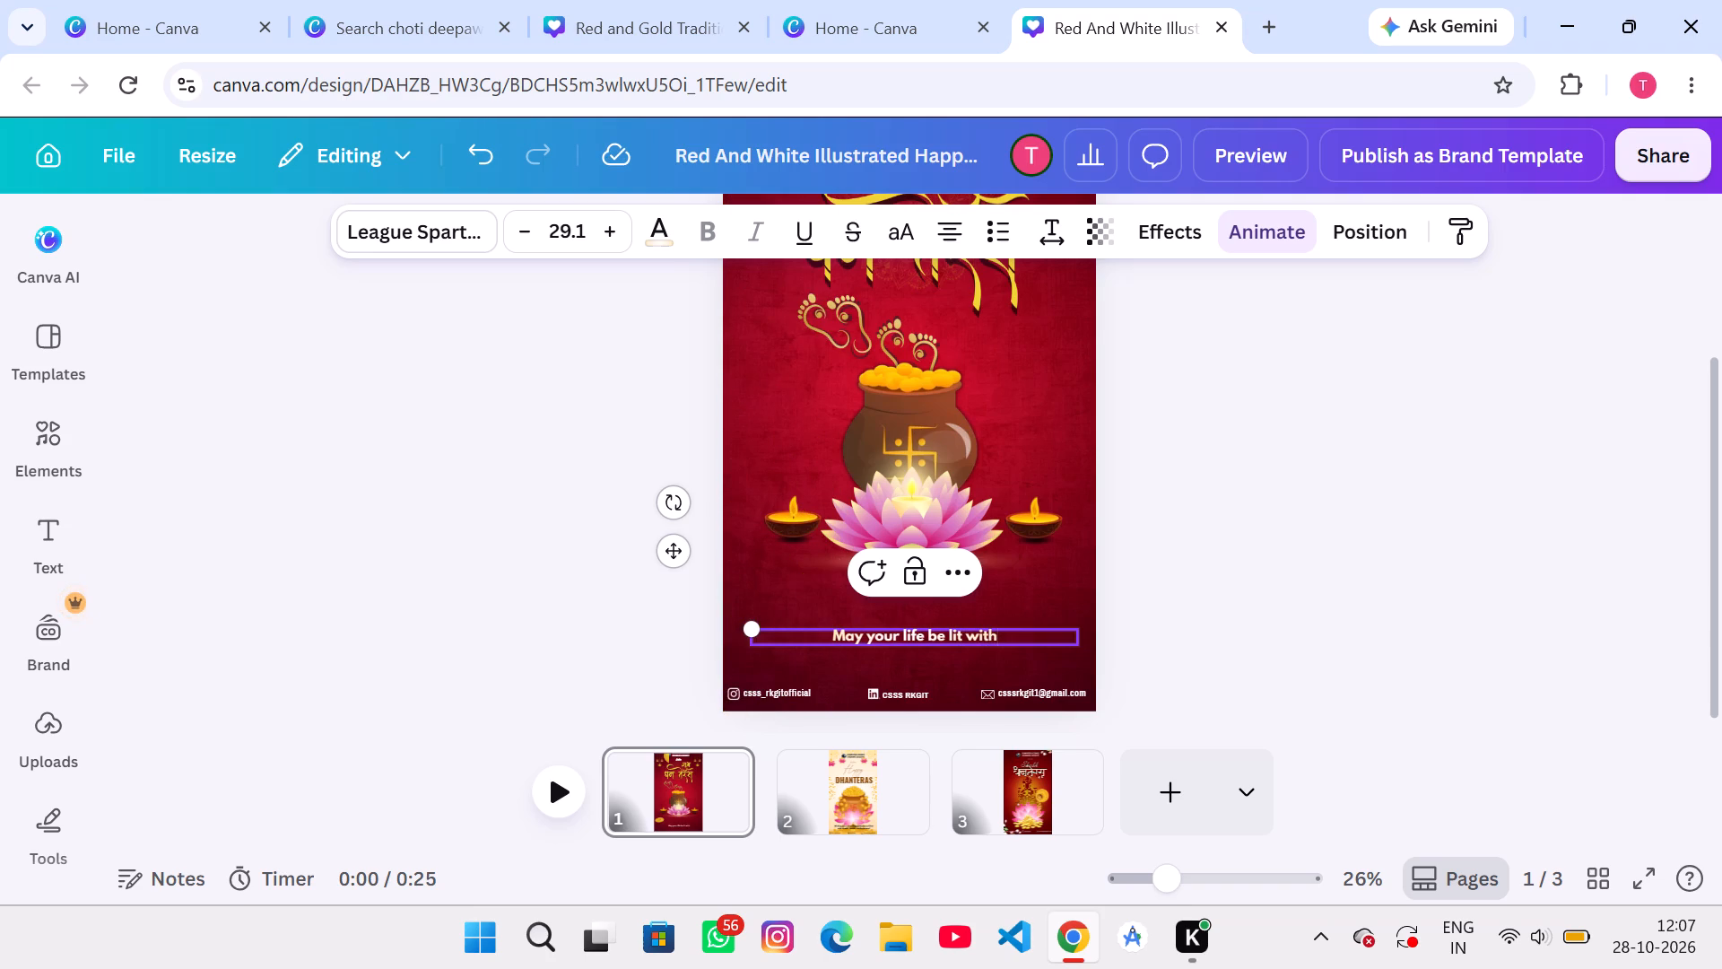
key("space")
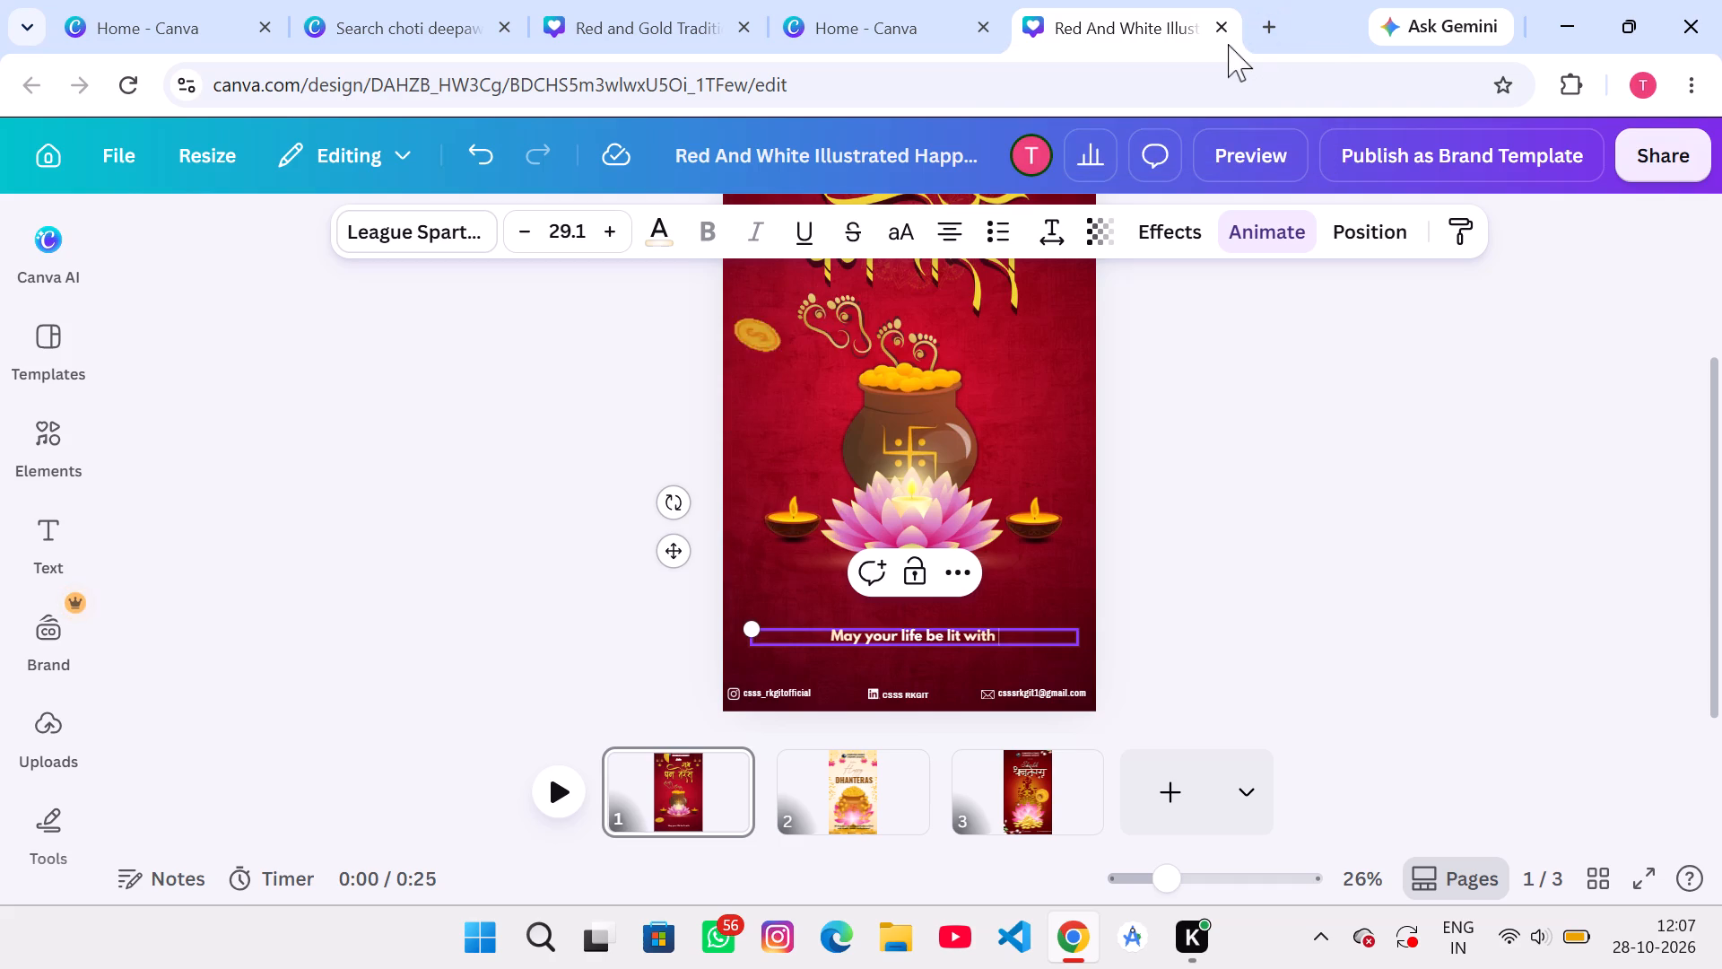
Search Google for "deepejyoyi in hindi" in a new browser tab and copy the words दीप ज्योति.
left_click(1262, 30)
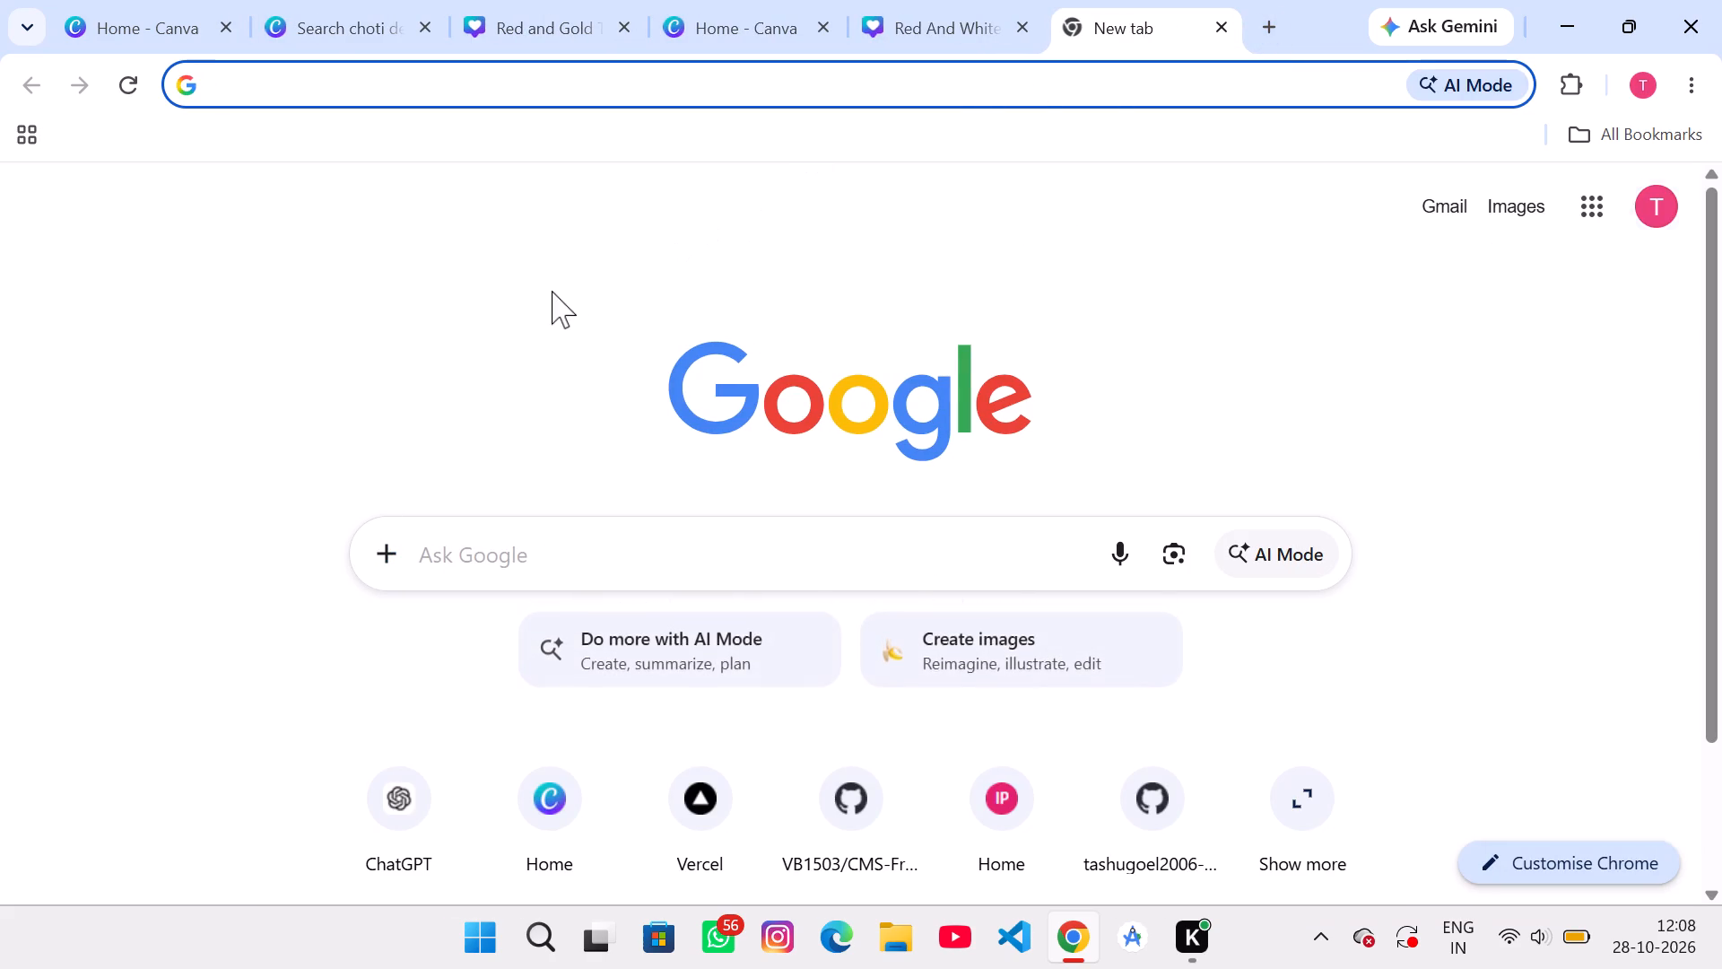
type("deepe")
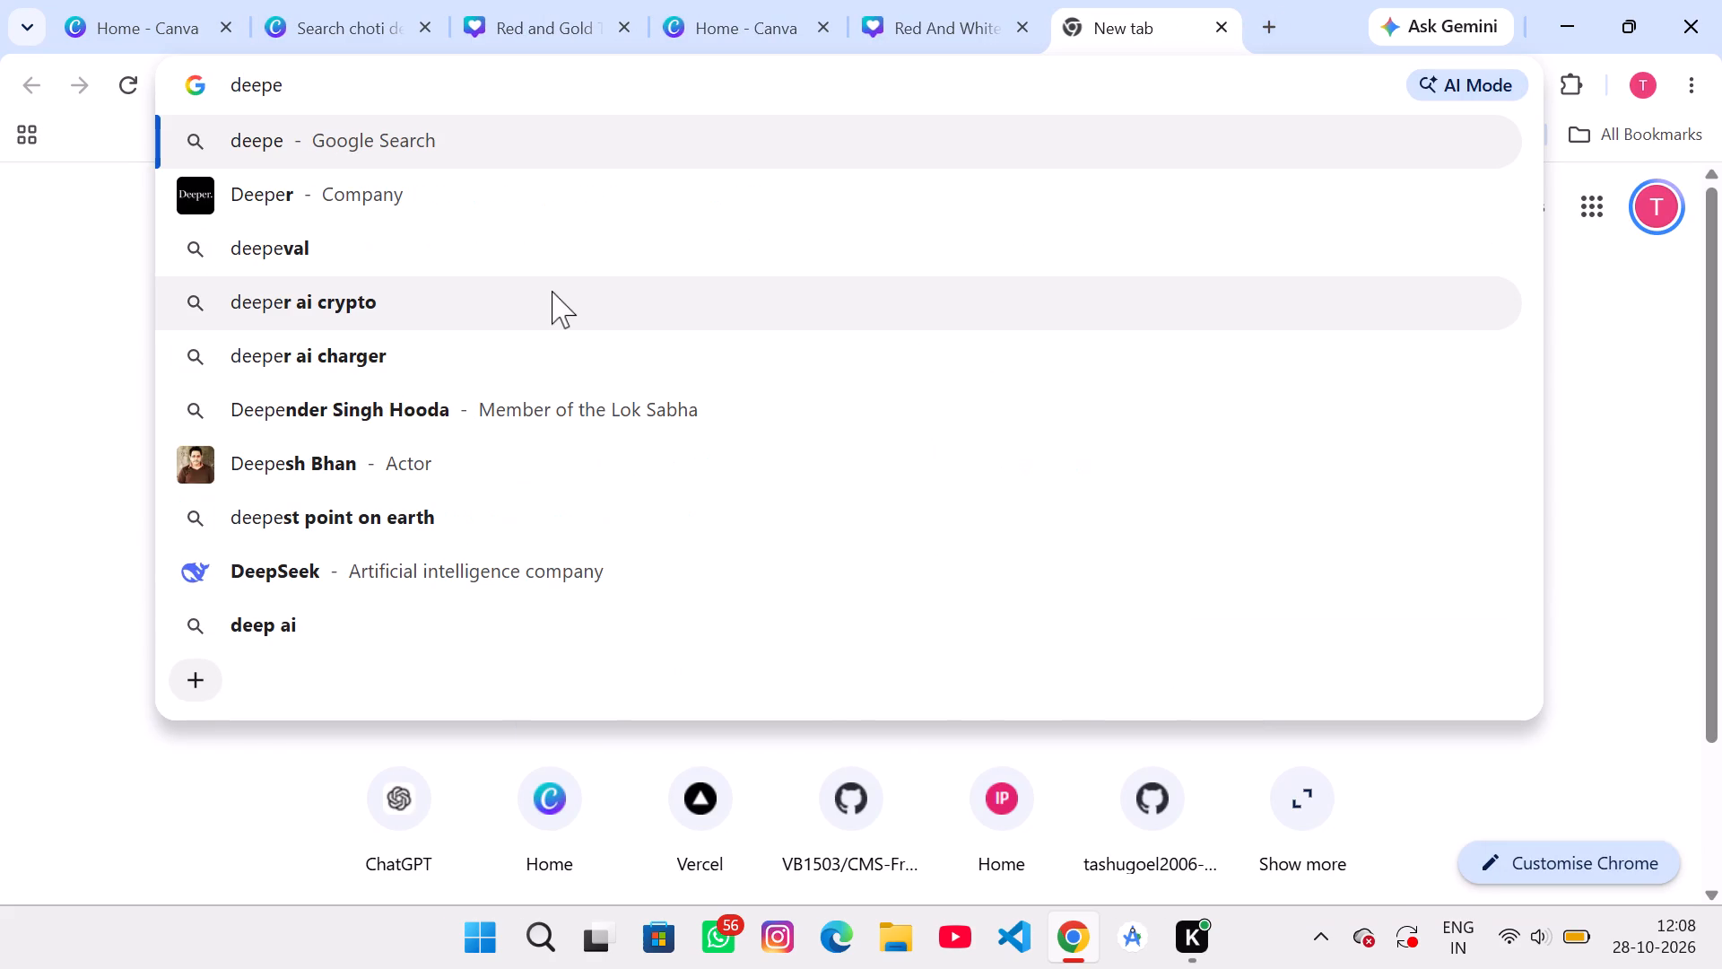
type("jyoyi")
key("space")
key("space")
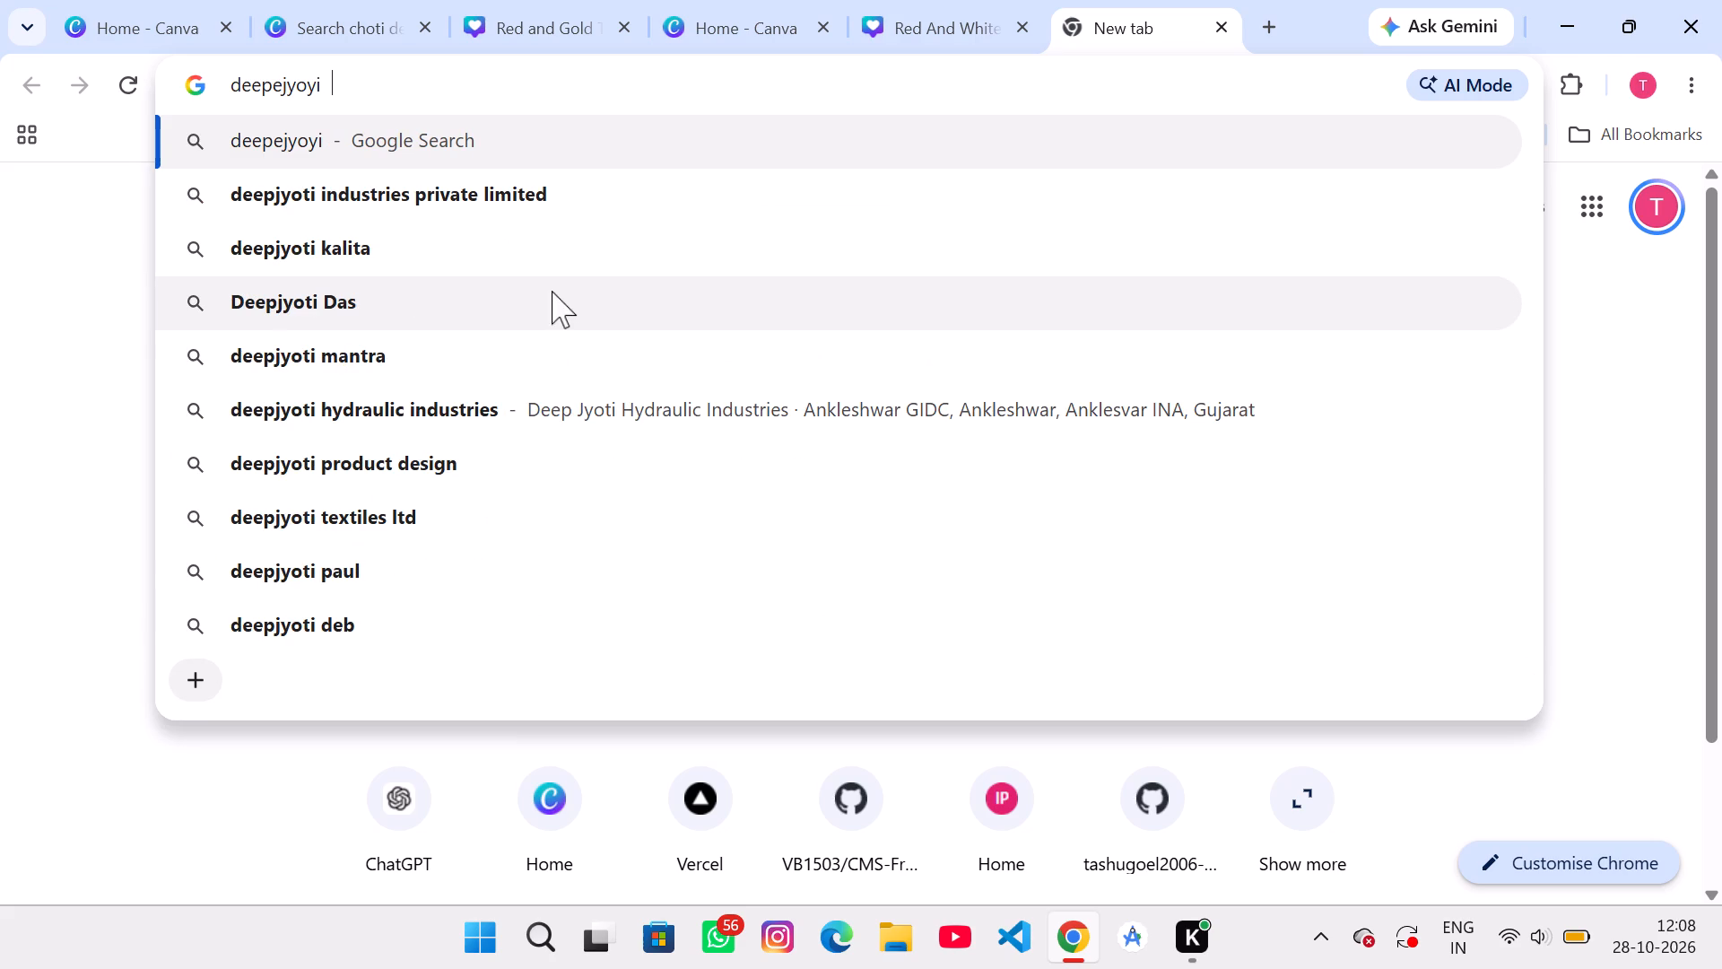
type("in hi")
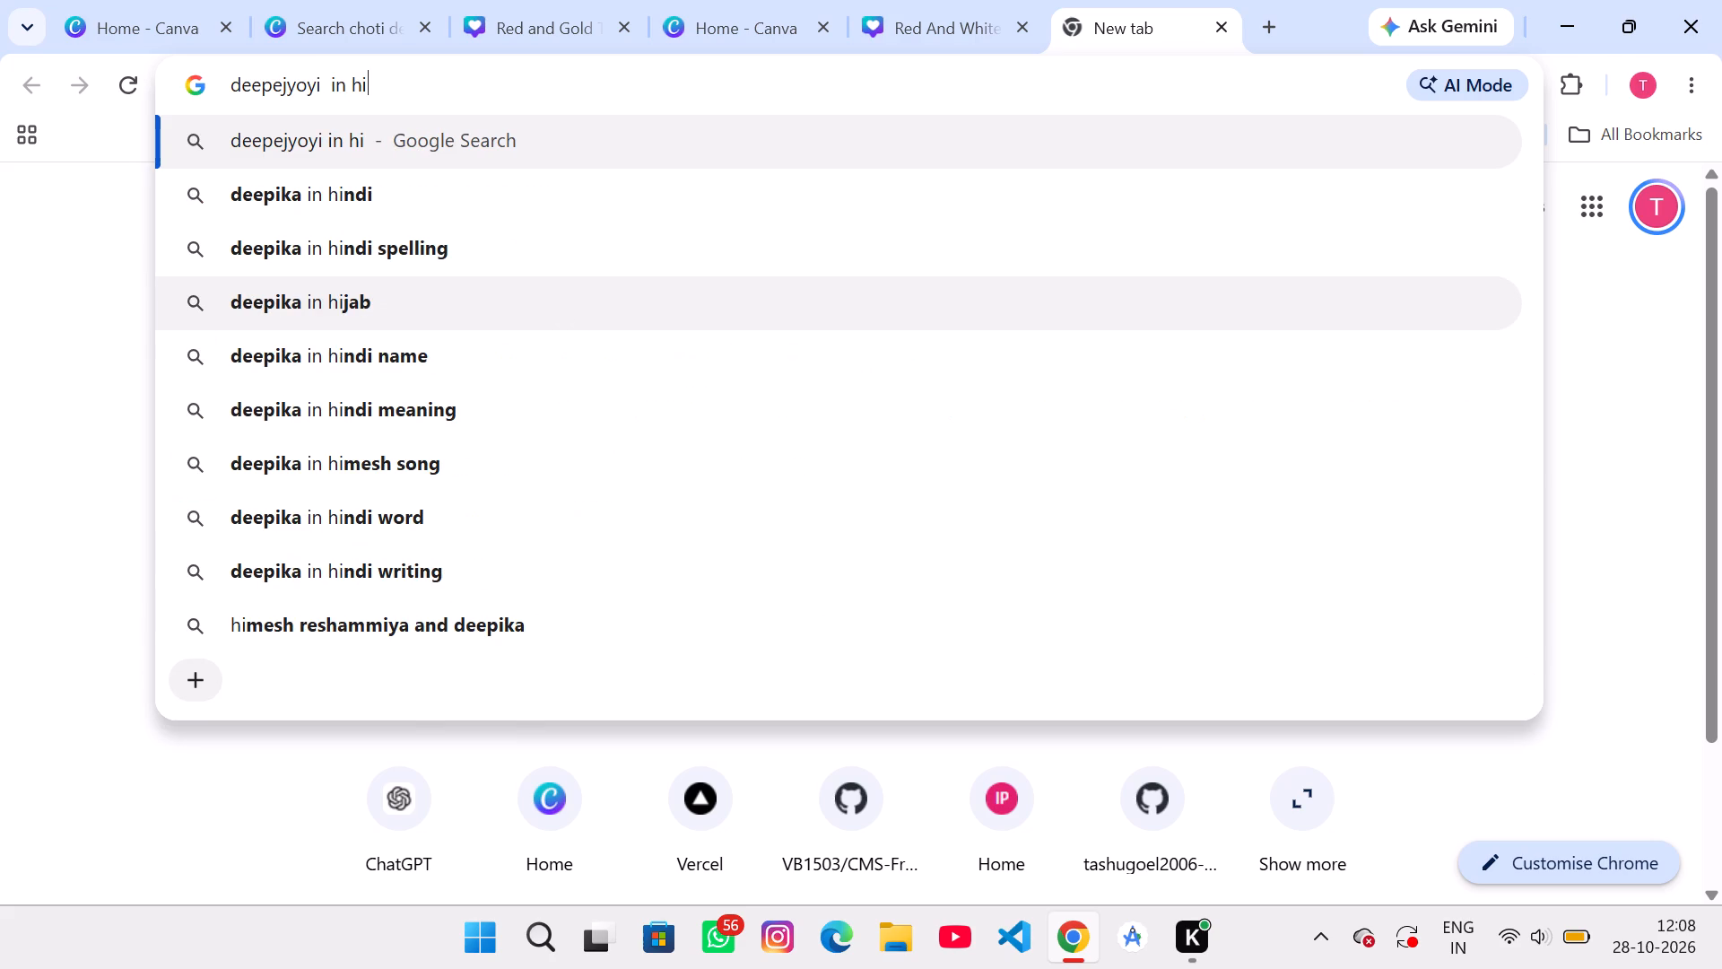
type("ndi")
key("space")
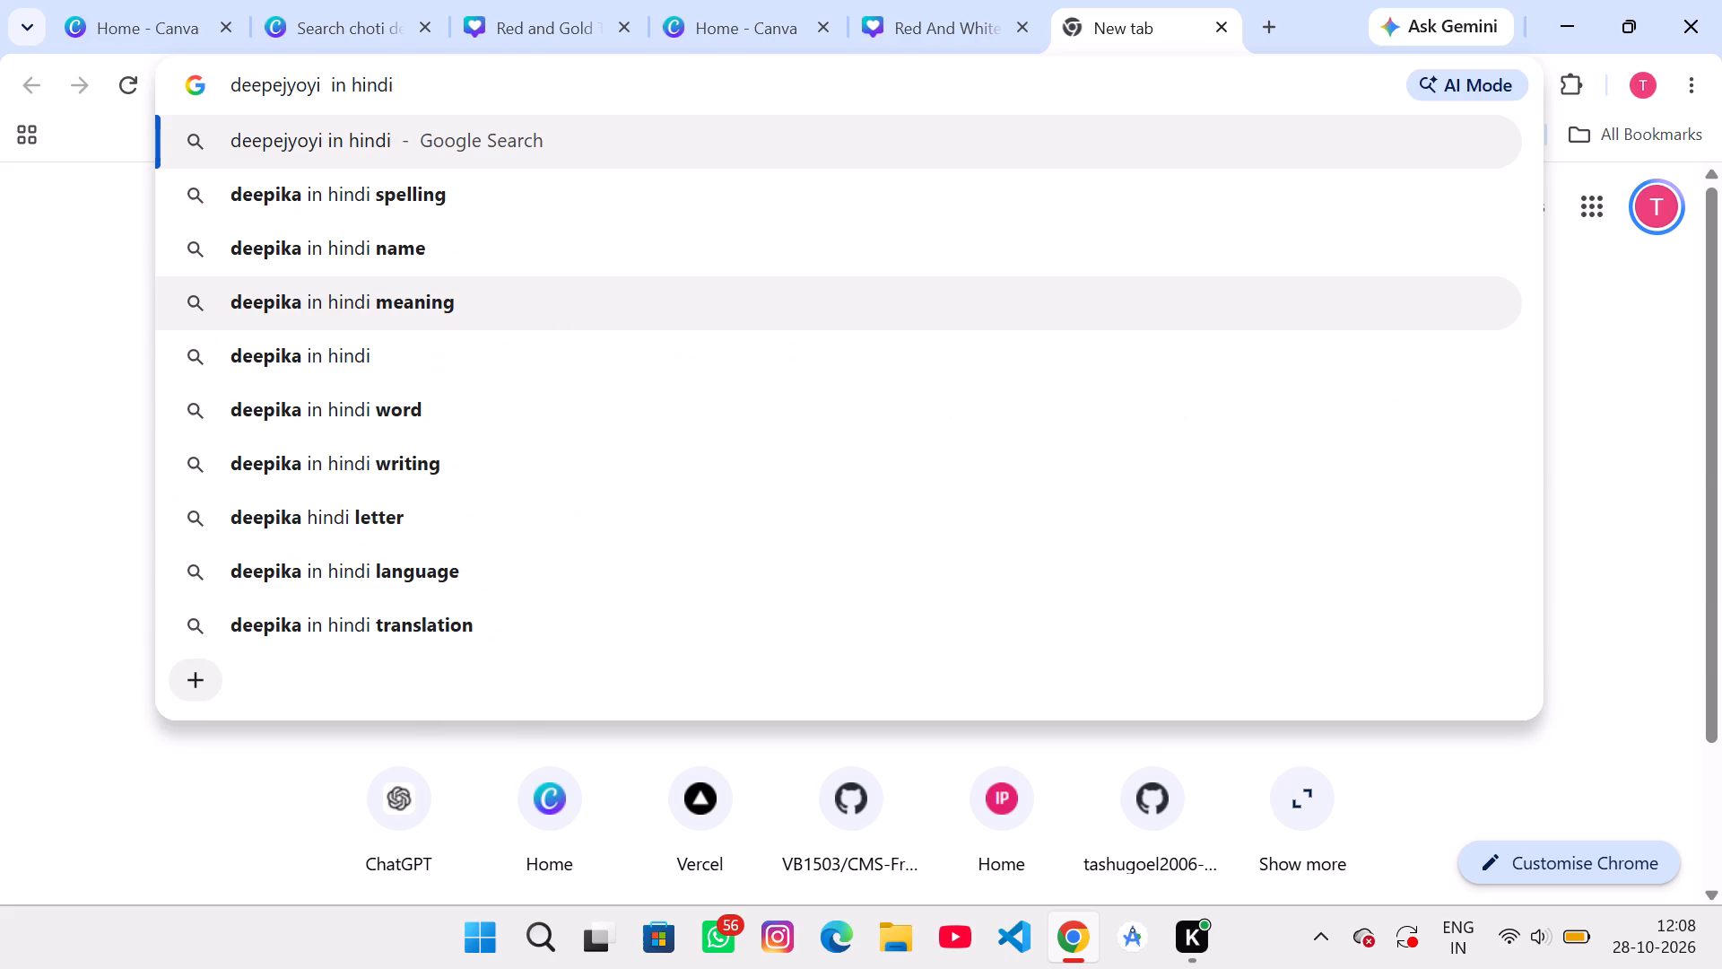
key("Return")
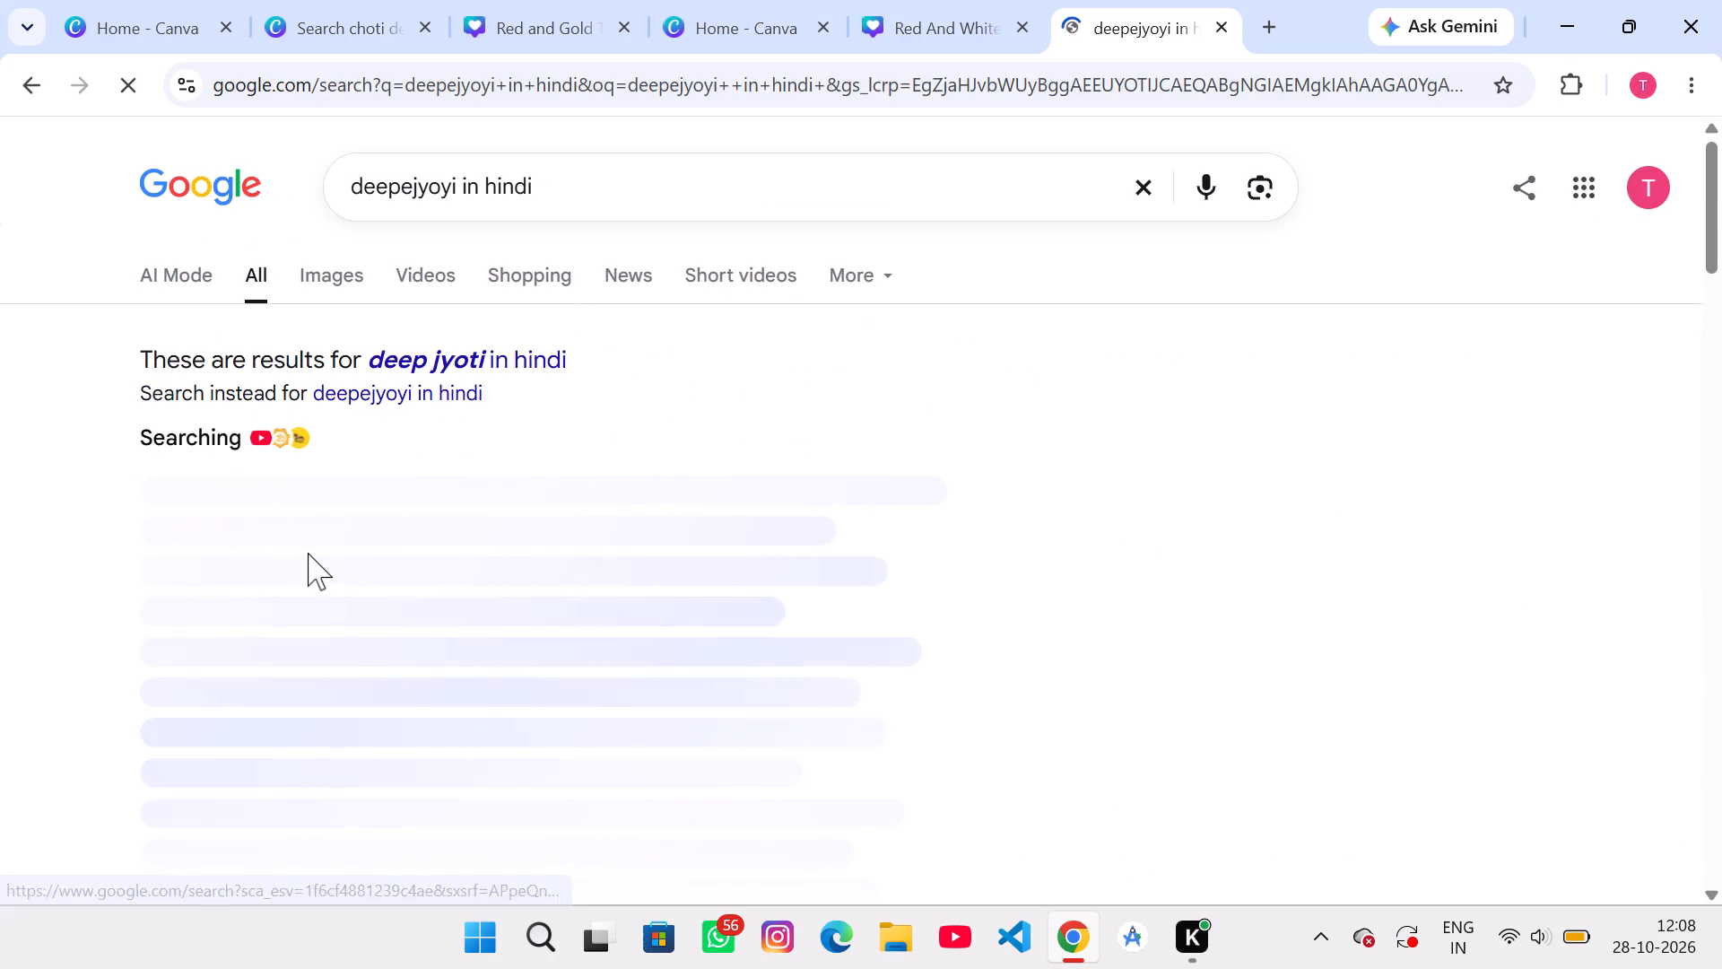
scroll(308, 553, "down", 1)
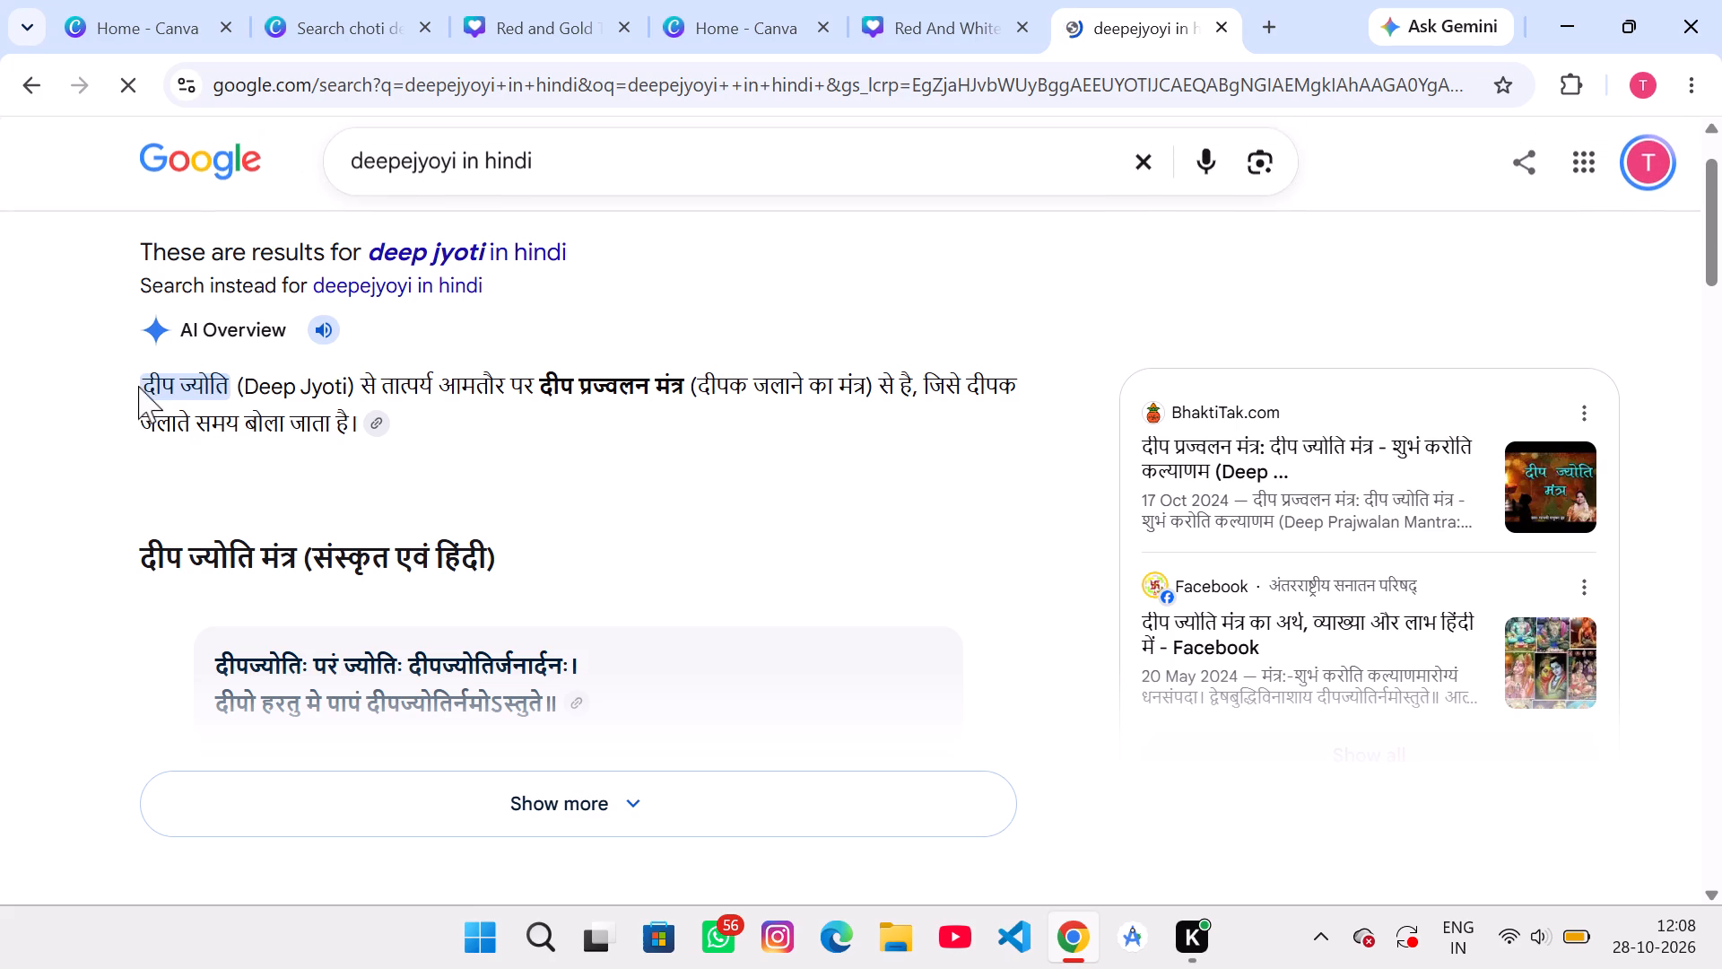
left_click_drag(147, 388, 210, 391)
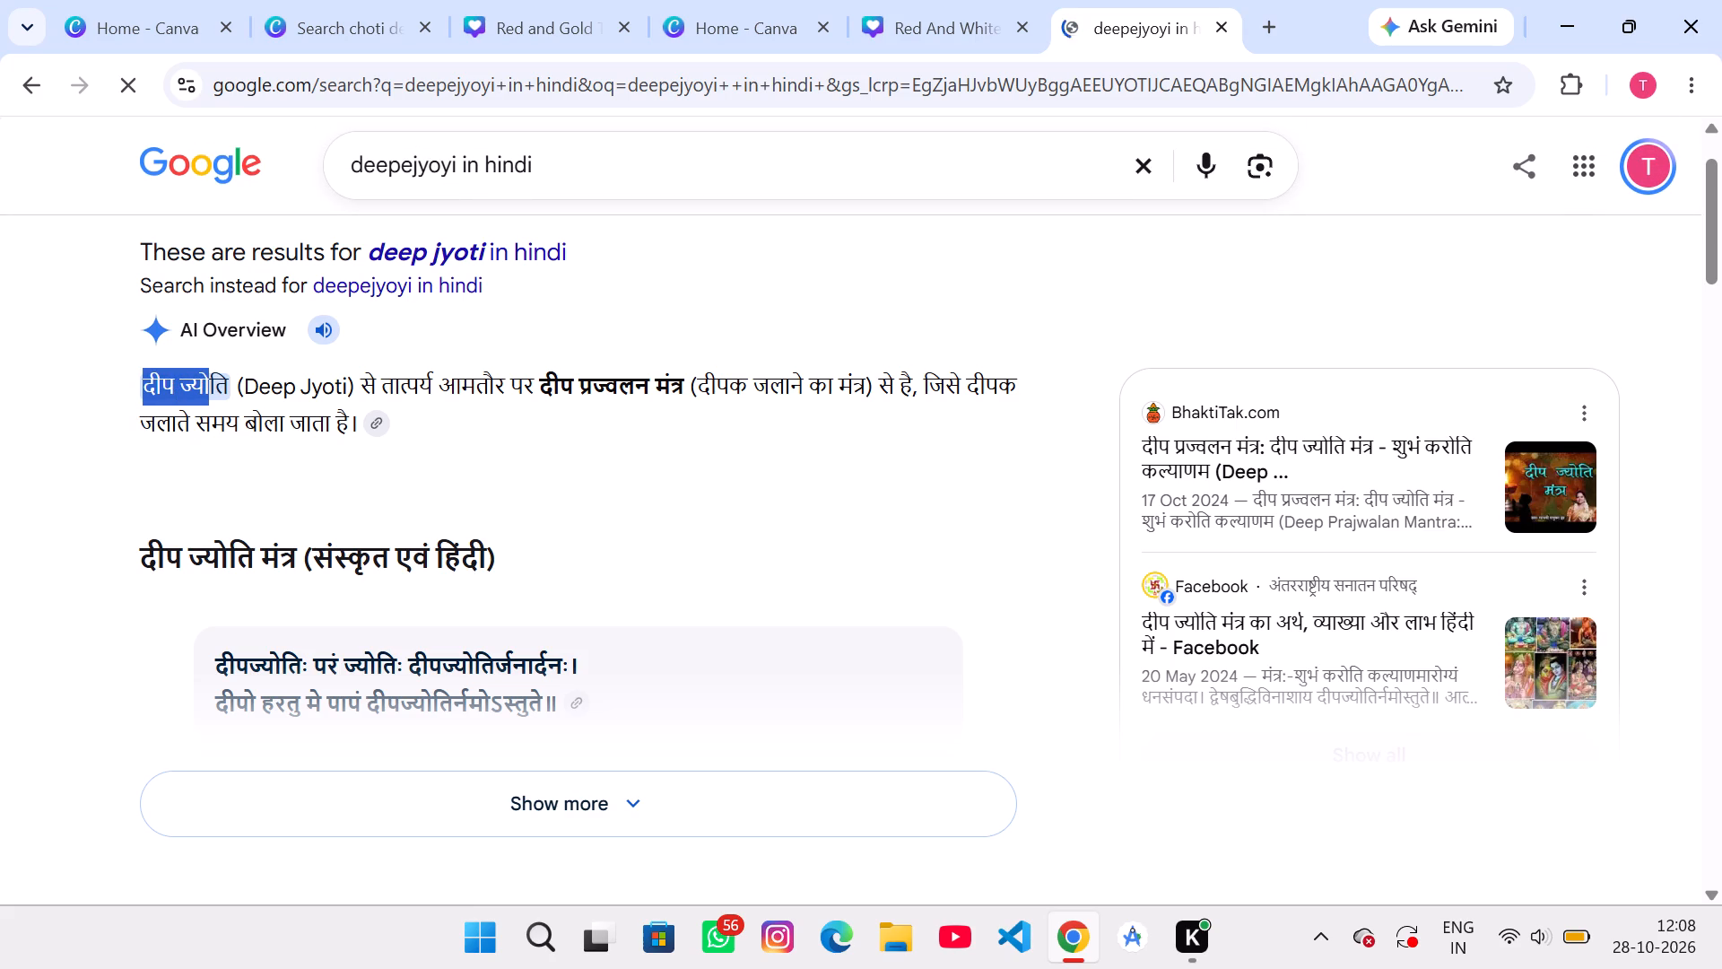
left_click_drag(210, 391, 225, 385)
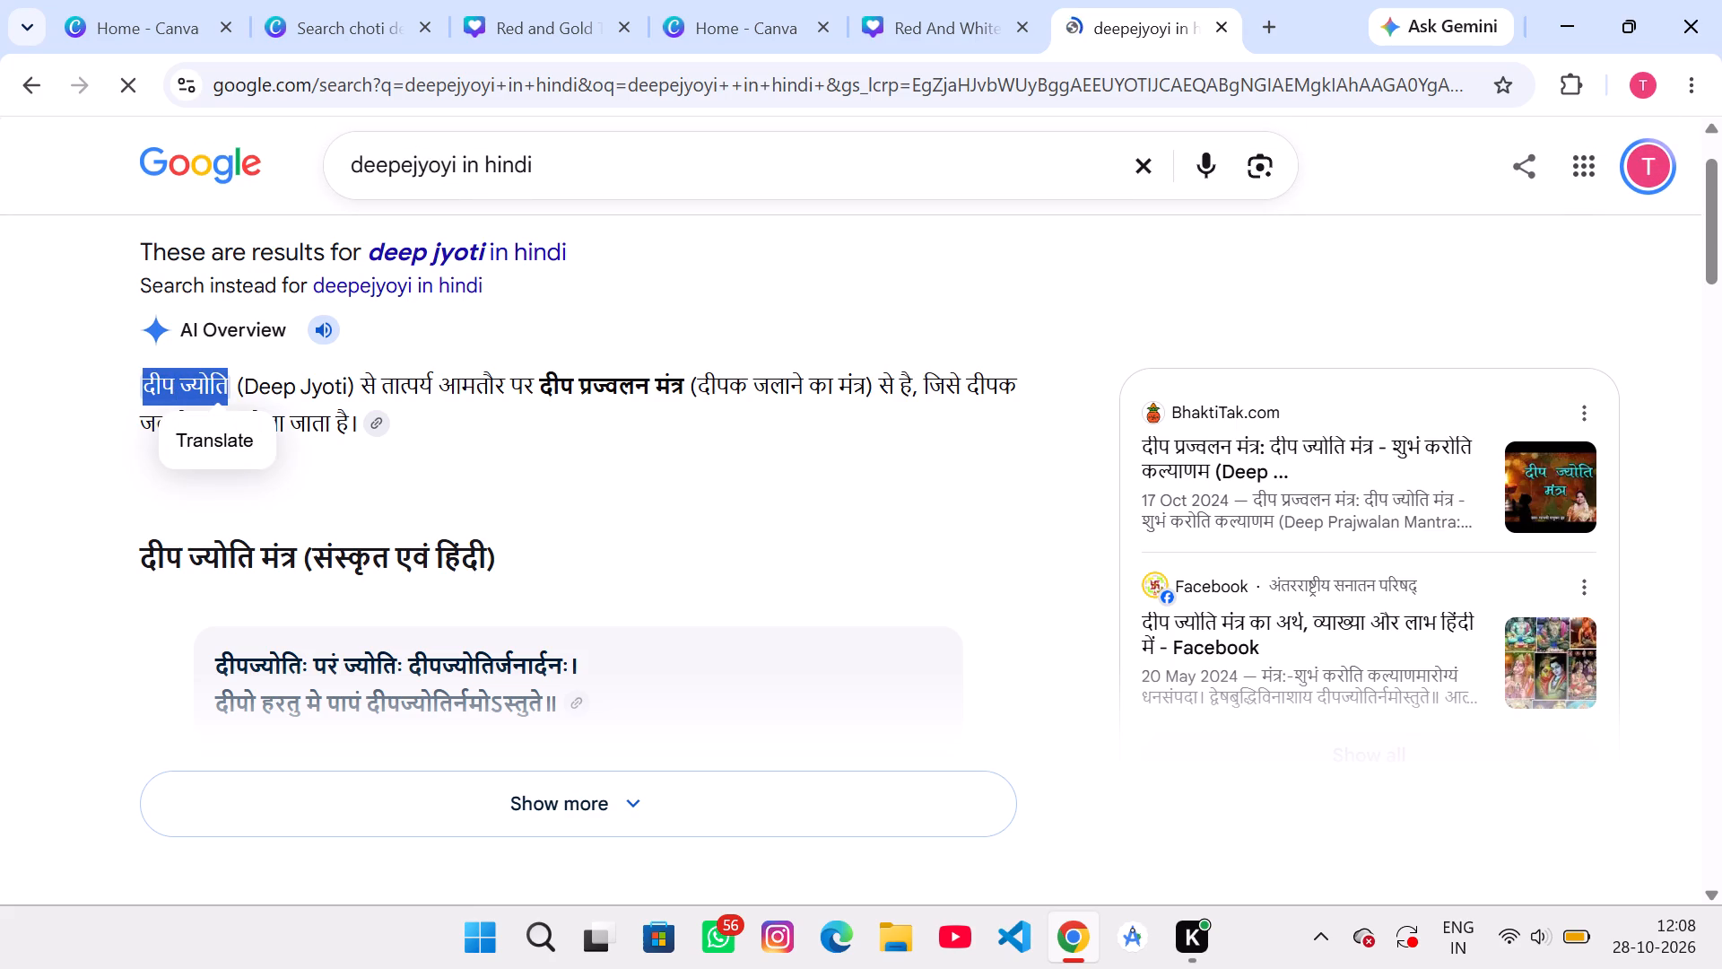
key("ctrl+c")
Return to the Dhanteras design and paste दीप ज्योति at the end of the wish line.
left_click(921, 1)
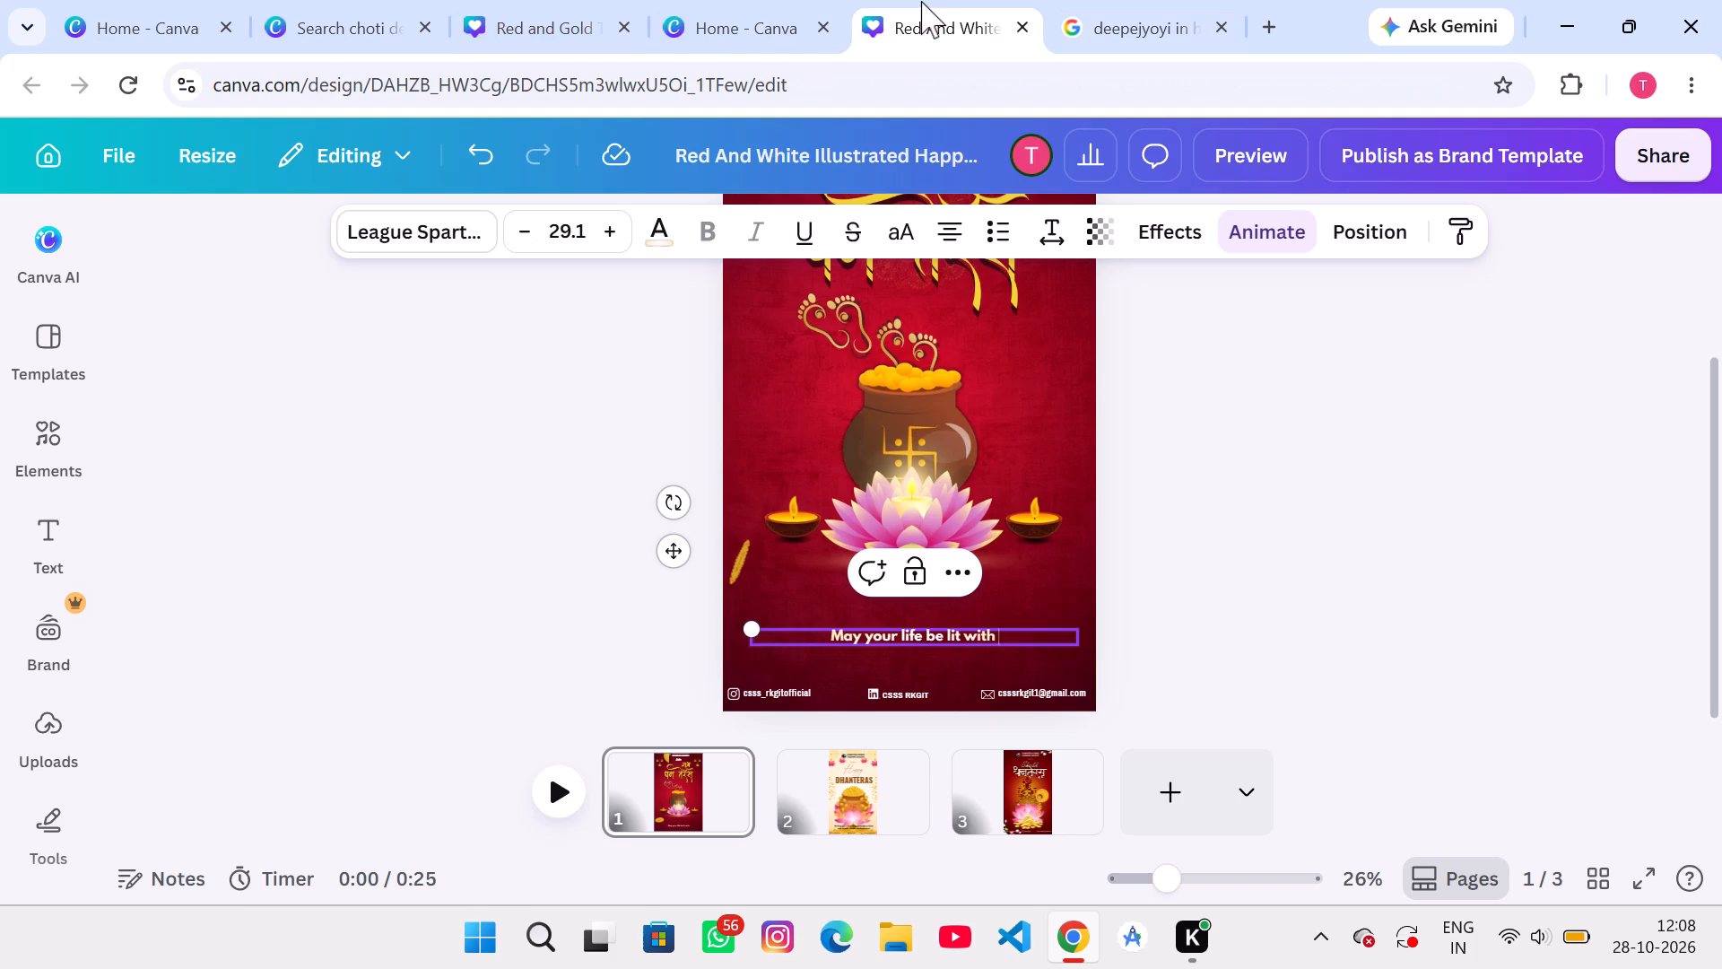
left_click(1012, 636)
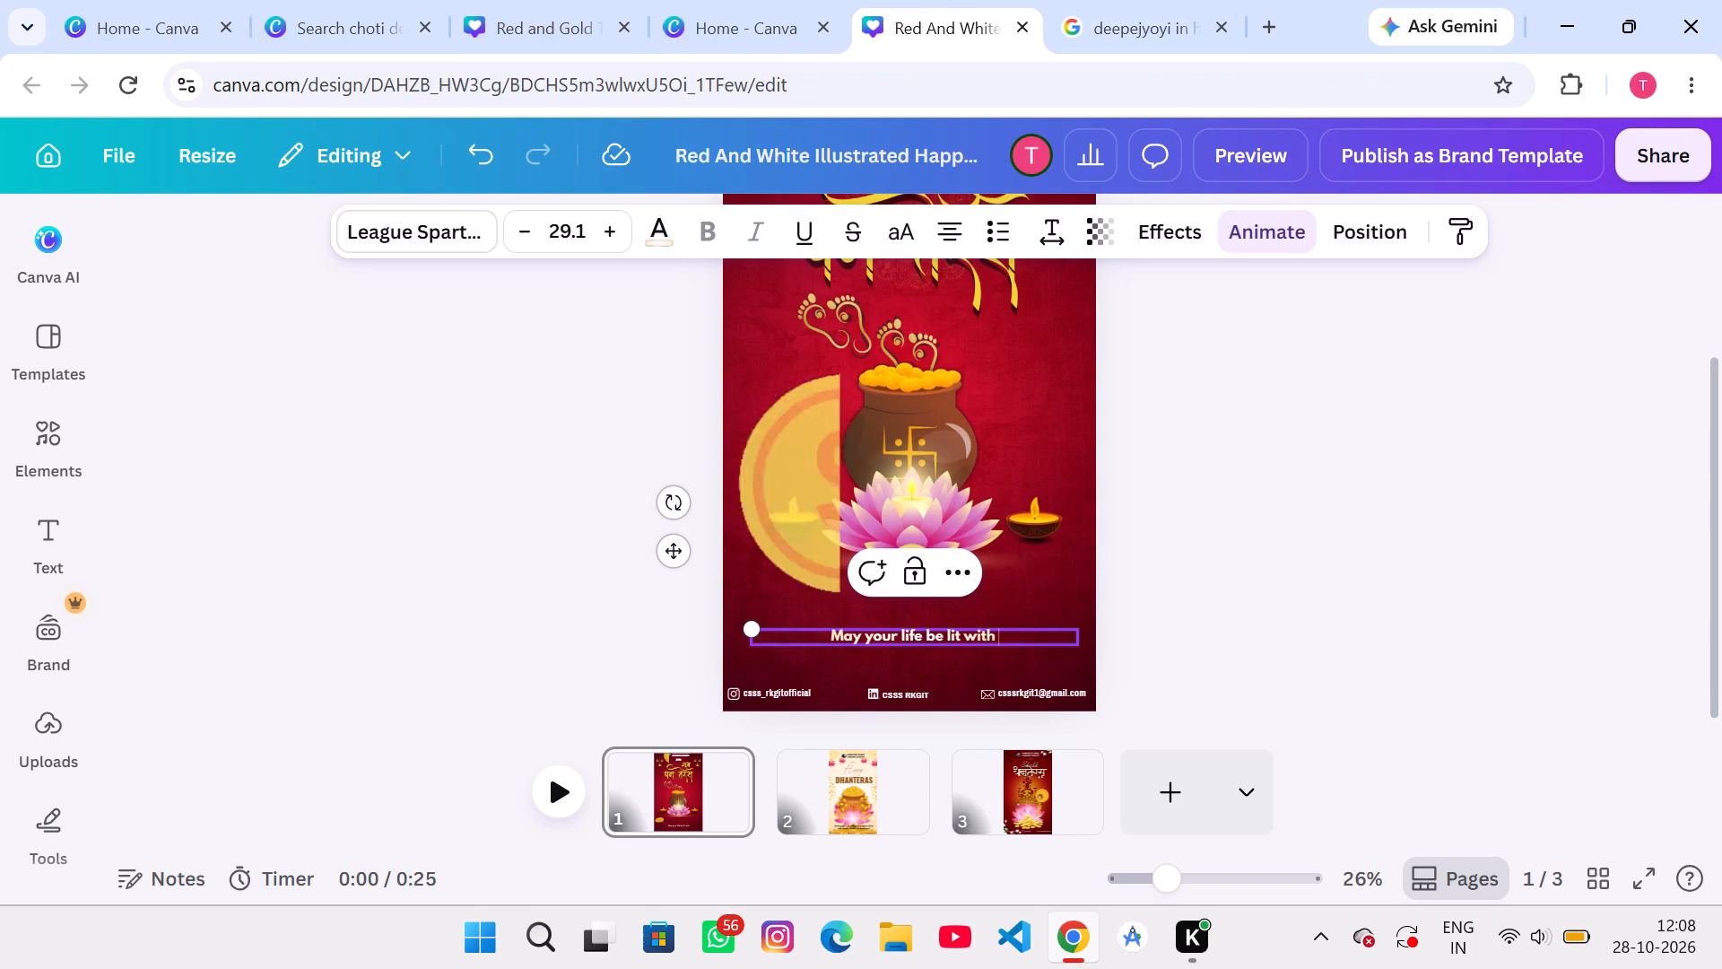
key("ctrl+v")
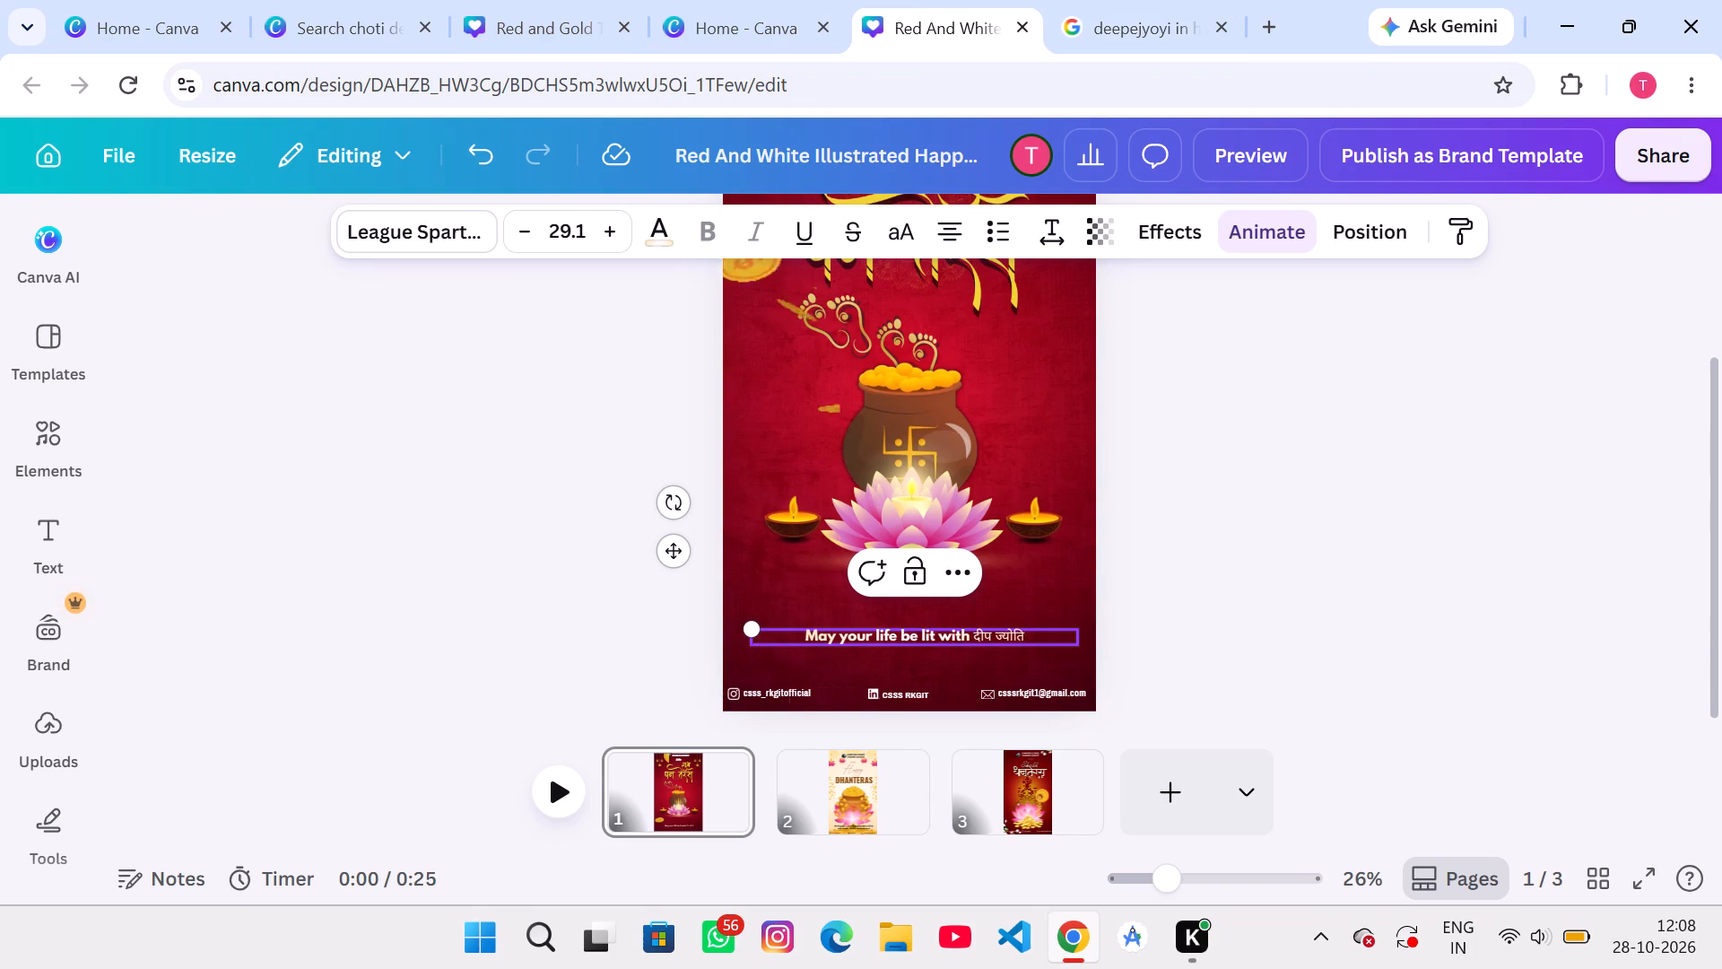
left_click_drag(970, 632, 1029, 633)
left_click(1237, 634)
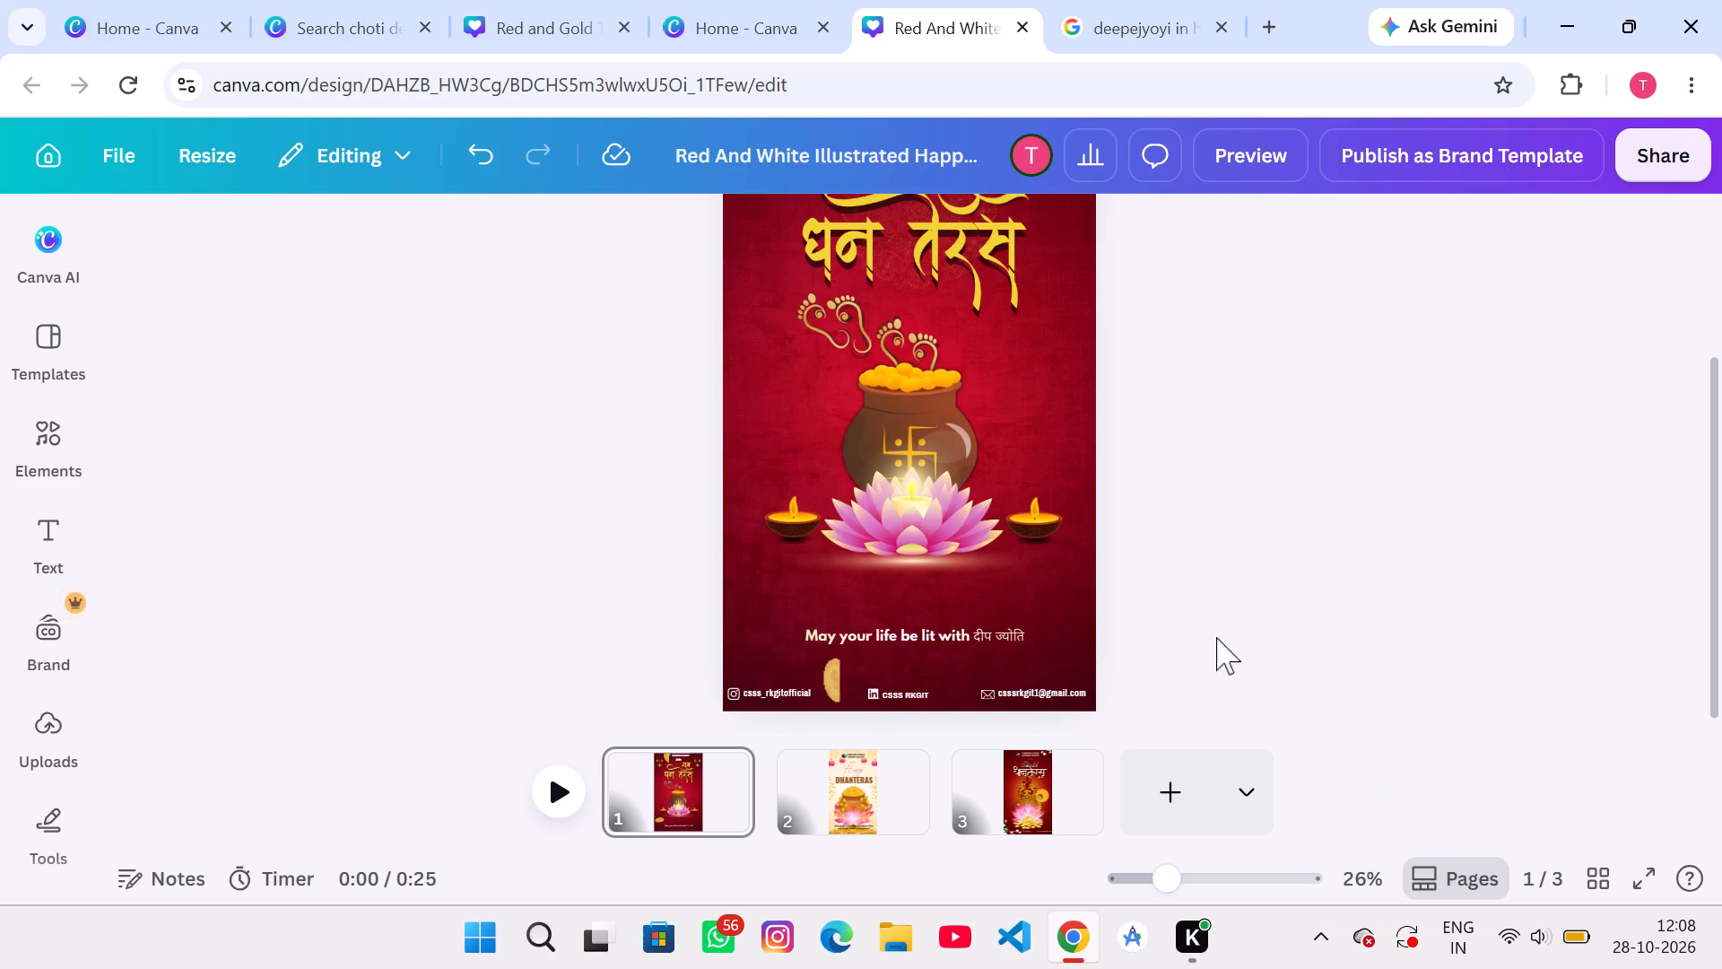
Add ",enriched with" after दीप ज्योति at the end of the wish line on page 1.
left_click(936, 635)
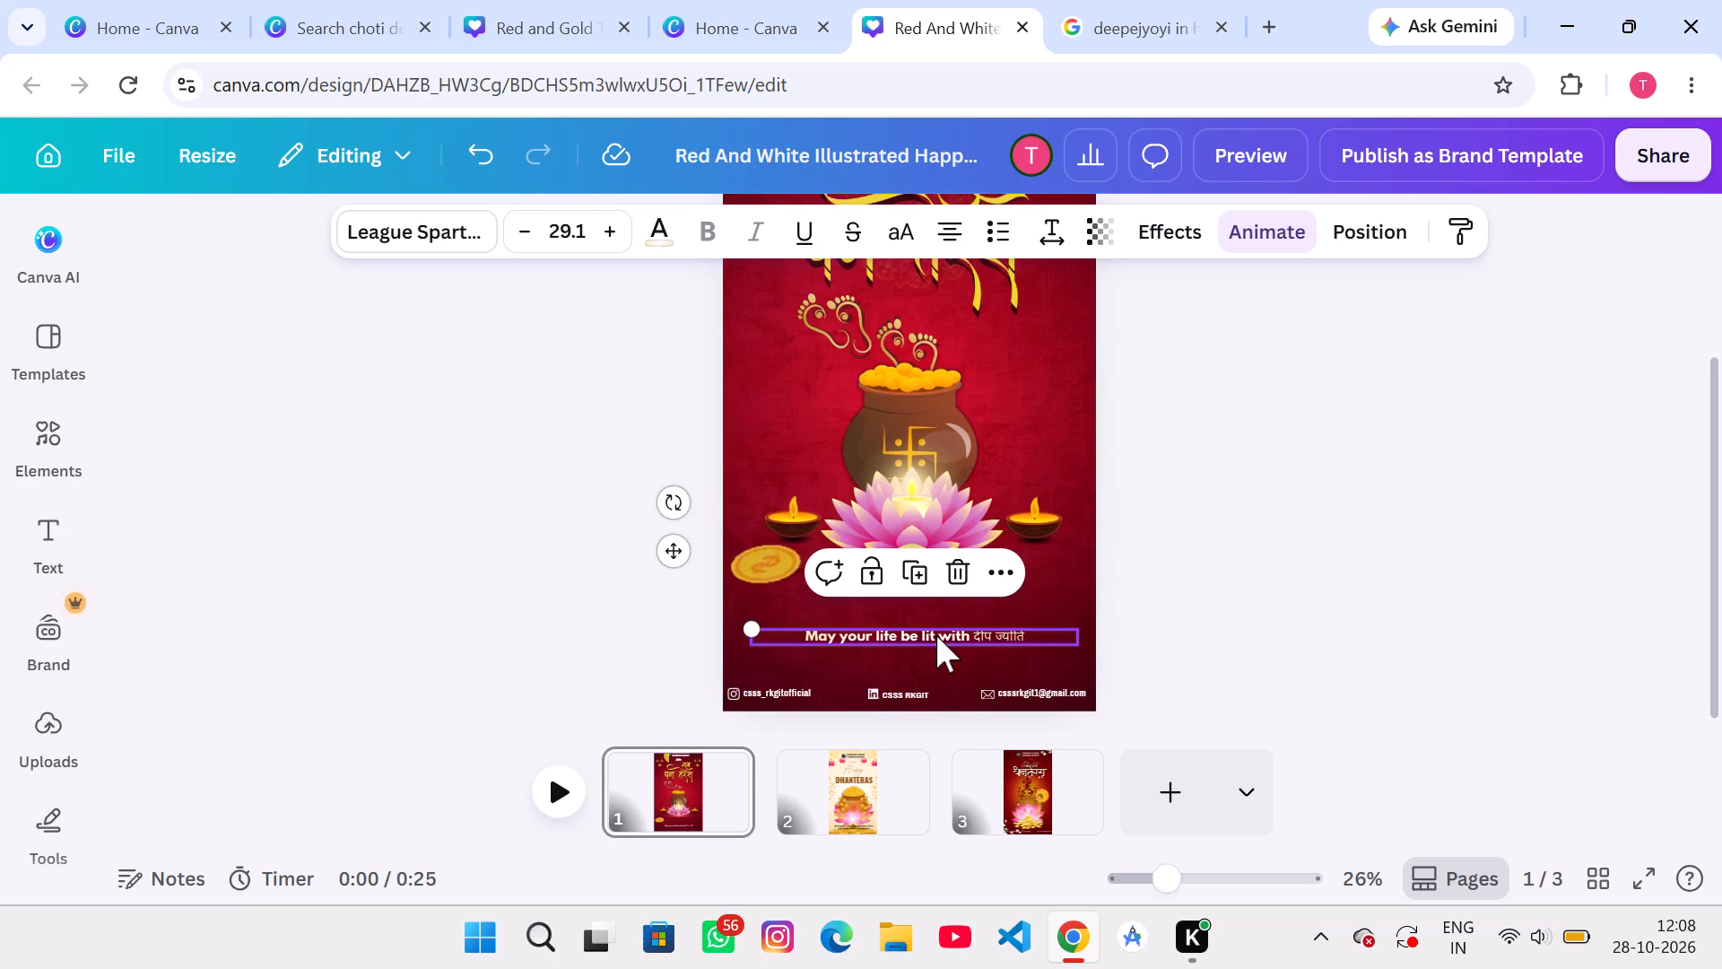
left_click(936, 635)
left_click(936, 635)
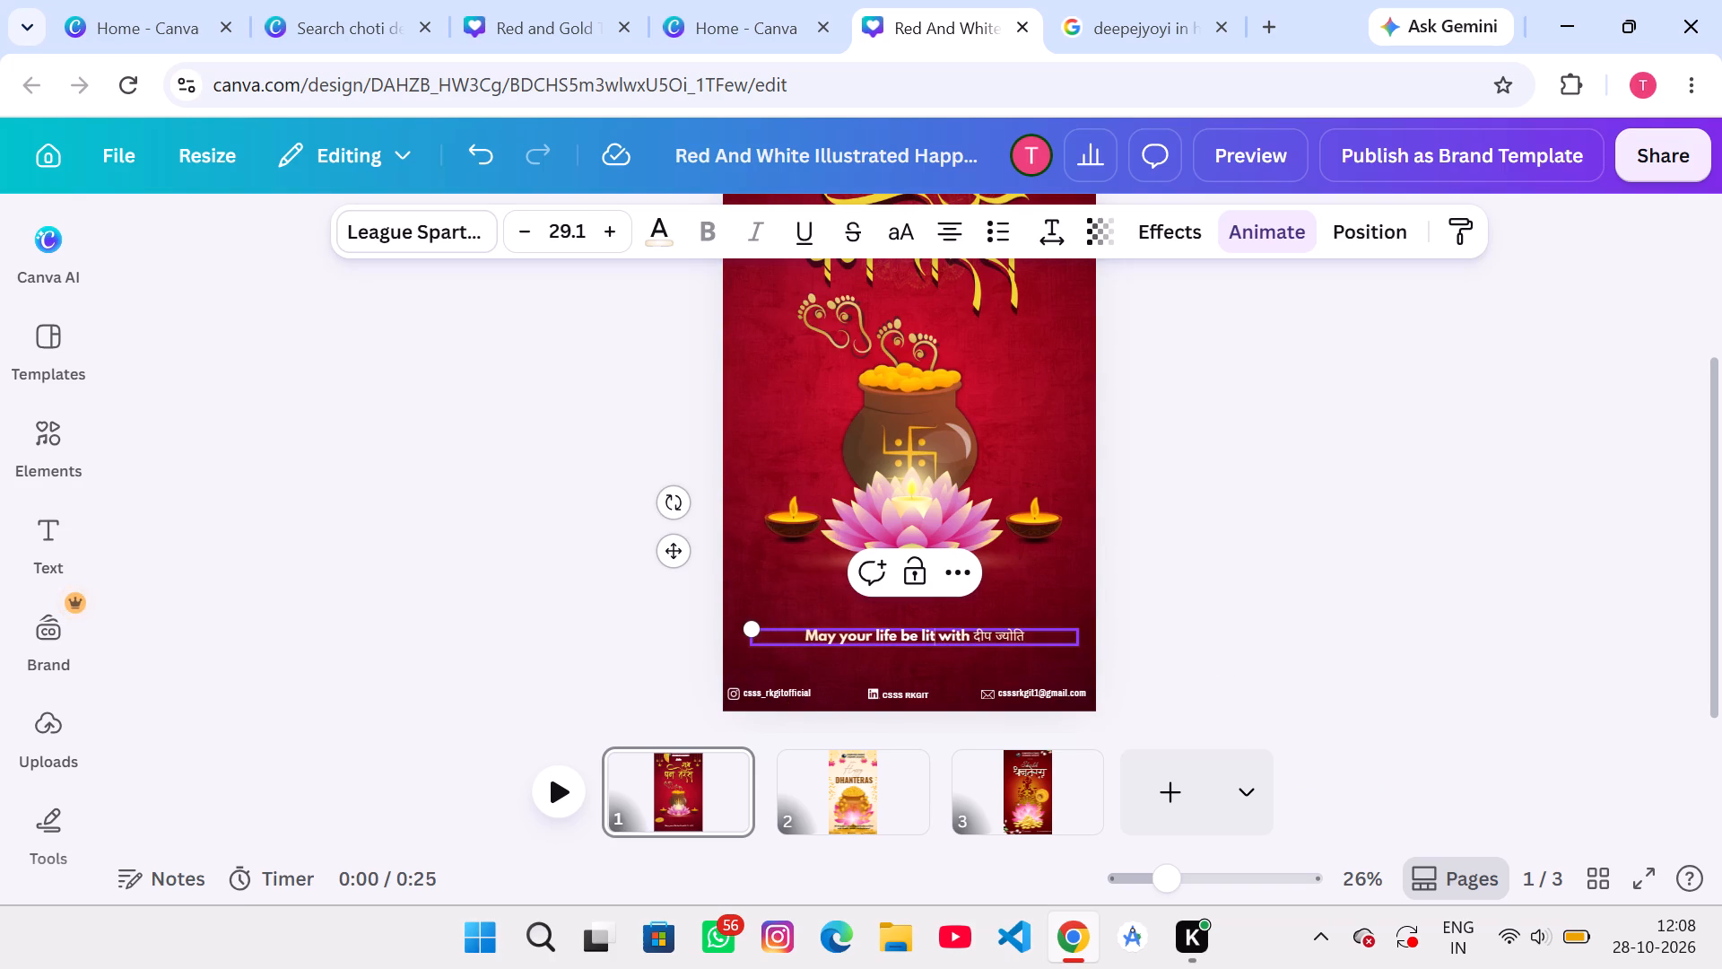
left_click(972, 632)
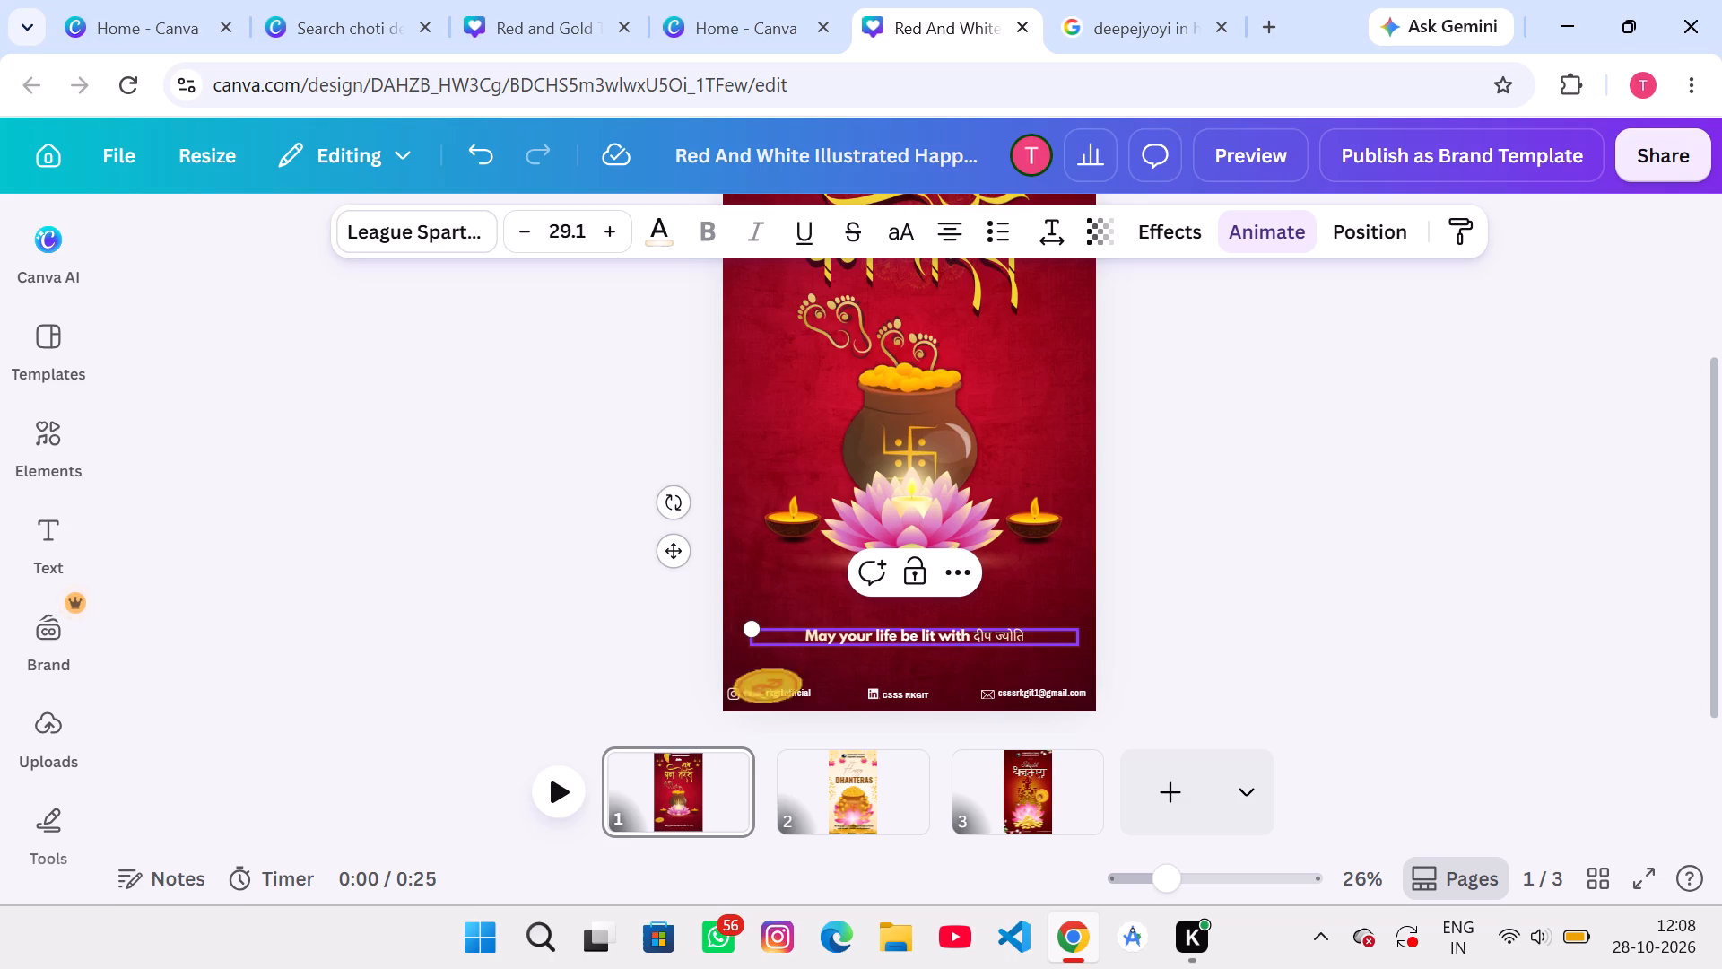
left_click(1026, 633)
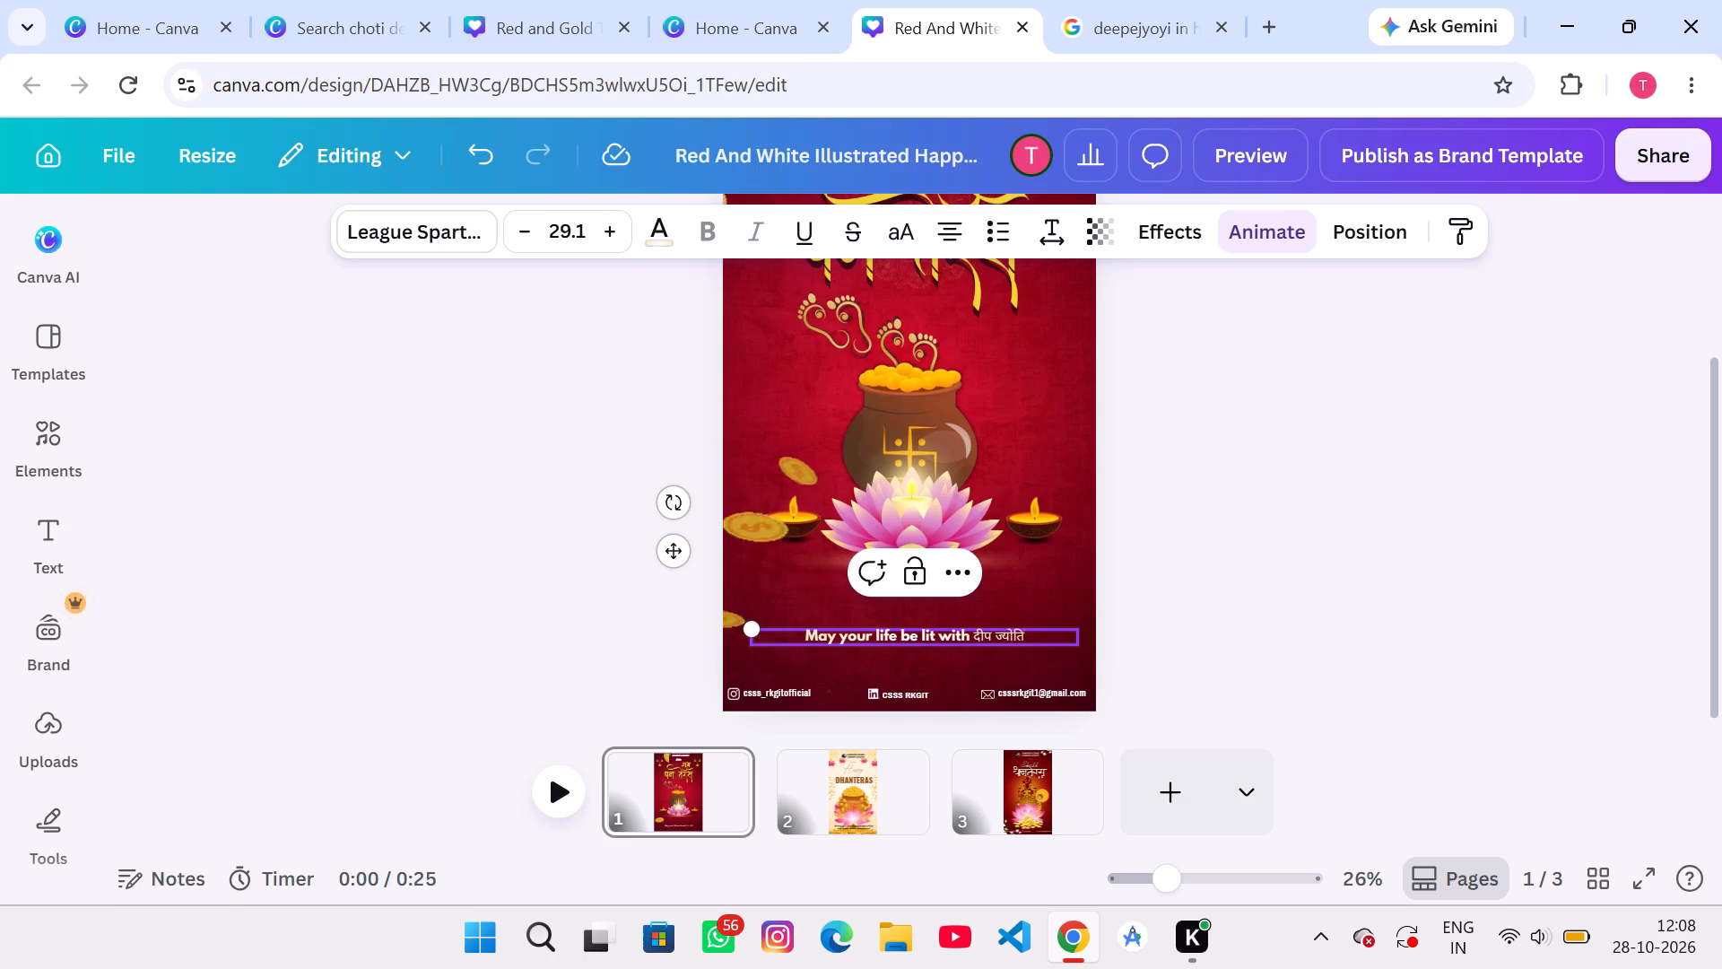
left_click(1026, 633)
key("comma")
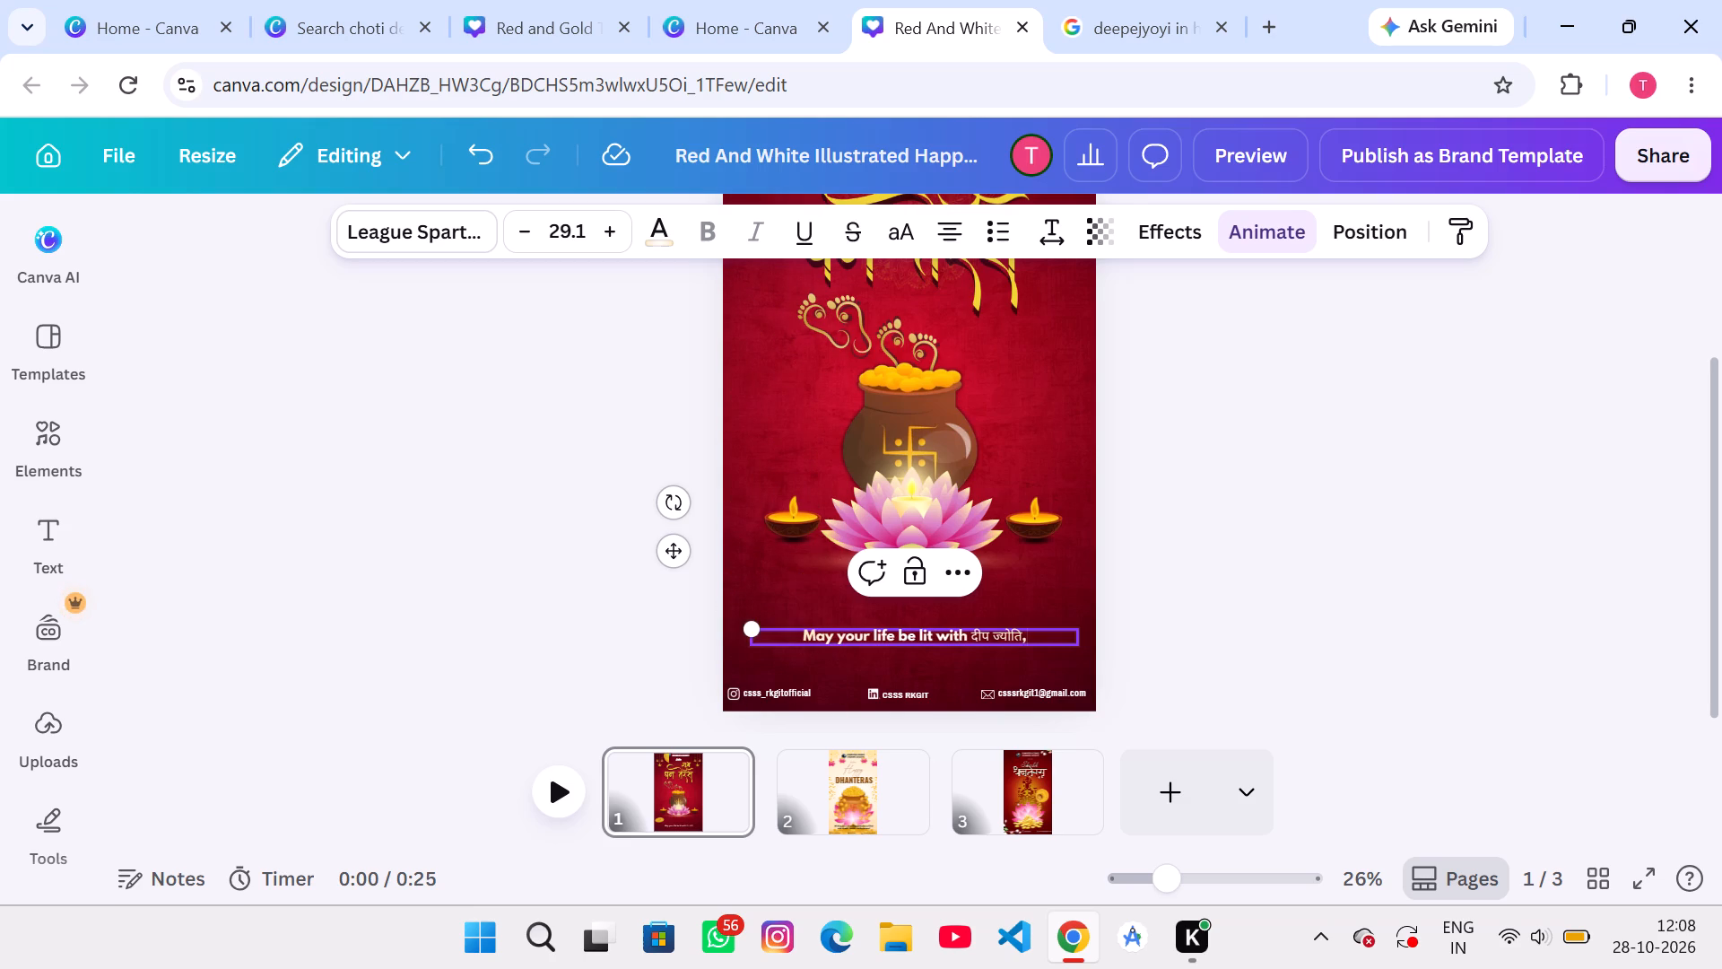
key("e")
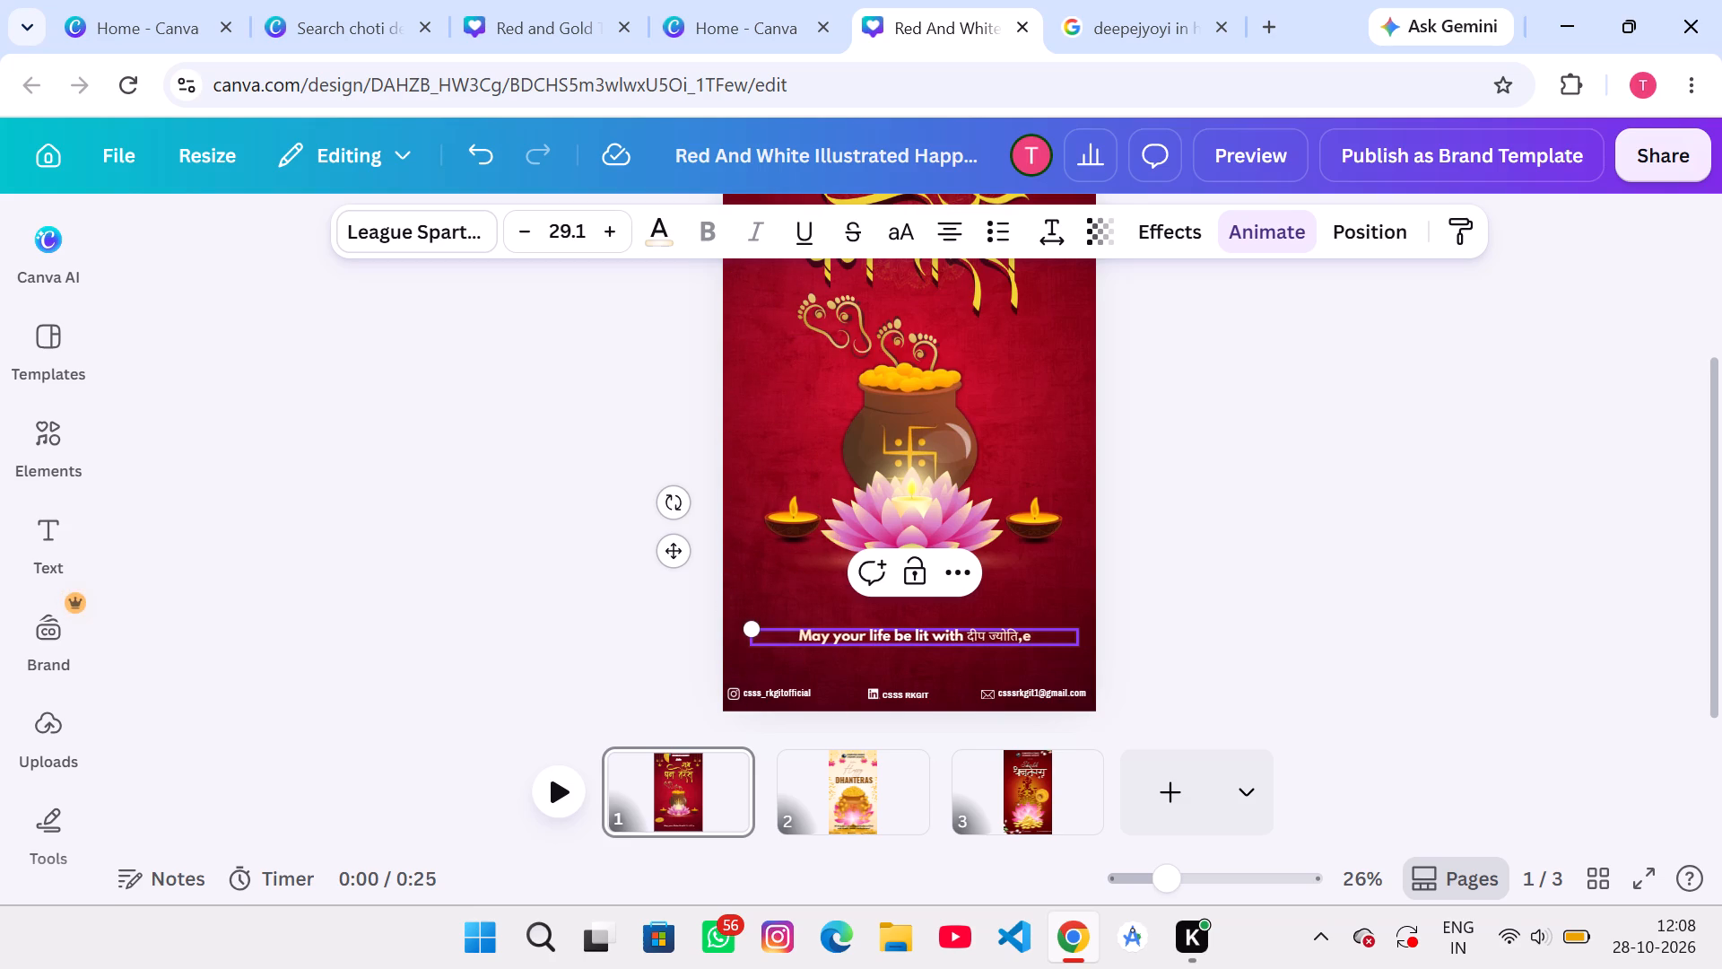
type("nriched")
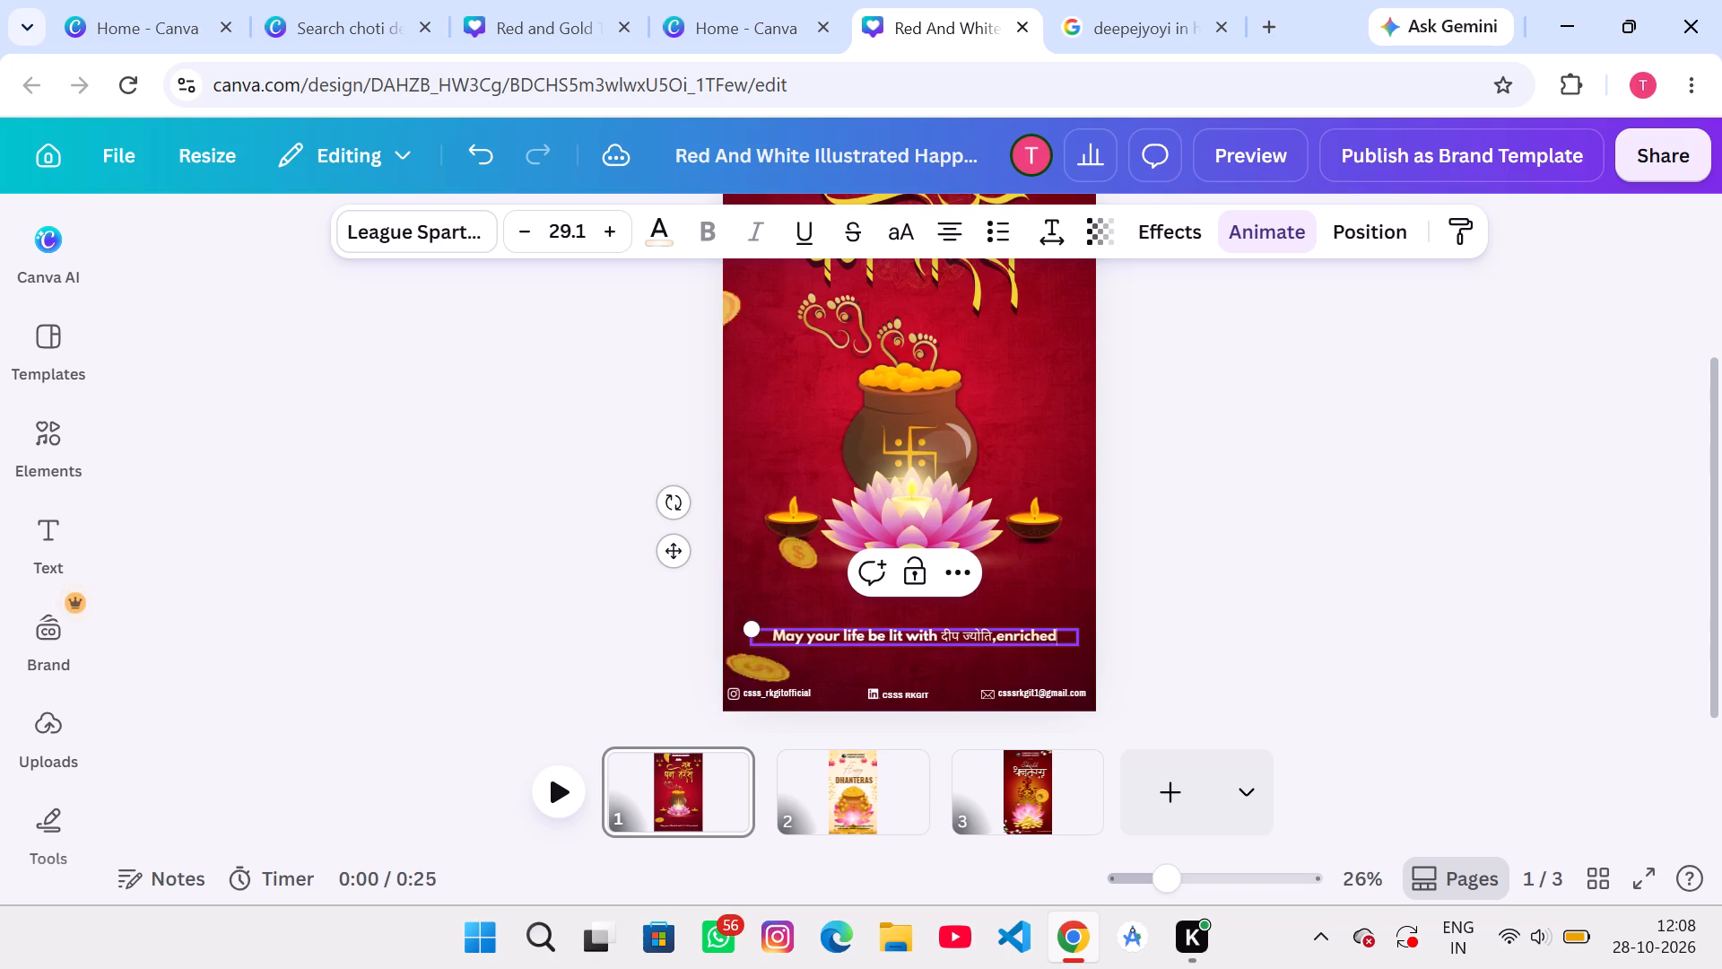
key("space")
type("with")
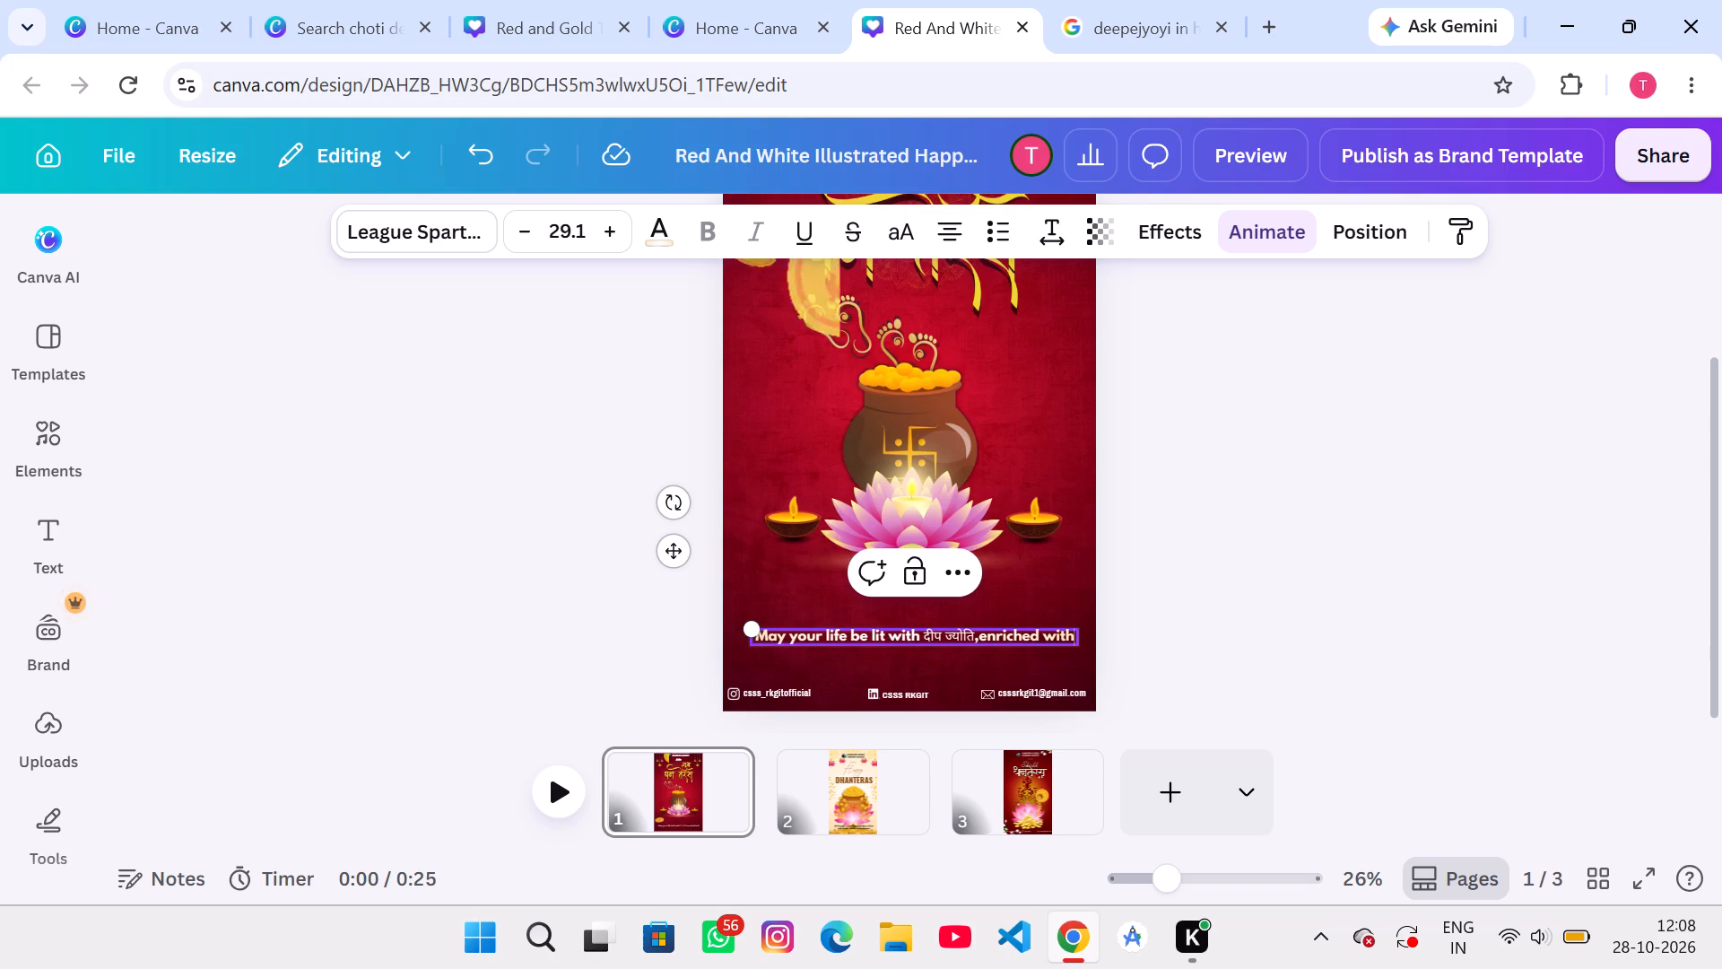
key("space")
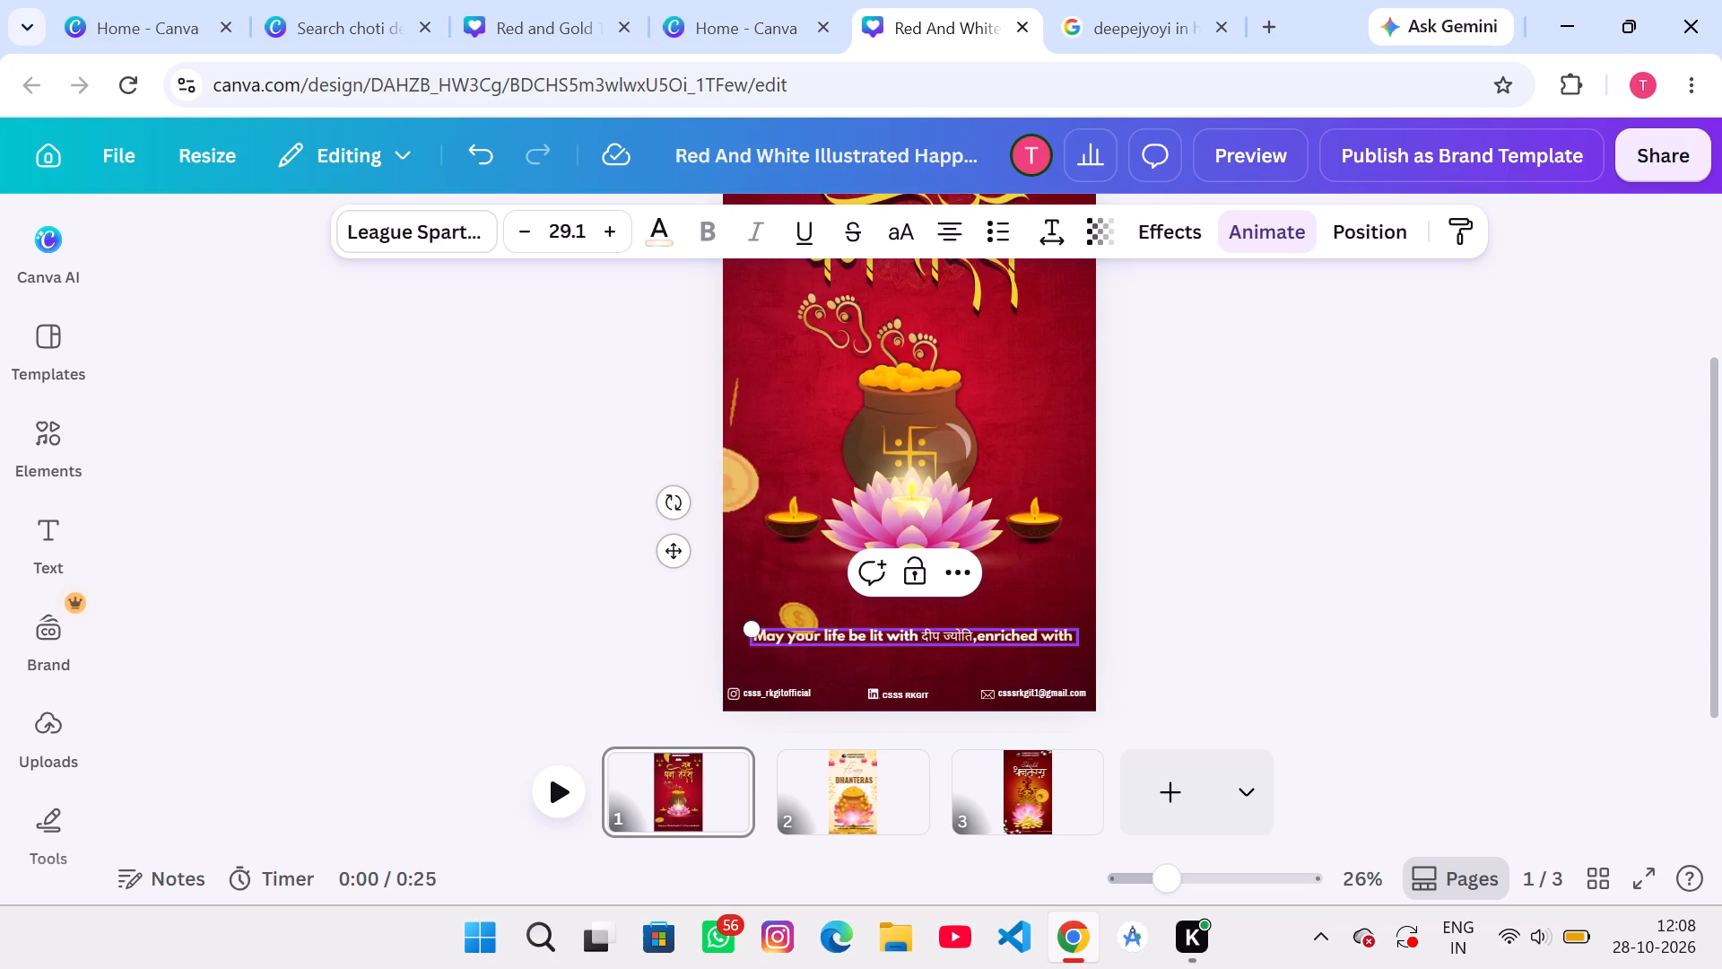
Search Google for "dhan in hindi" in the existing search tab to find the Hindi spelling.
left_click(1142, 13)
left_click(517, 165)
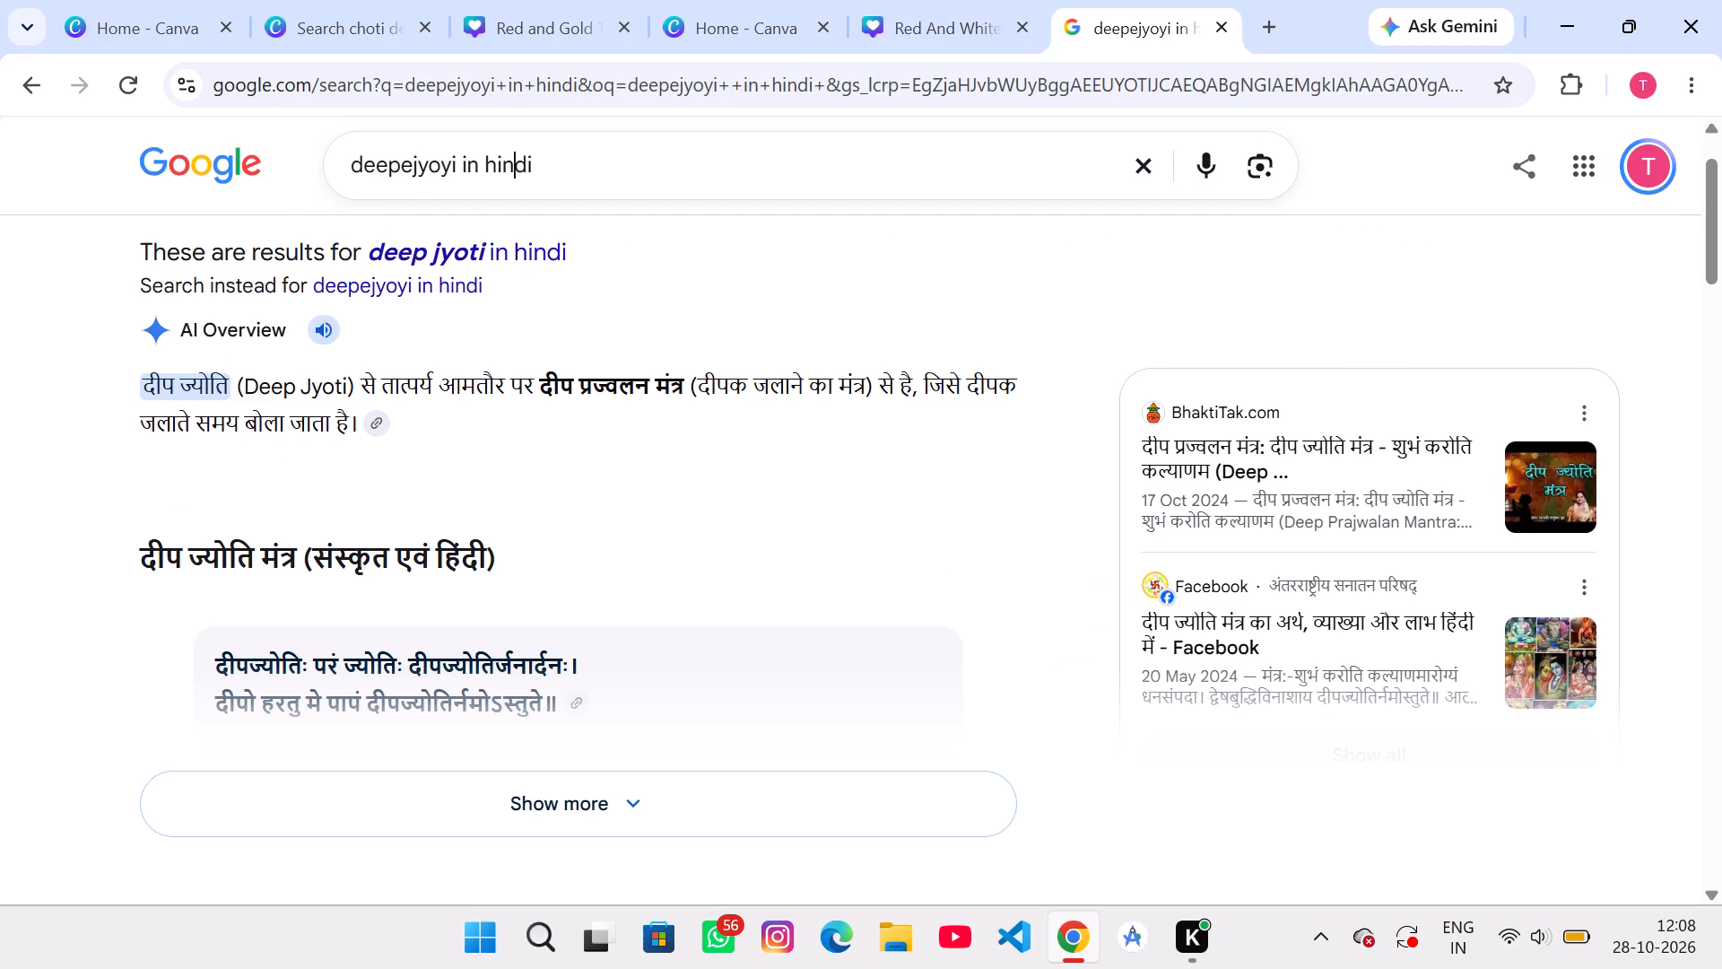
left_click_drag(463, 161, 526, 127)
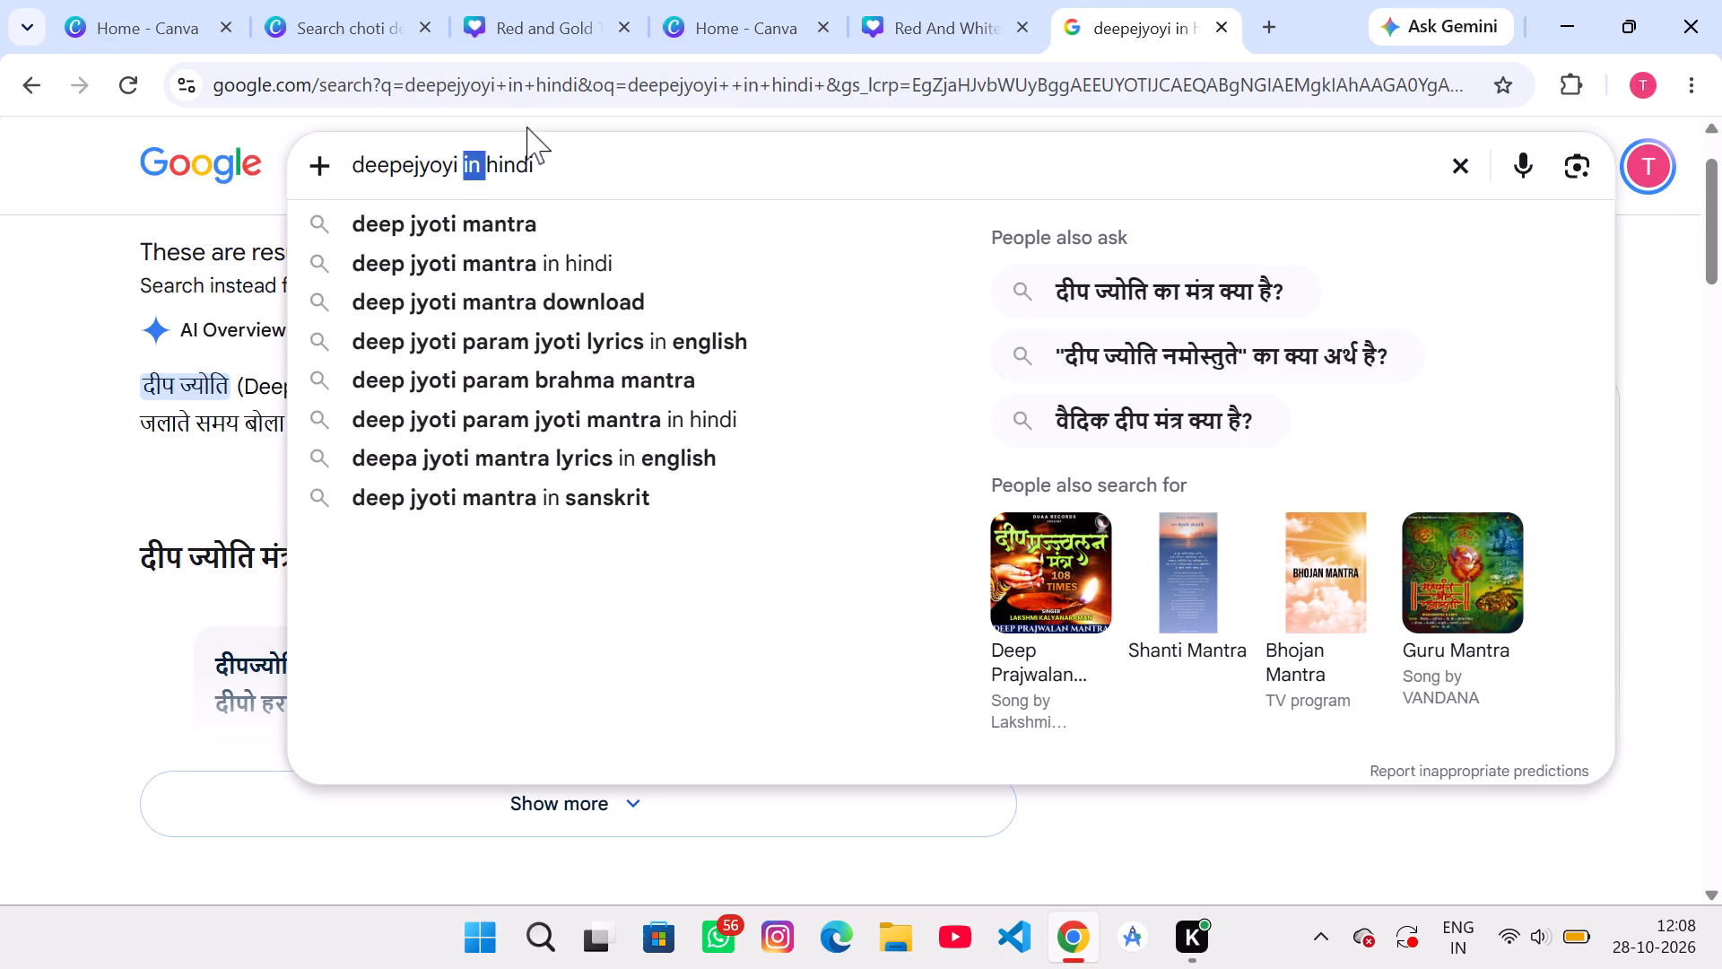
left_click_drag(526, 127, 293, 145)
key("BackSpace")
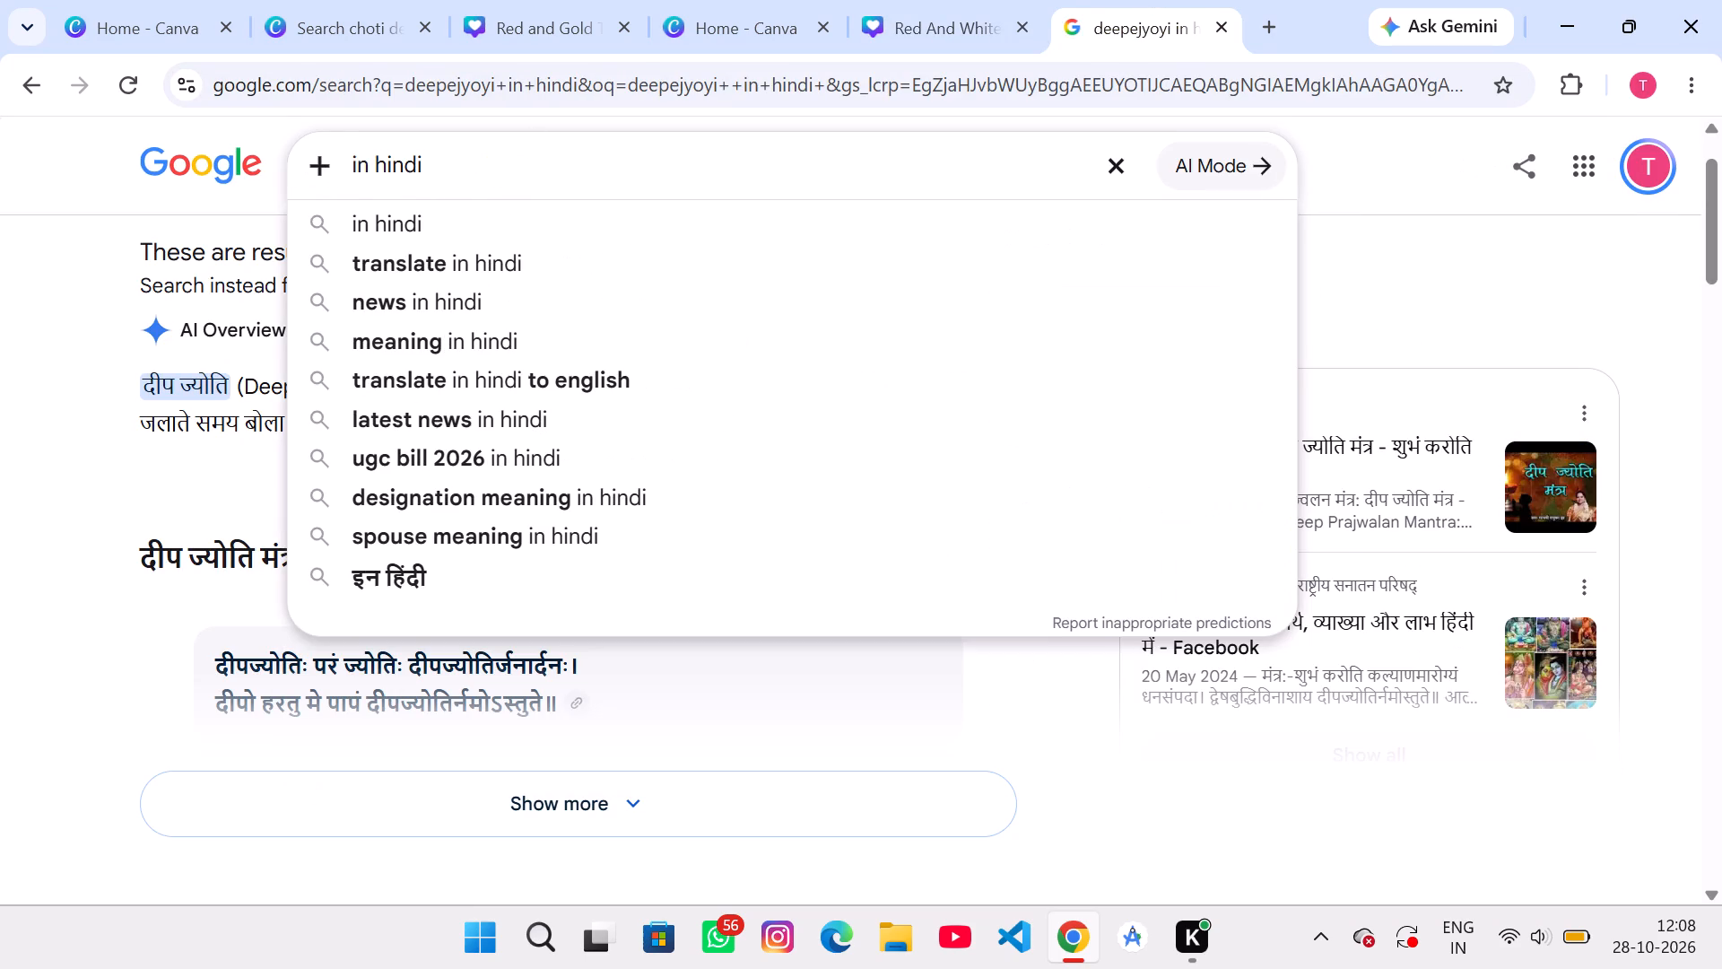
type("dhan")
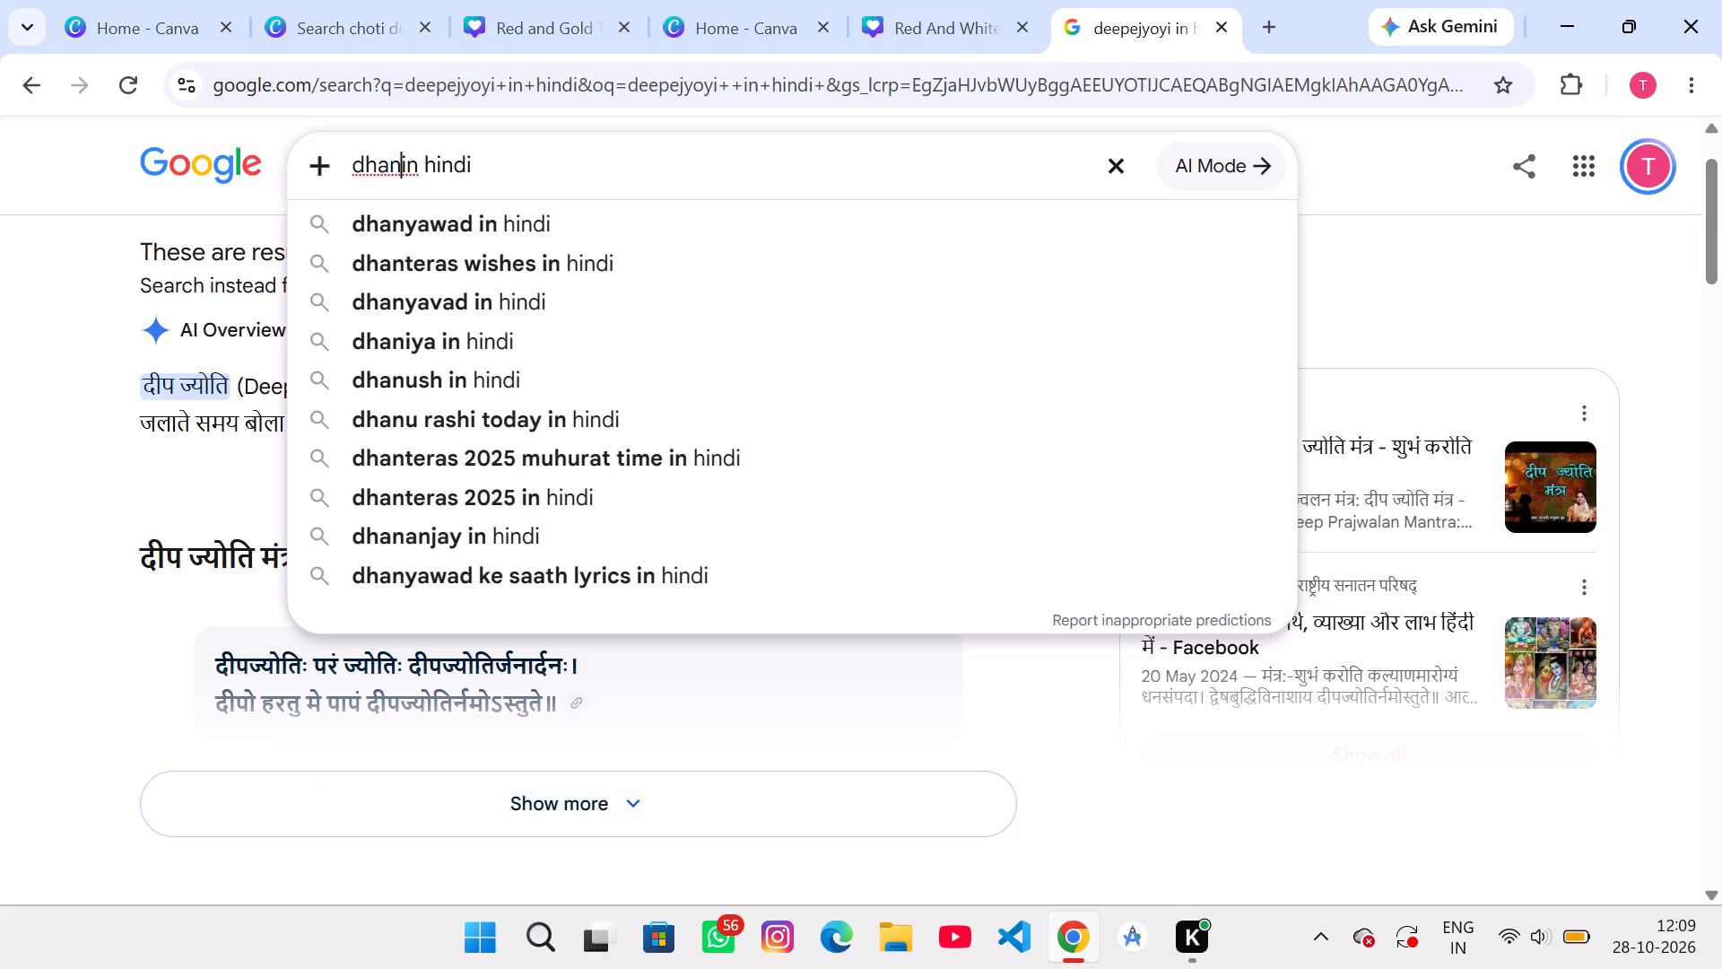
key("Return")
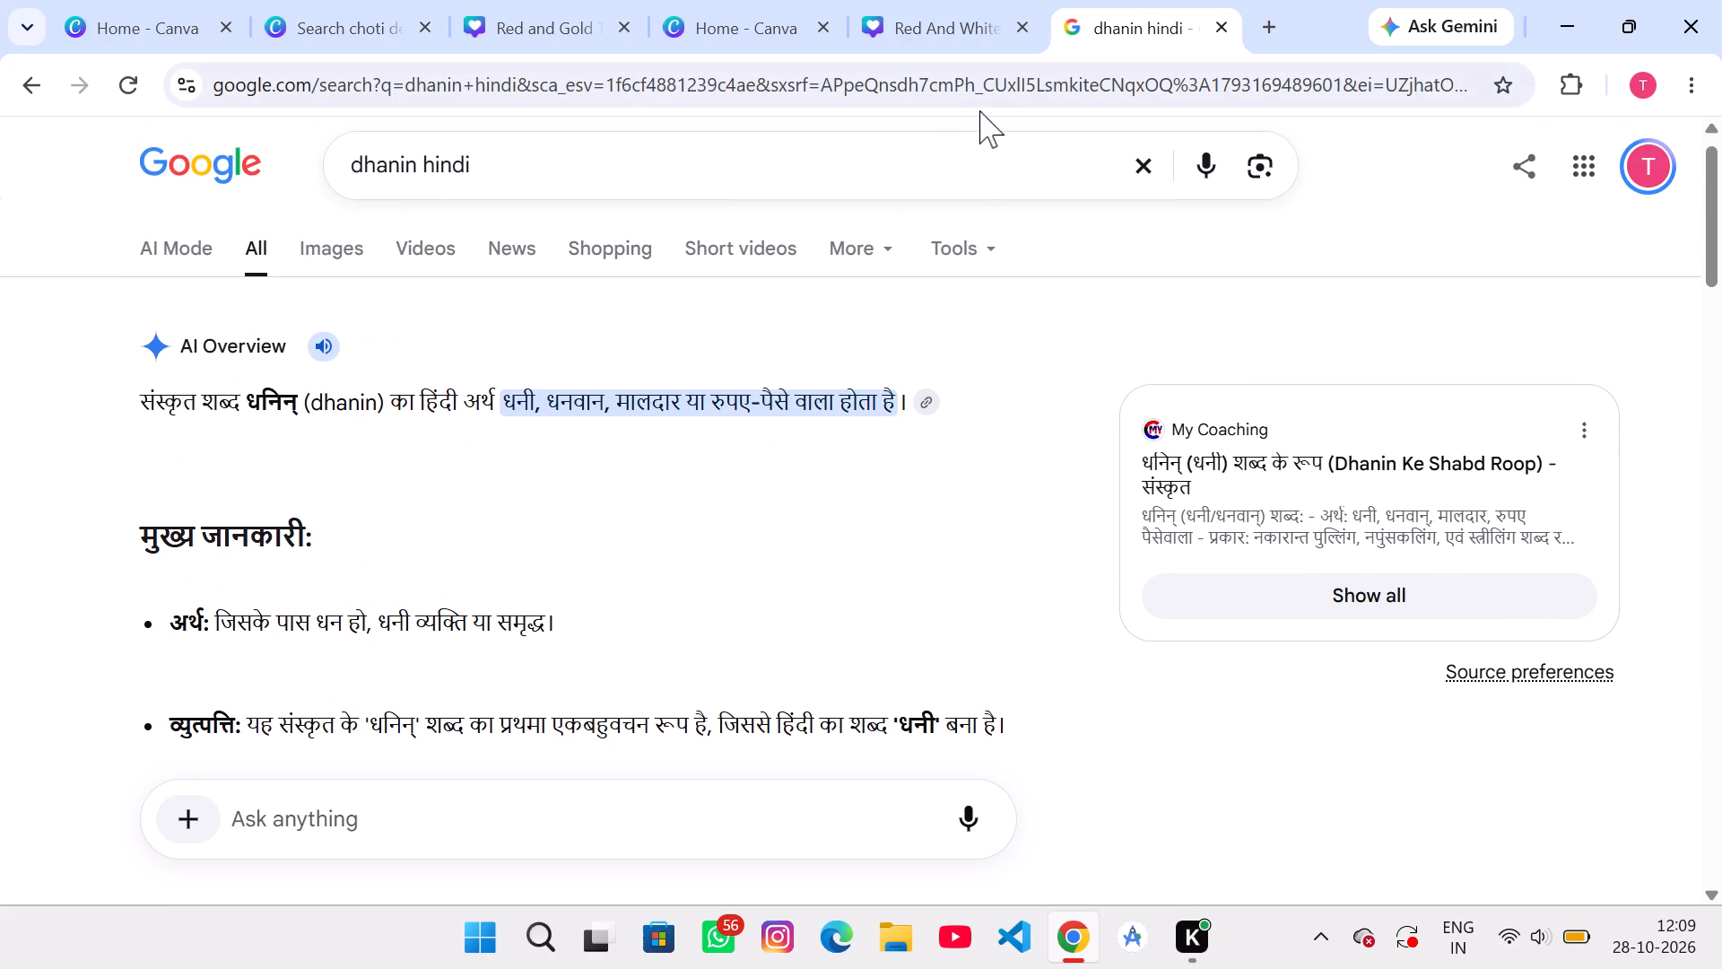
left_click(401, 168)
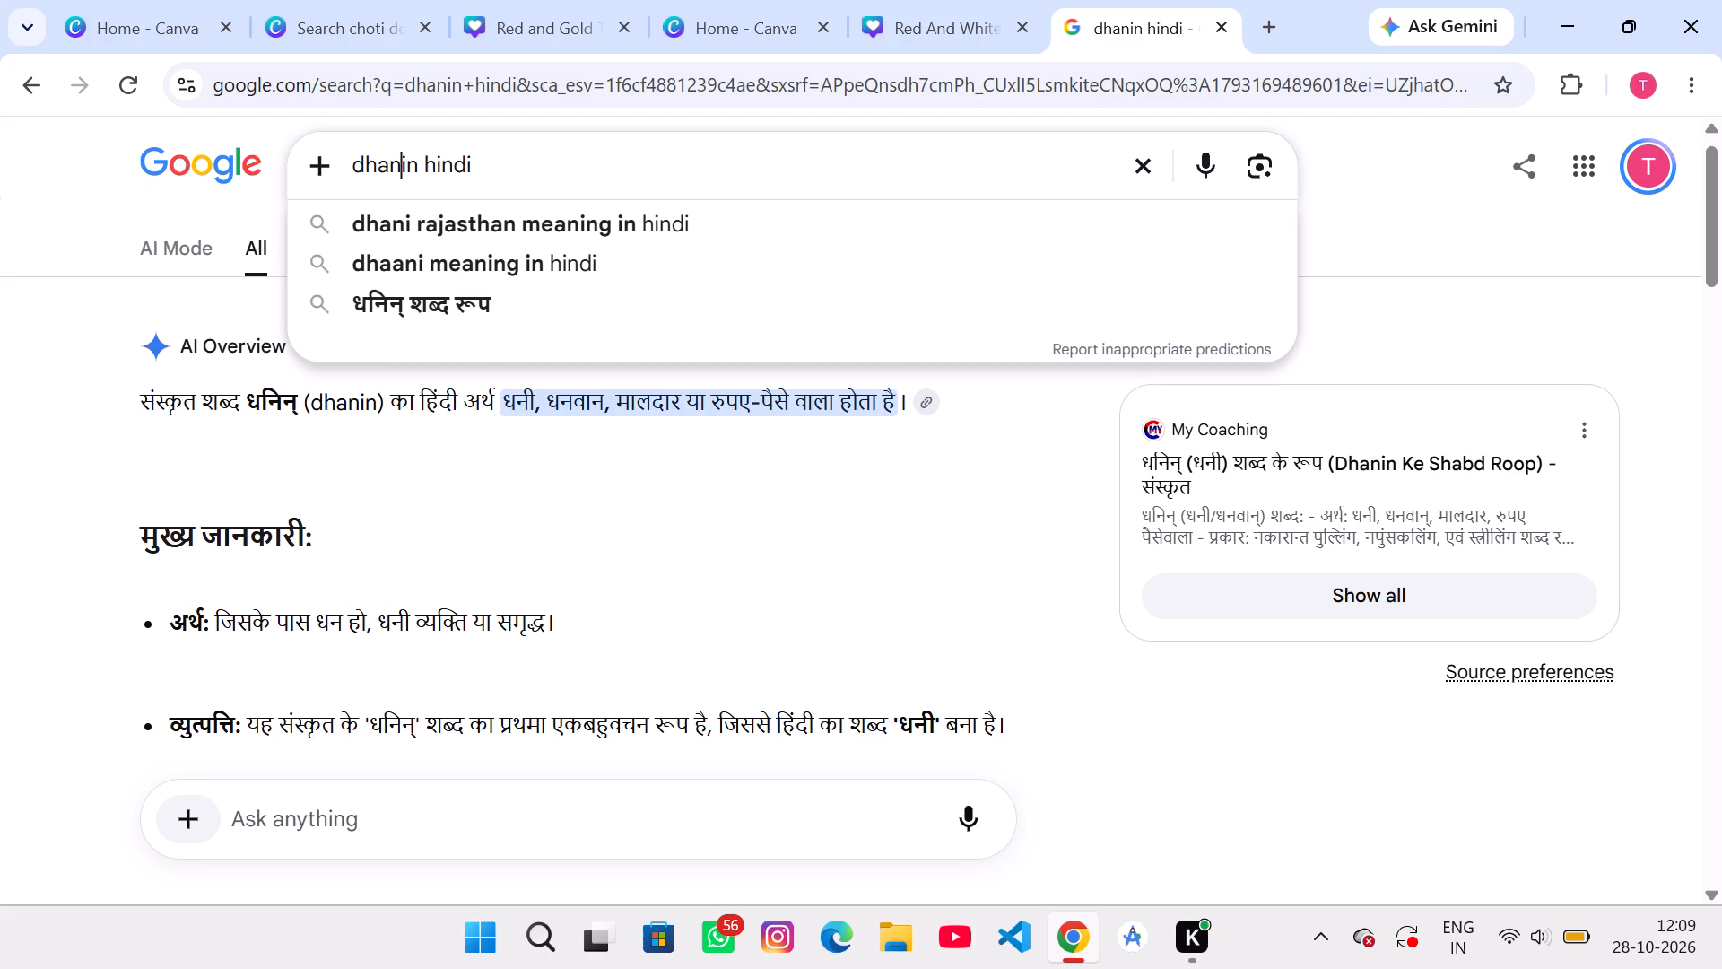
key("space")
key("shift+Return")
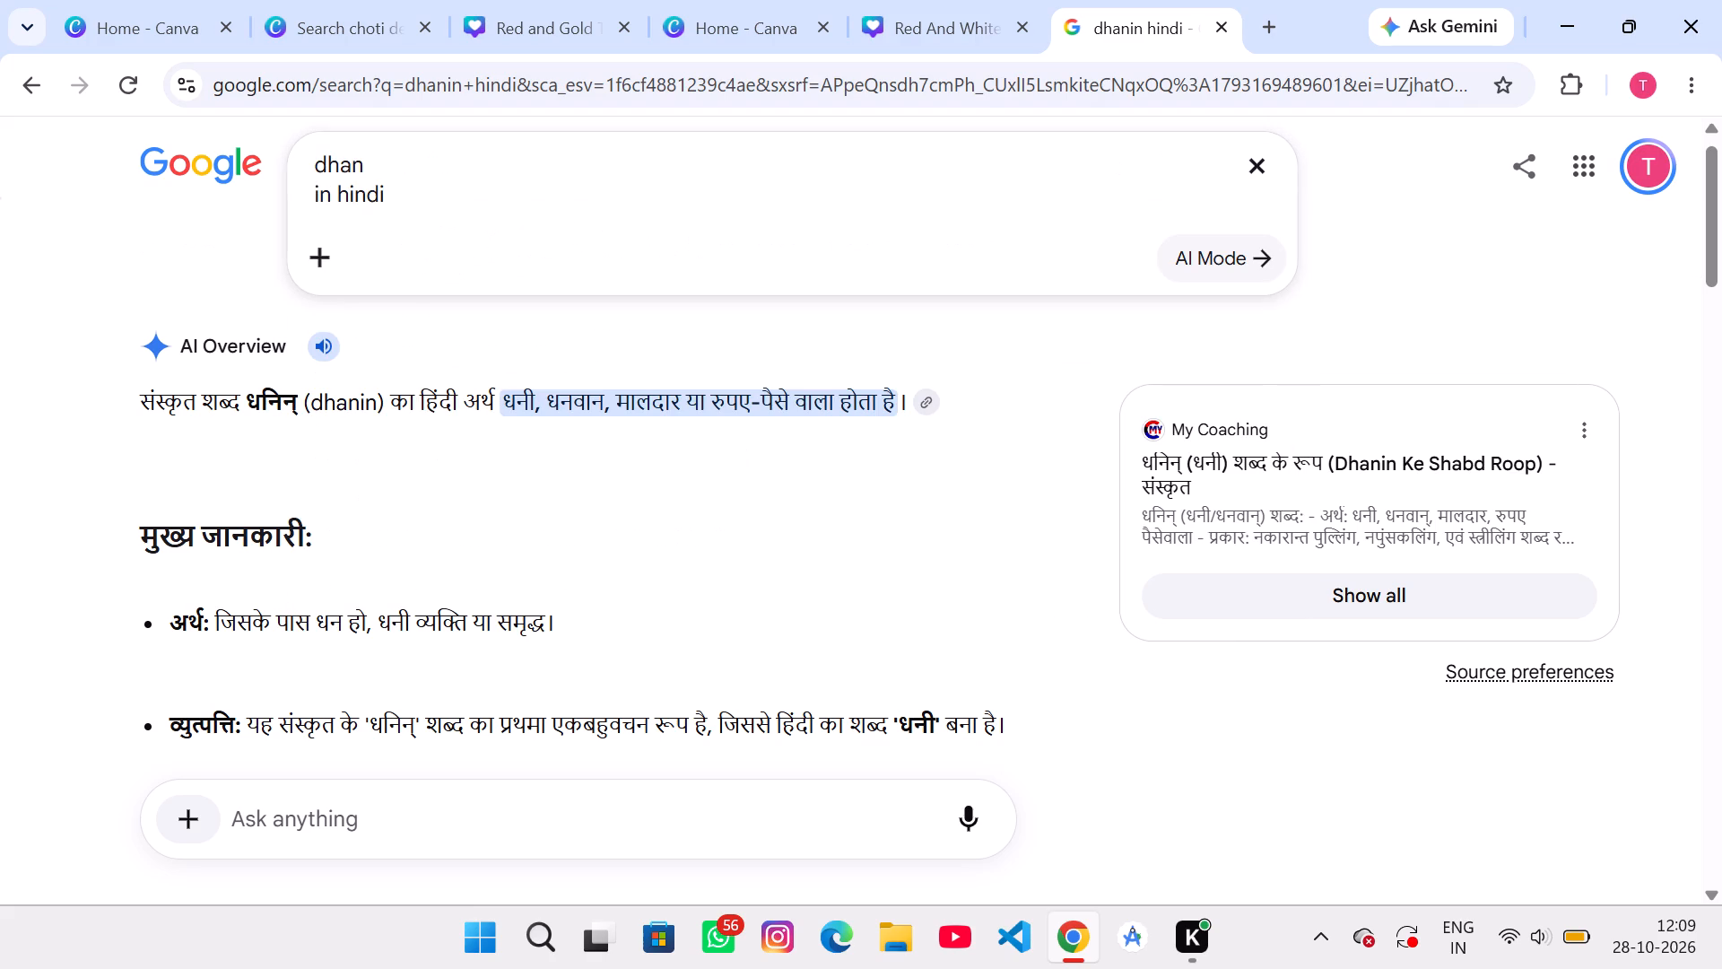
Run the Google search for "dhan in hindi" and copy the word धन from the results.
key("Return")
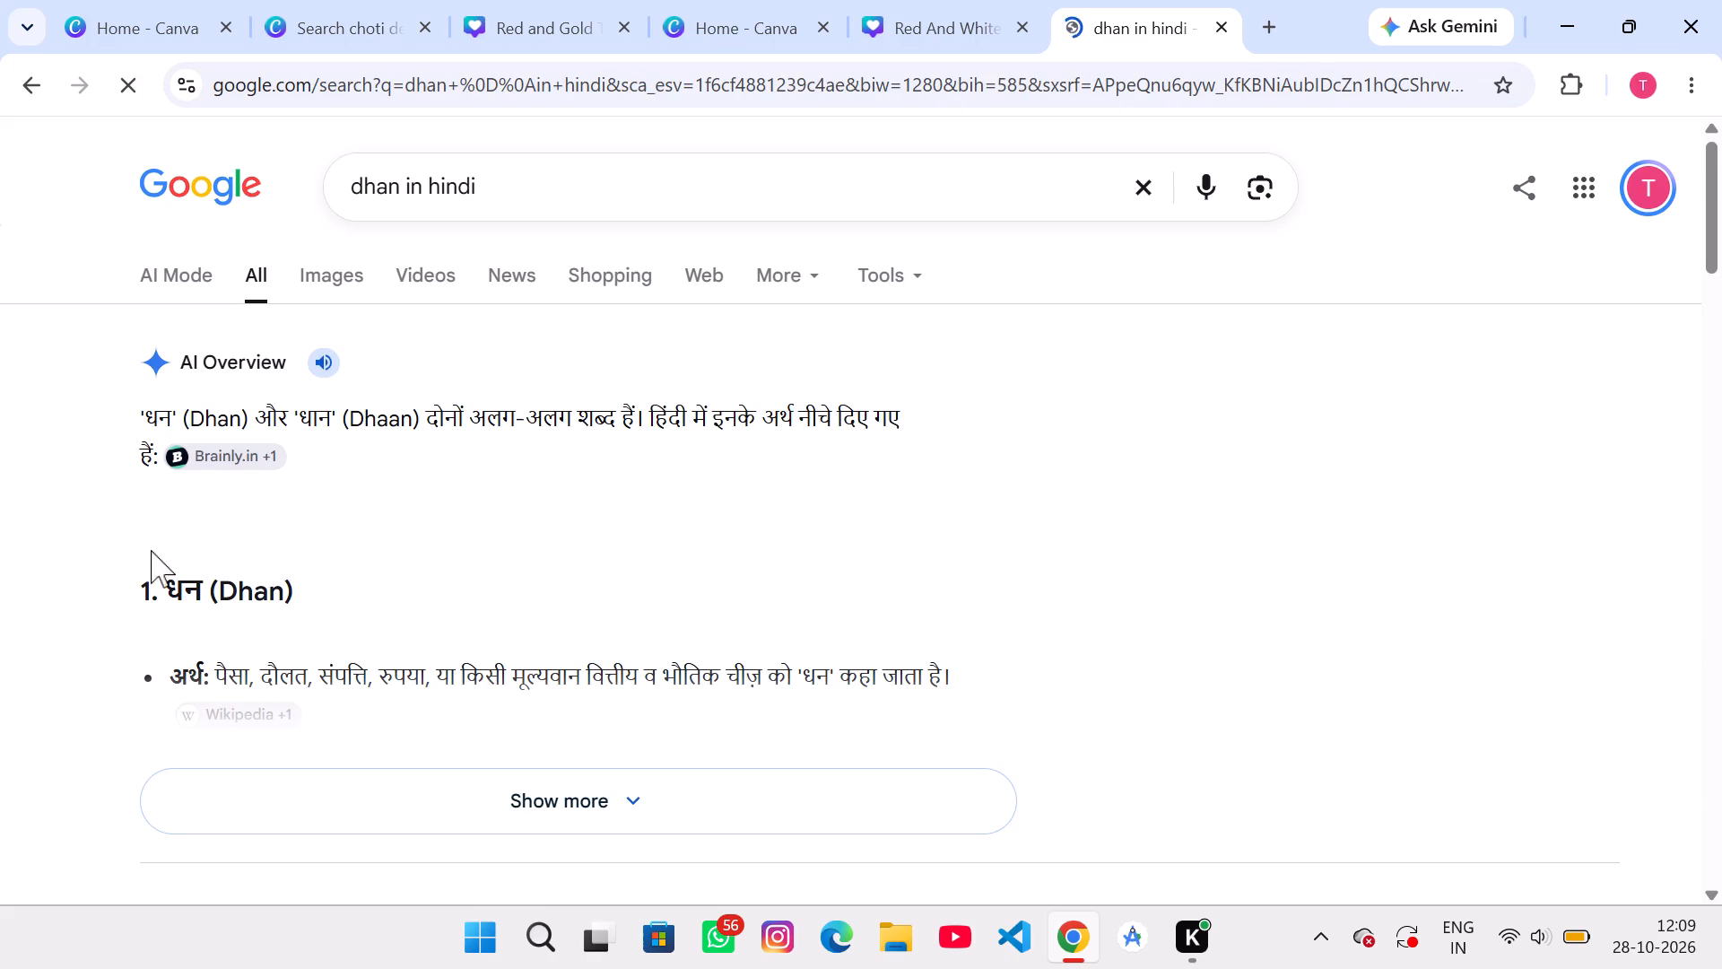
left_click_drag(170, 584, 227, 616)
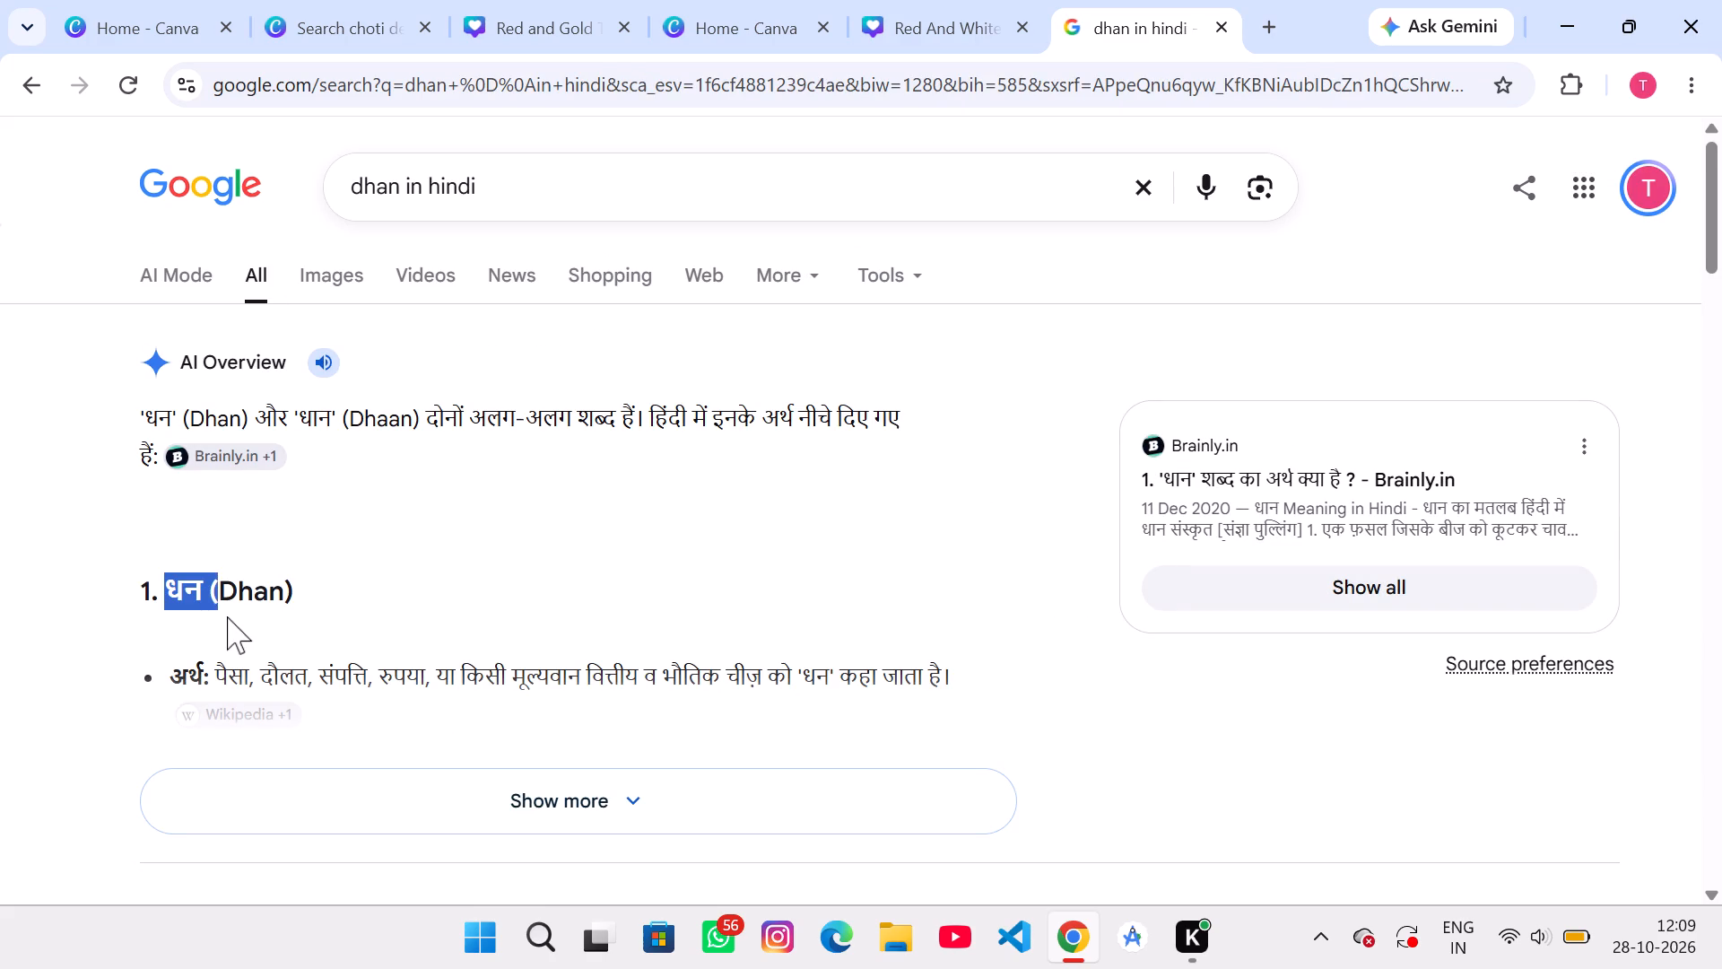
left_click_drag(227, 616, 197, 577)
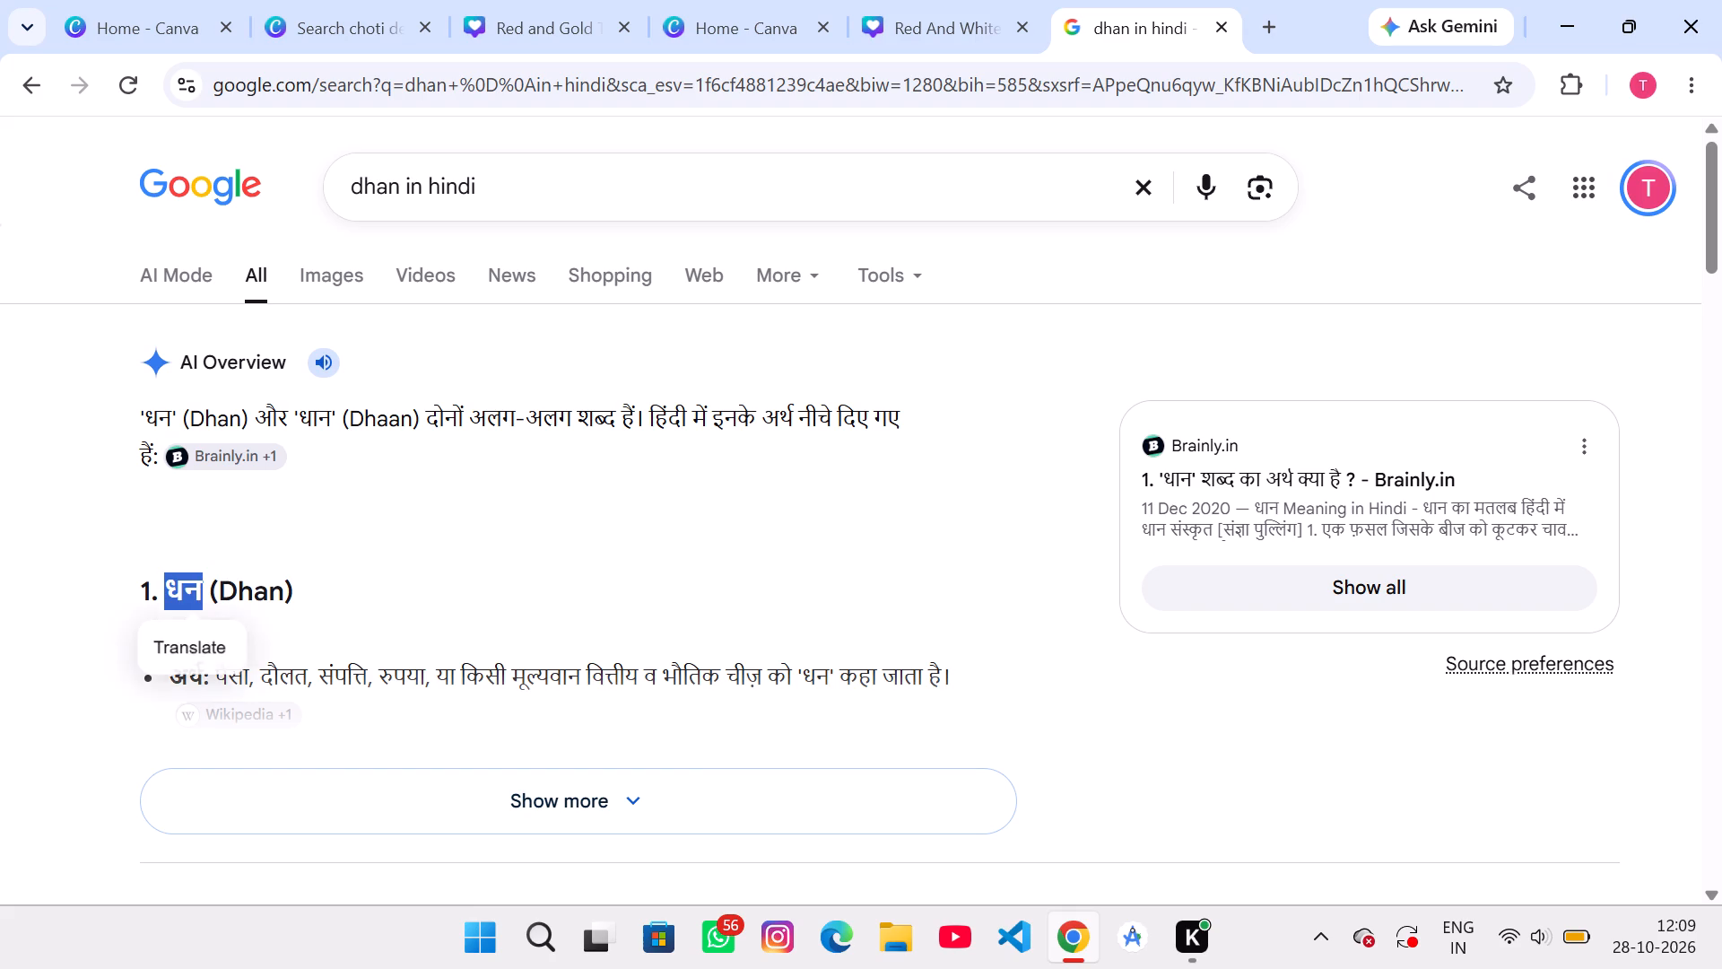
key("ctrl+c")
Return to the Dhanteras design and paste धन after "enriched with" at the end of the wish line on page 1.
left_click(904, 4)
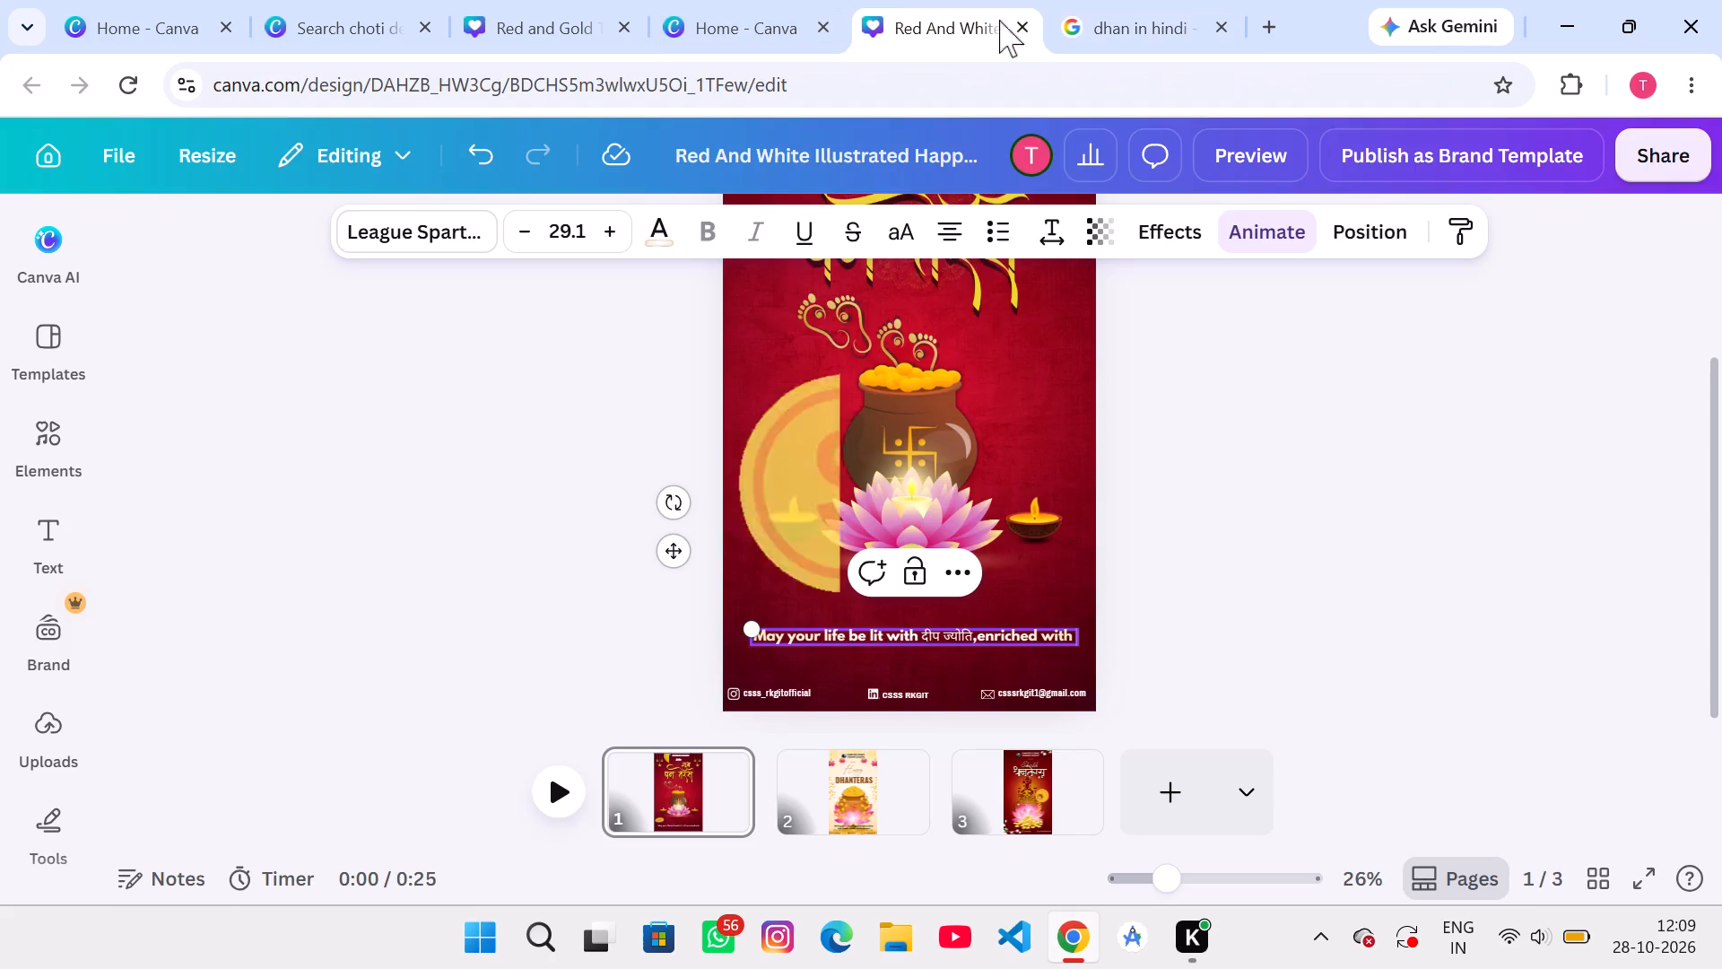
left_click(966, 640)
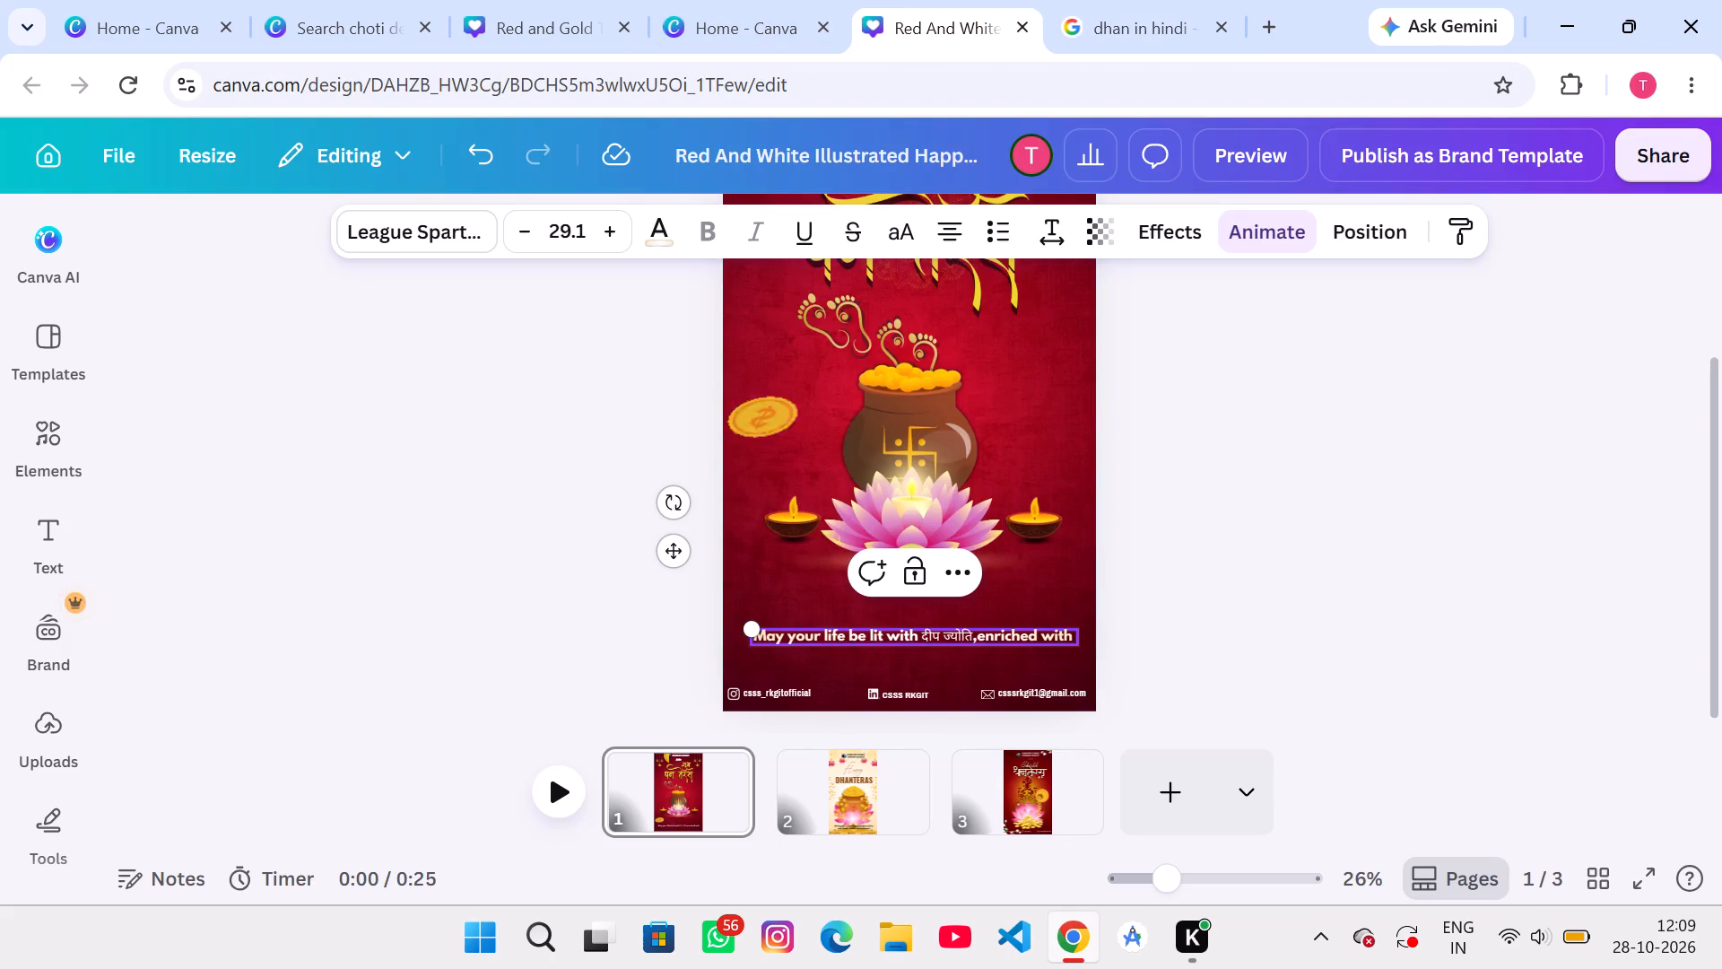
left_click(1083, 622)
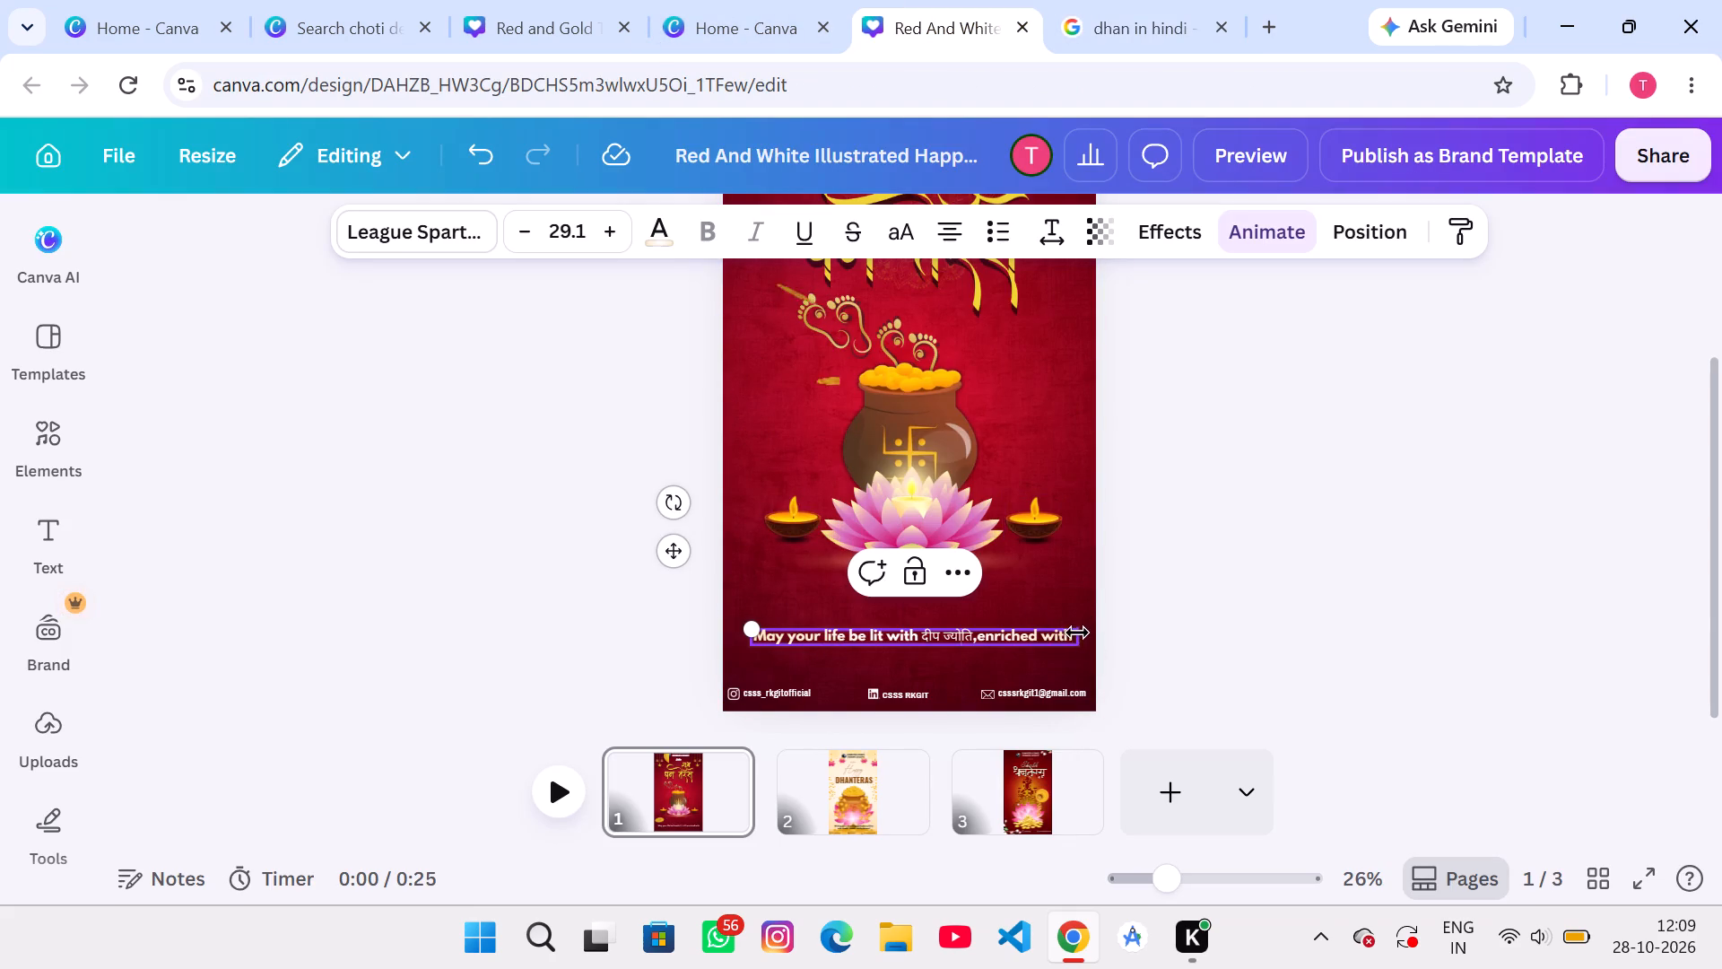
left_click(1066, 637)
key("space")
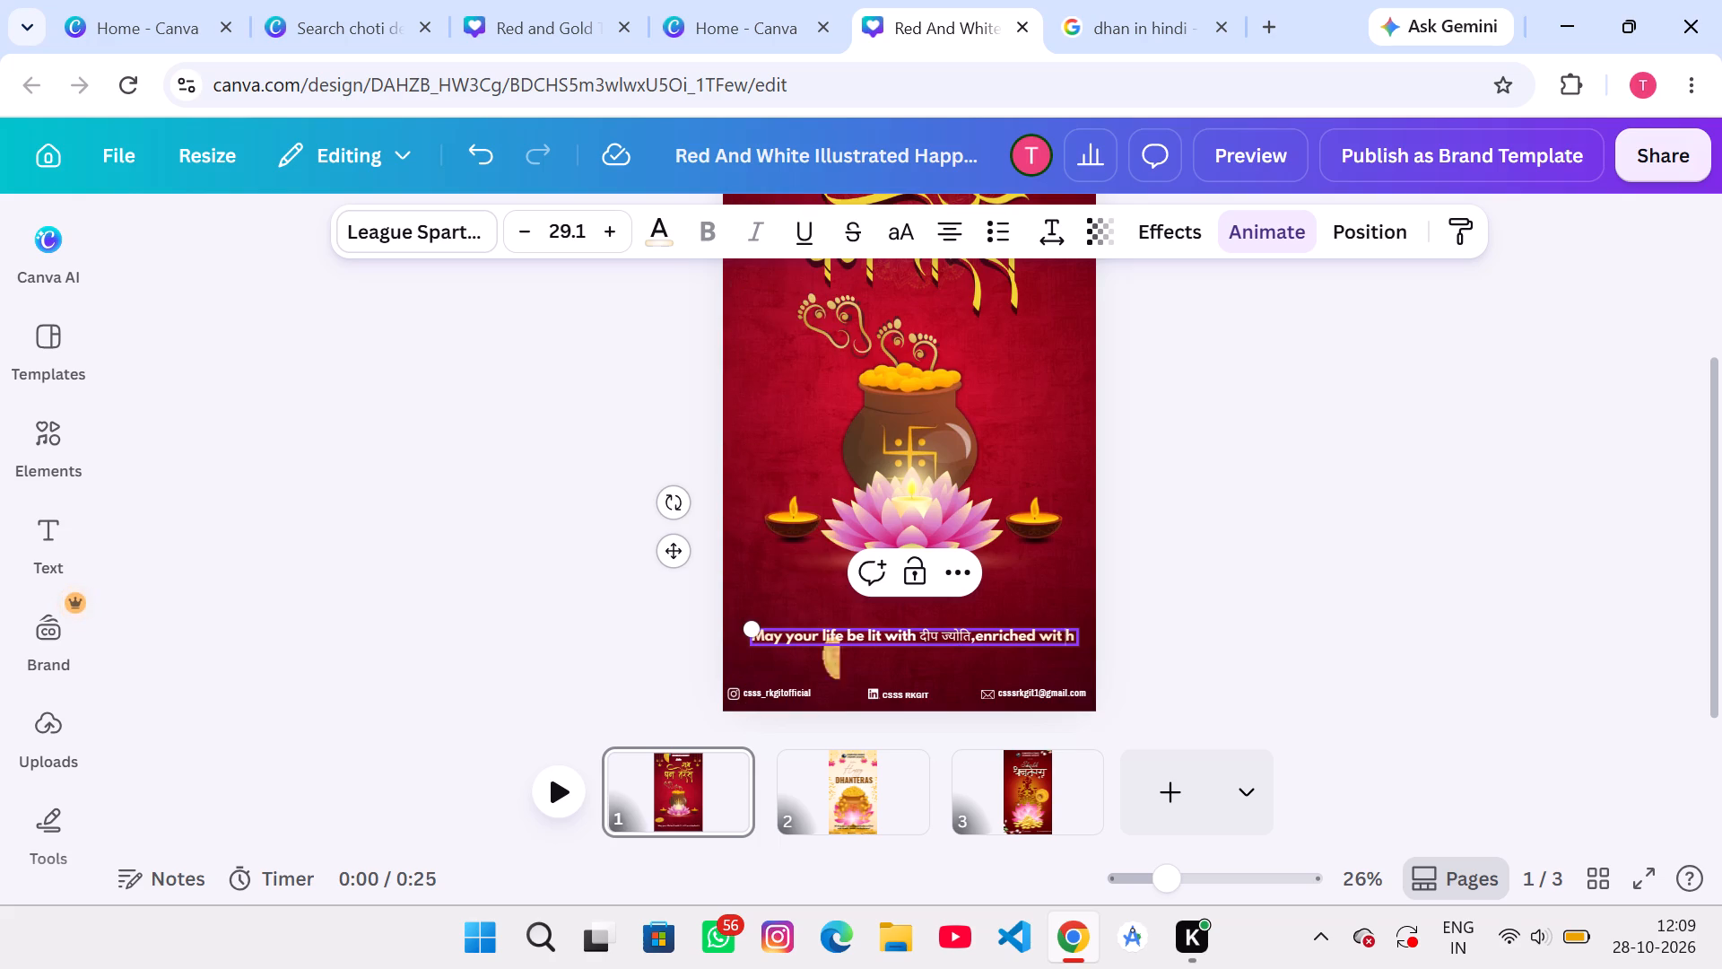
key("BackSpace")
key("Right")
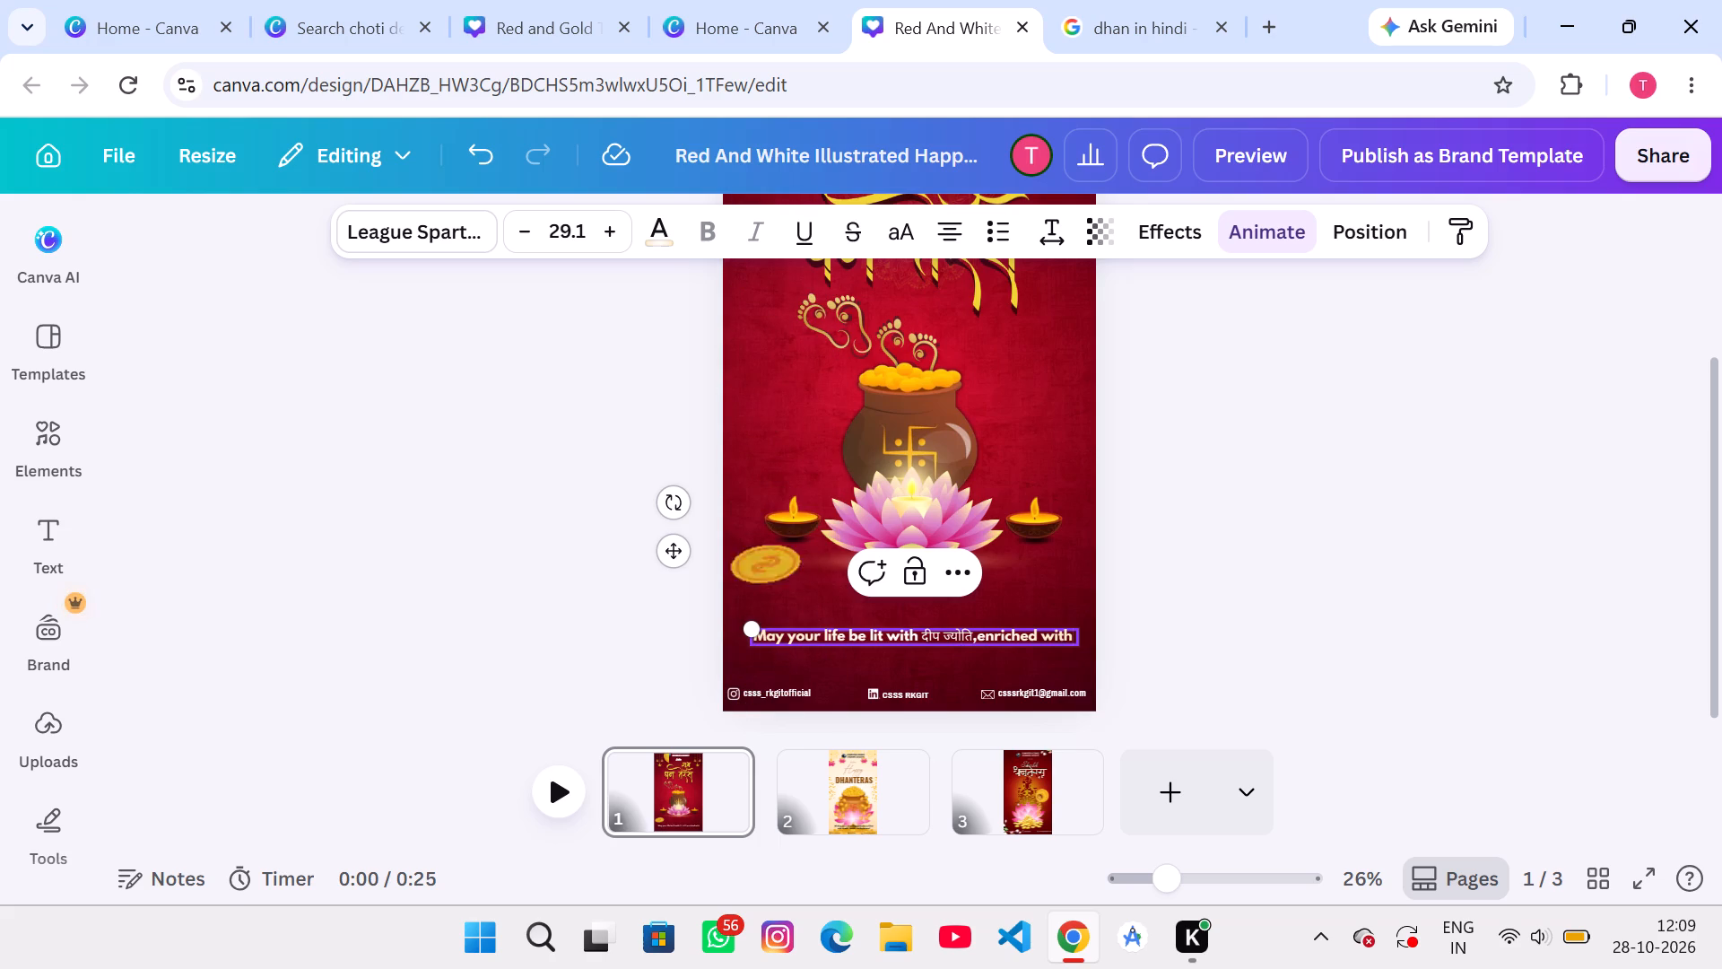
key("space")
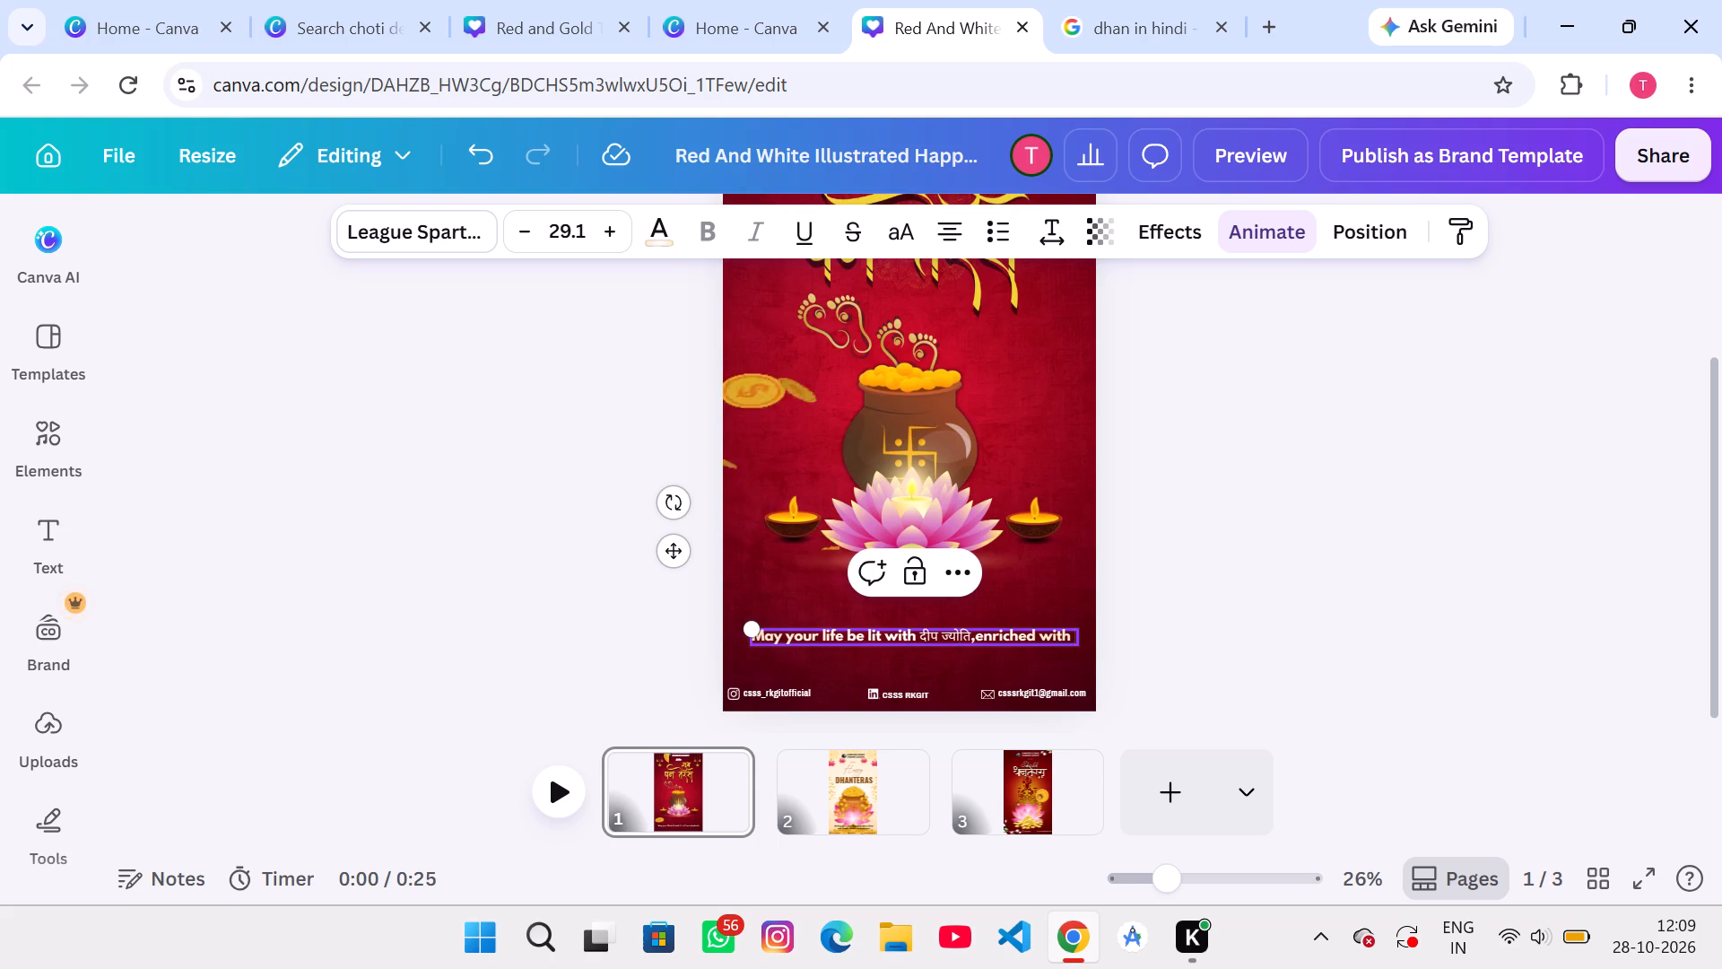
key("ctrl+v")
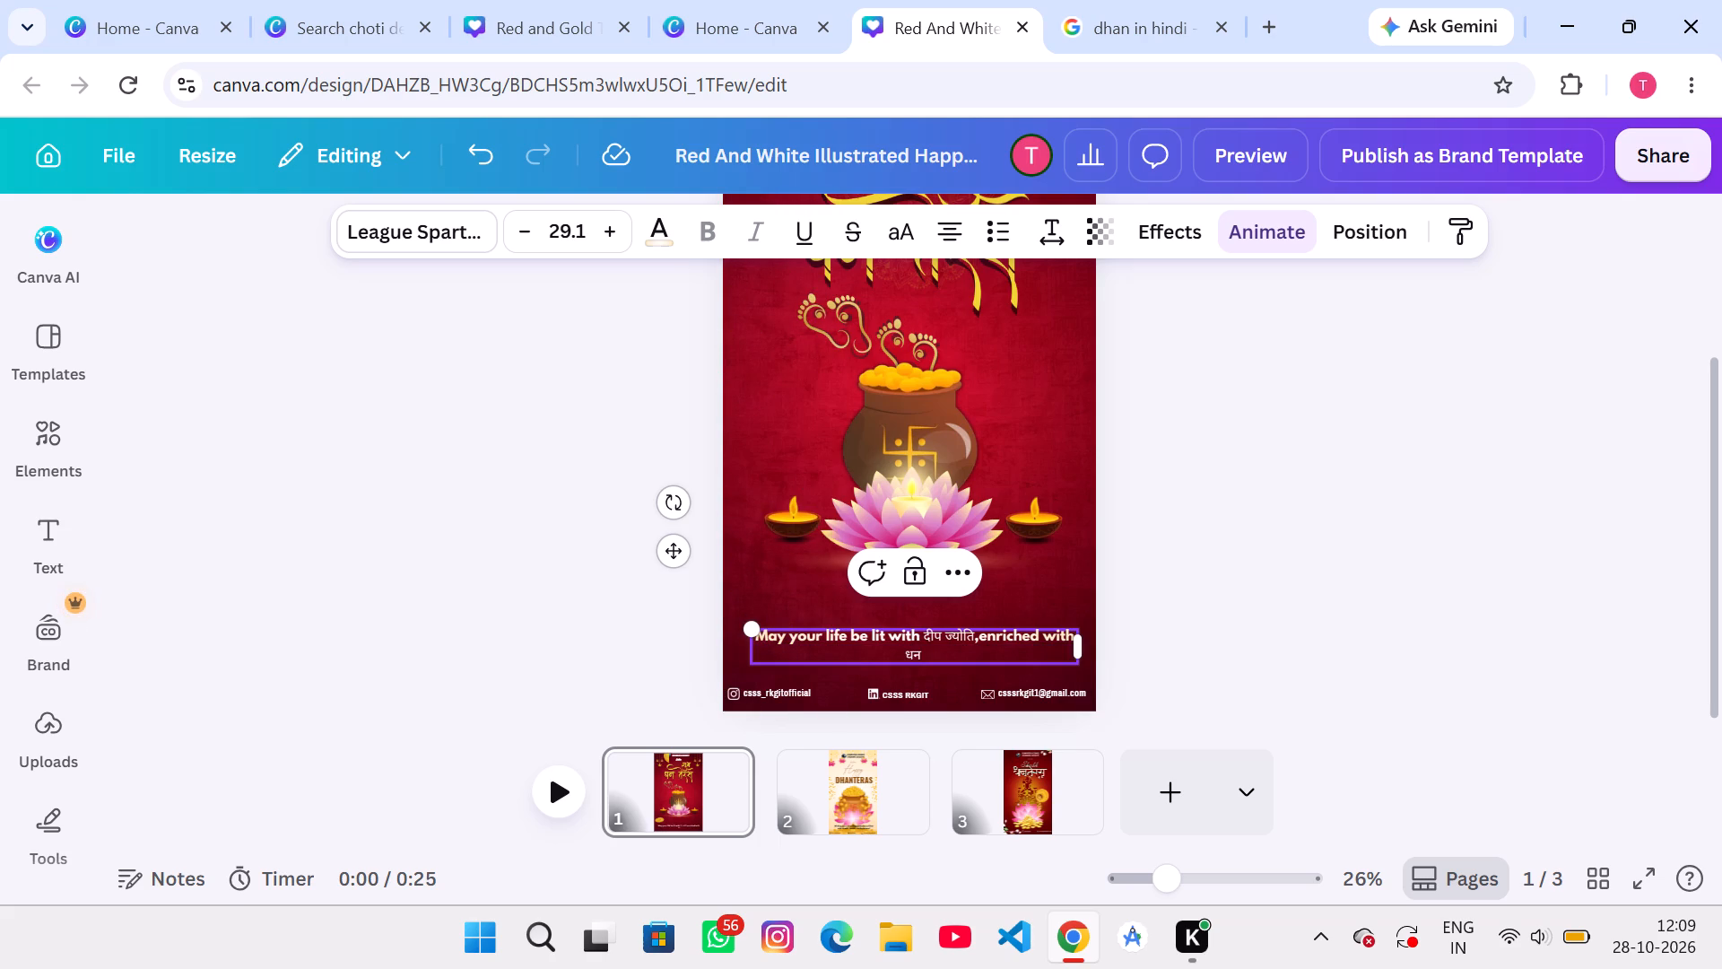
Add ",and" directly after धन at the end of the wish line.
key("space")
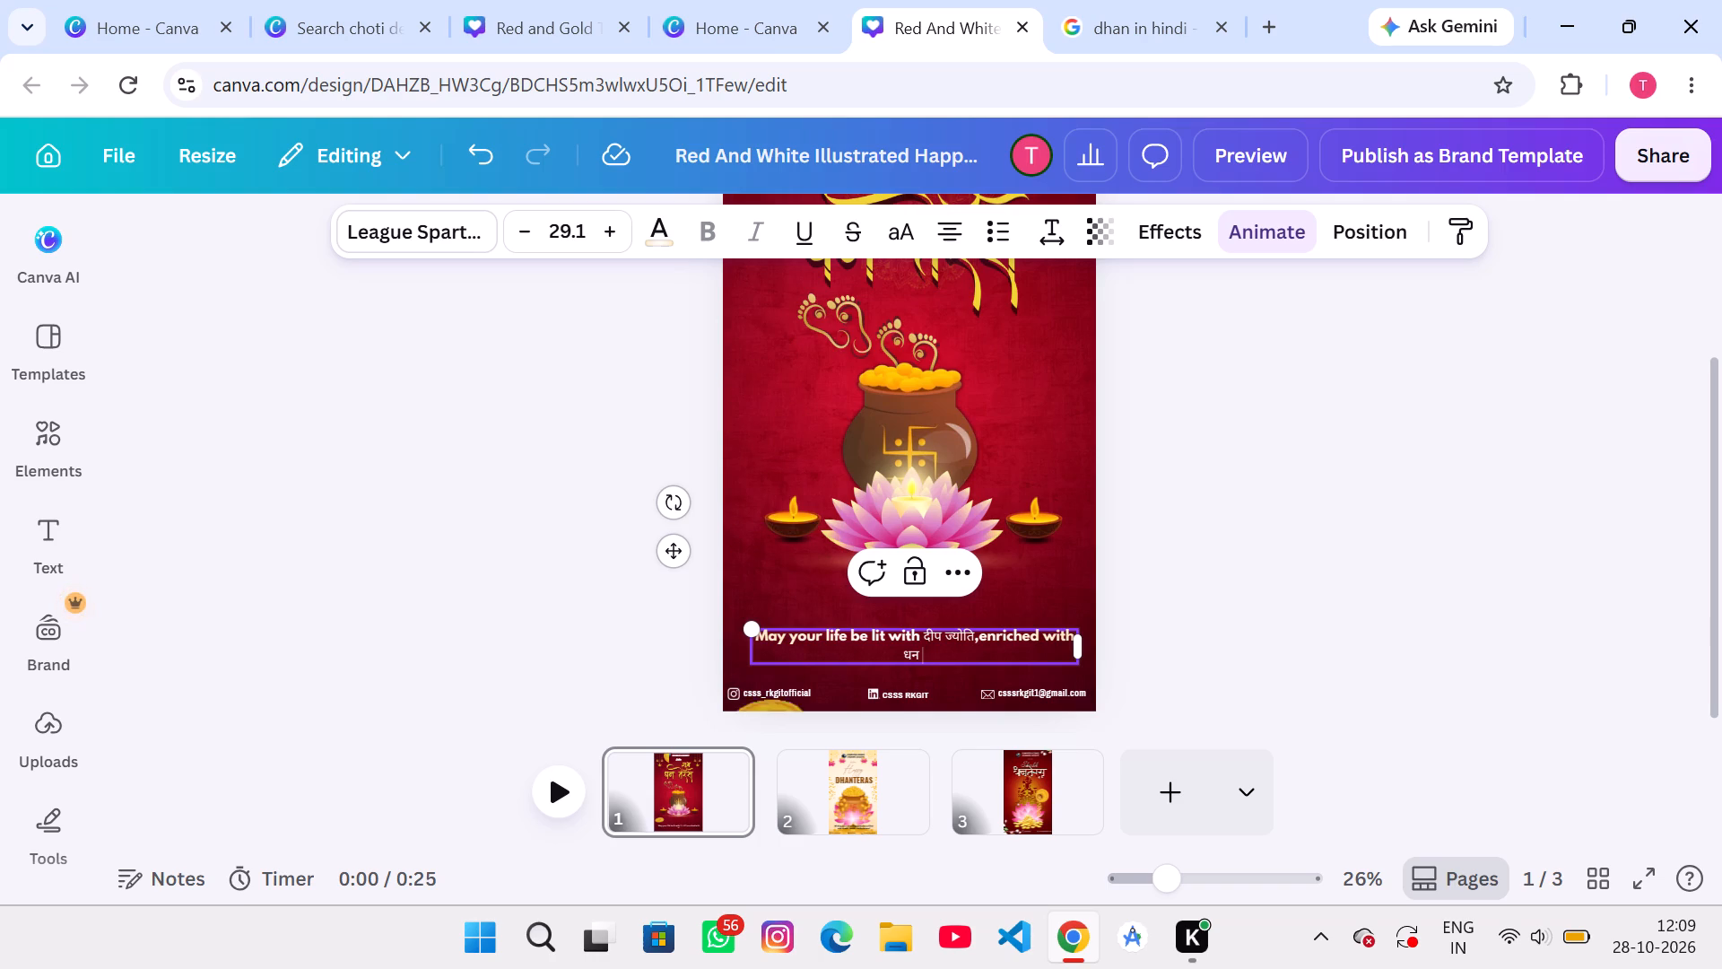
key("BackSpace")
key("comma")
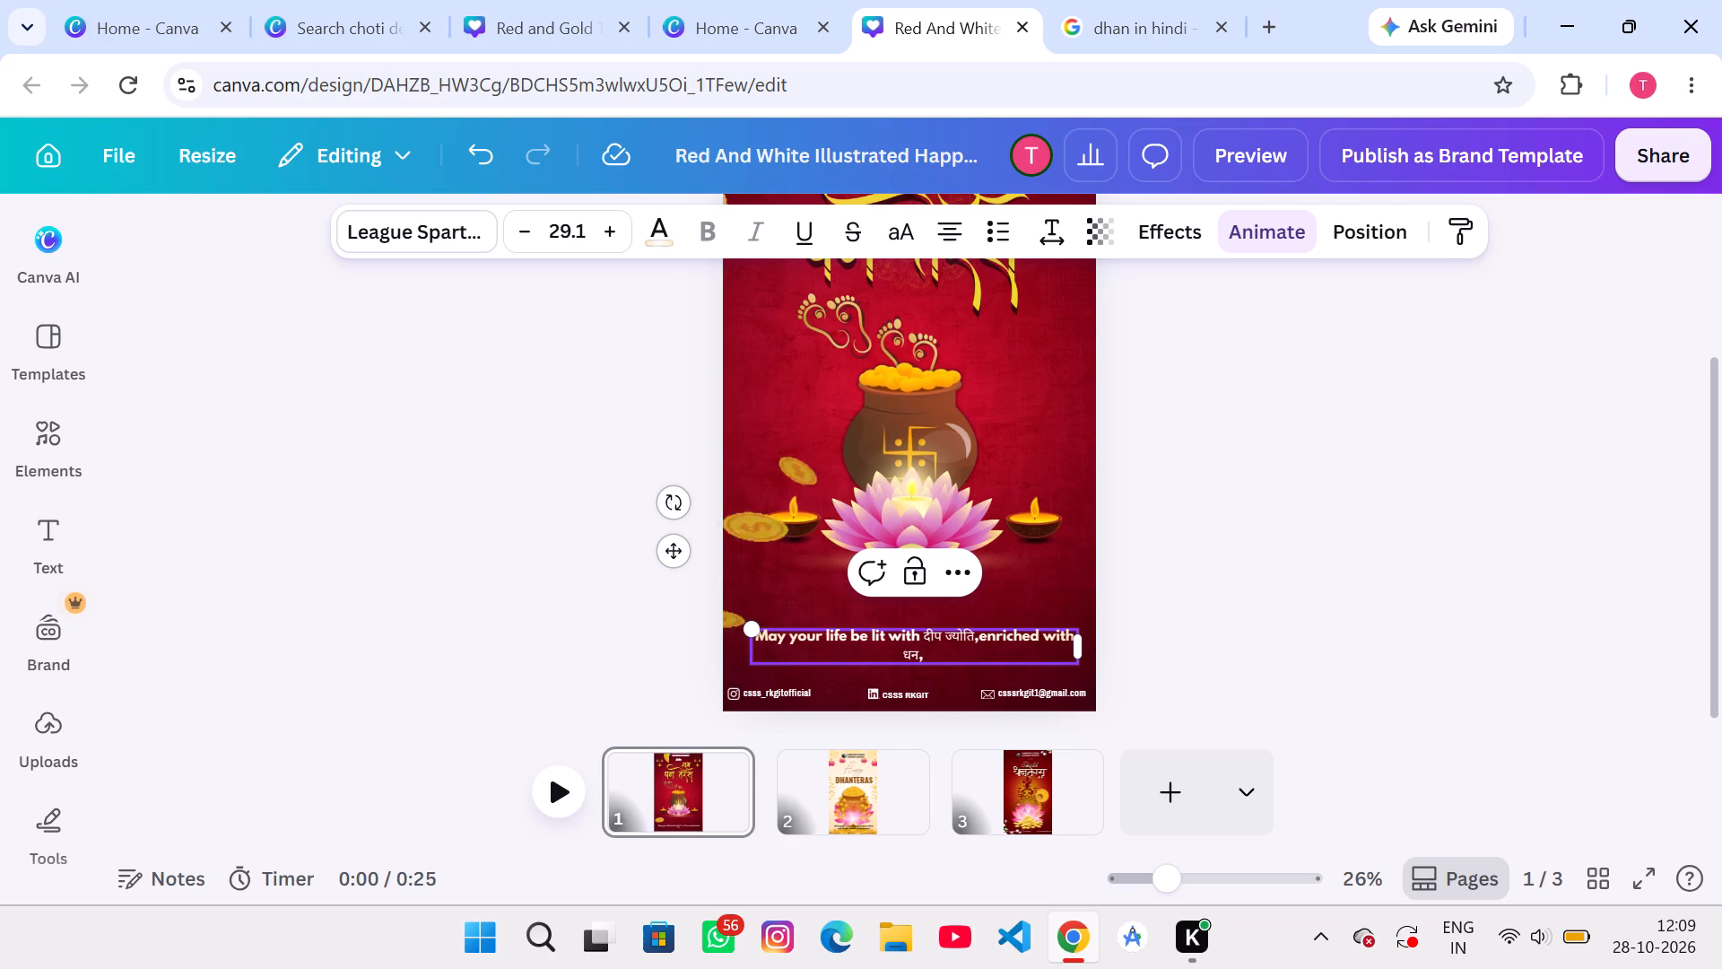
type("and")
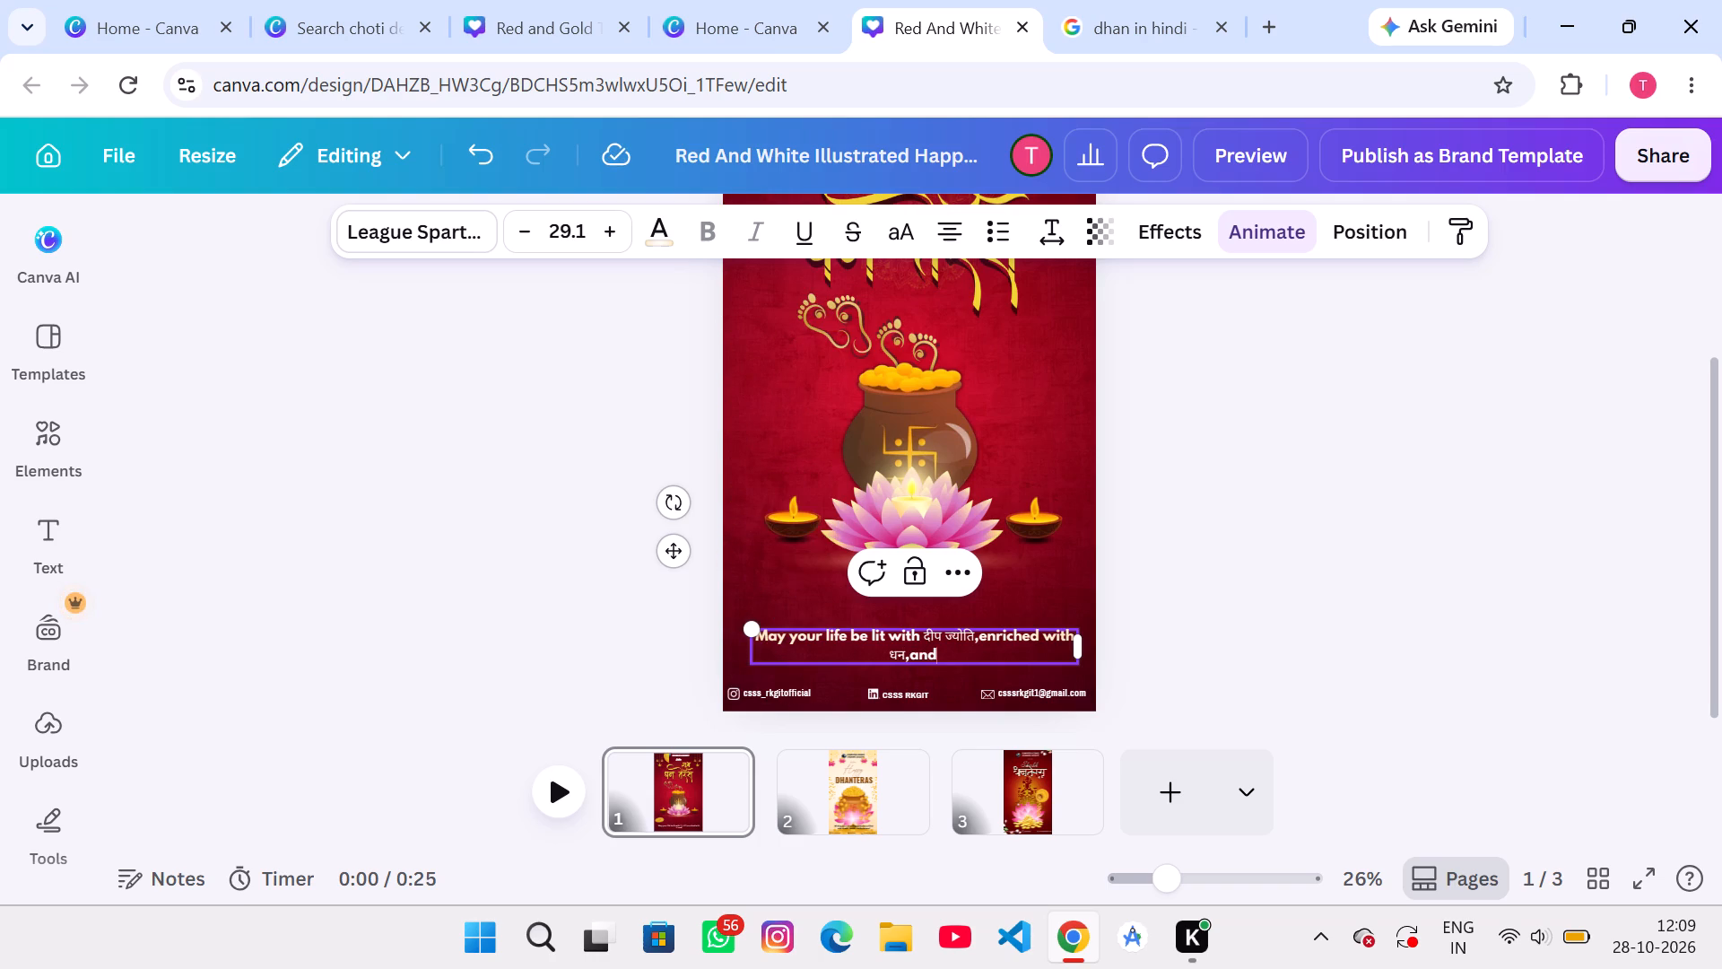
Insert a space before "and" in the Dhanteras wish and continue the line with "blessed with".
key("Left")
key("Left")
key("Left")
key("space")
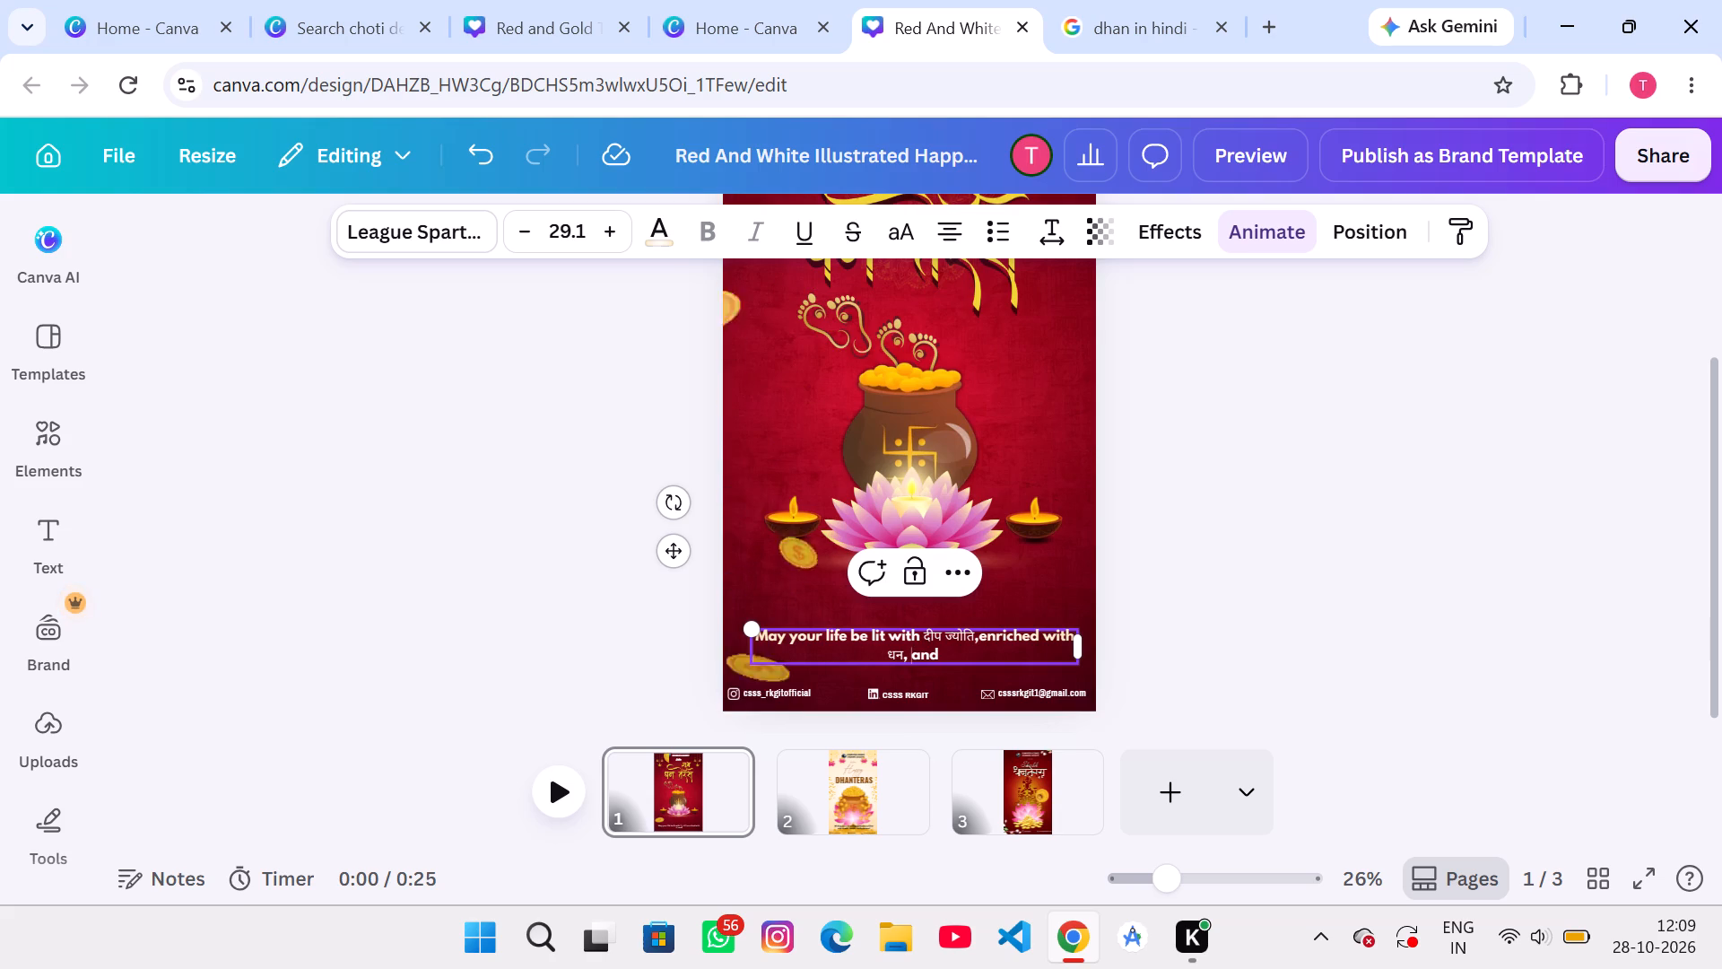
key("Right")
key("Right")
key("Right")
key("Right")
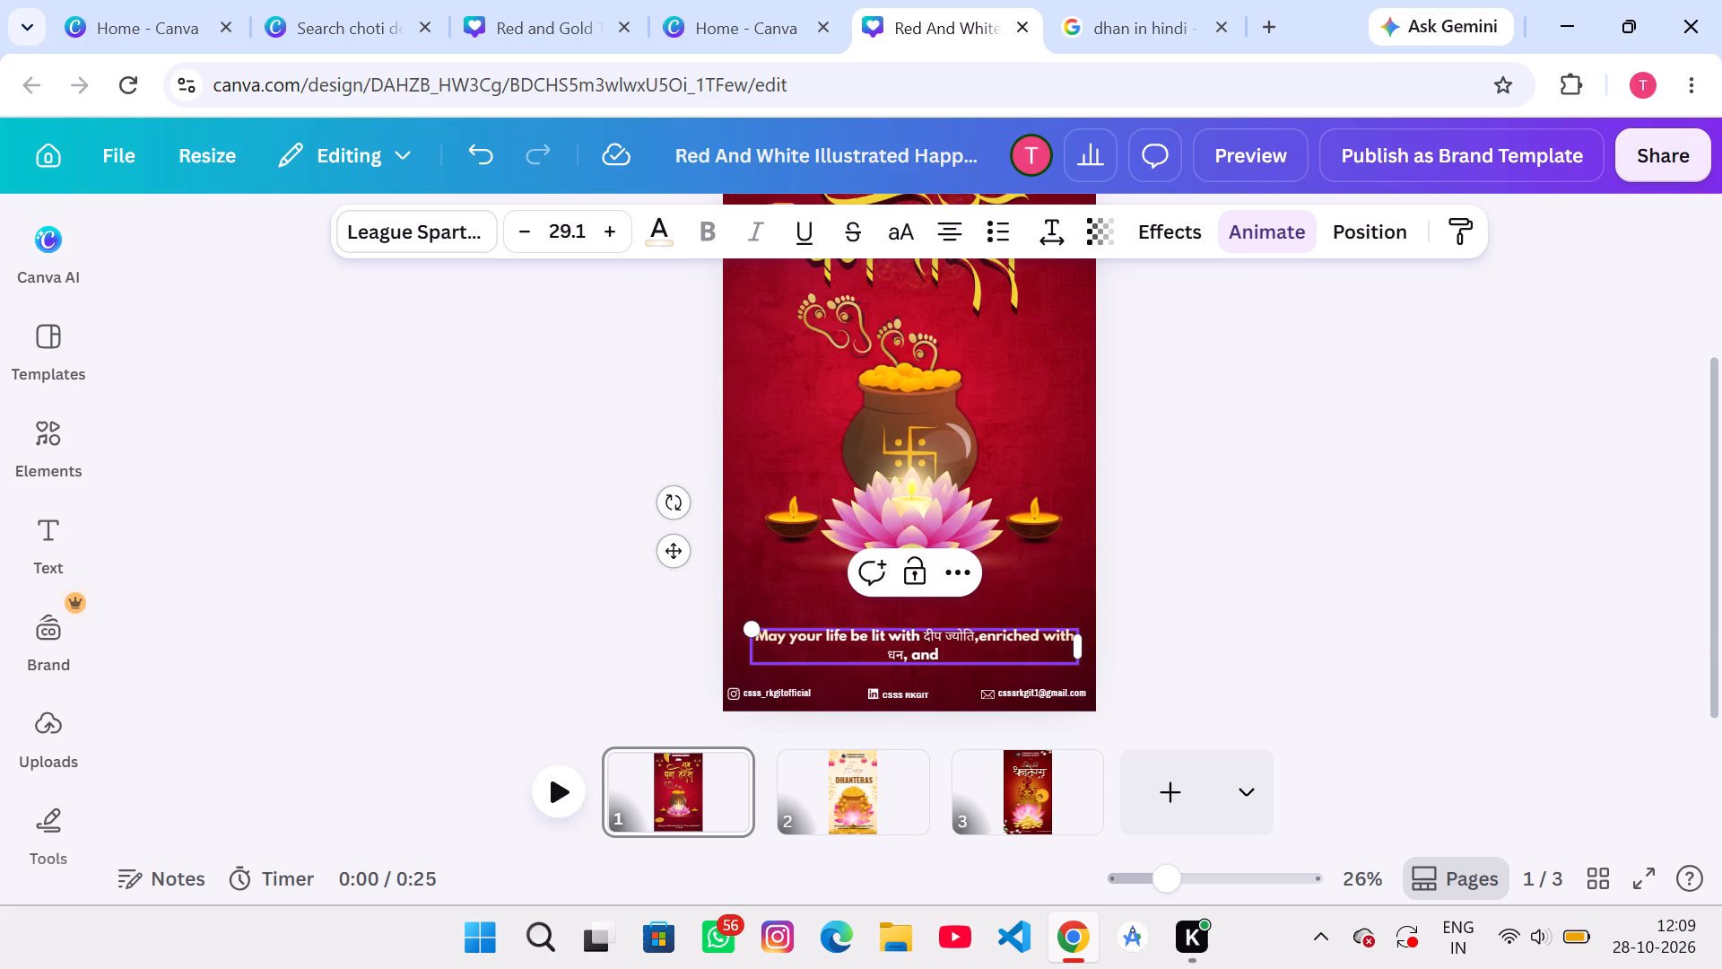
type("blessed")
key("space")
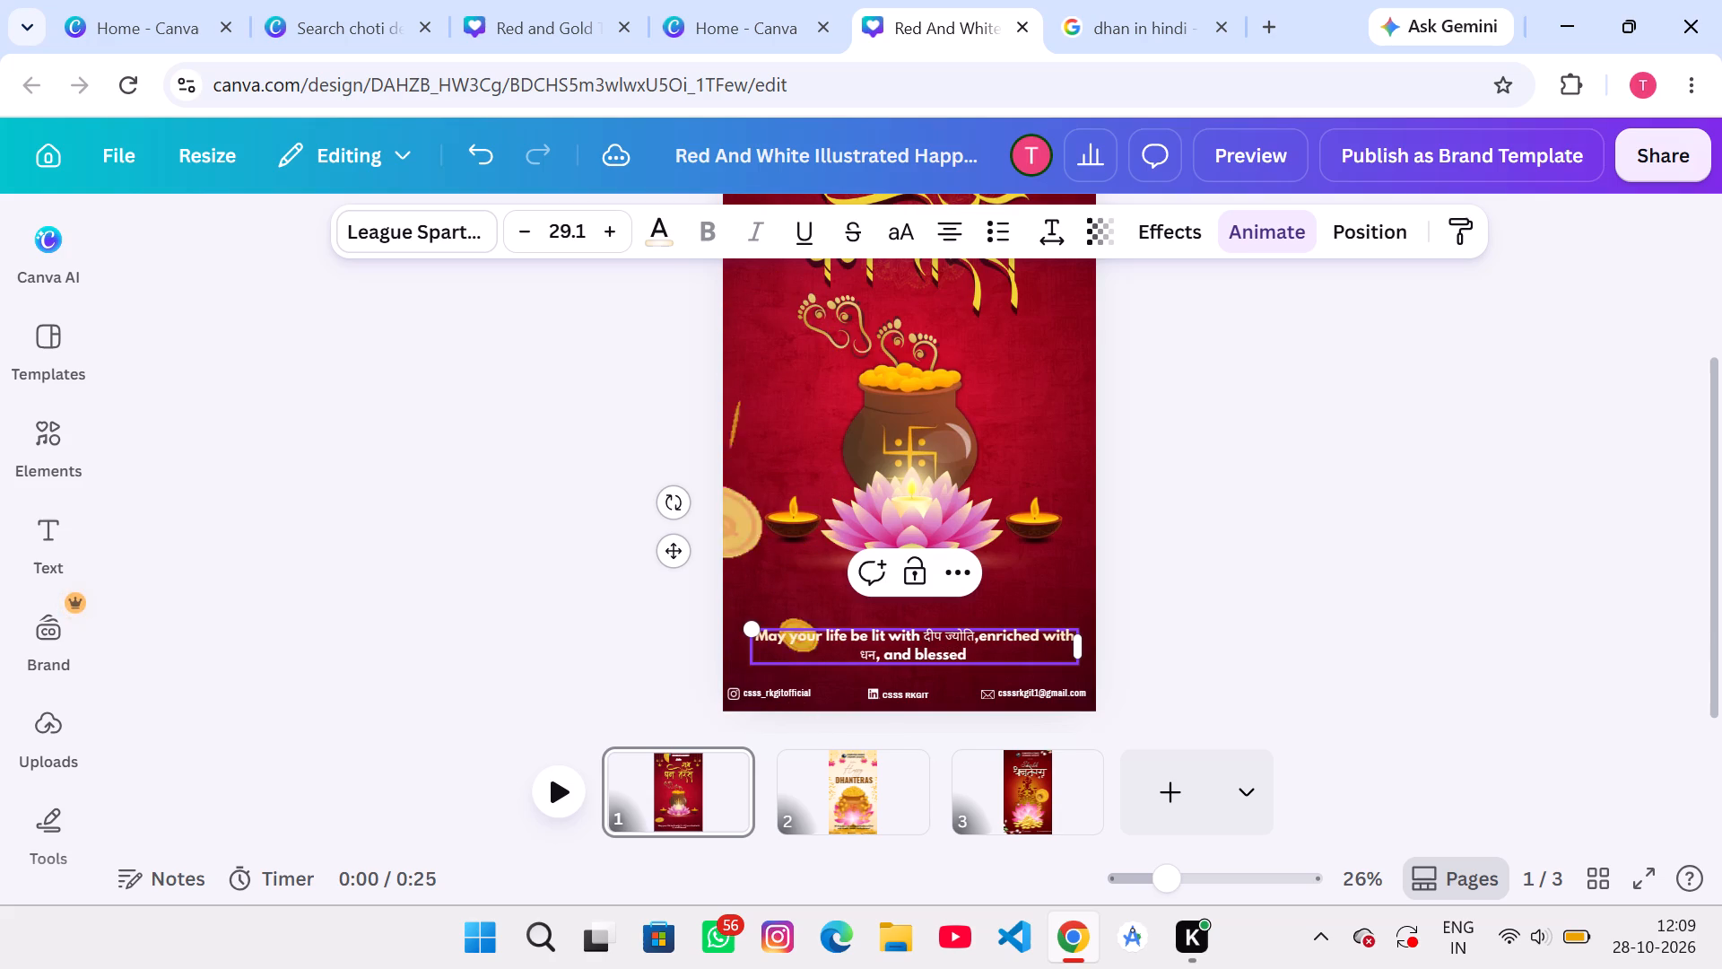
type("with")
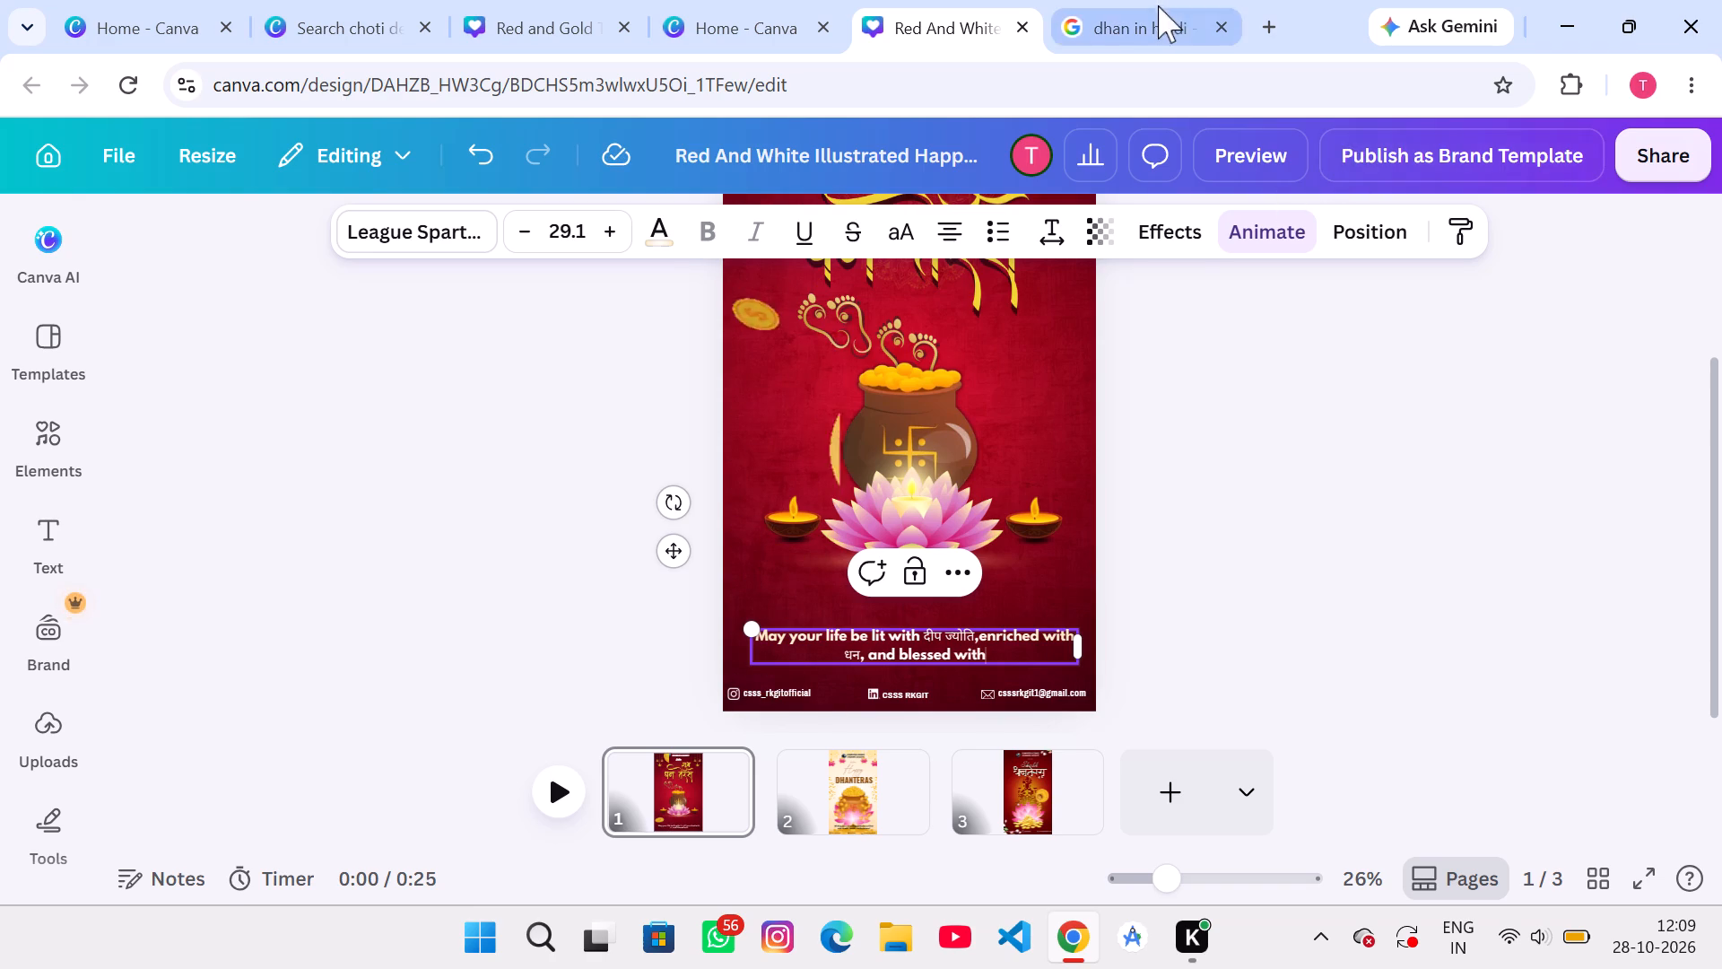
Search Google for "aaragya in hindi" and copy the word आरोग्य from the result.
left_click(1159, 9)
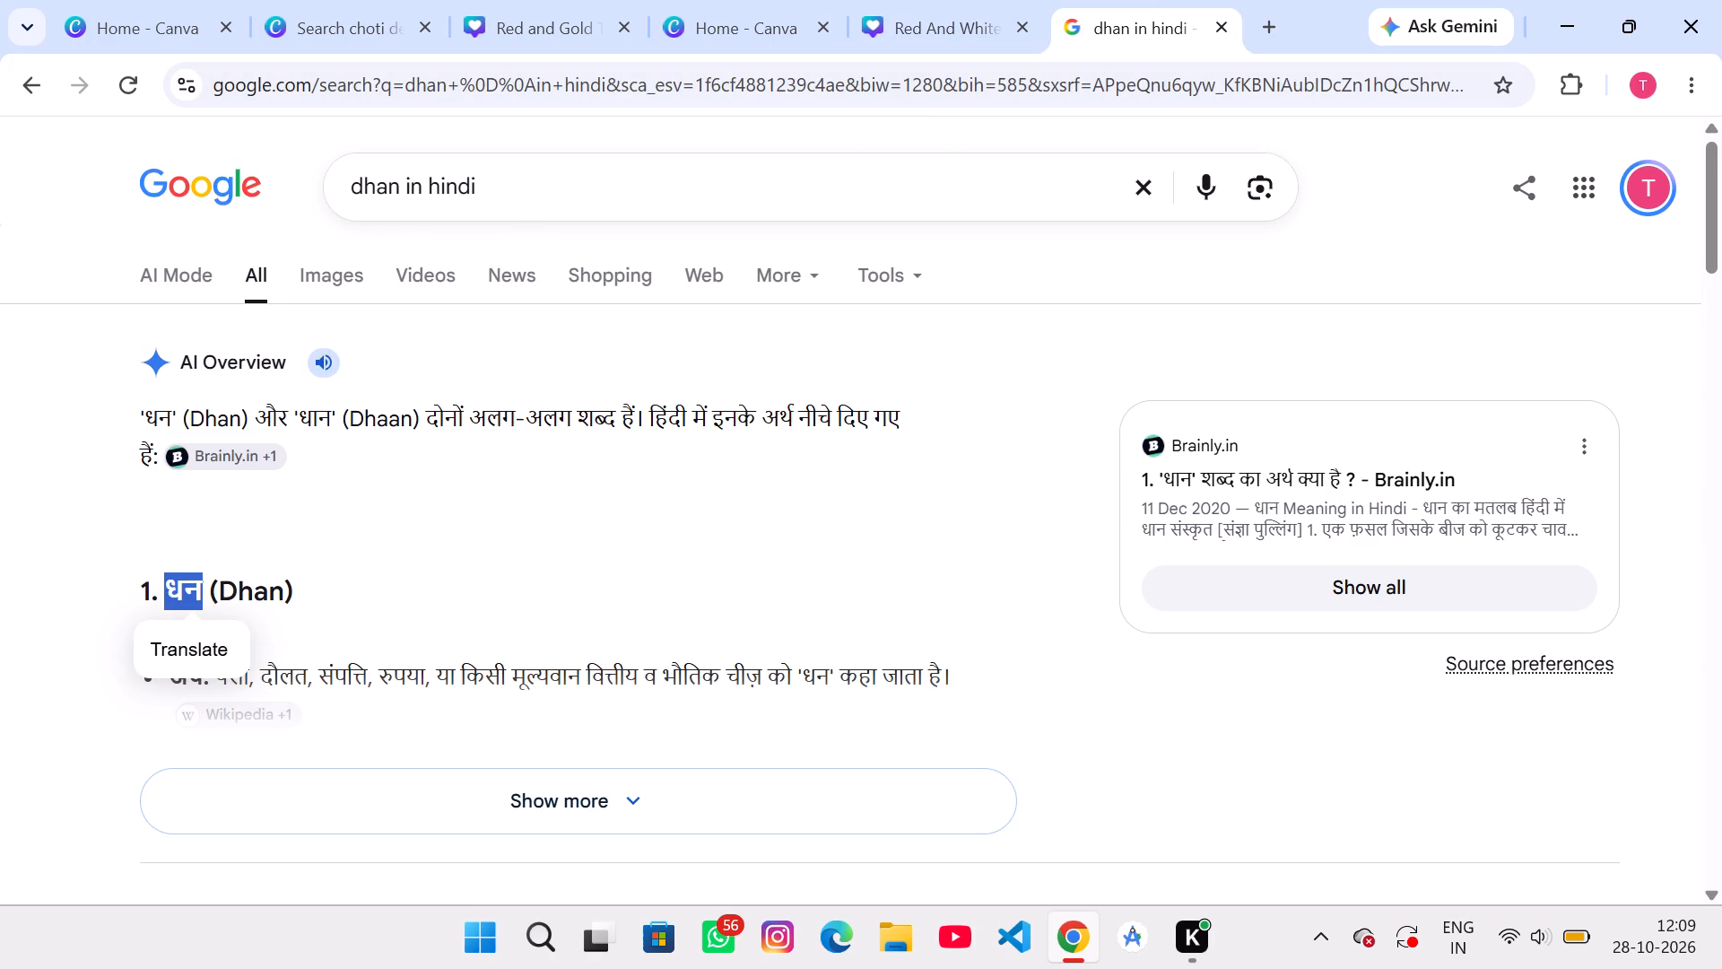
left_click_drag(397, 187, 336, 193)
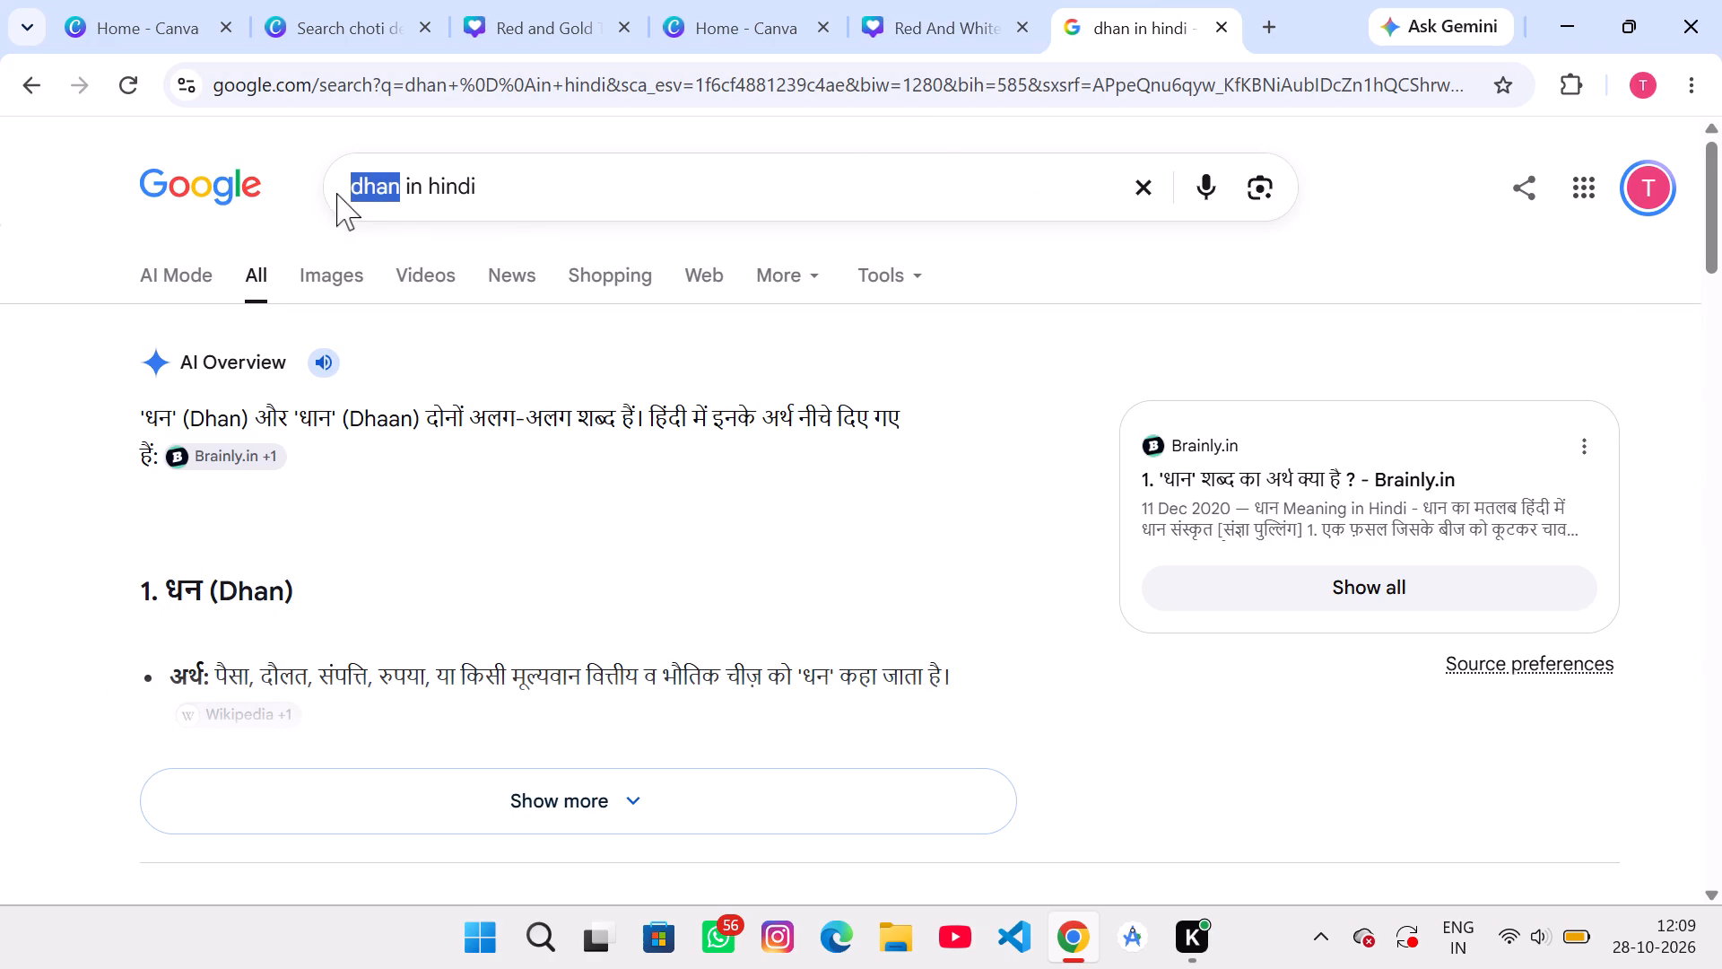
key("BackSpace")
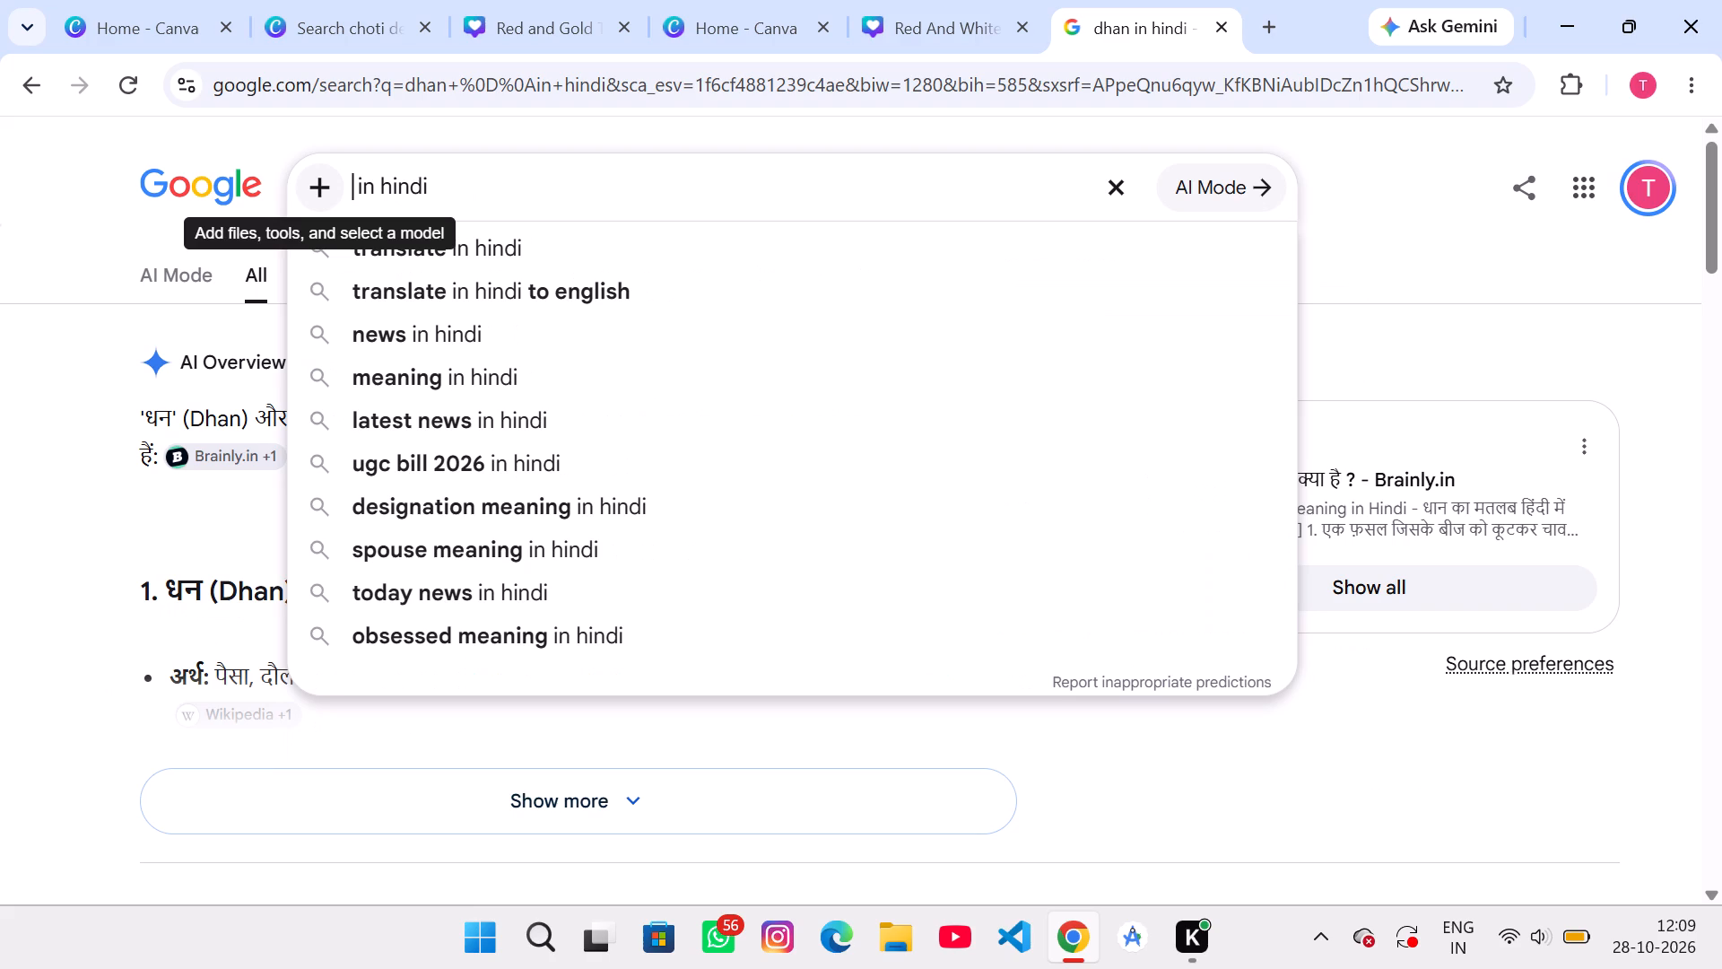
type("aara")
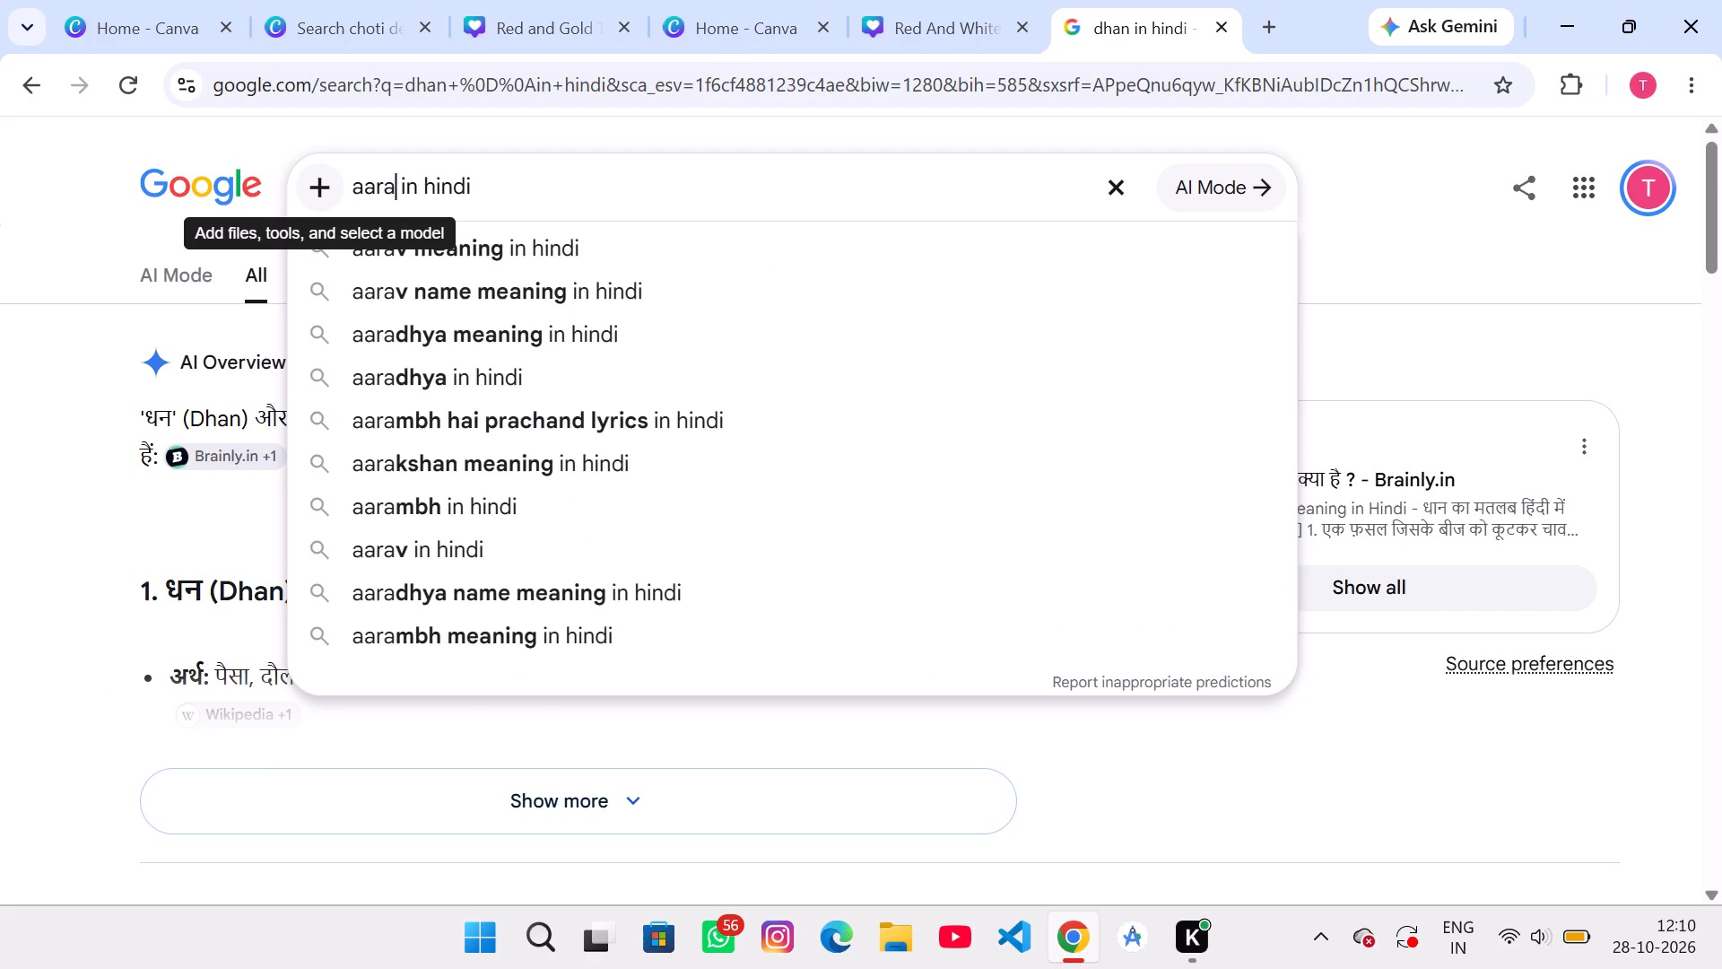
type("gya")
key("space")
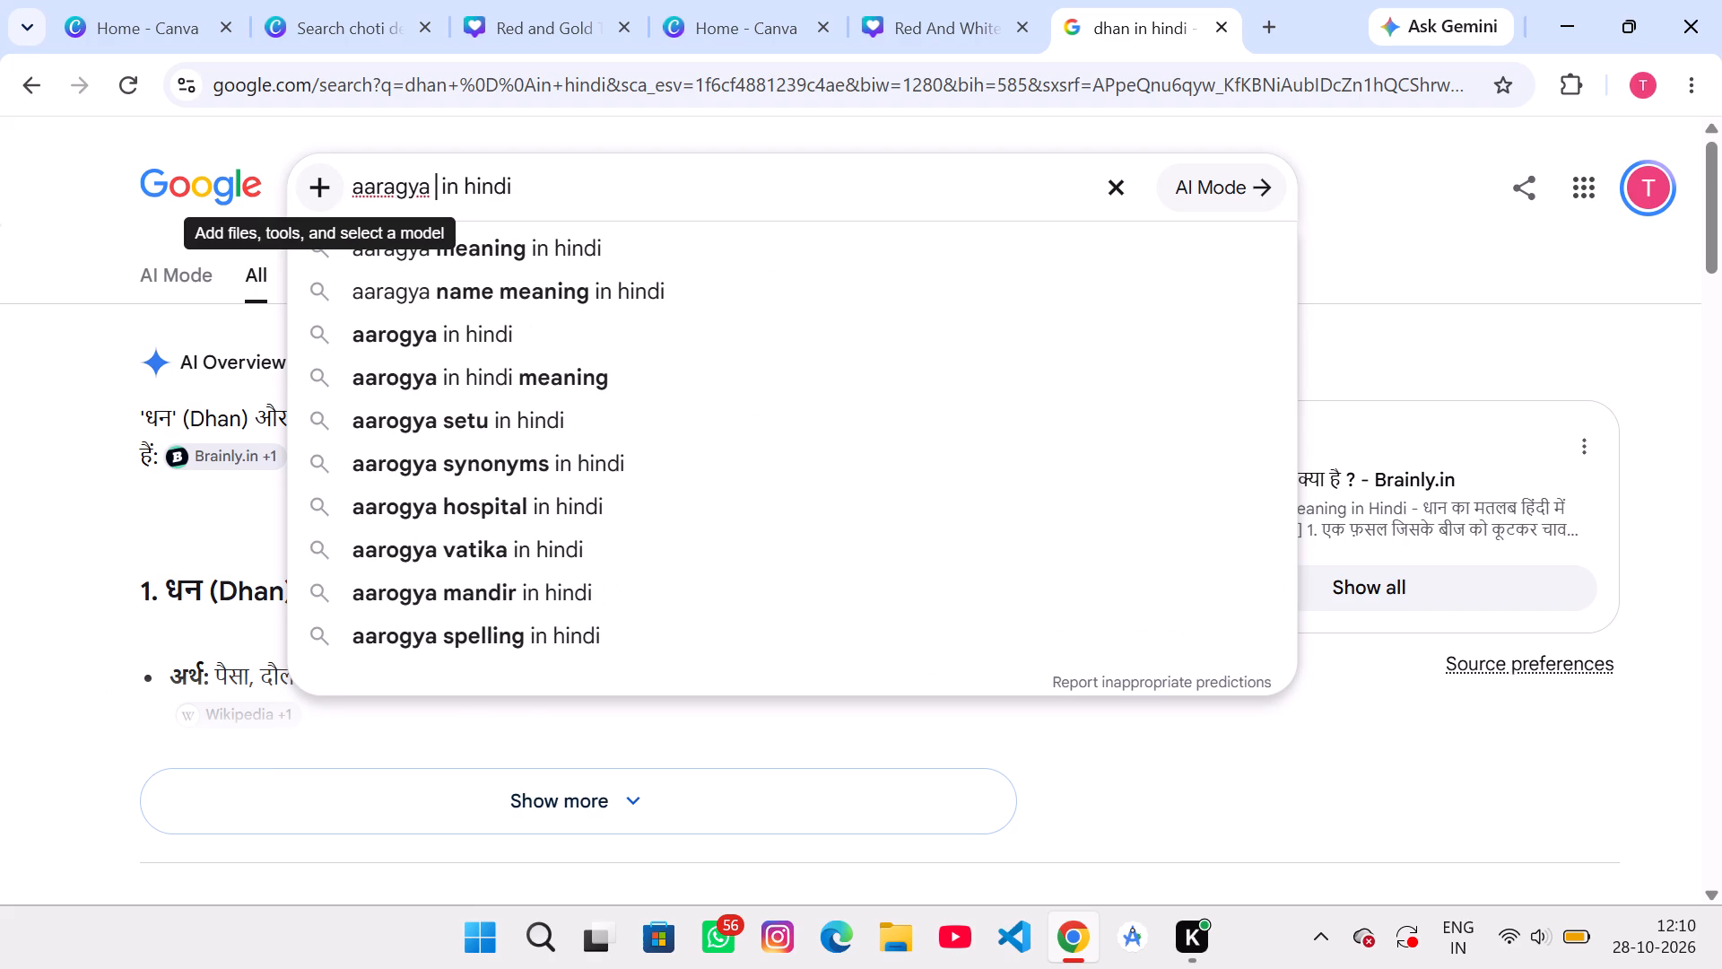
key("Return")
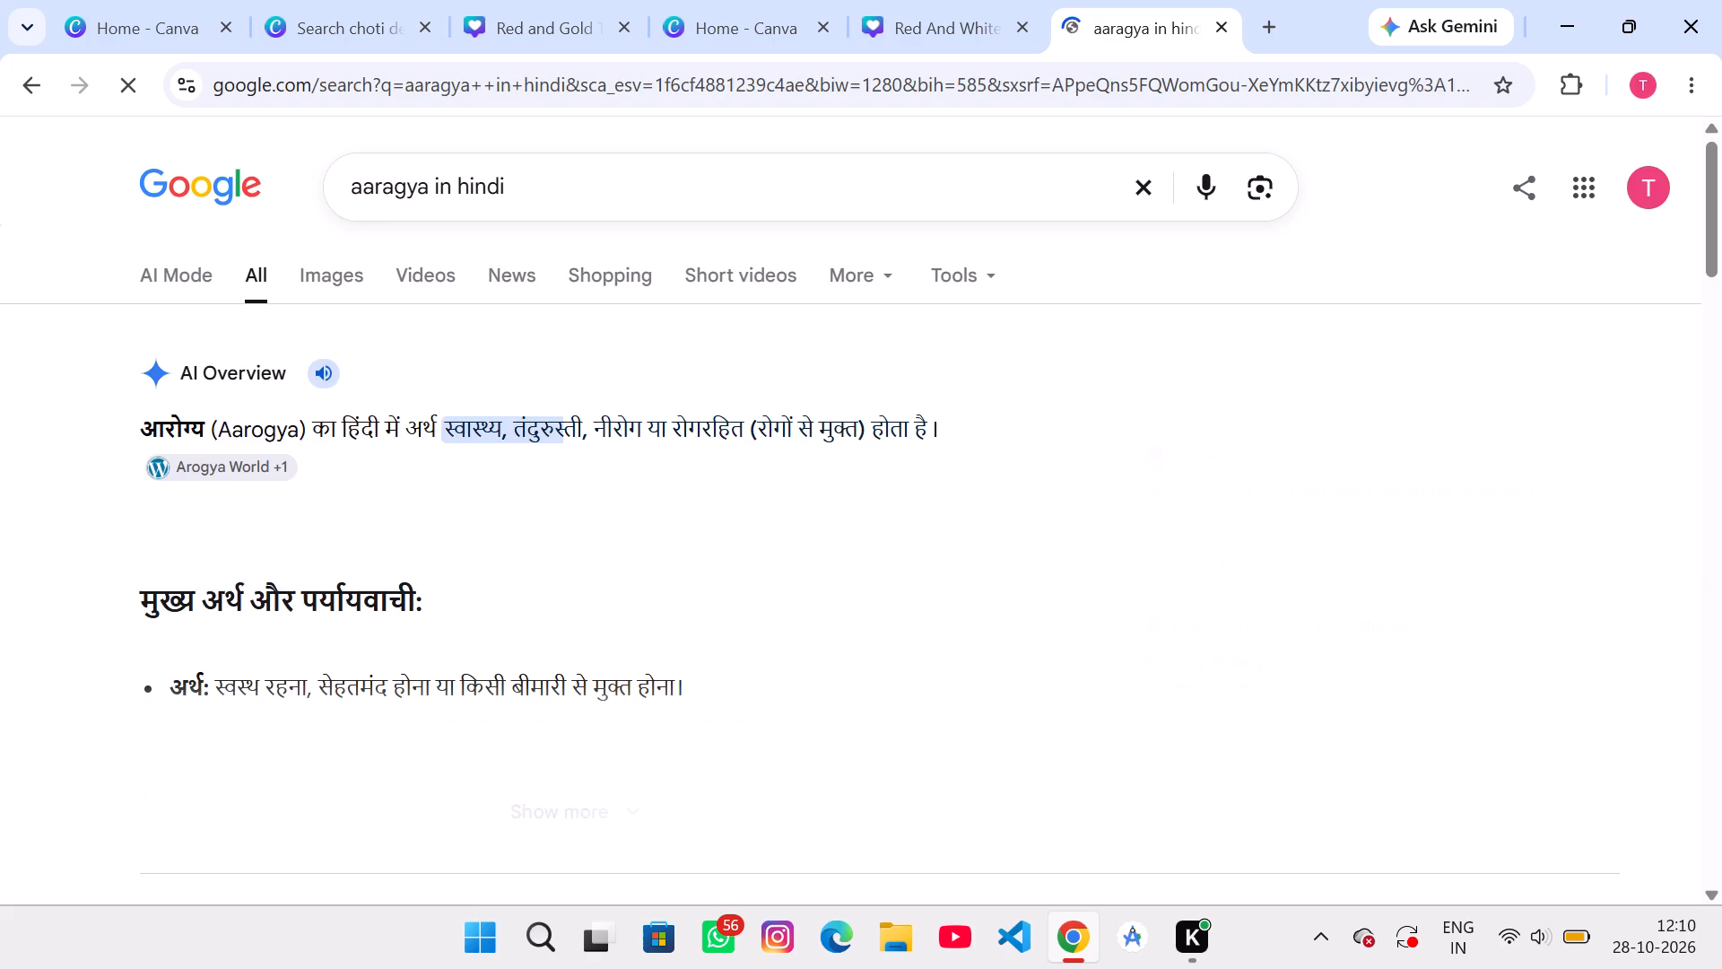
left_click_drag(145, 435, 212, 430)
key("ctrl+c")
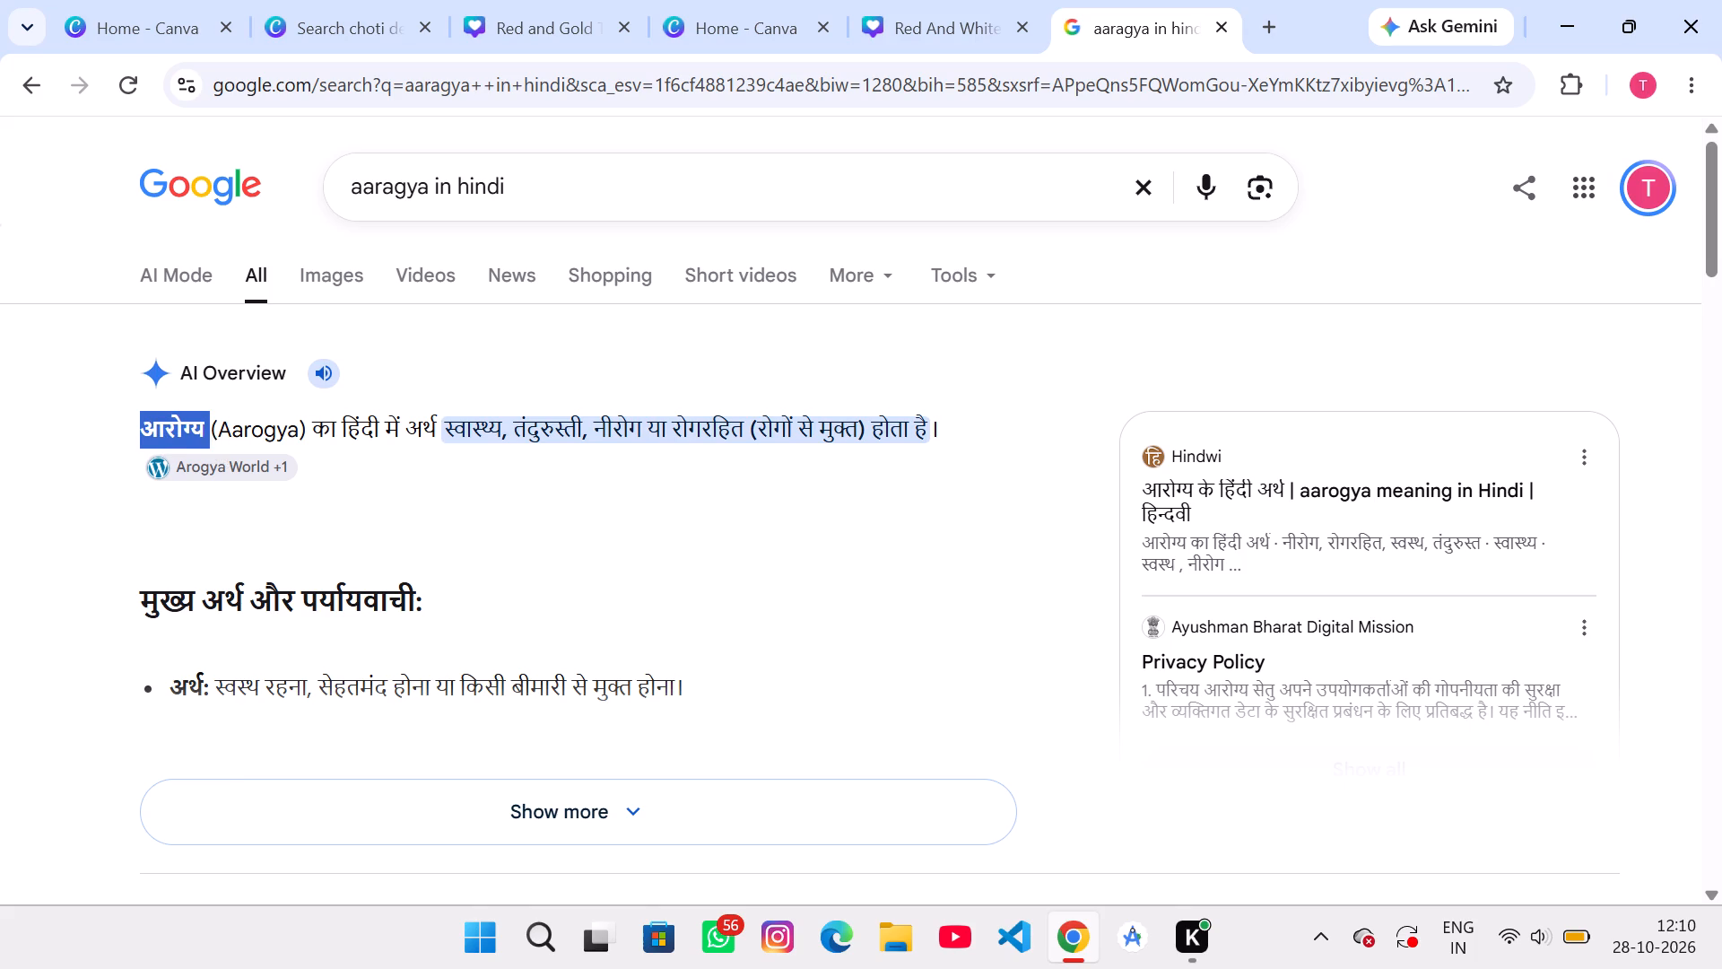
Return to the Dhanteras design, paste आरोग्य after "blessed with" and continue the wish with "by the grace of".
left_click(974, 0)
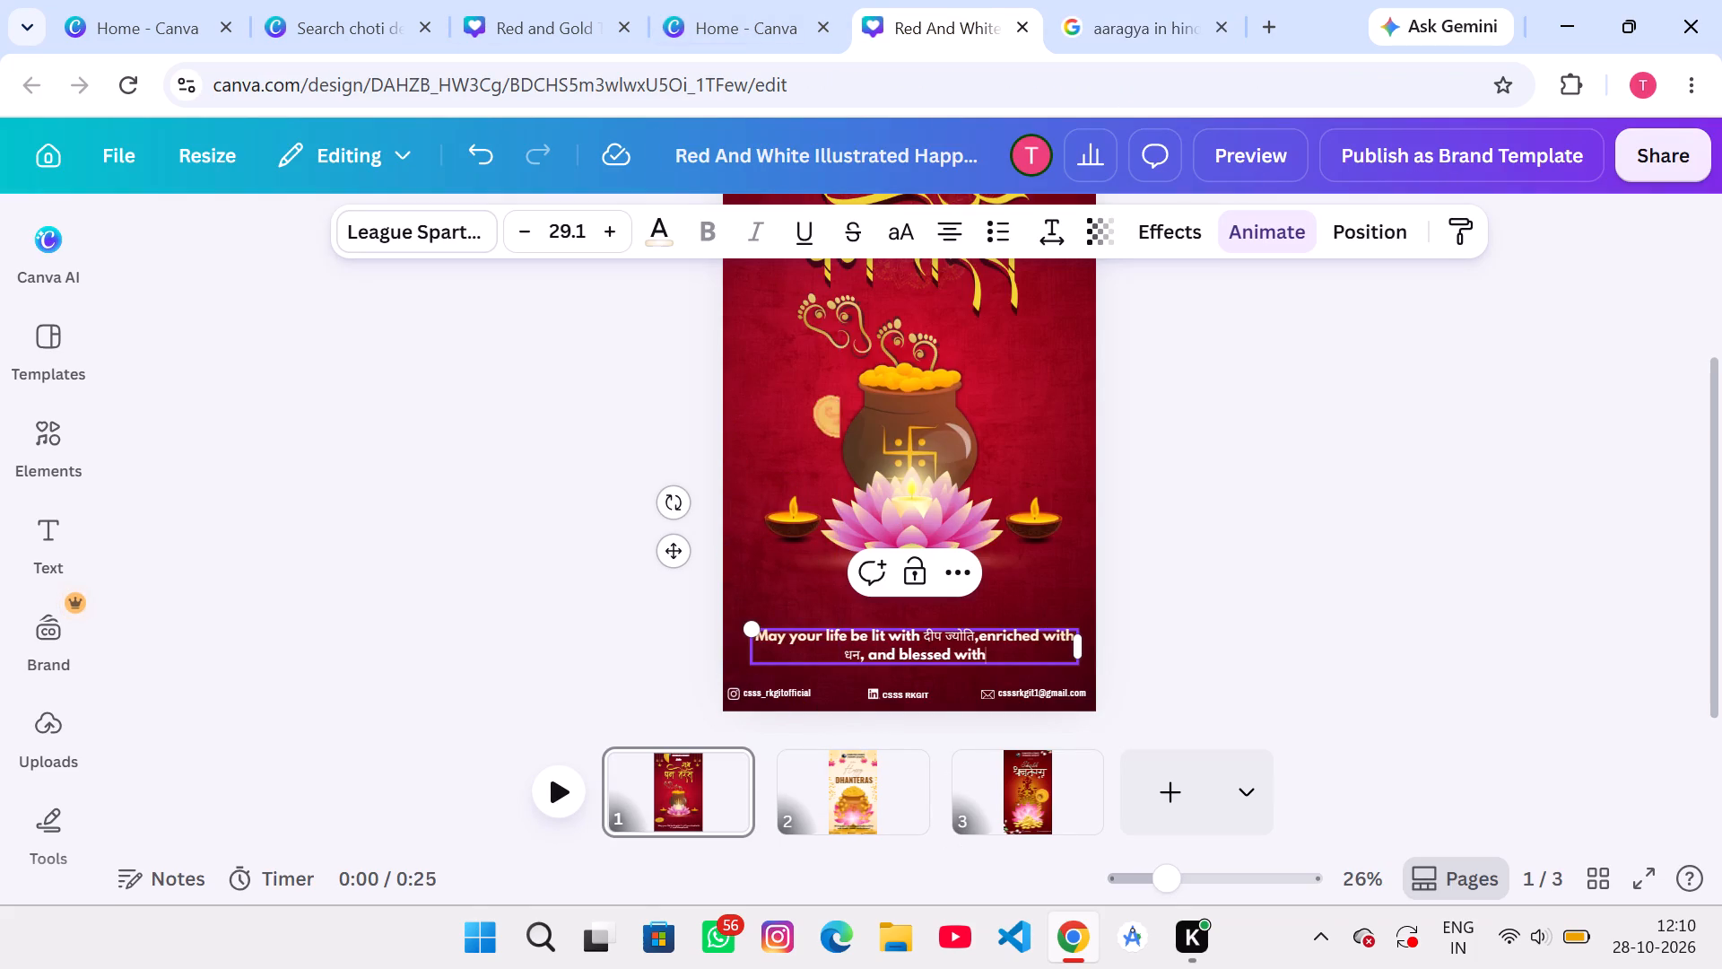
left_click(987, 653)
key("space")
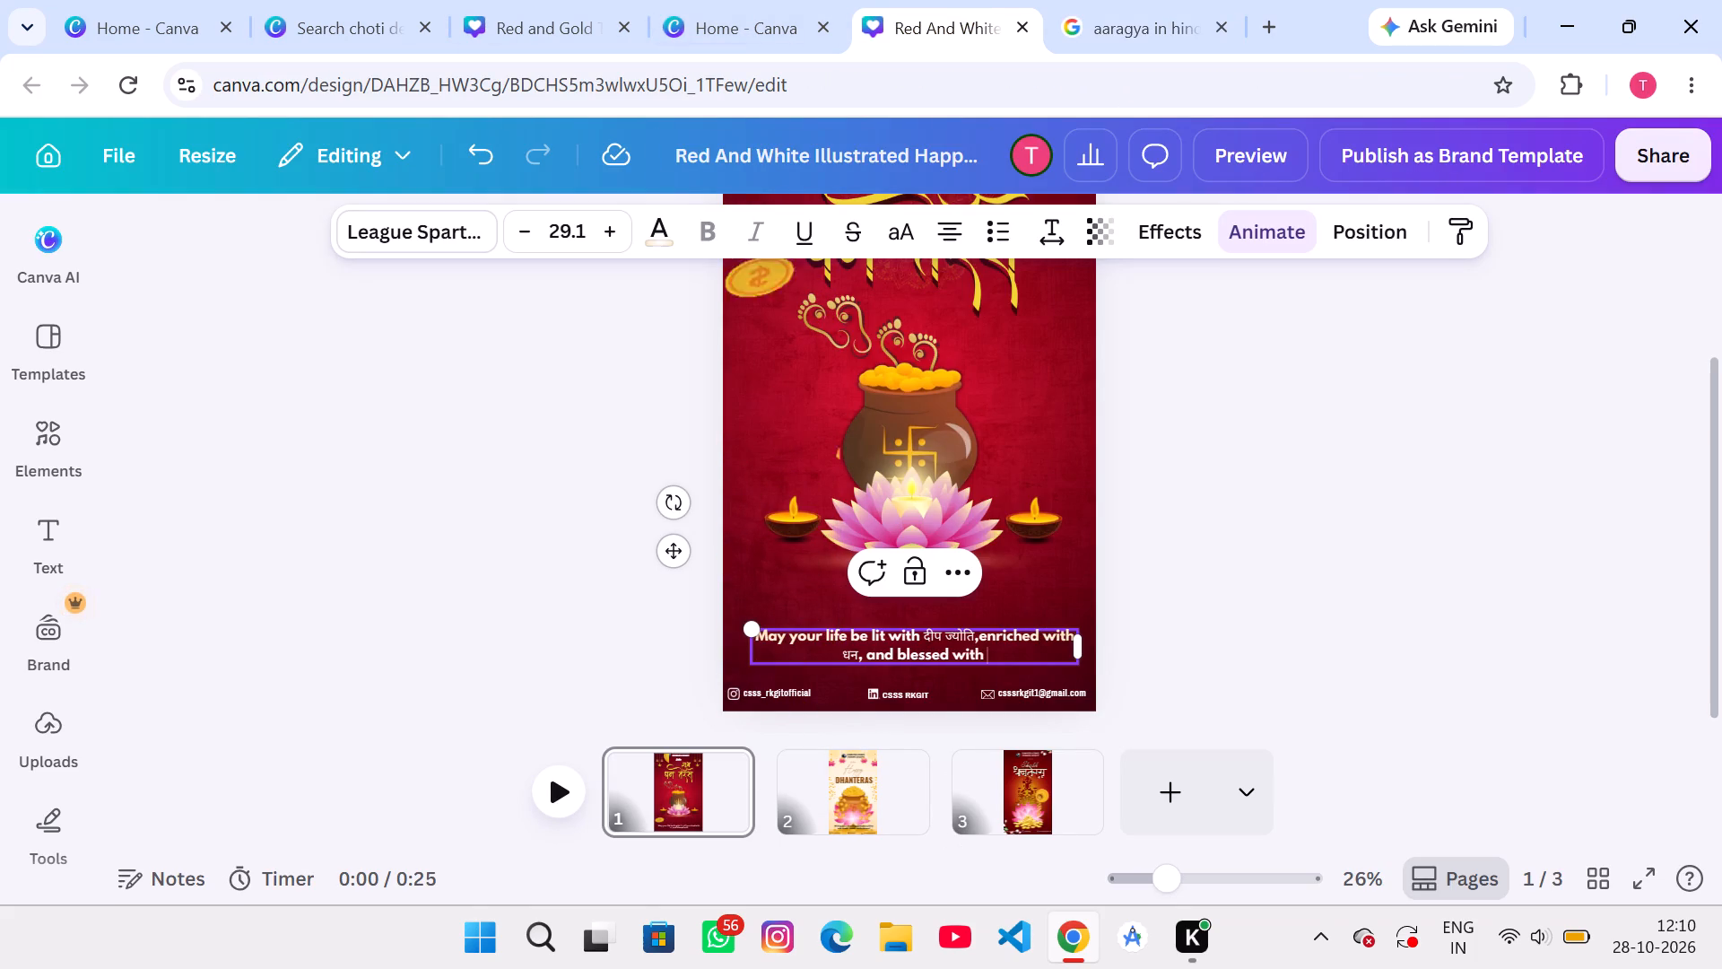
key("ctrl+v")
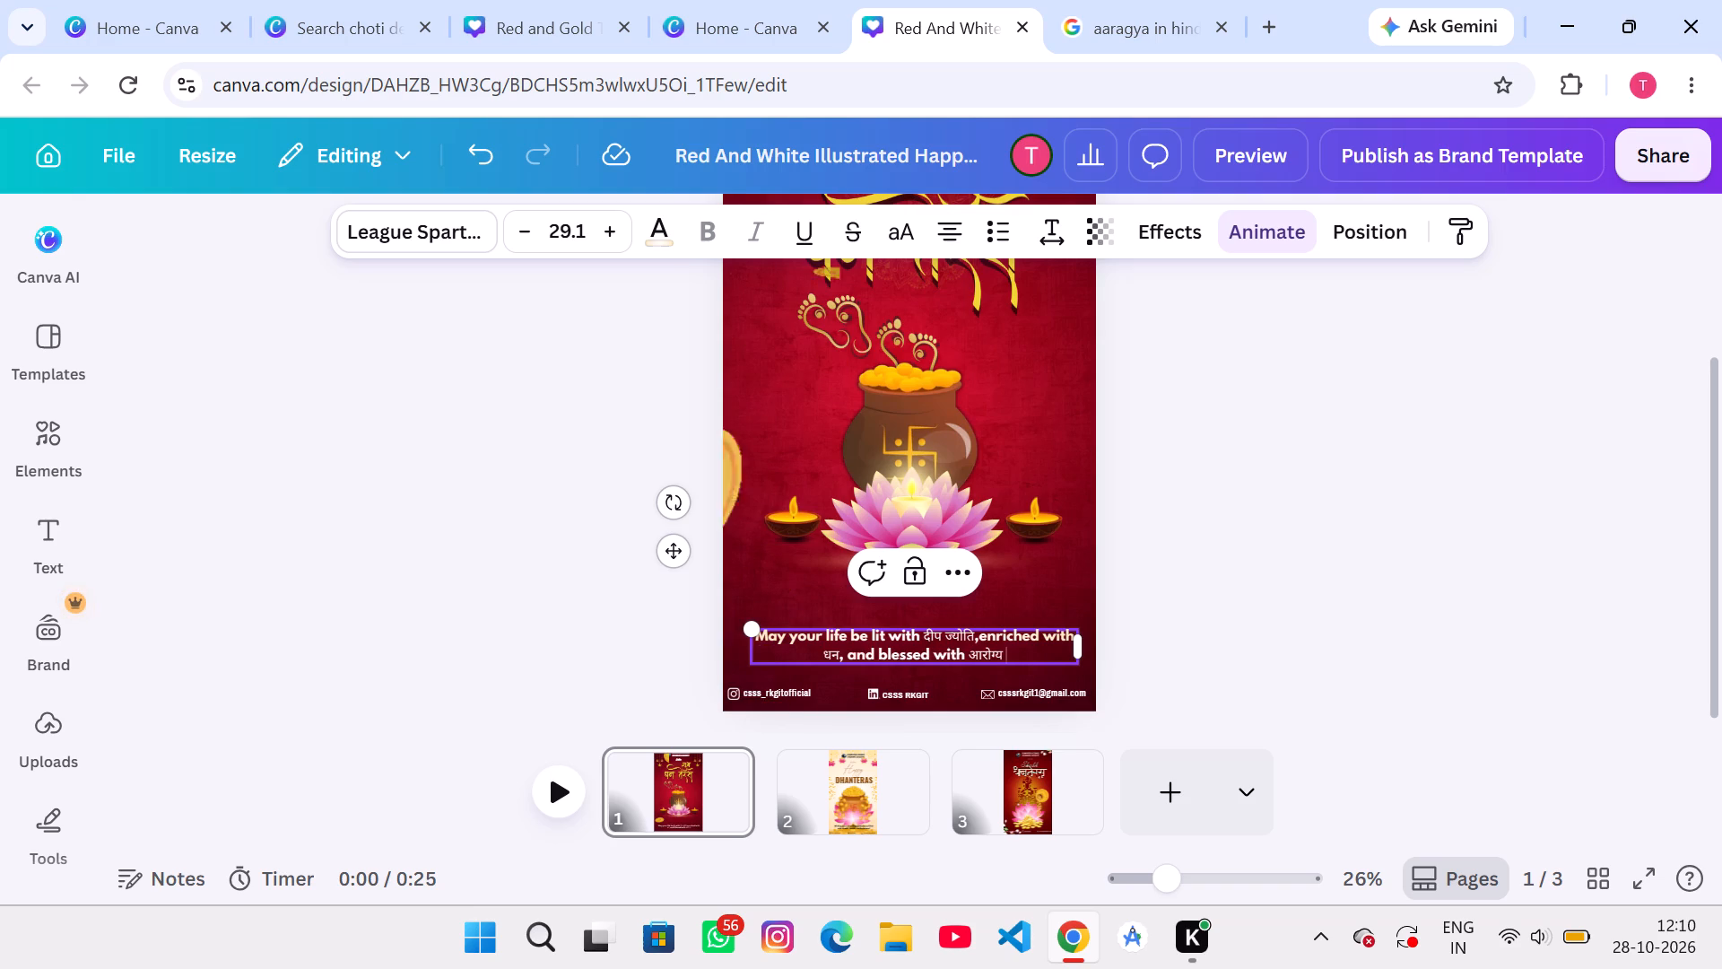
key("space")
type("by the")
key("space")
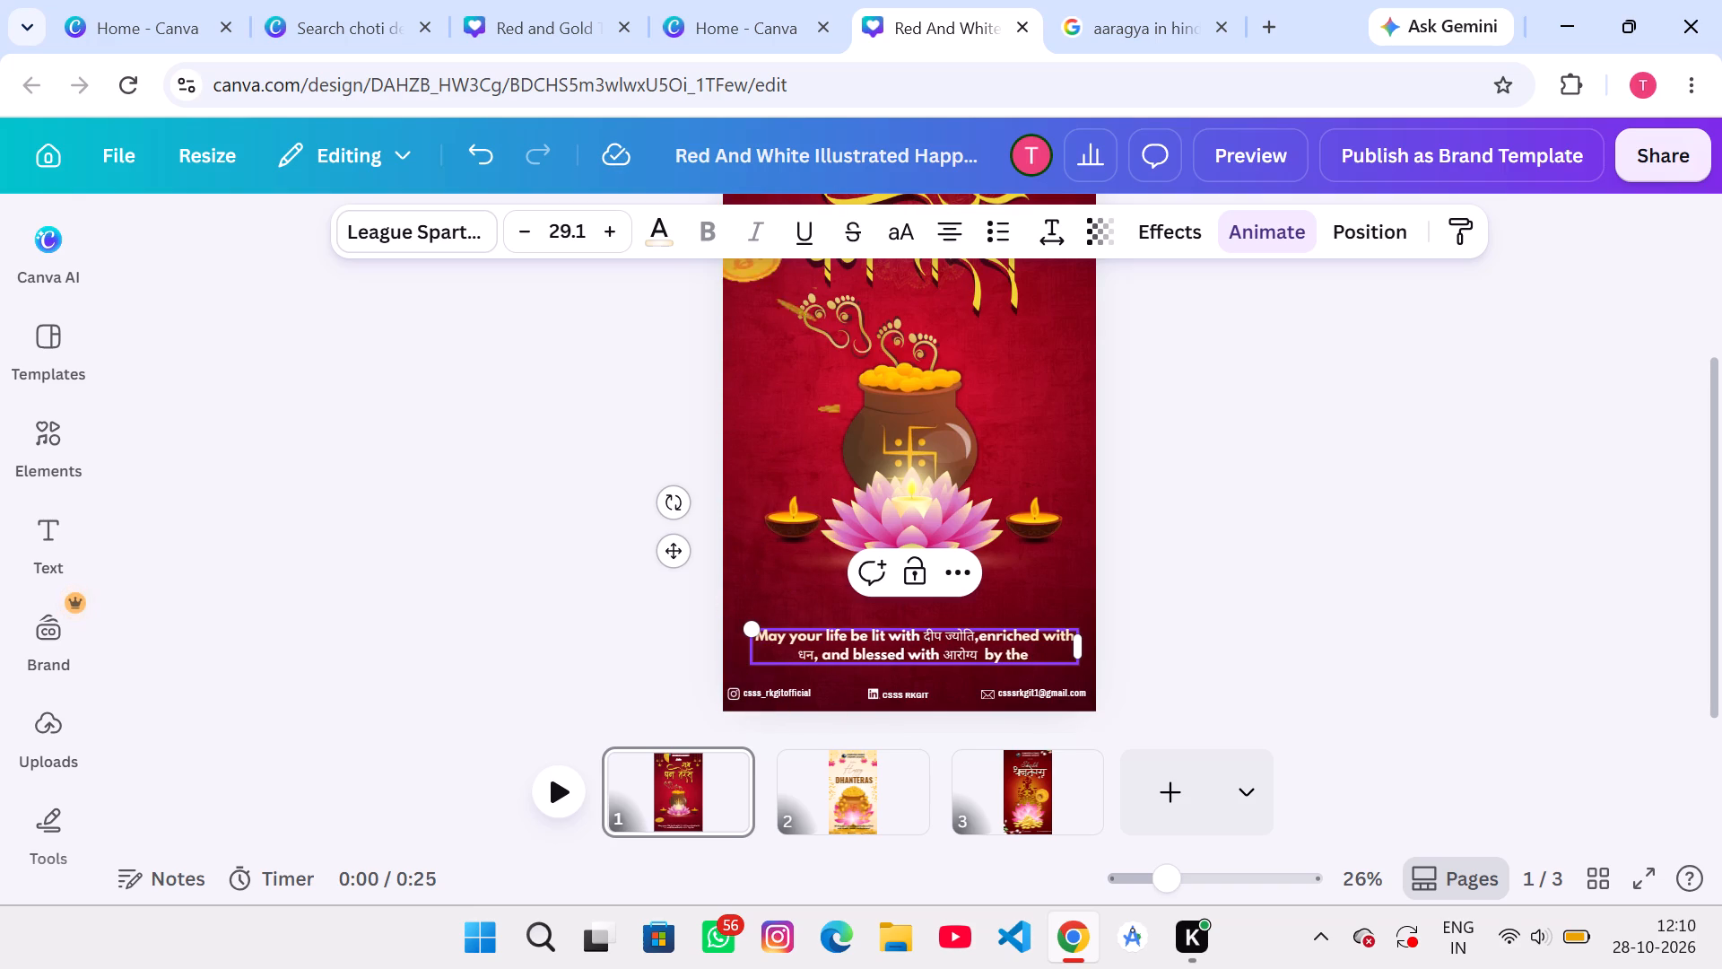
type("grace of")
key("space")
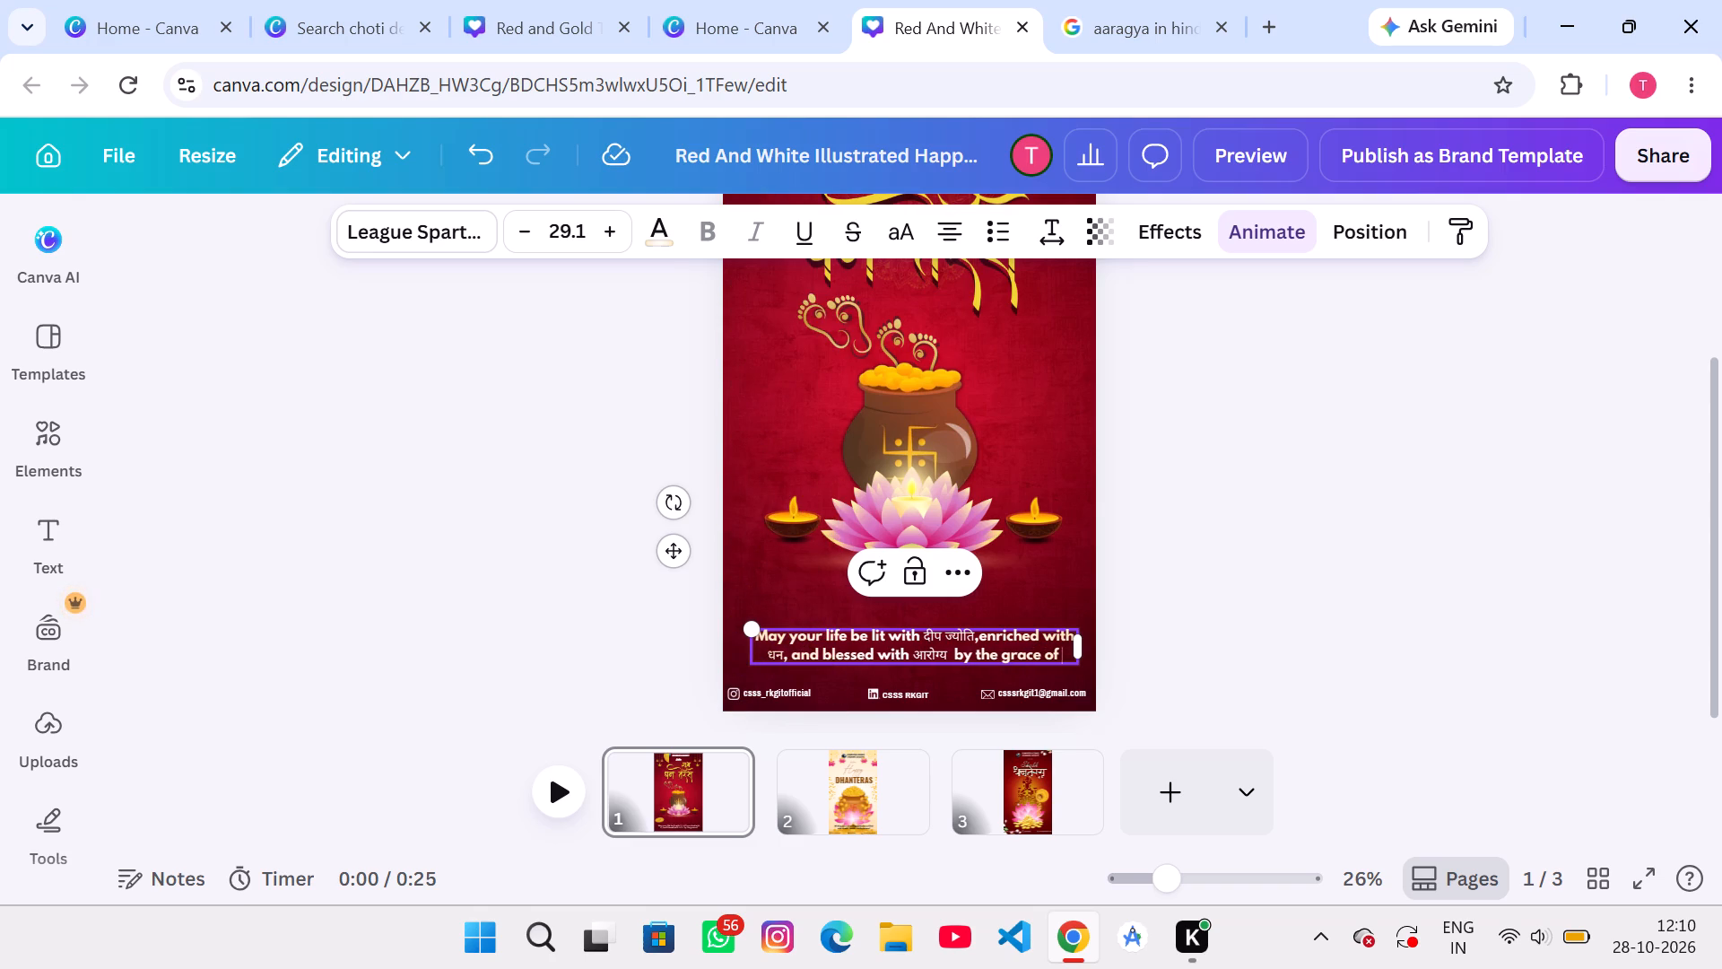
Search Google for "bhagwan dhanvantari in hindi" in the existing search tab.
left_click(1077, 5)
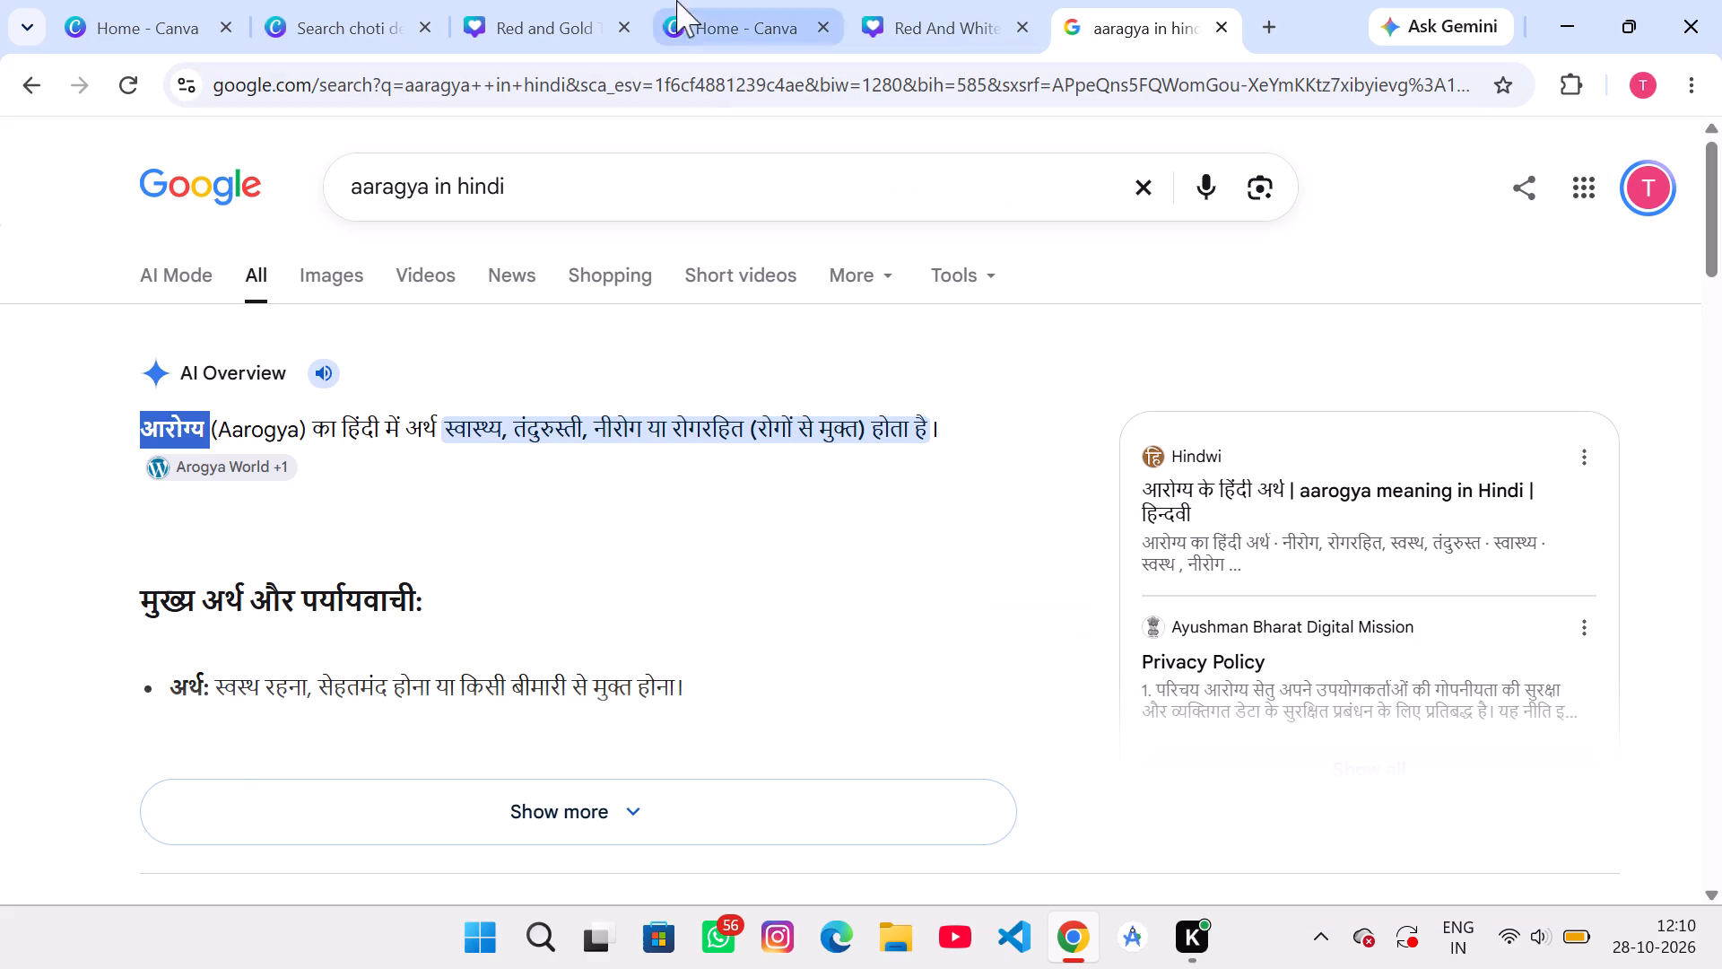
left_click_drag(429, 186, 273, 211)
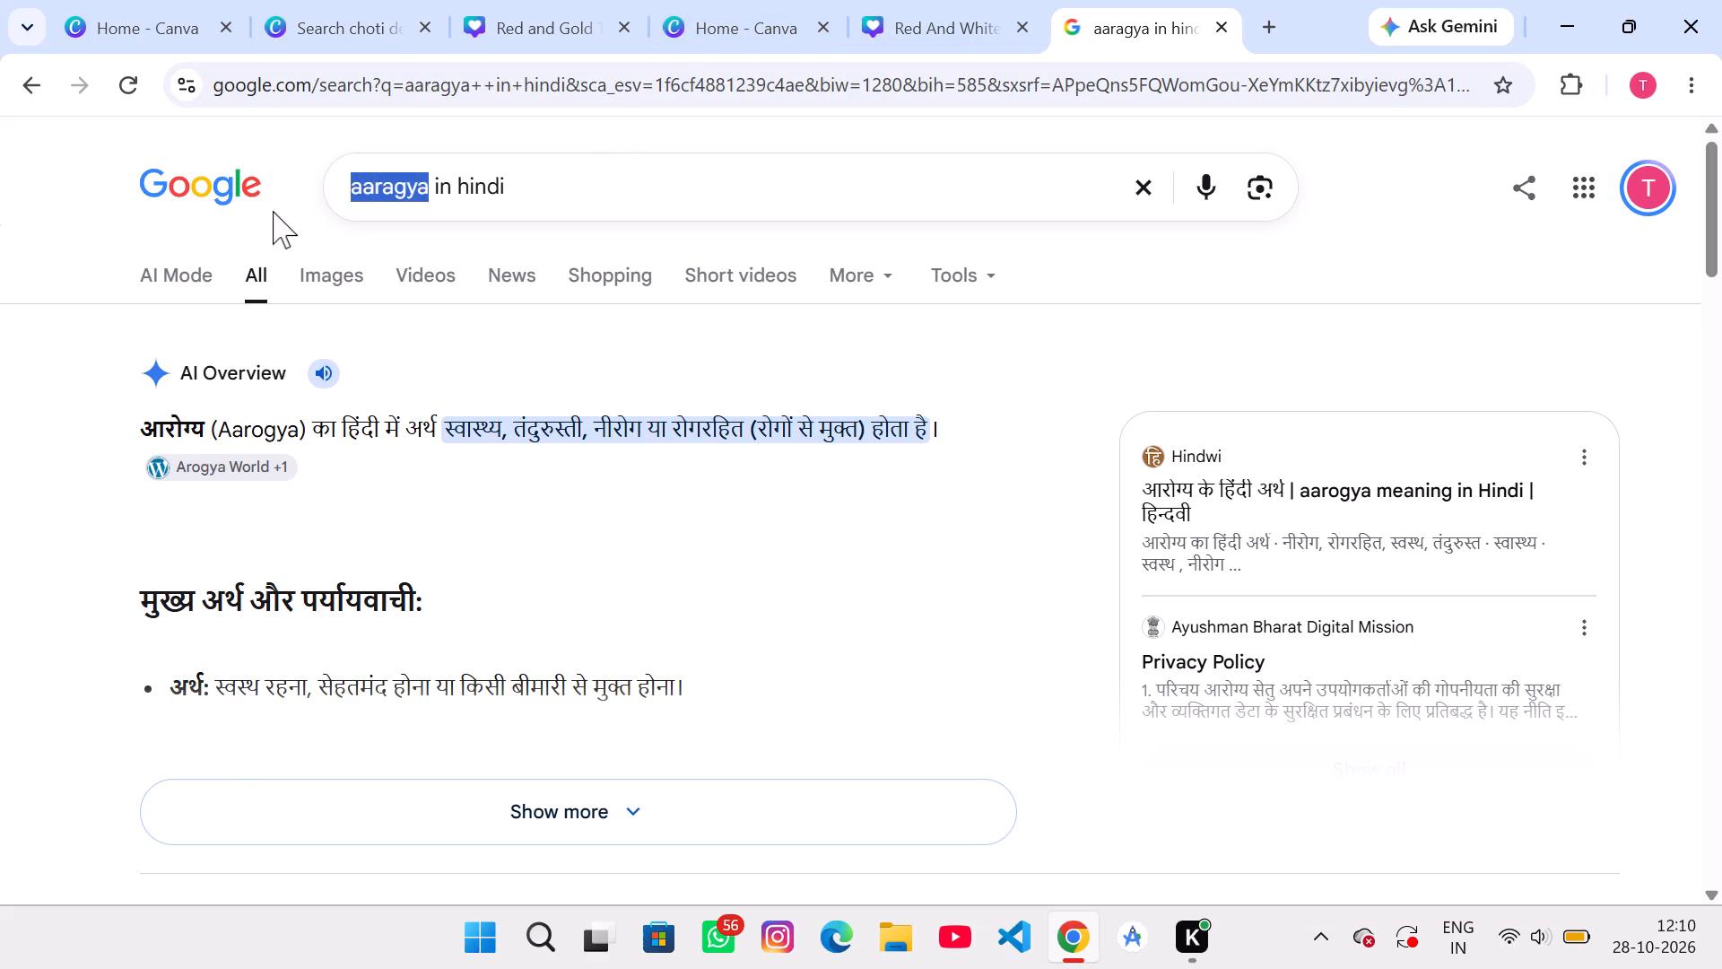
left_click_drag(273, 211, 273, 205)
key("BackSpace")
type("bhagwan")
key("space")
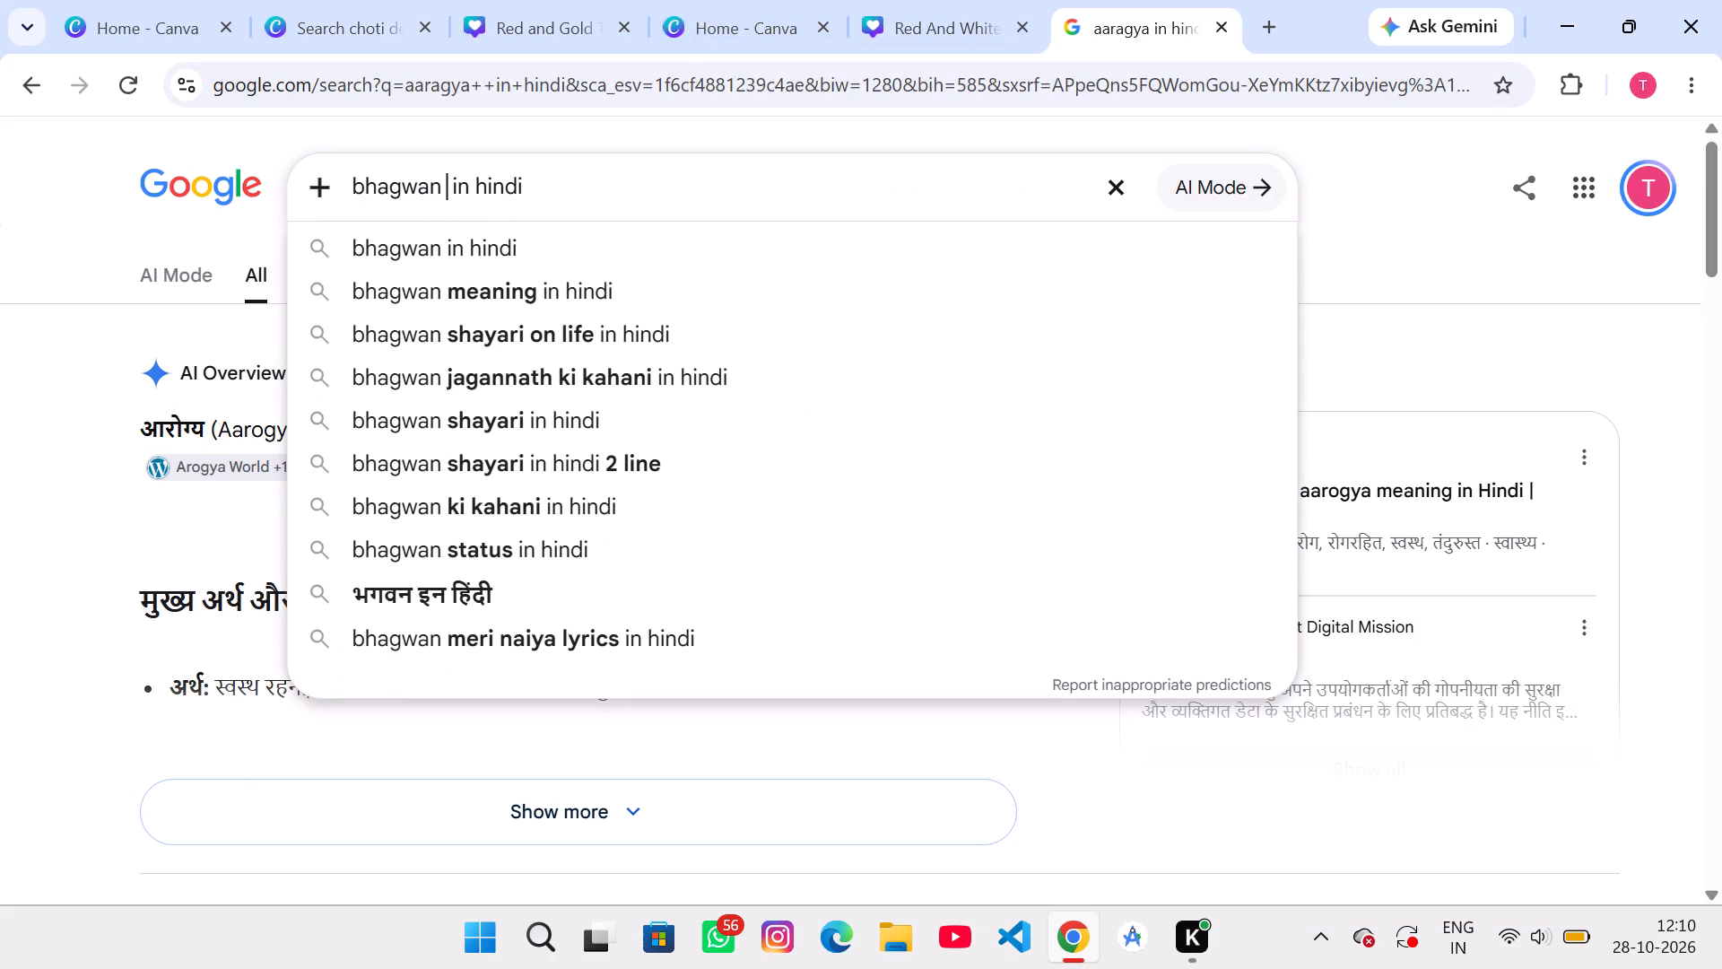
key("space")
key("BackSpace")
key("space")
type("dhanat")
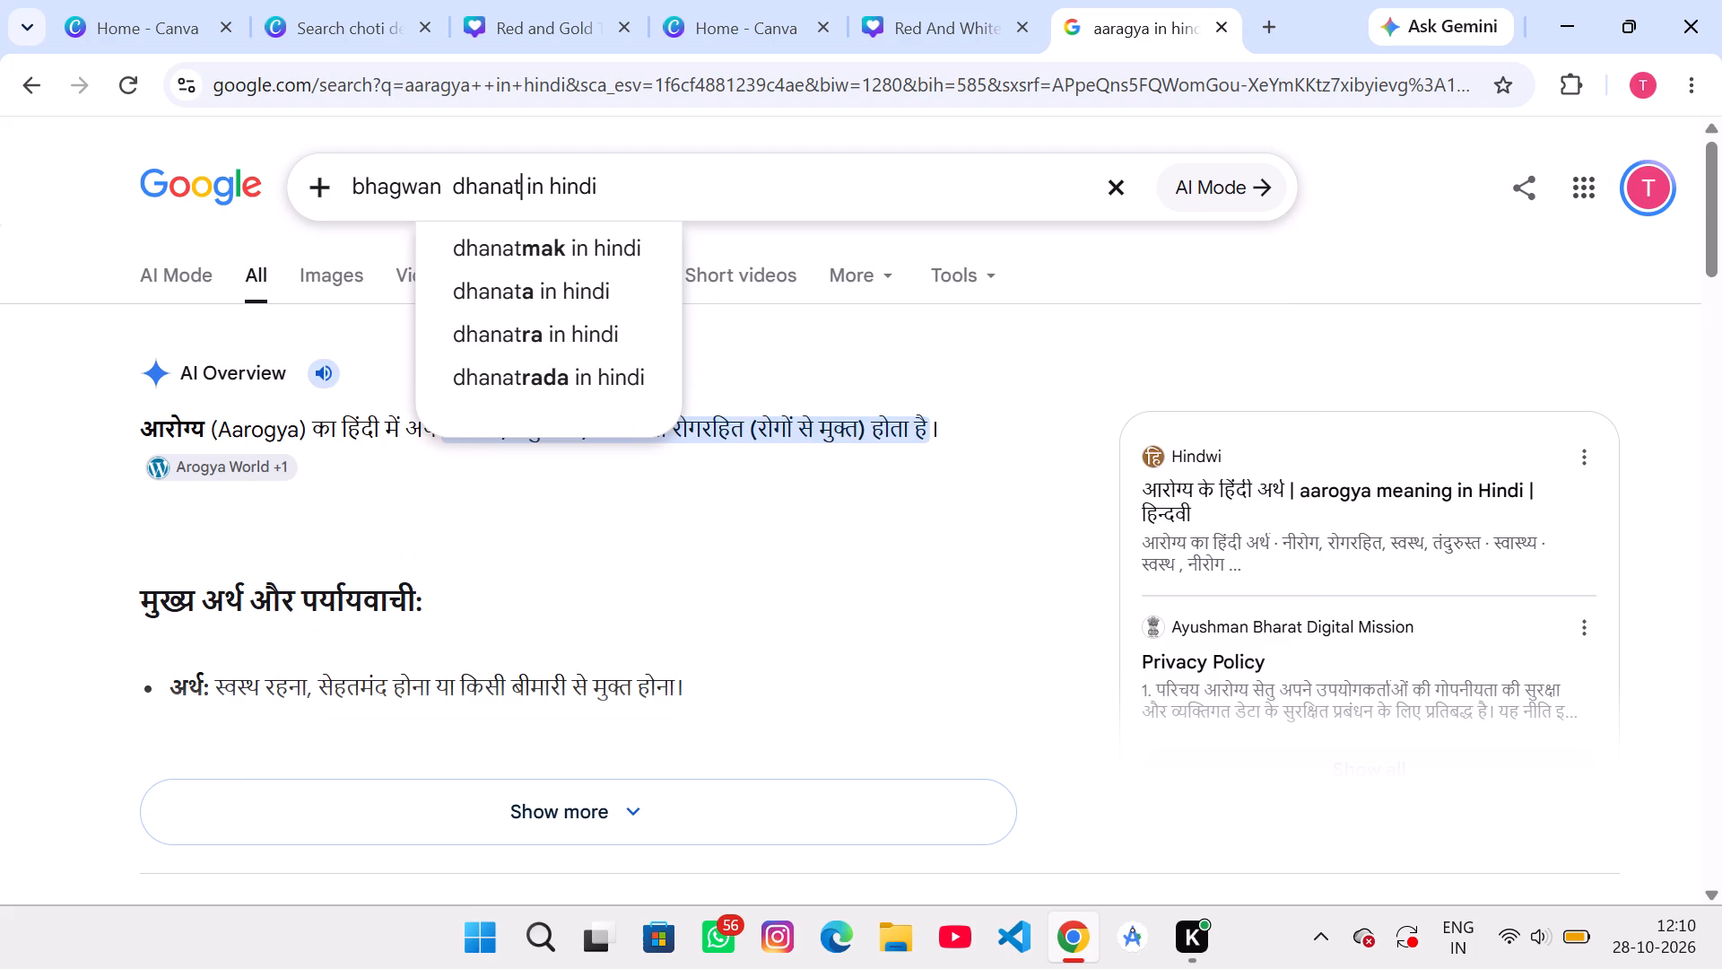
type("tri")
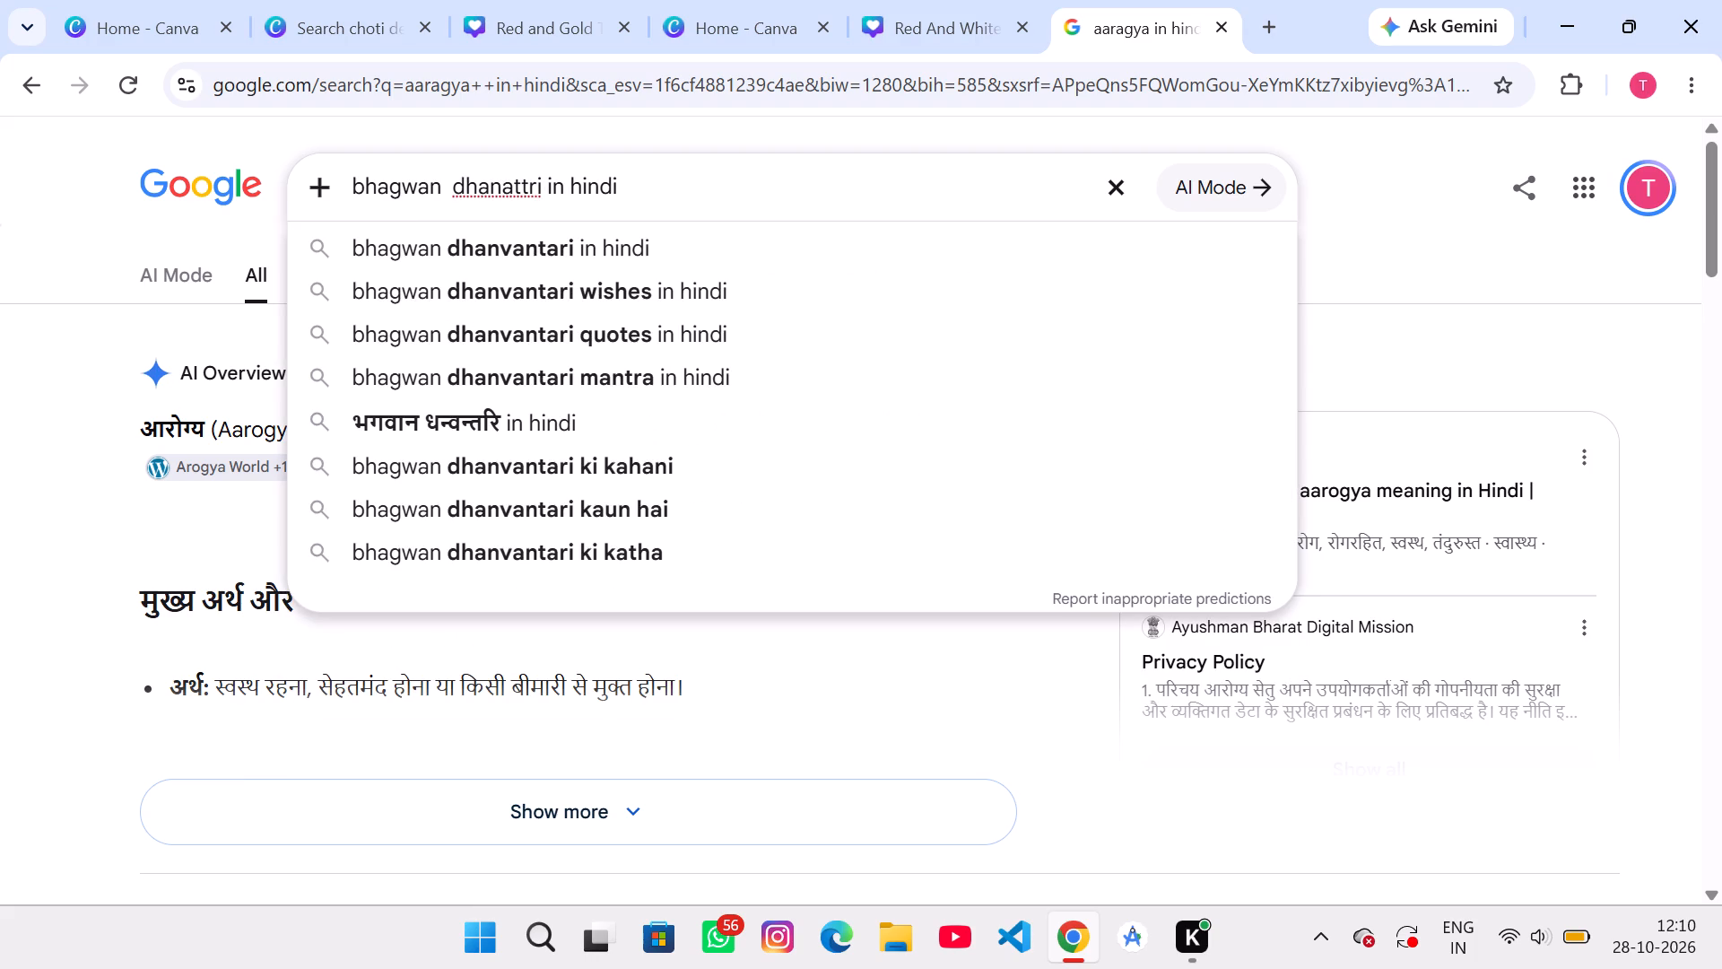
key("Down")
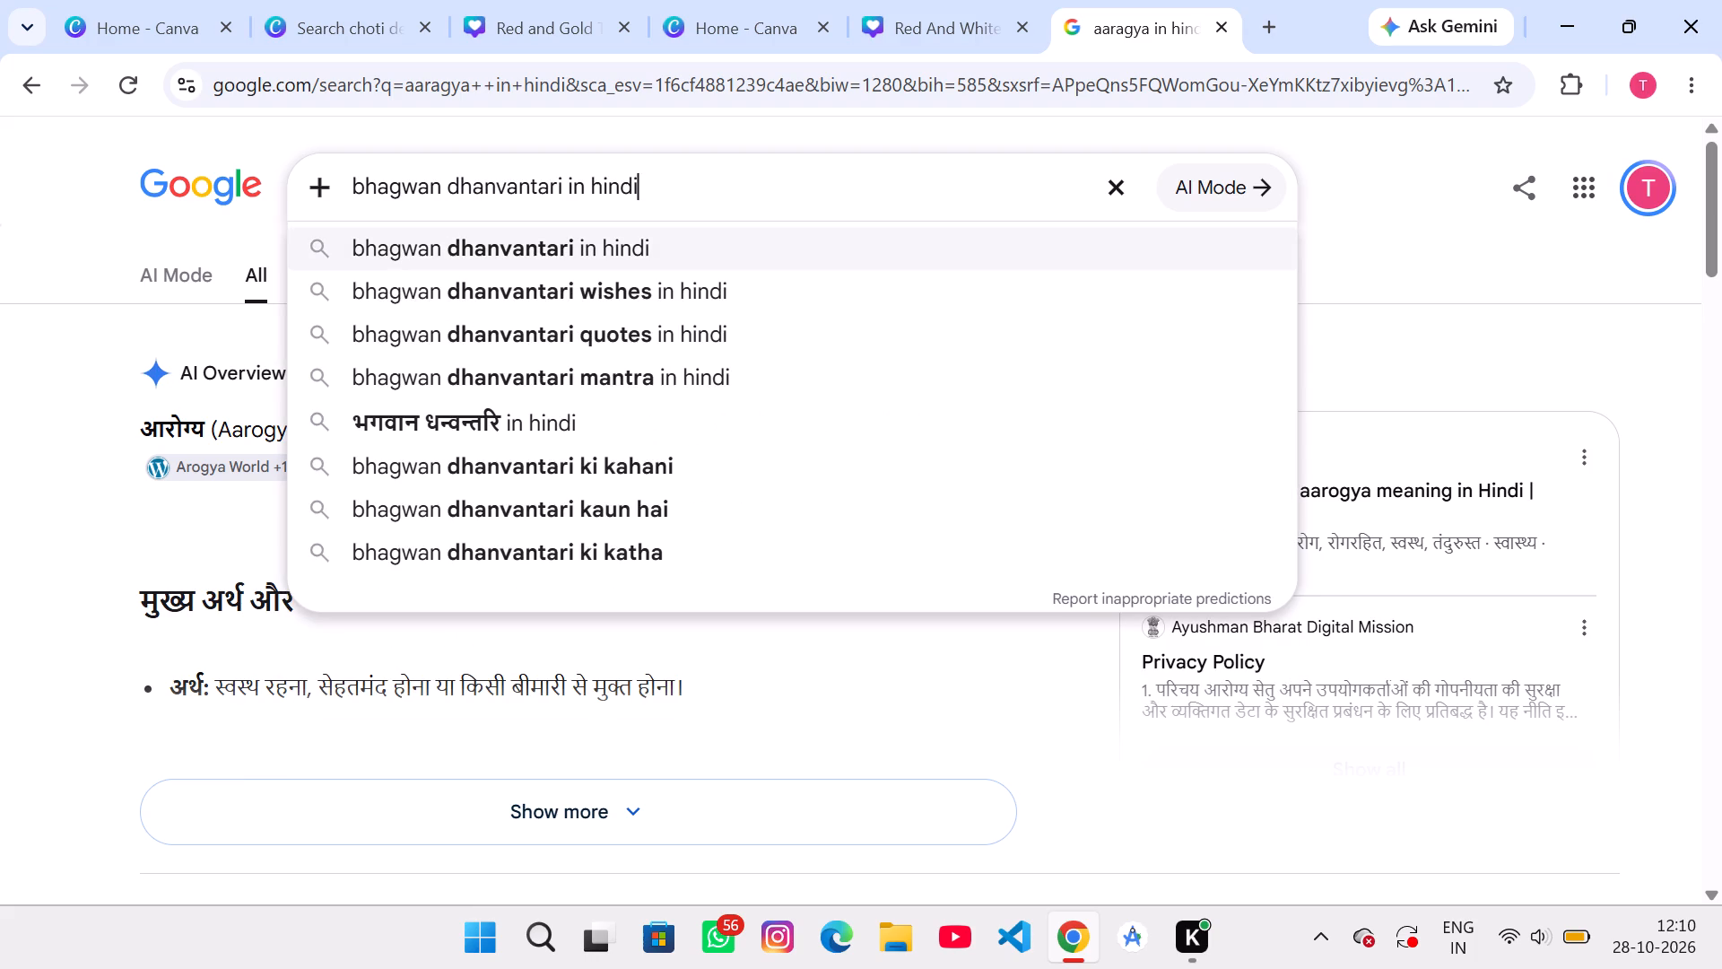
key("Return")
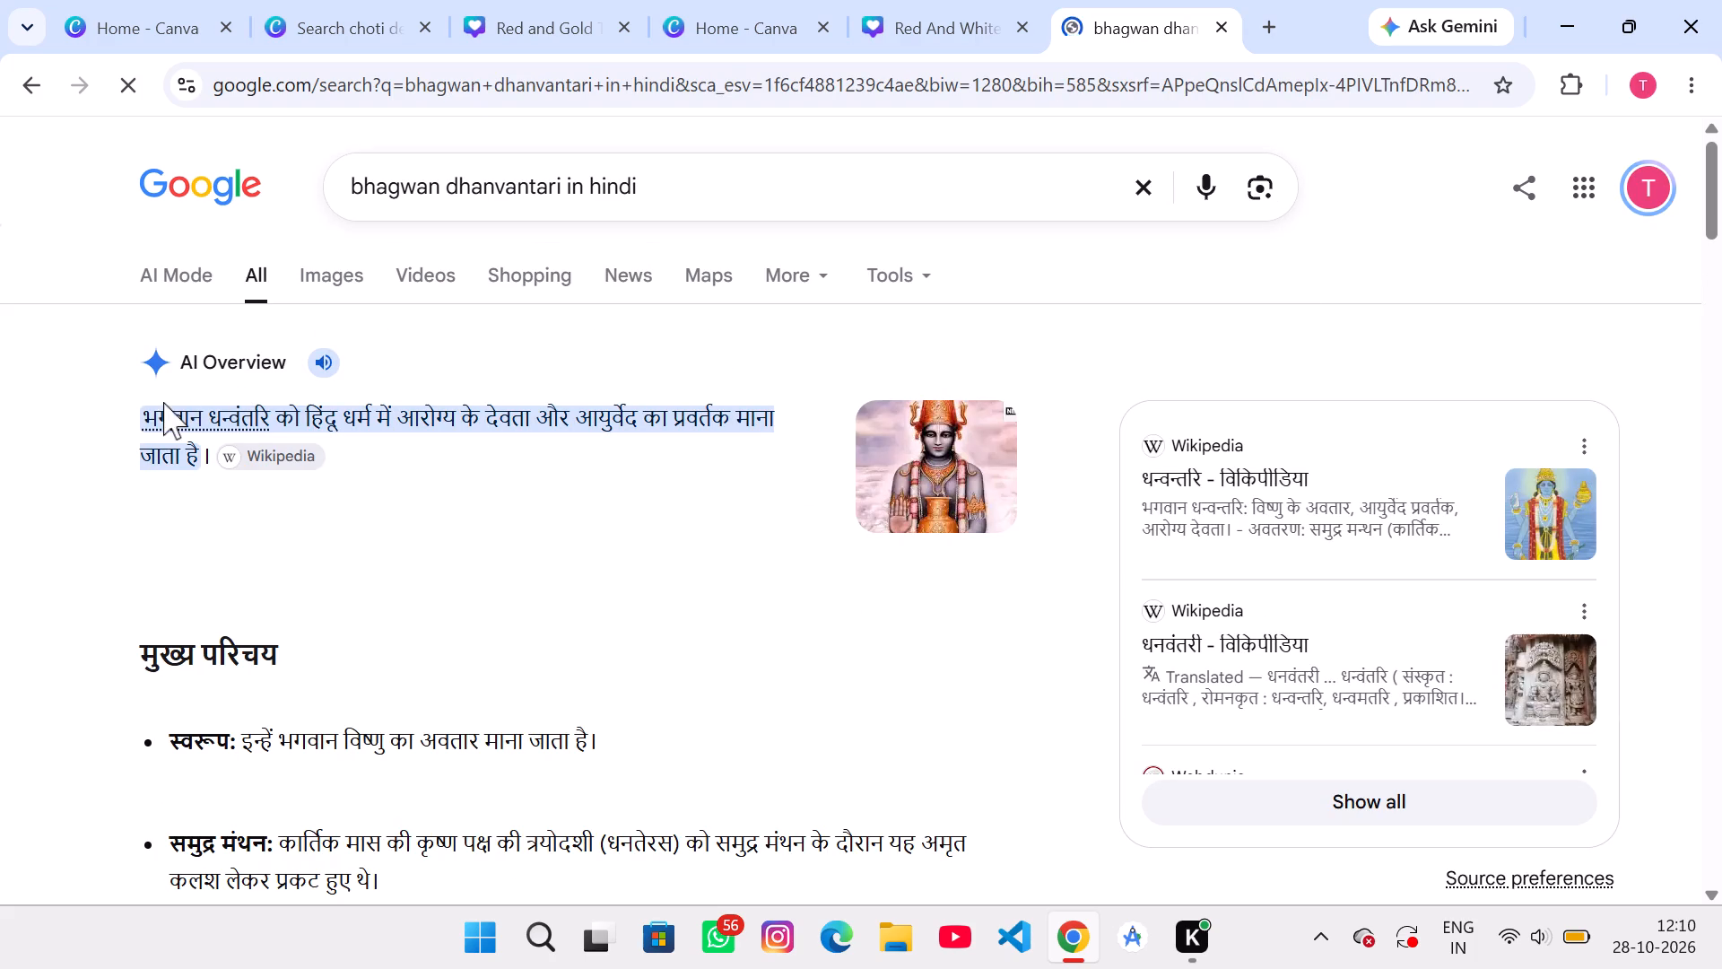
Copy भगवान धन्वंतरि from the search result and paste it after "by the grace of" in the Dhanteras wish.
left_click_drag(147, 415, 190, 415)
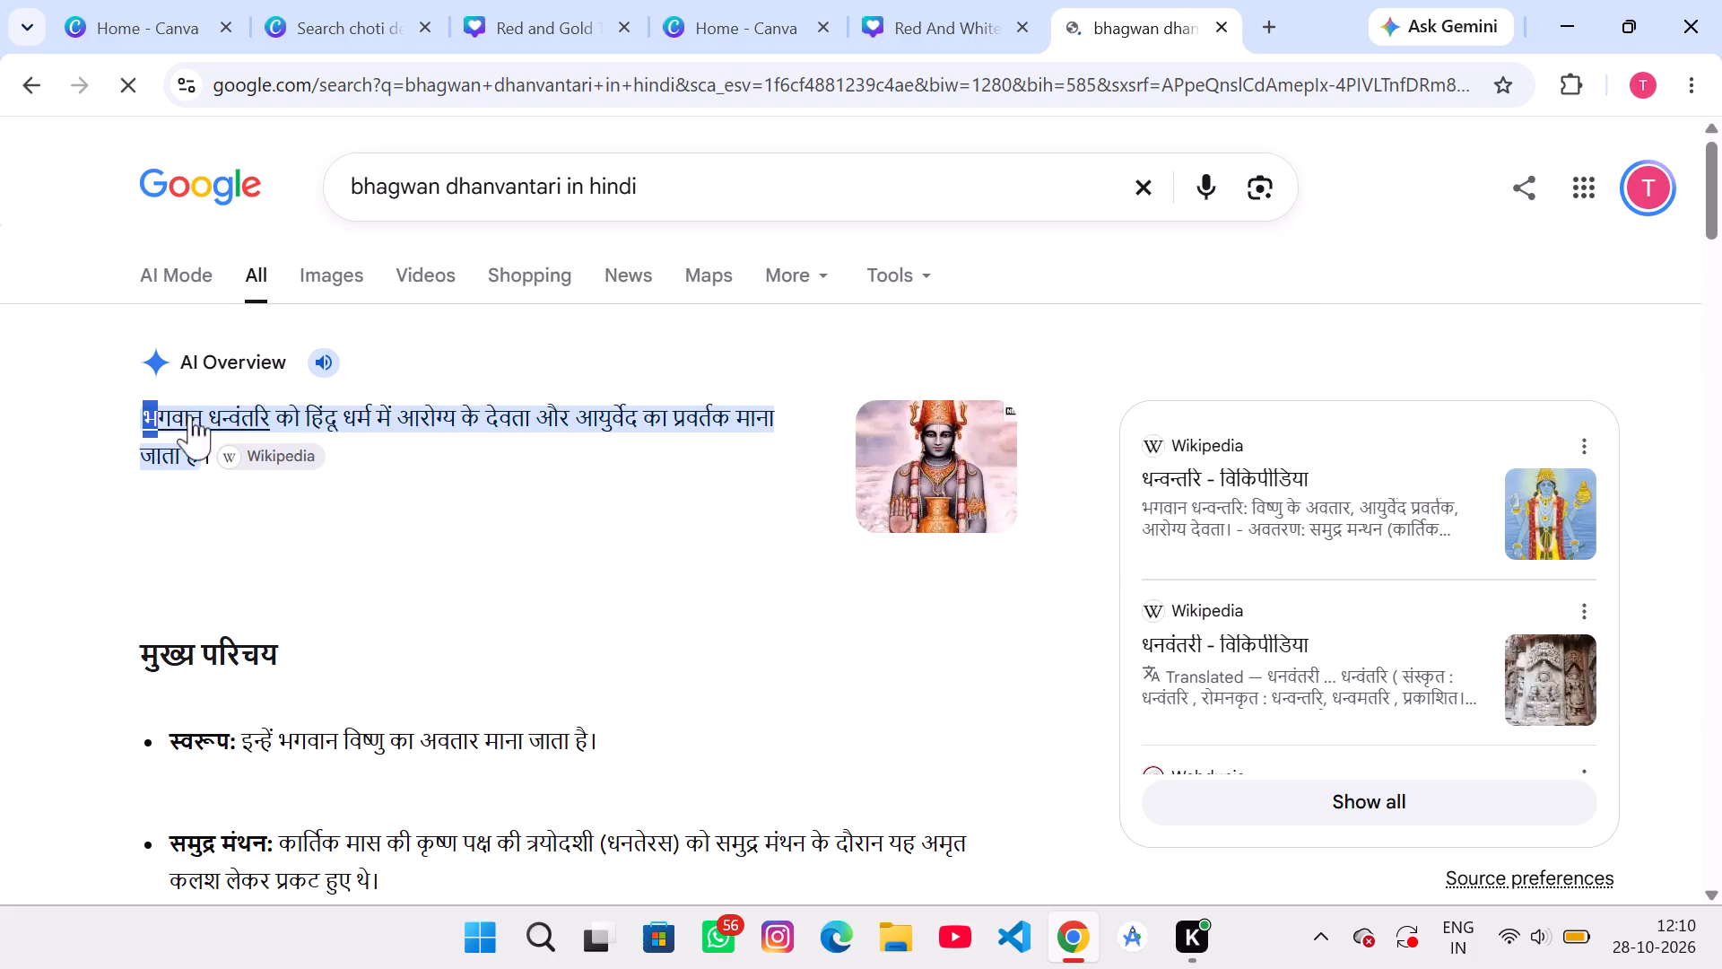
left_click_drag(190, 415, 269, 432)
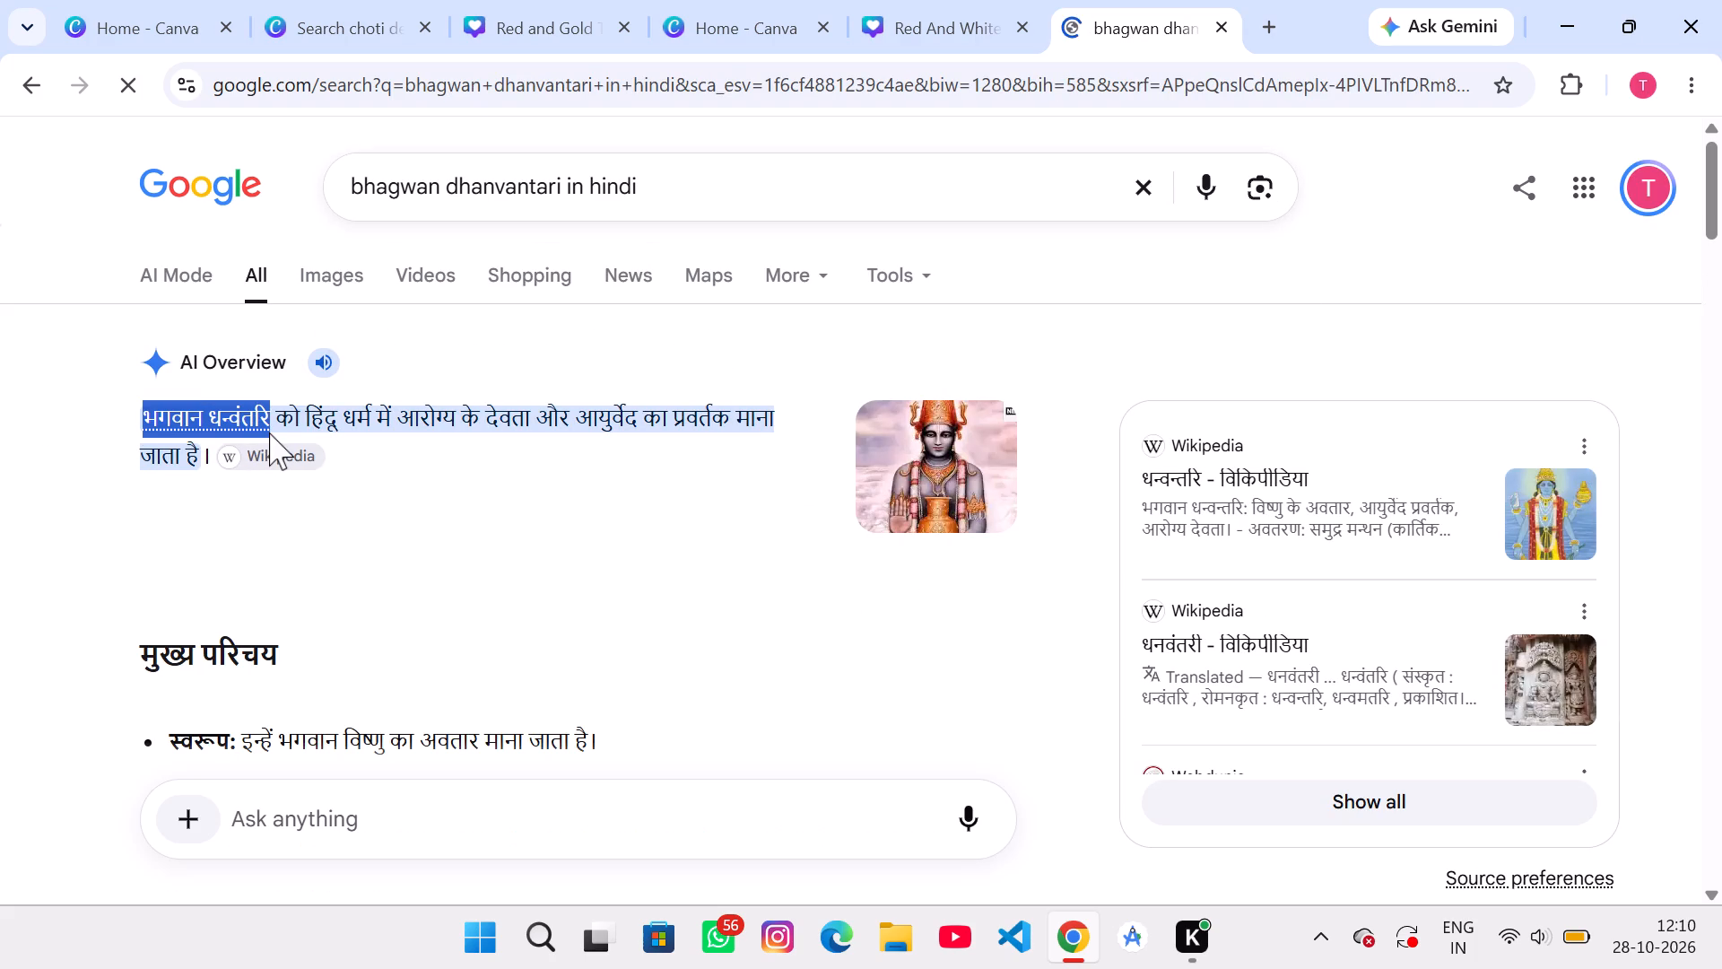
key("ctrl+c")
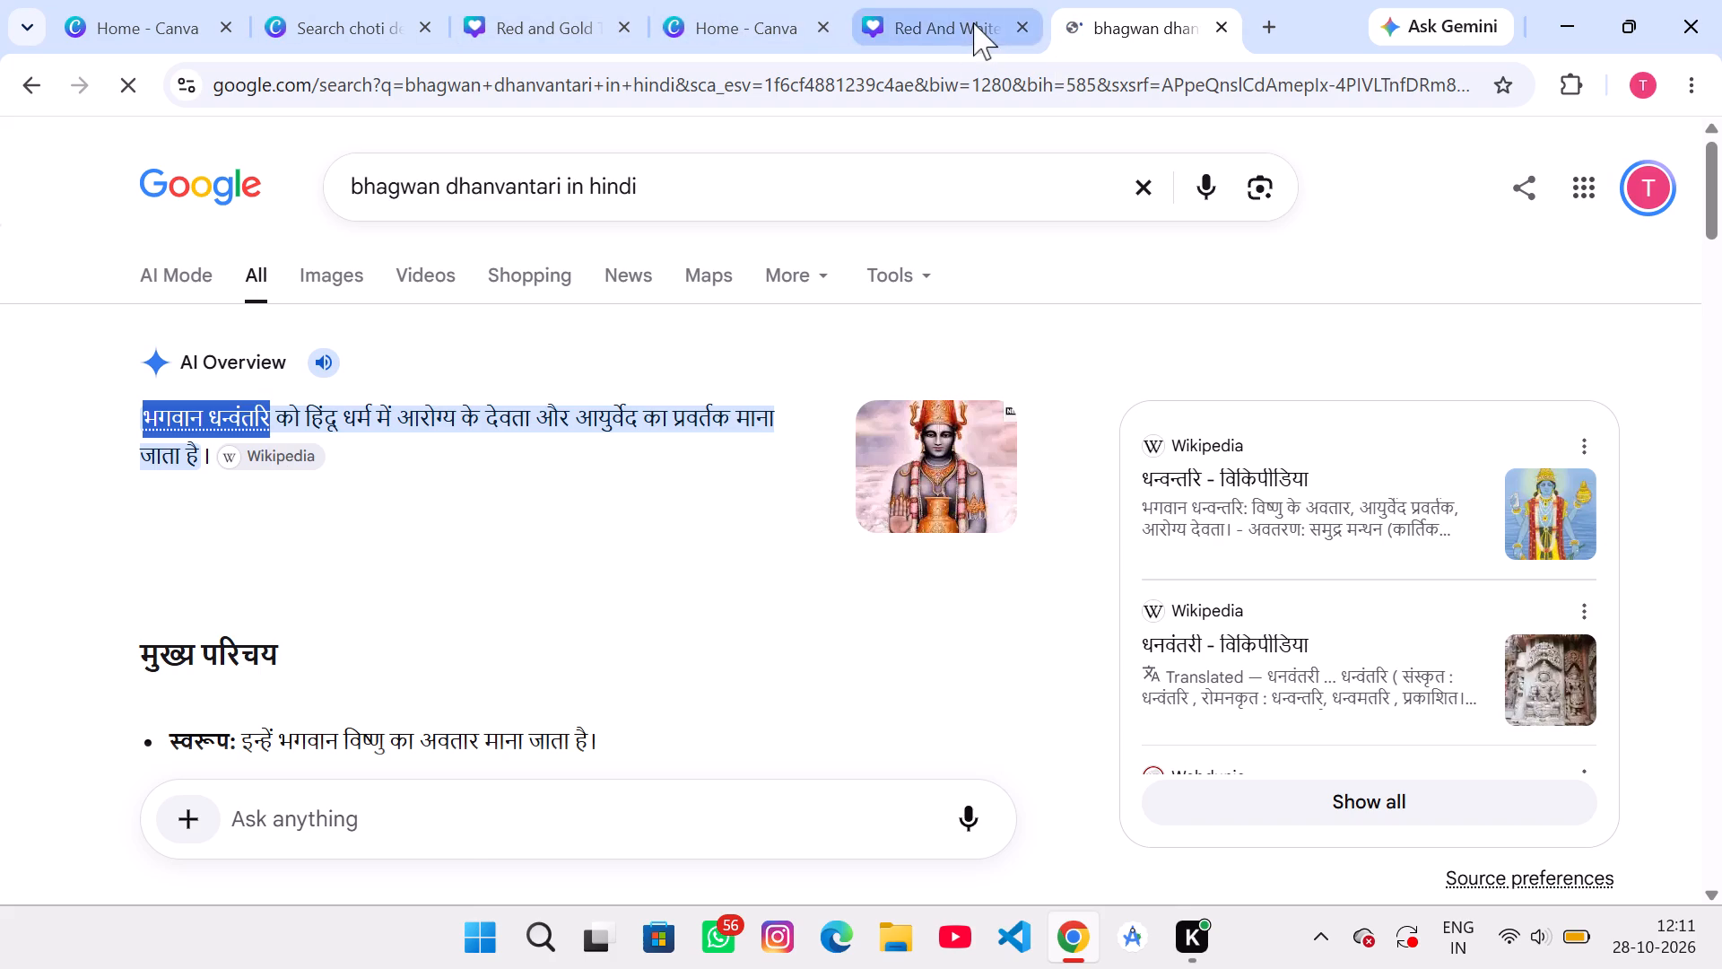
left_click(973, 22)
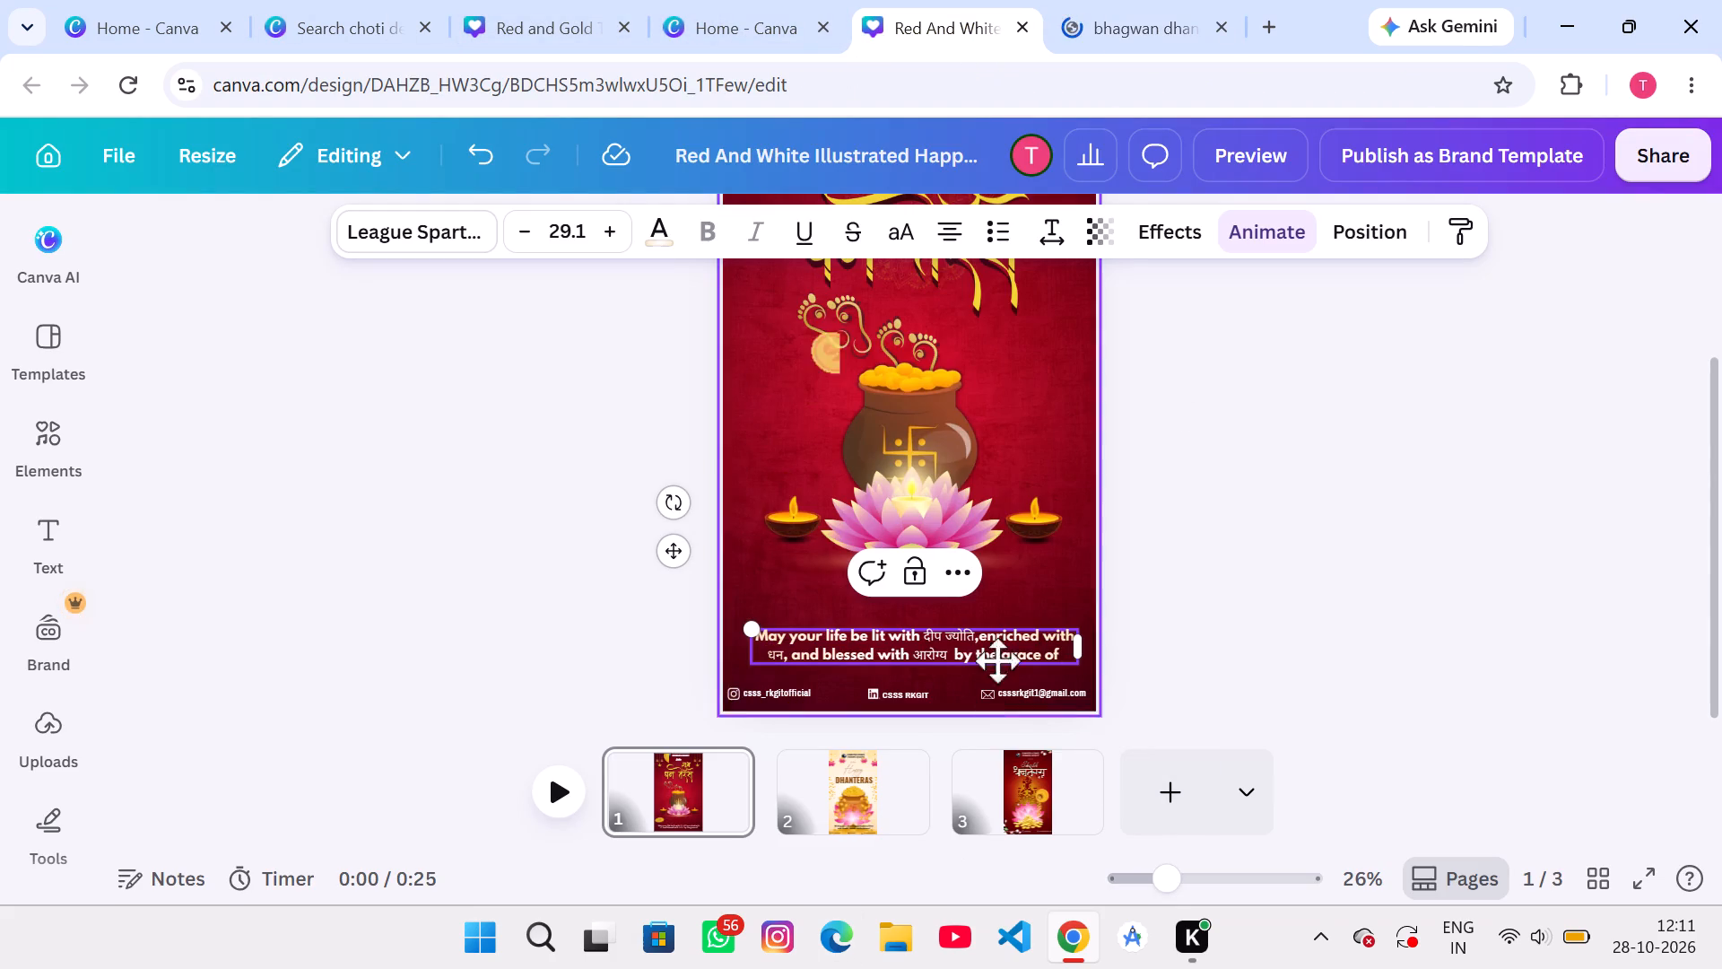
left_click(1058, 656)
key("space")
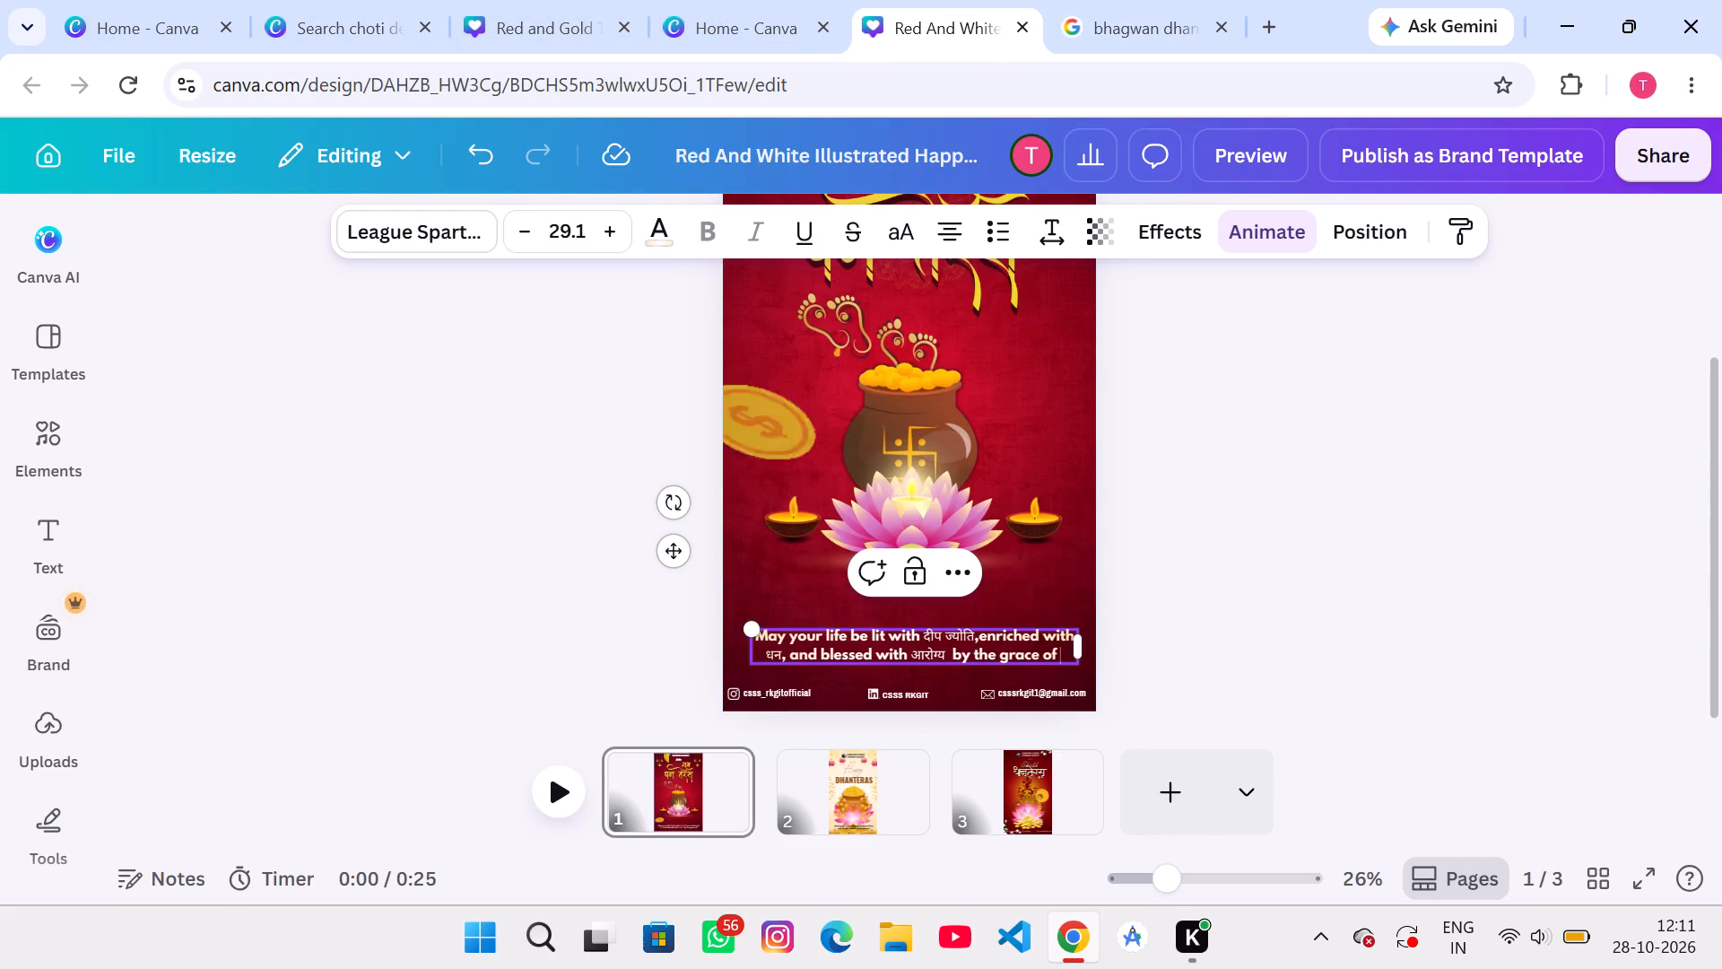
key("ctrl+v")
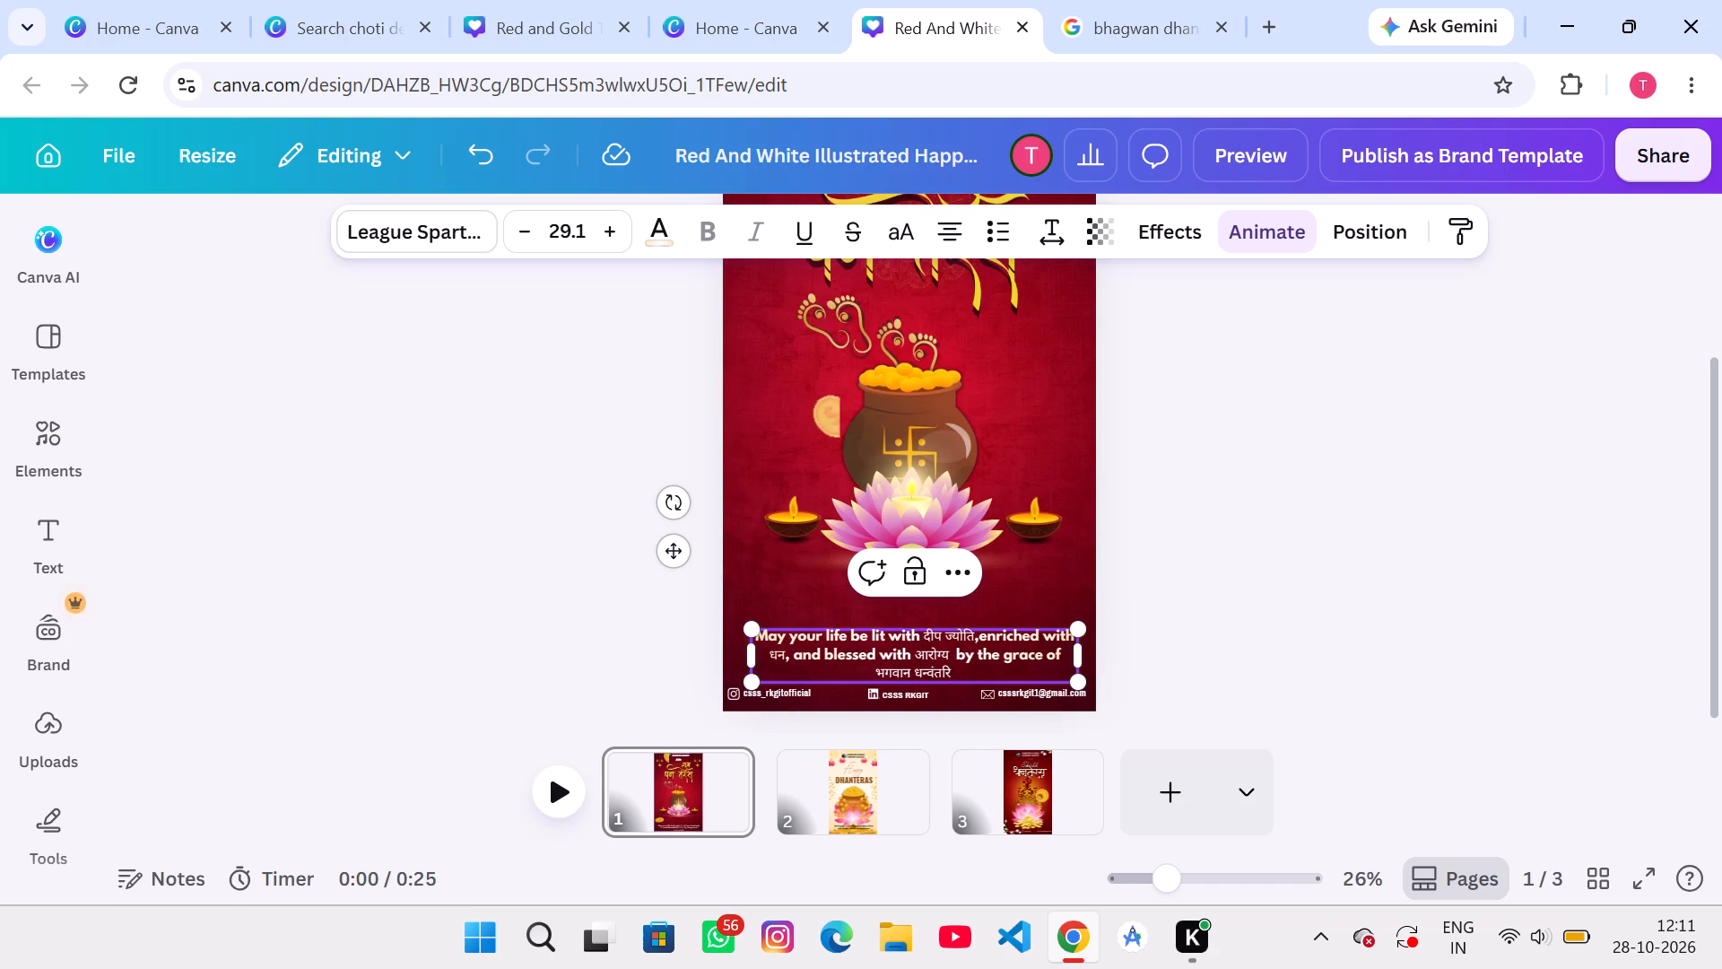
Reduce the font size of the Dhanteras wish to 28.1.
double_click(535, 242)
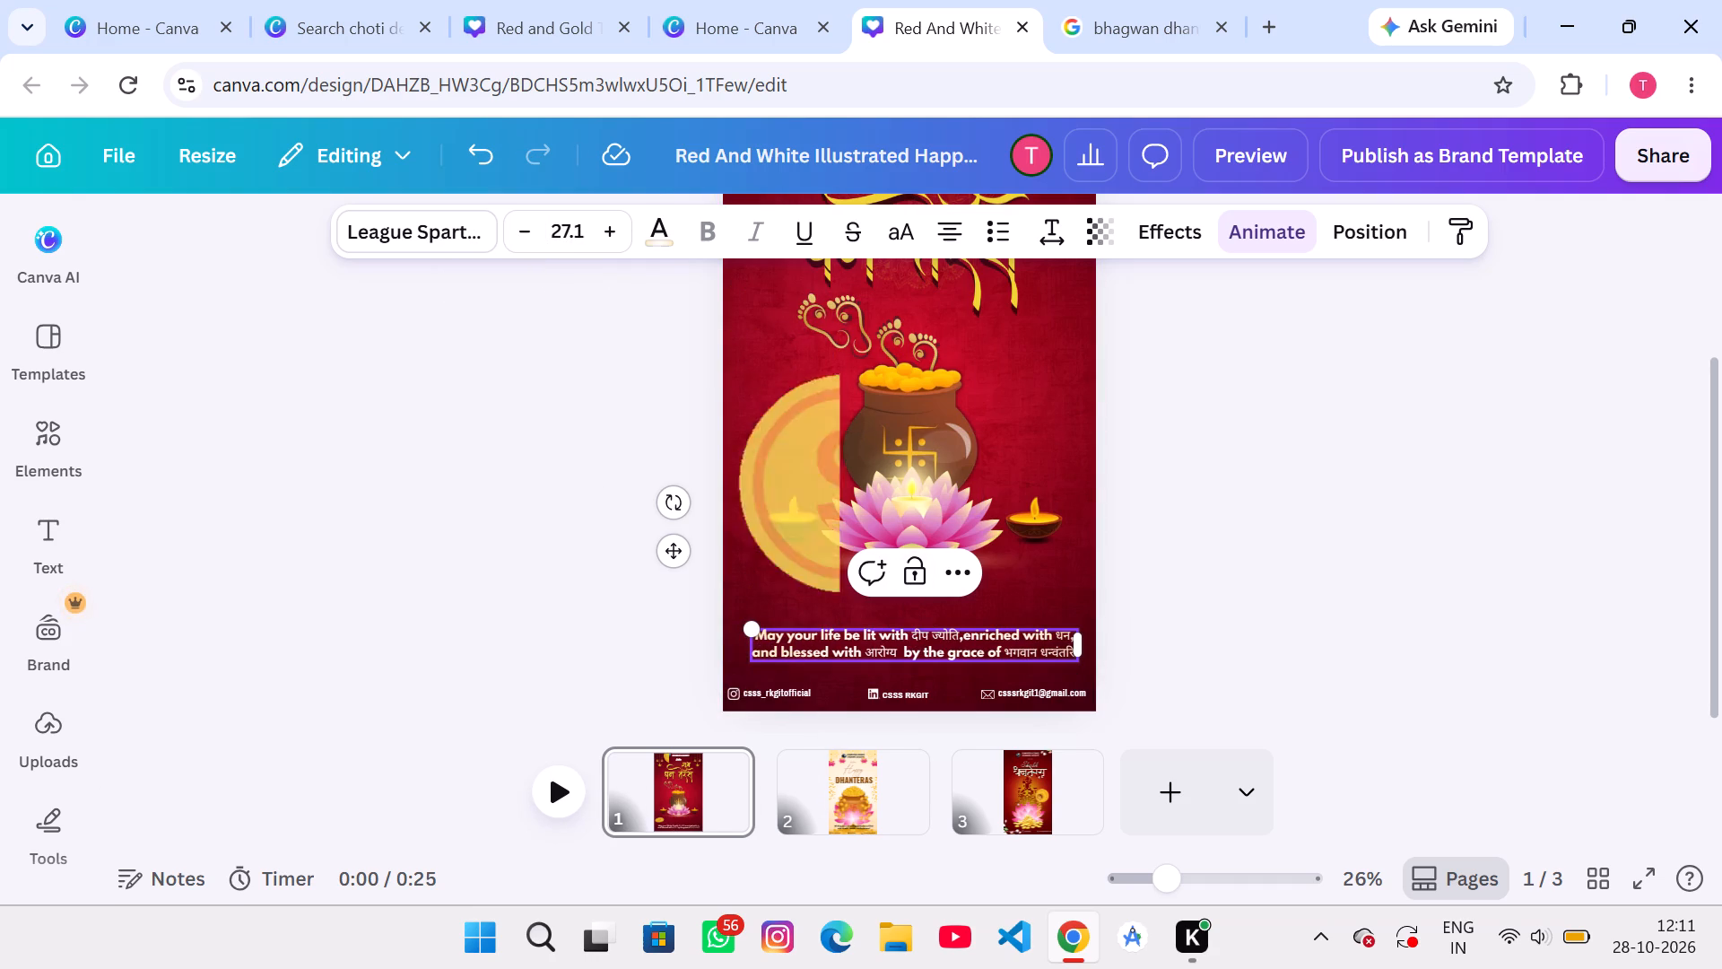
left_click_drag(911, 629, 958, 634)
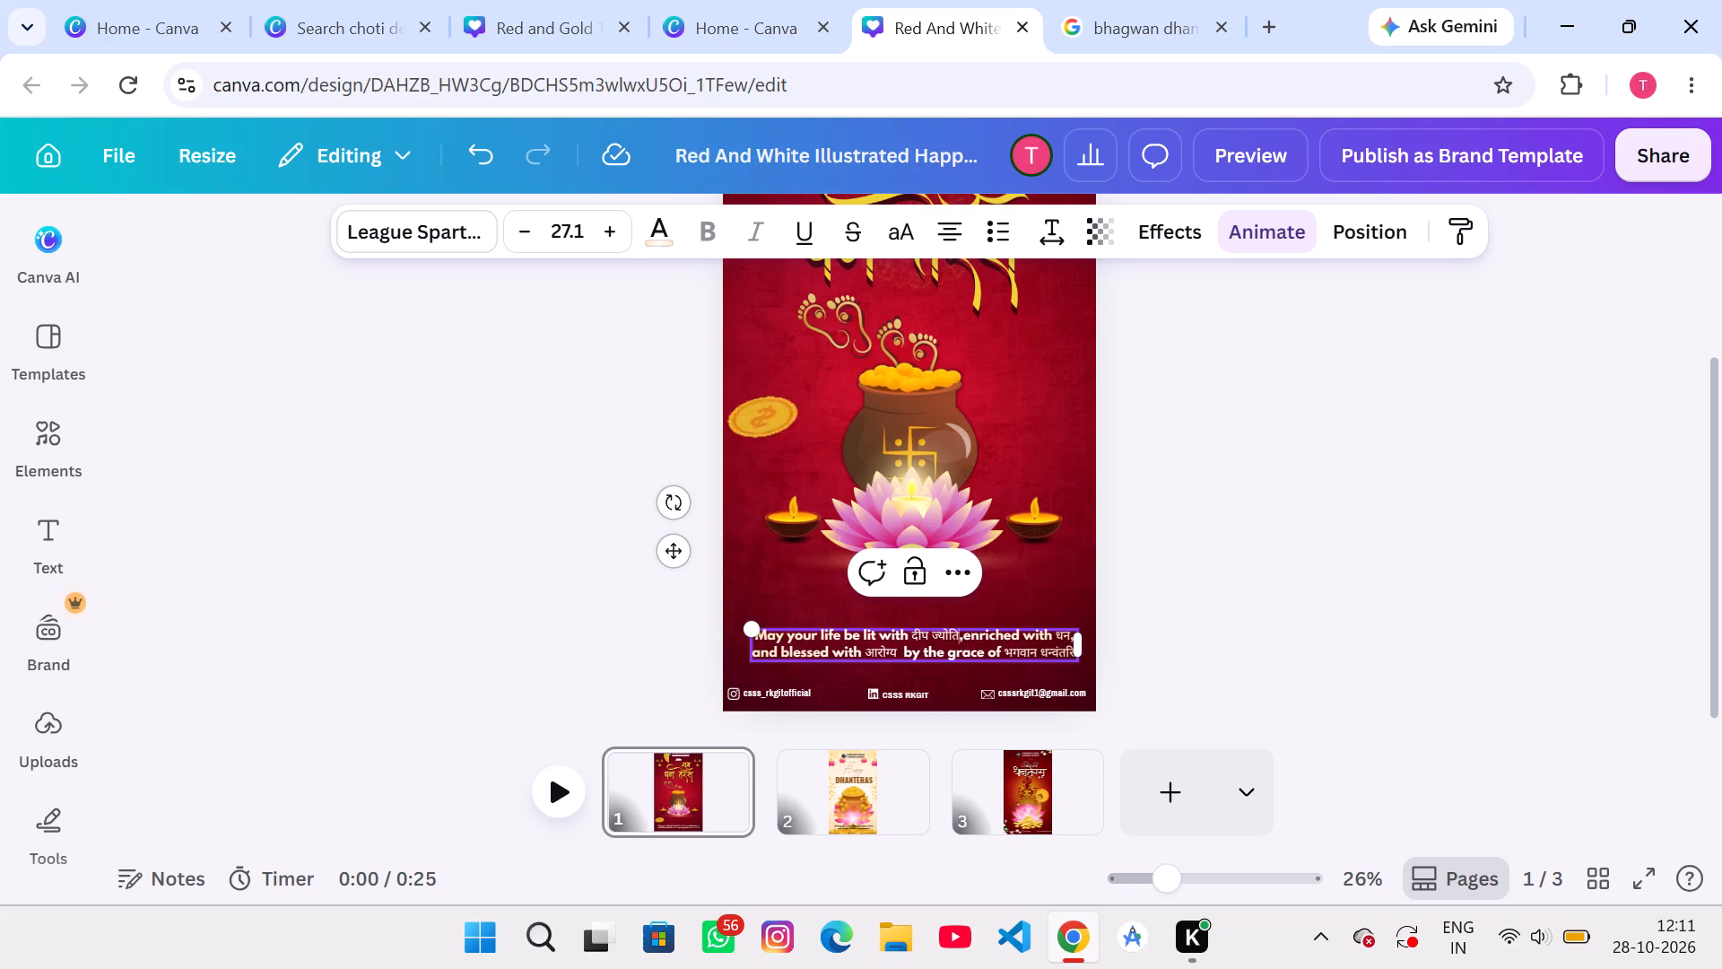
left_click_drag(958, 634, 958, 633)
left_click(942, 645)
left_click_drag(904, 635, 938, 638)
left_click(938, 638)
left_click_drag(913, 631, 959, 641)
left_click(613, 222)
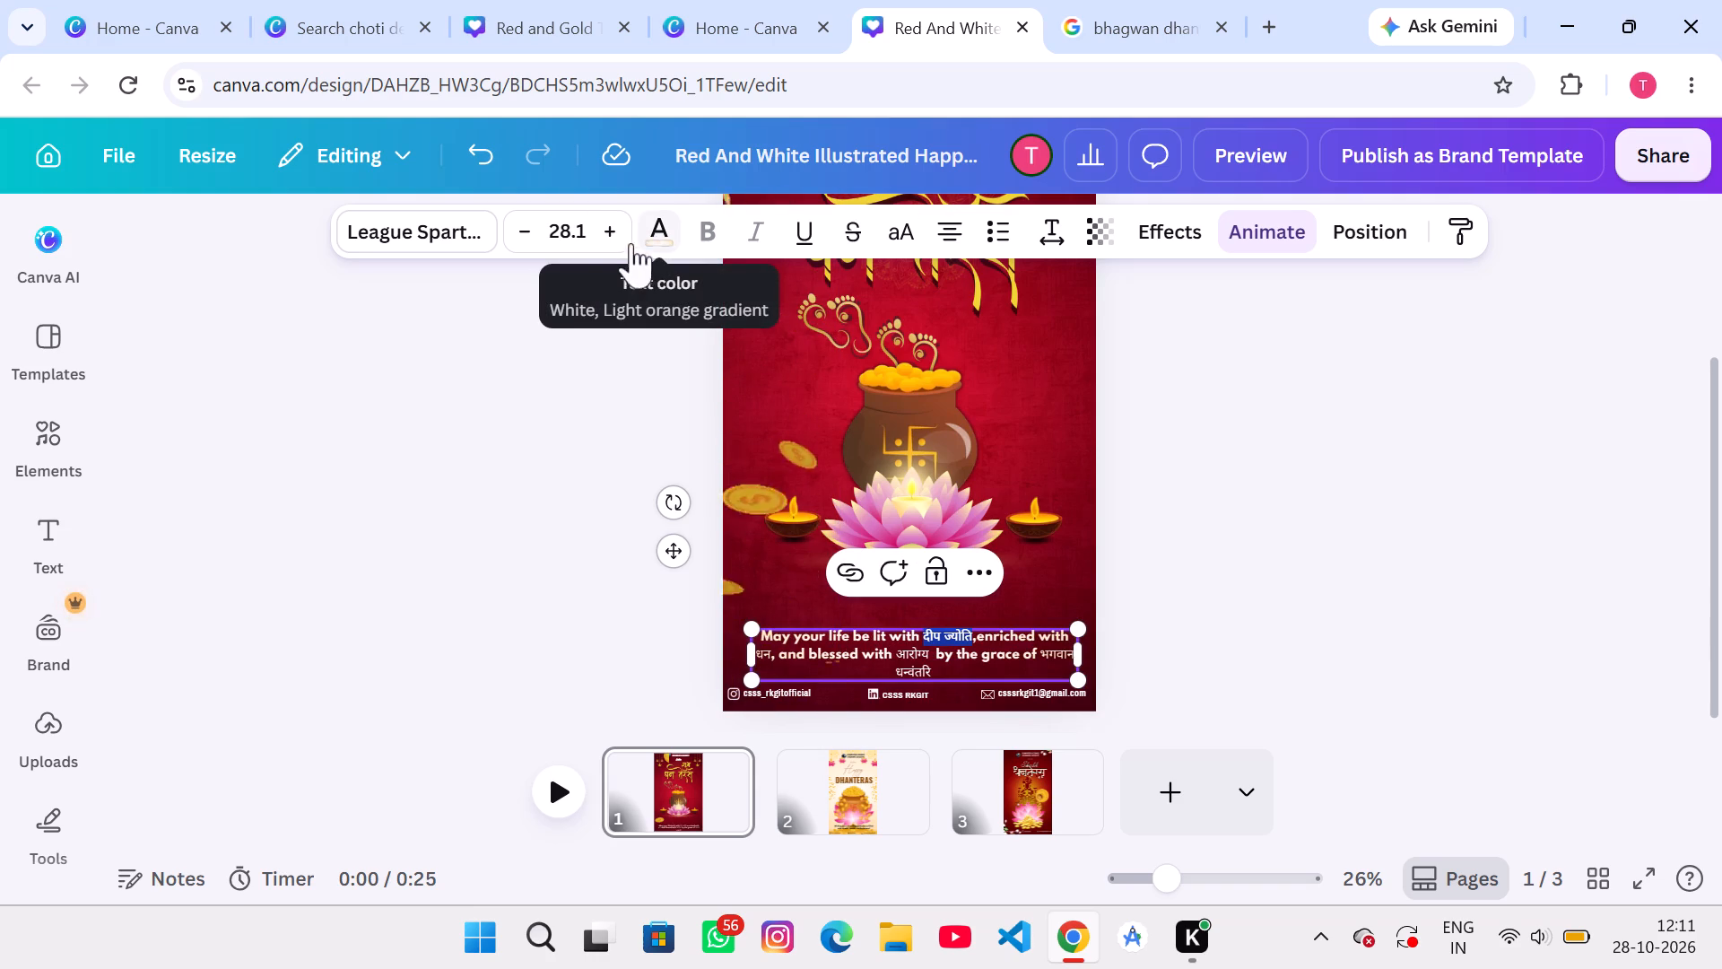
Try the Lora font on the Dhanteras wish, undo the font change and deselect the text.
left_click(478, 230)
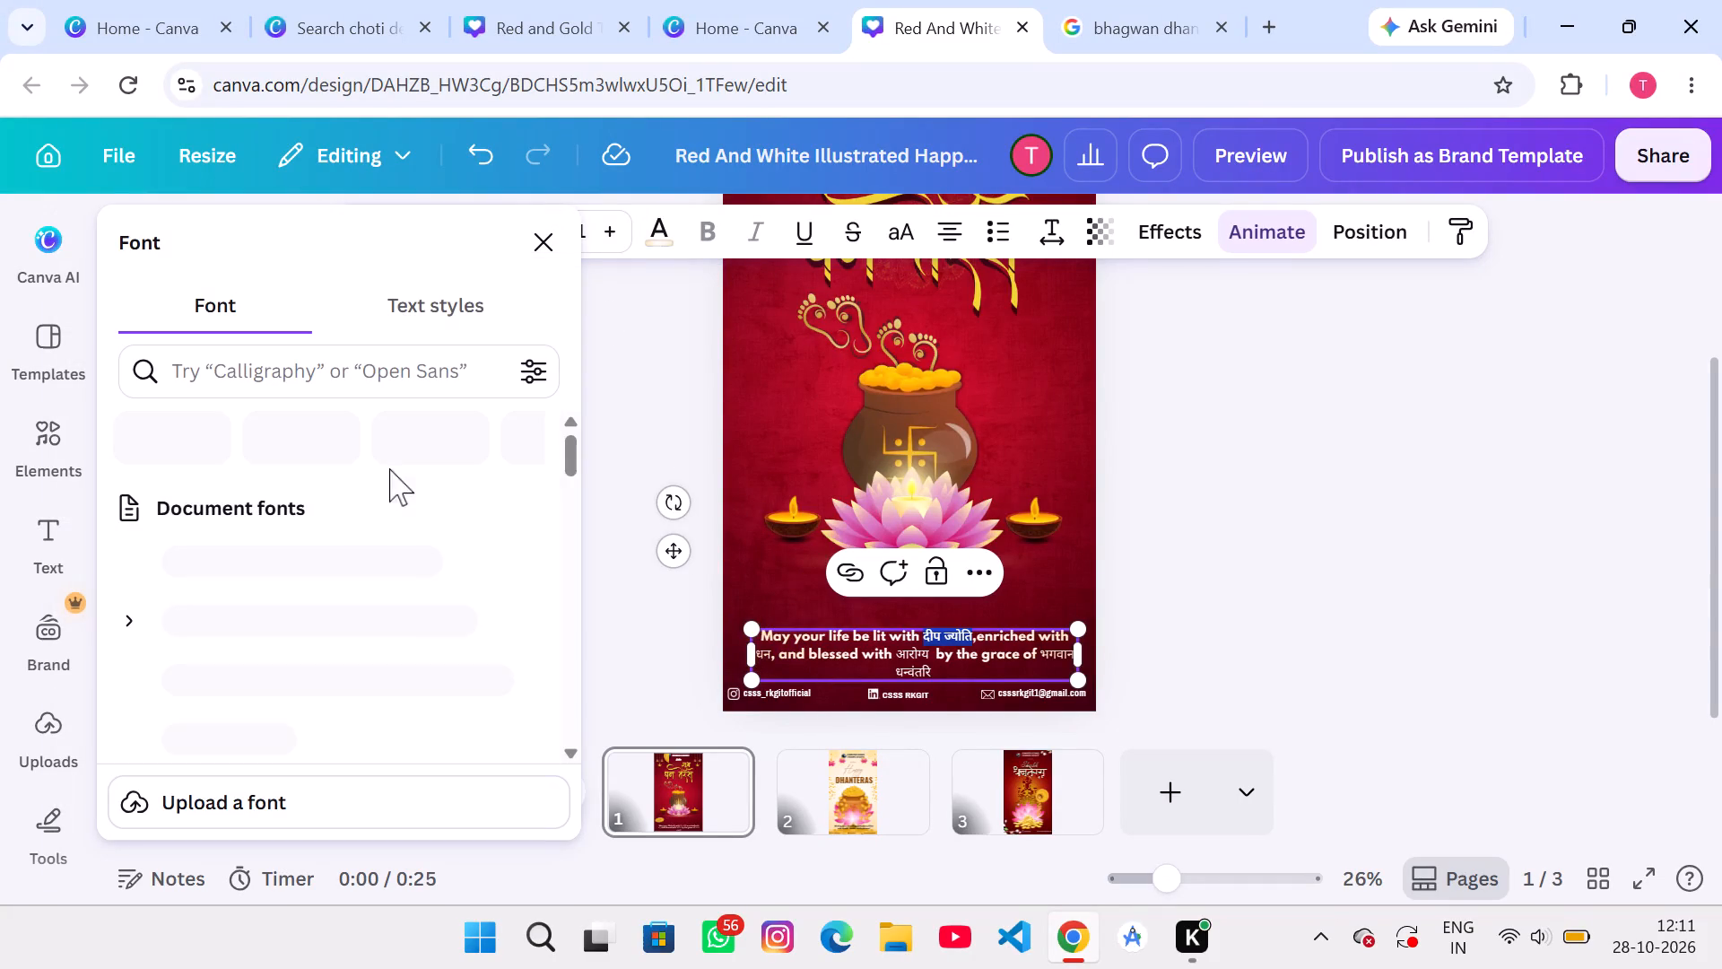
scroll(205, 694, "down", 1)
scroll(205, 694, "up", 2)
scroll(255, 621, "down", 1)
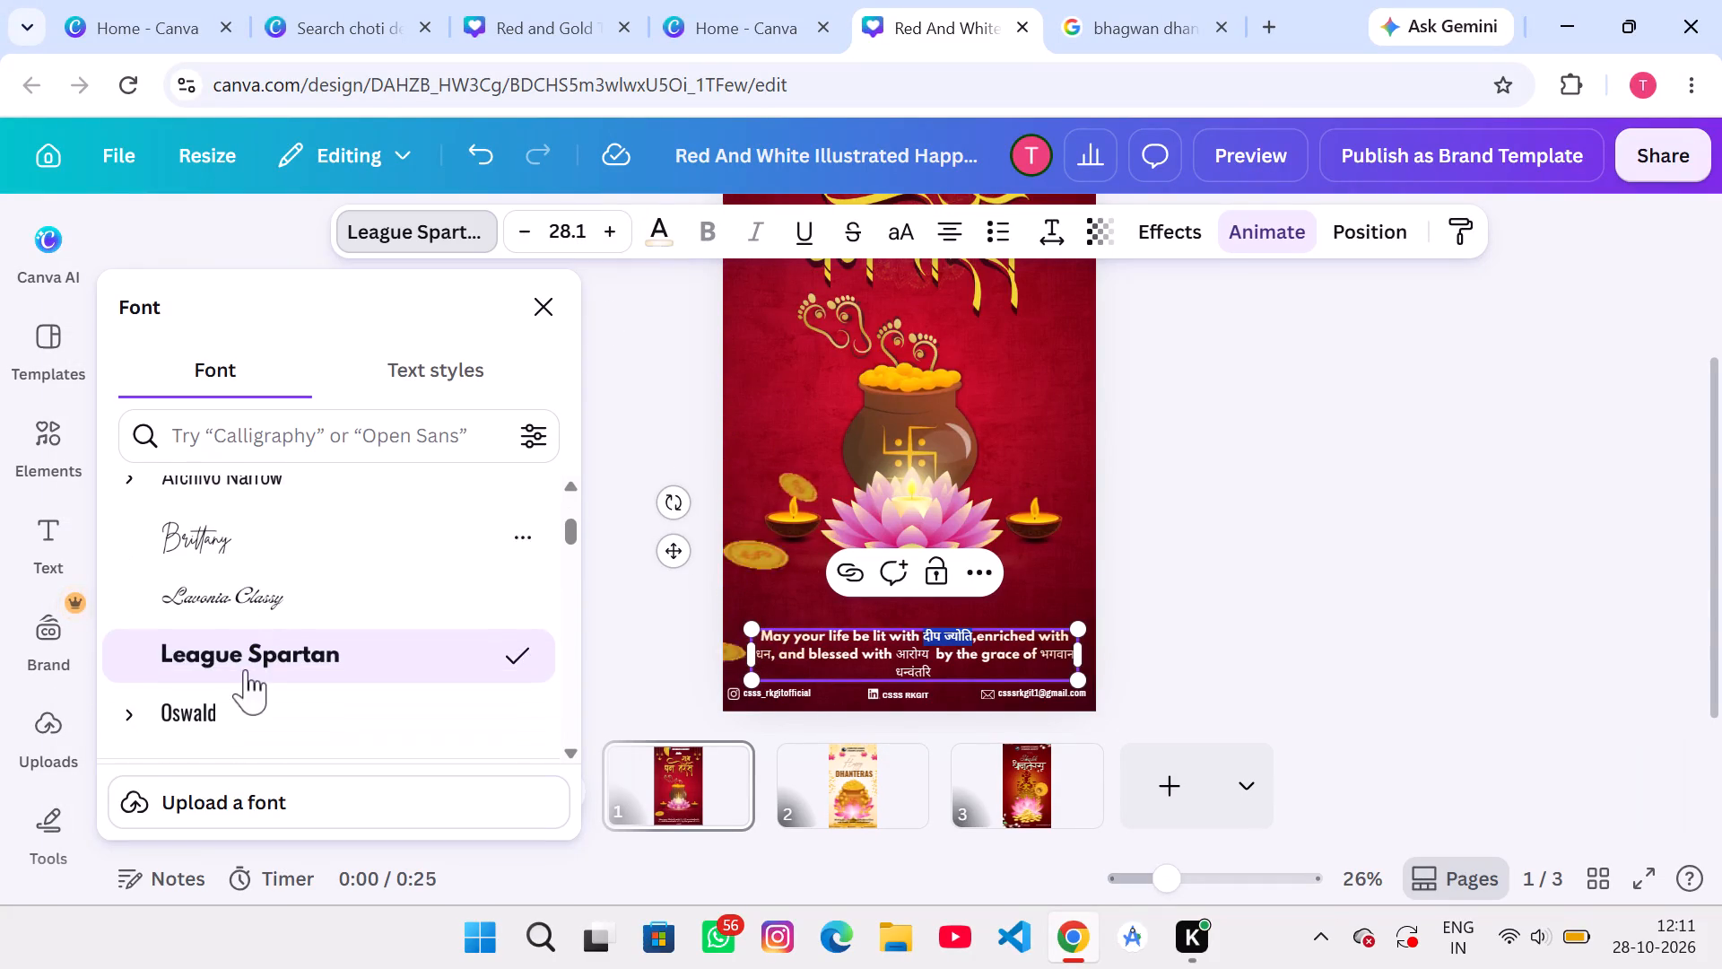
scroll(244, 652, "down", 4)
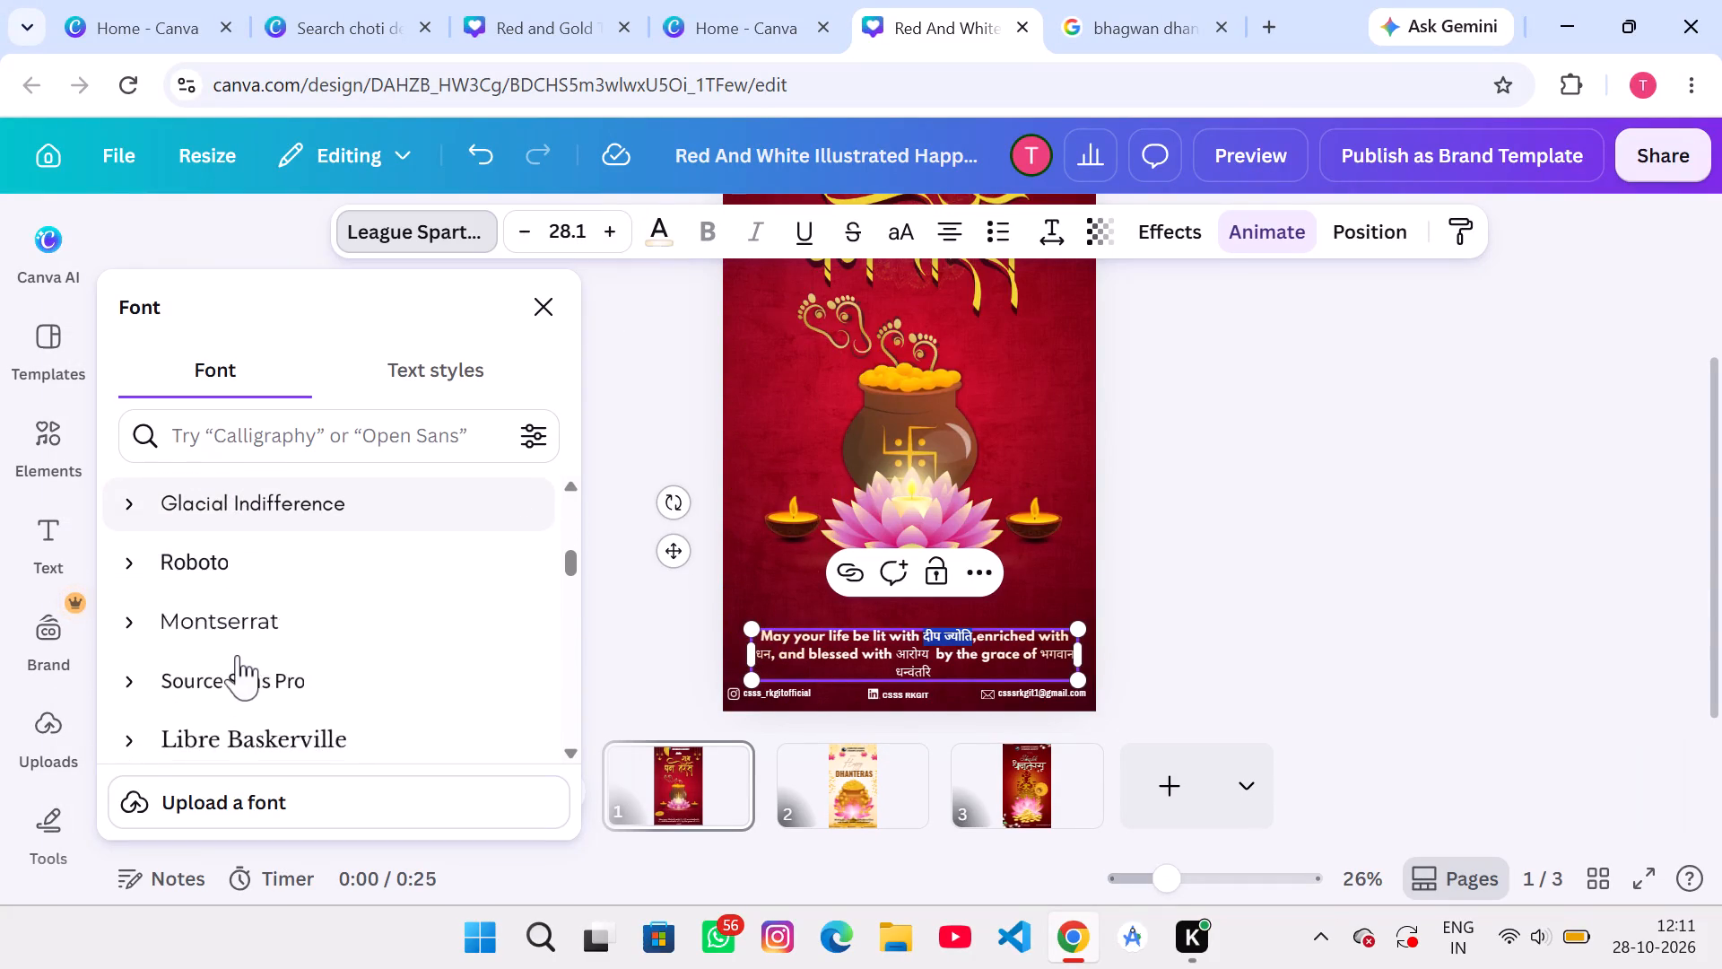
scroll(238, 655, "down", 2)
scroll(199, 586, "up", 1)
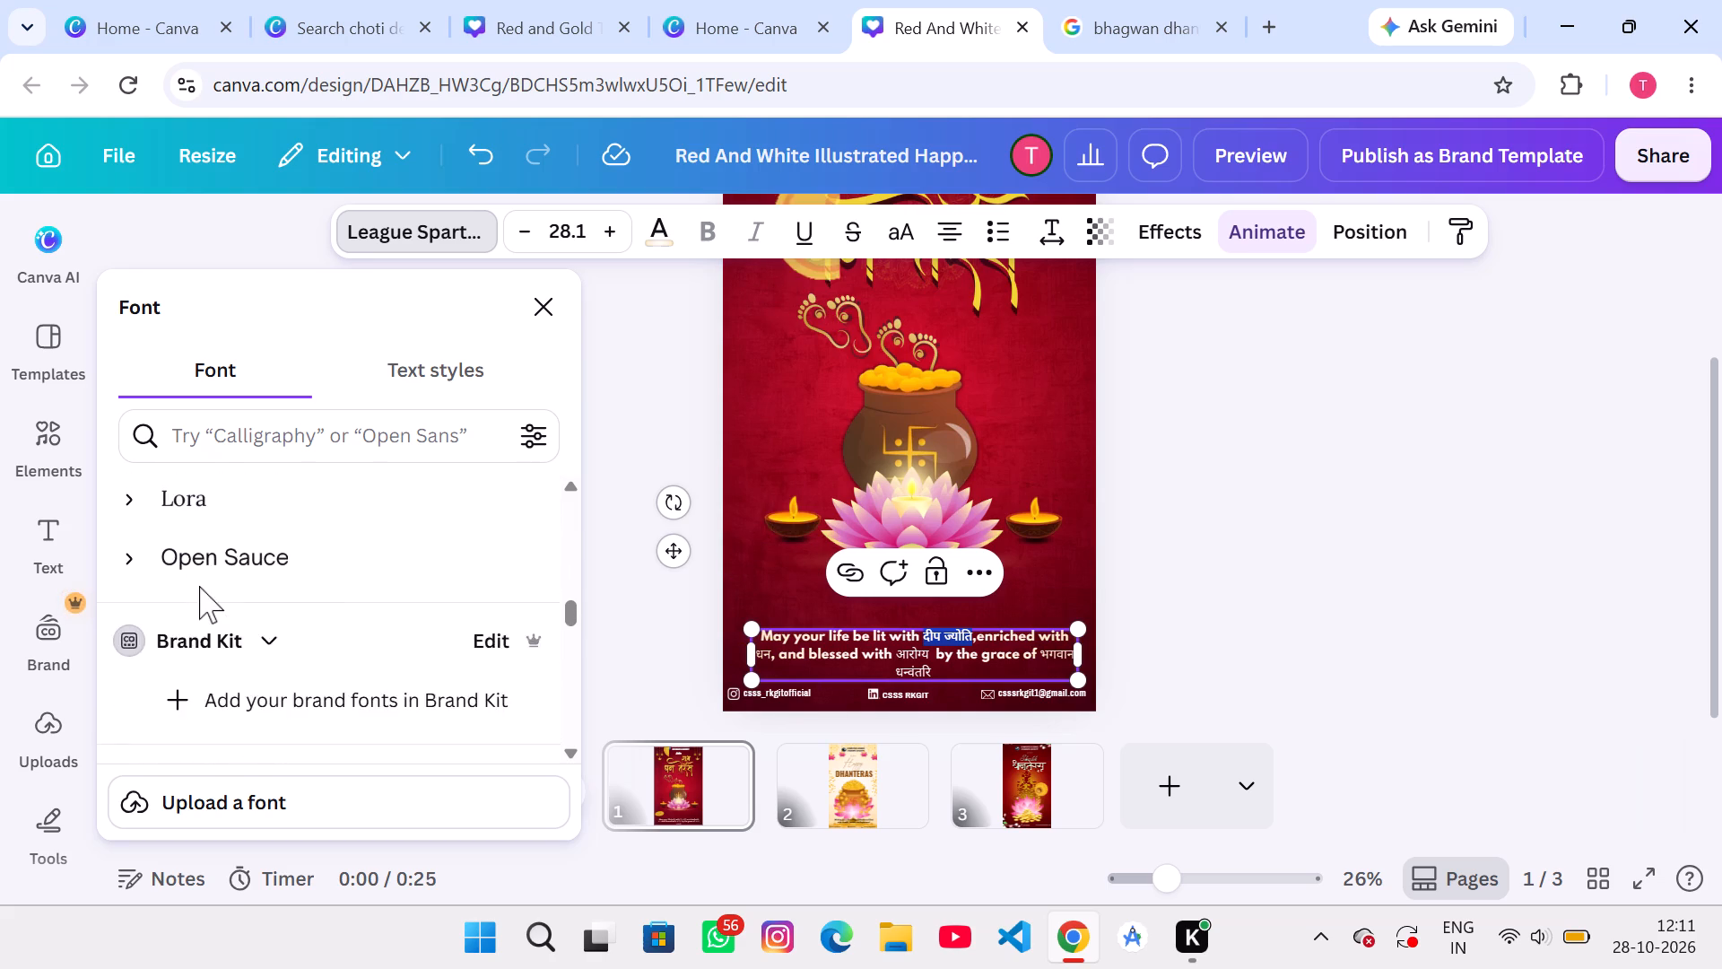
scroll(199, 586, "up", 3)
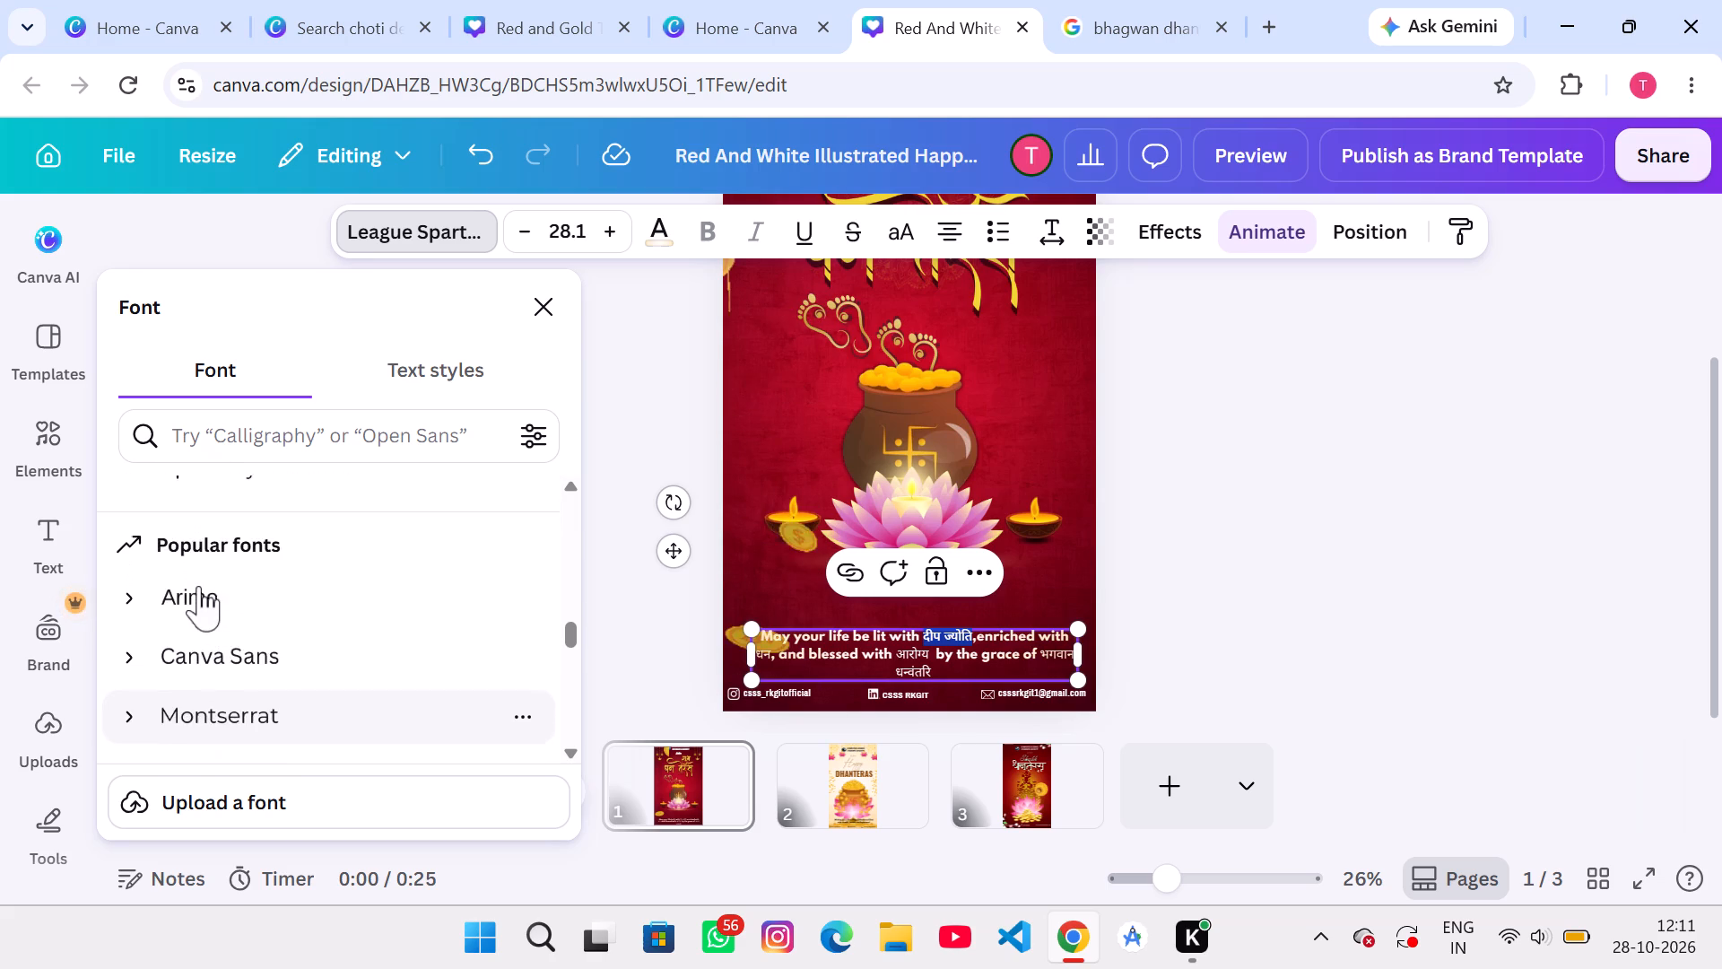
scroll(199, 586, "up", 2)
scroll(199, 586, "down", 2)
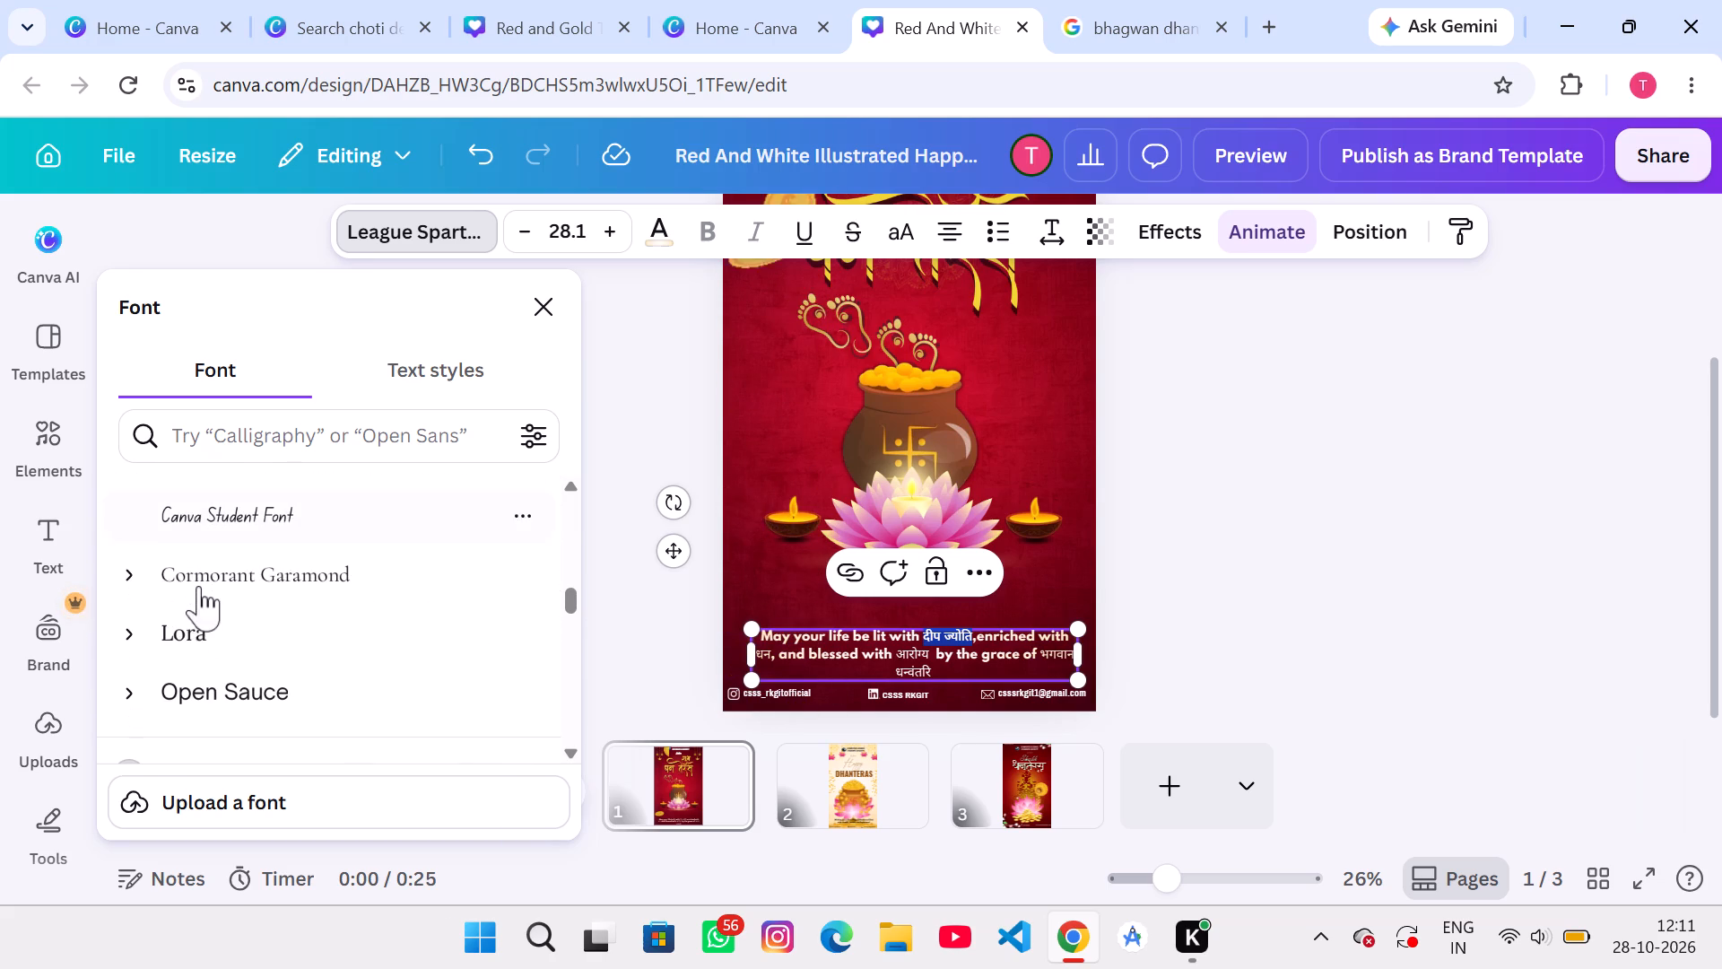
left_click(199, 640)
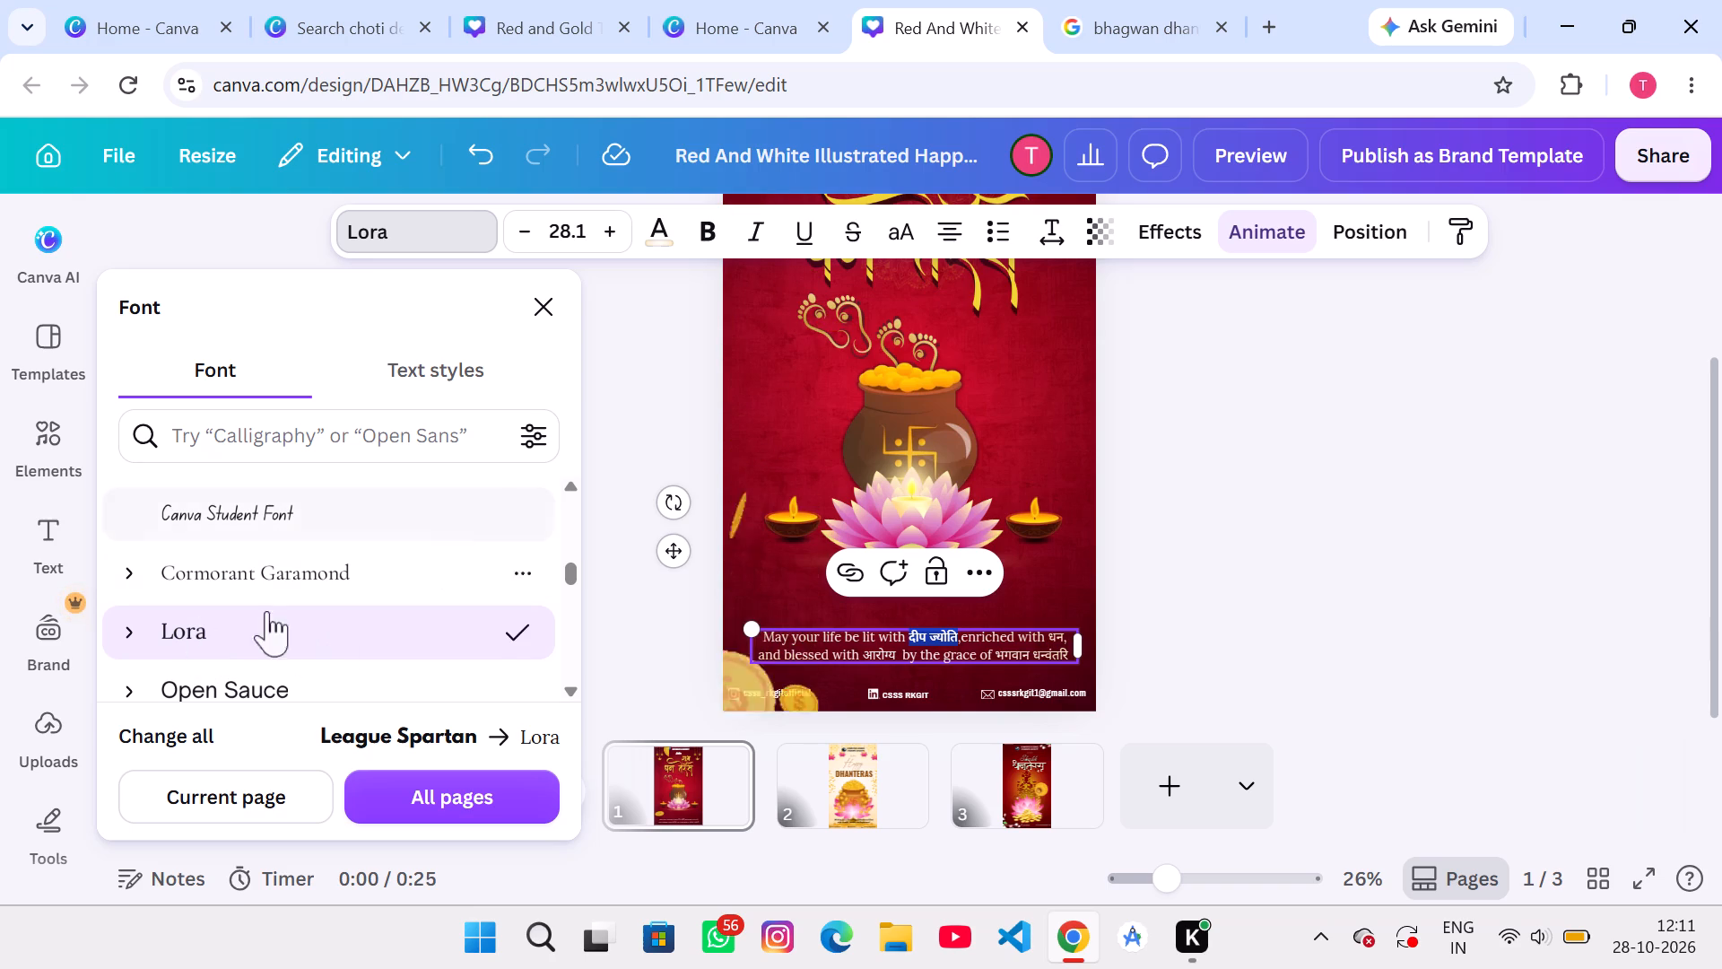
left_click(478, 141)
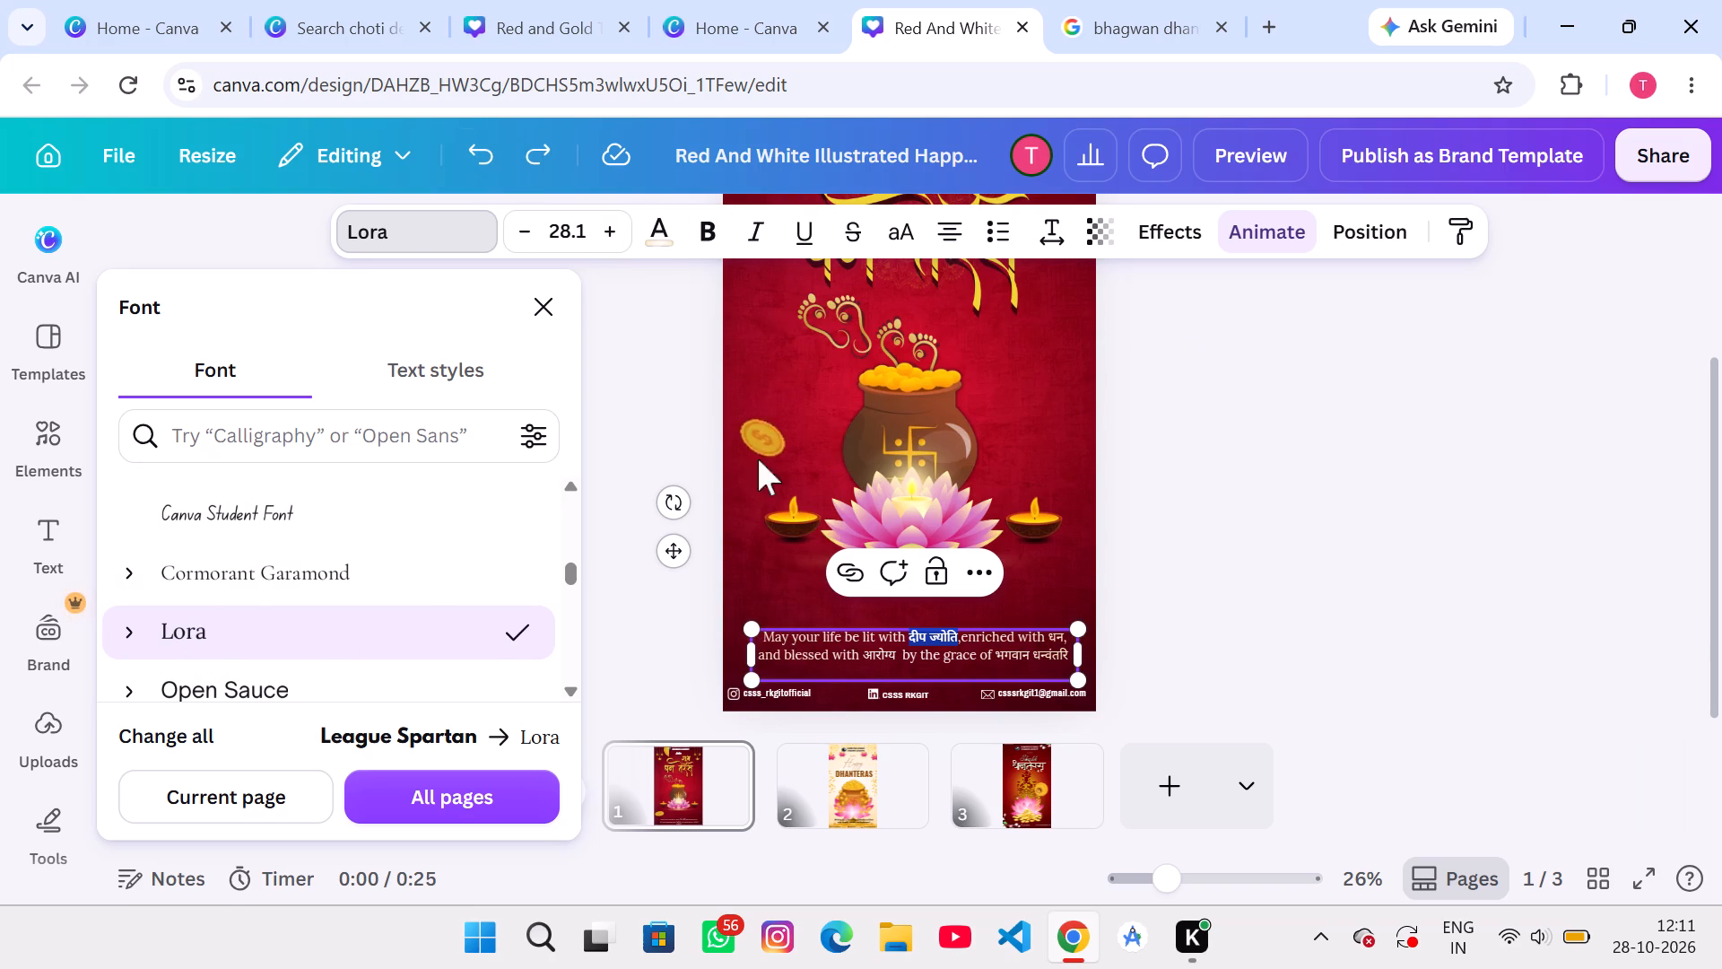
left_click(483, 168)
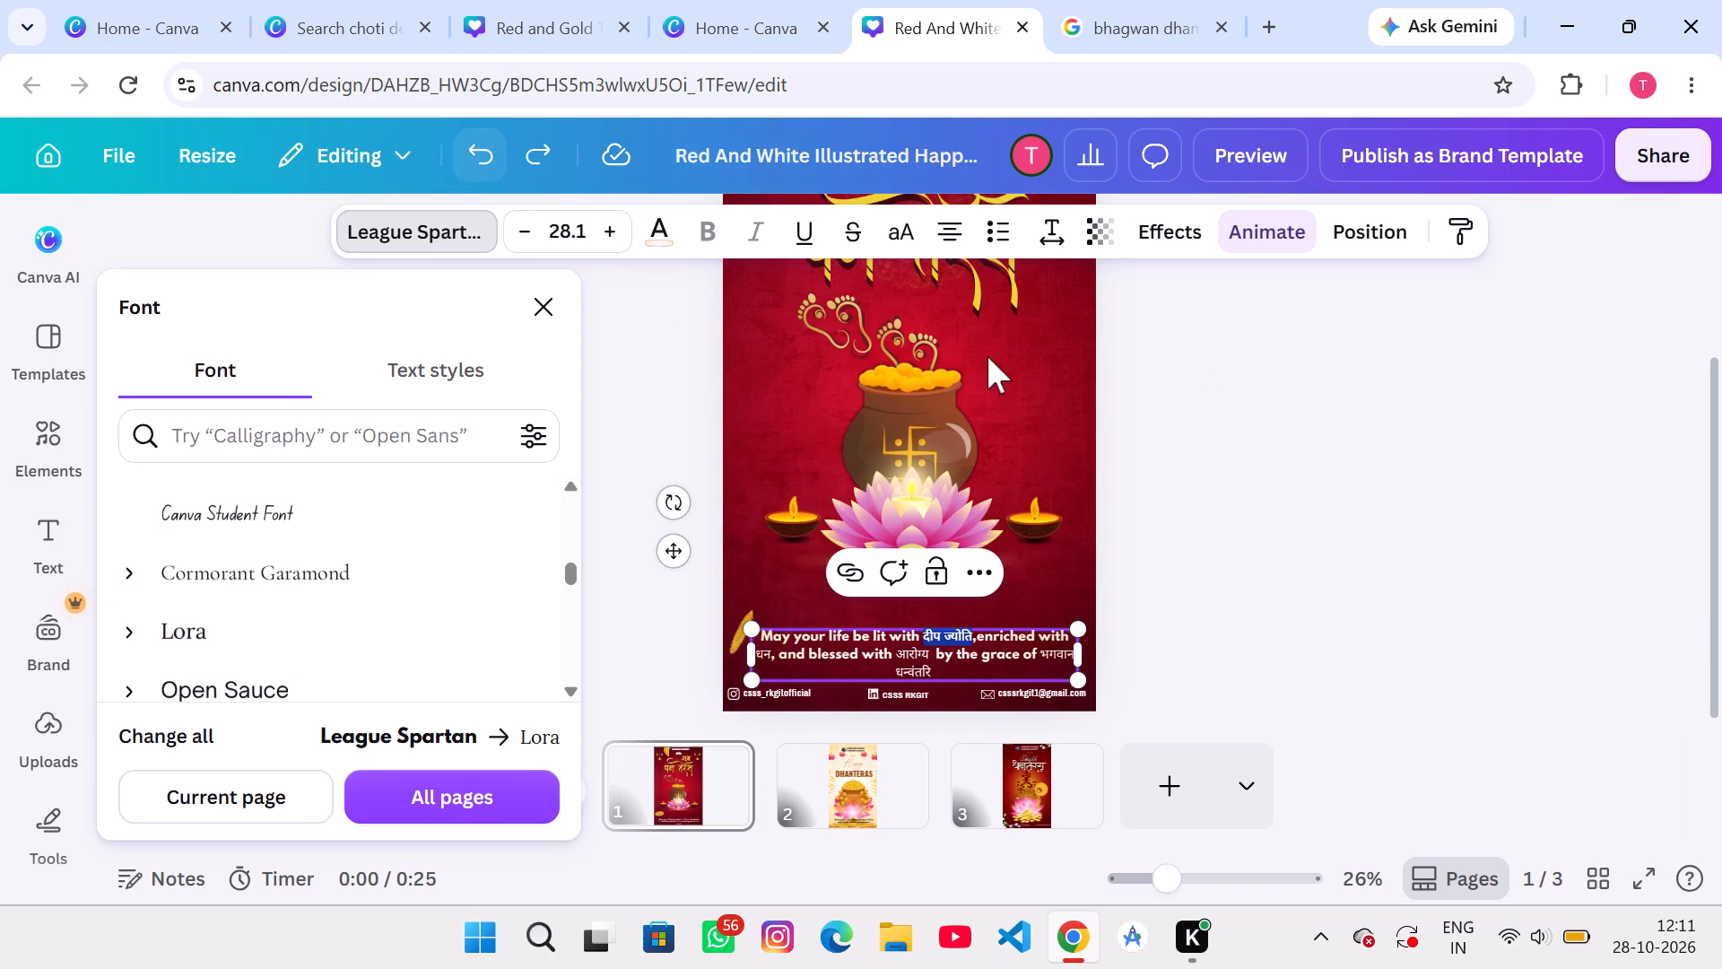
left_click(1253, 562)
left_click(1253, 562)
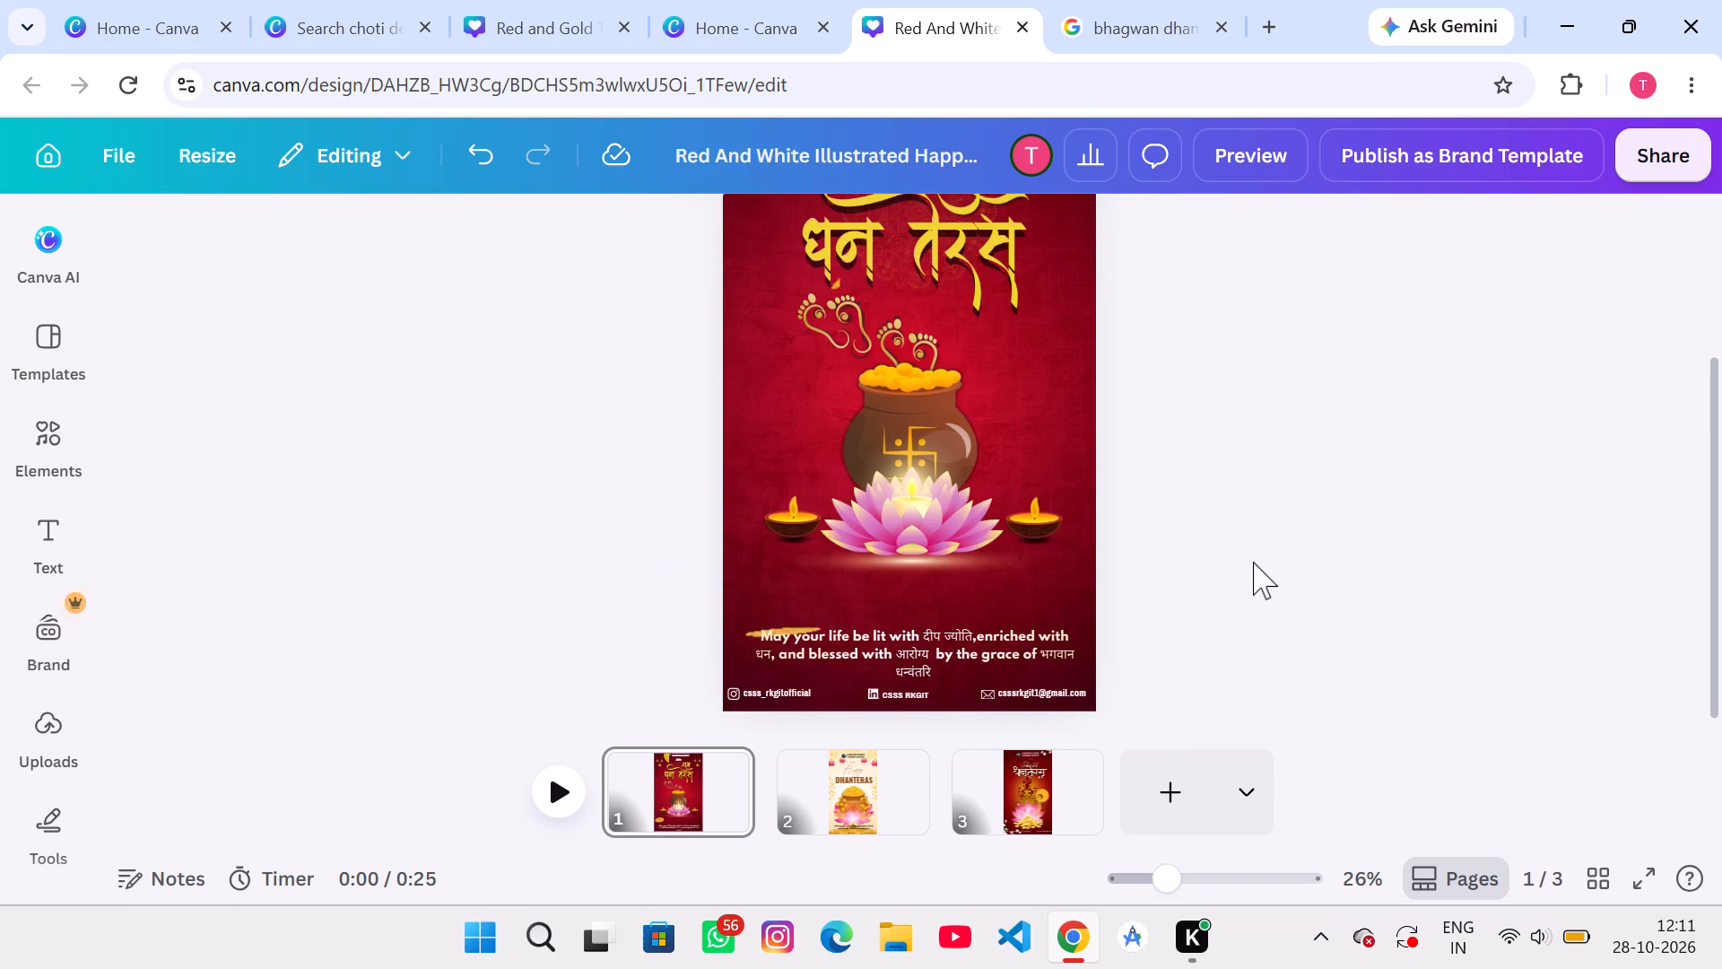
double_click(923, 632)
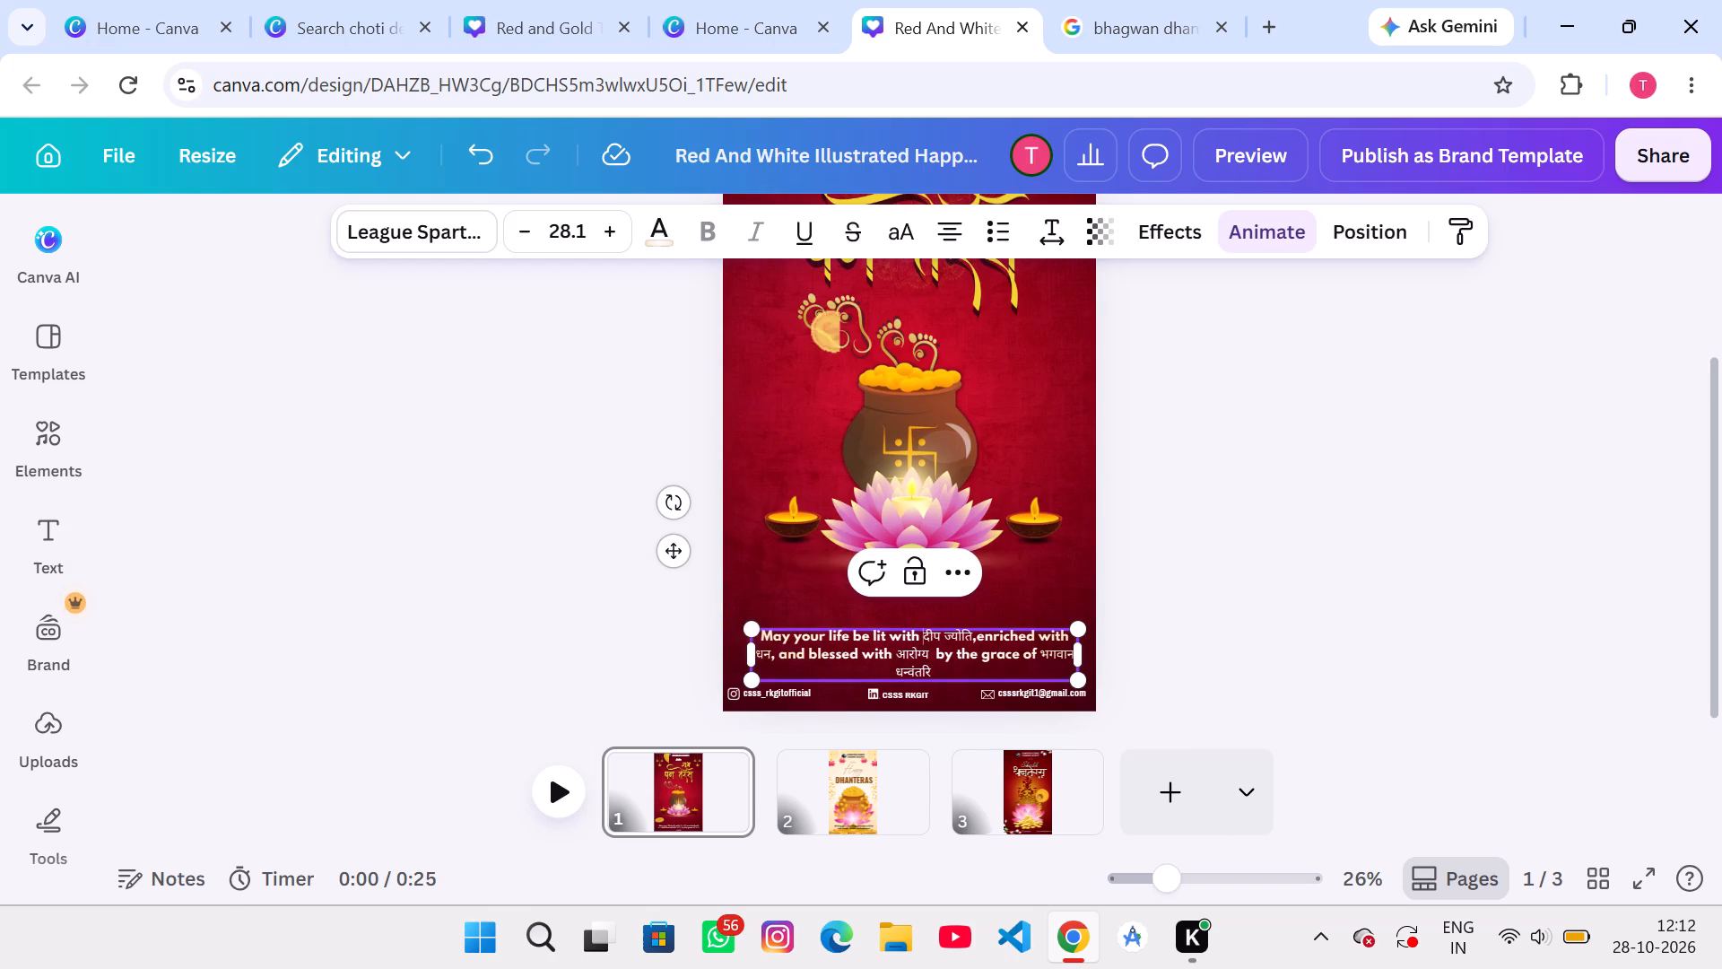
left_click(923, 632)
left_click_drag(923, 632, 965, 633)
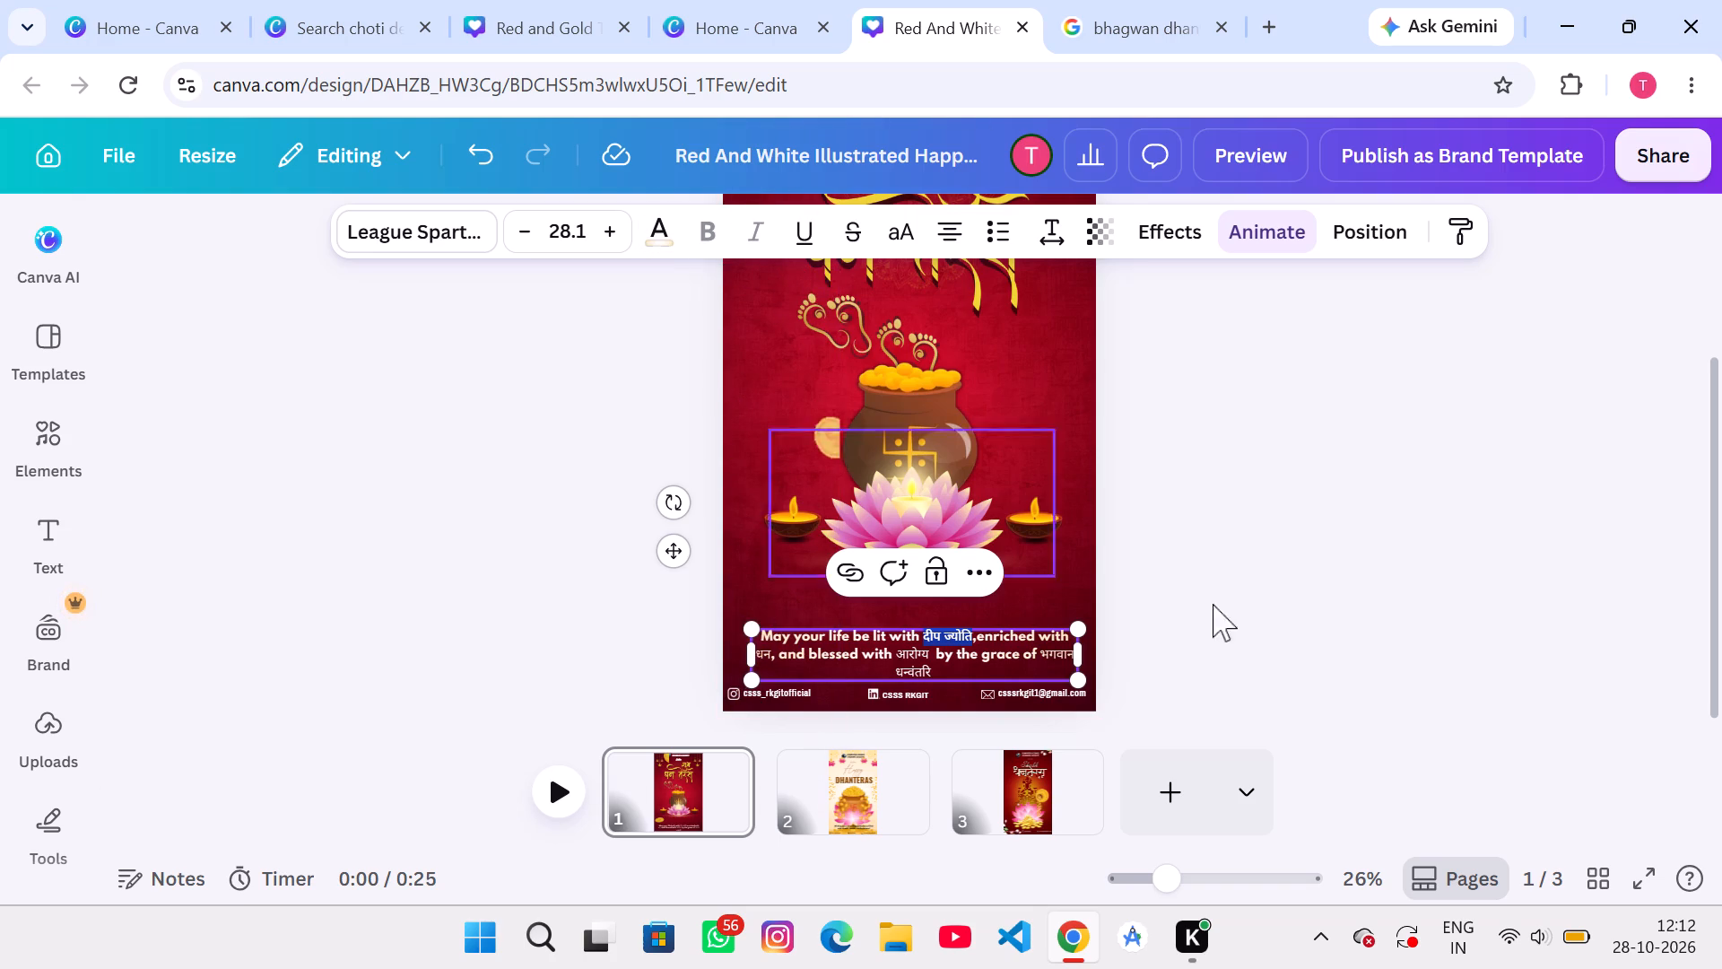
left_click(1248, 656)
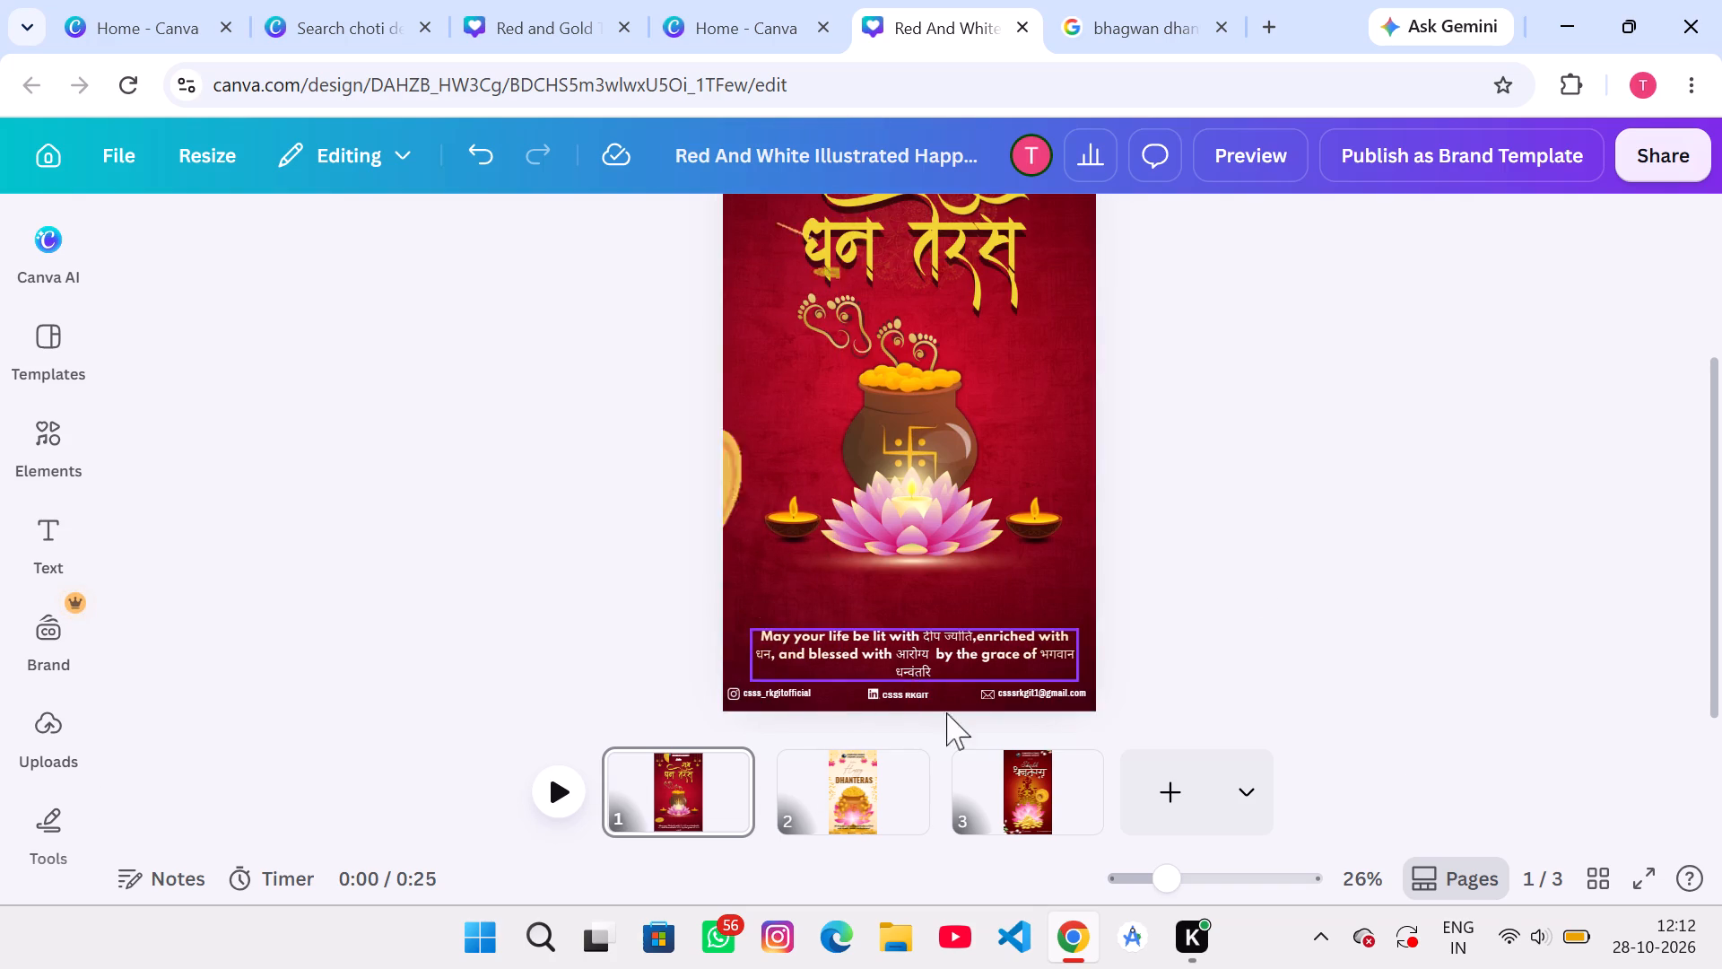
Widen the wish's text box slightly towards the poster's left edge so the wish fits on two lines.
left_click(777, 649)
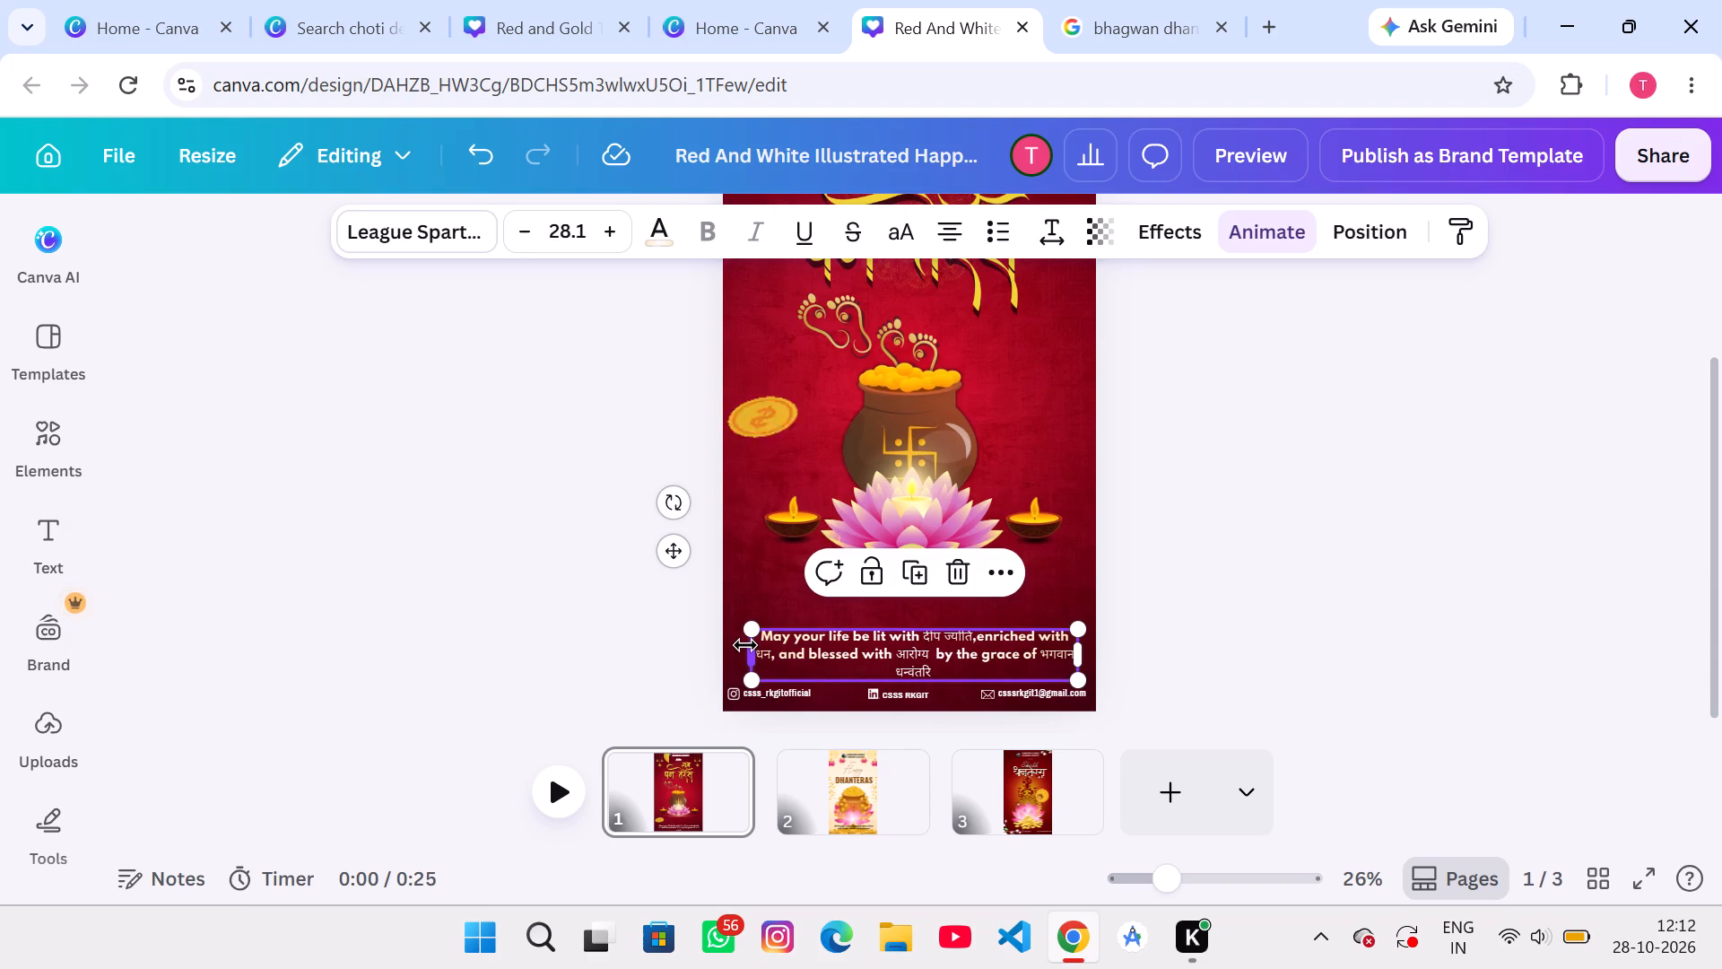
left_click_drag(745, 645, 731, 645)
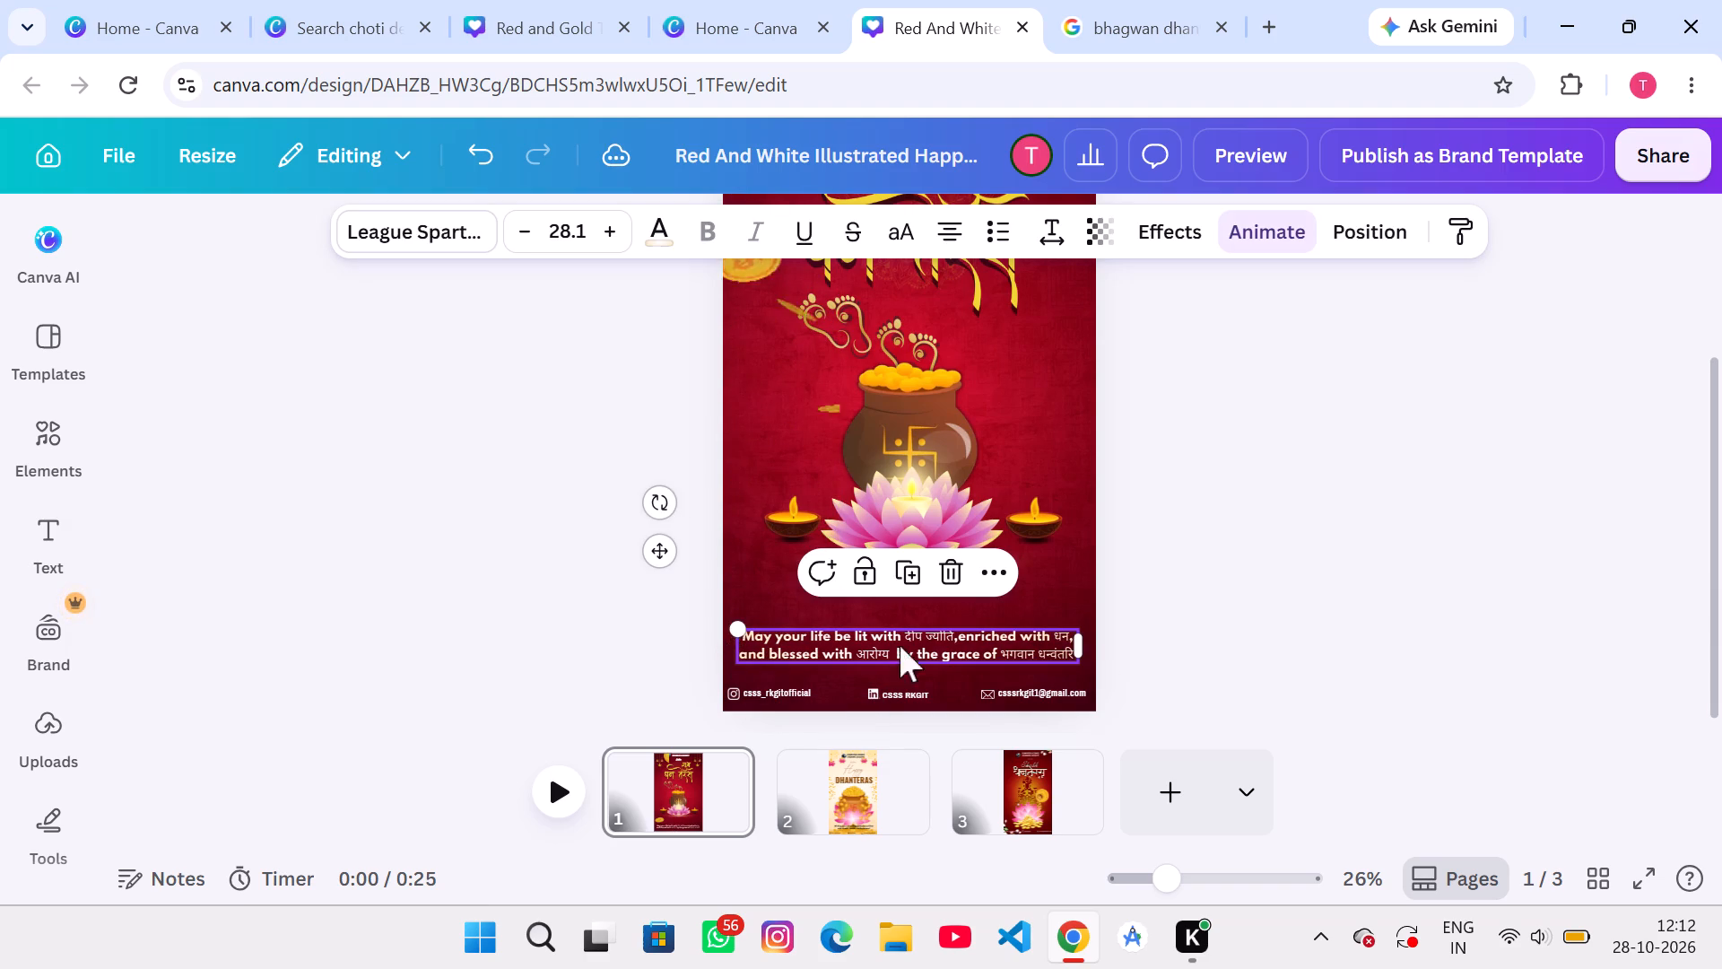
left_click(1141, 645)
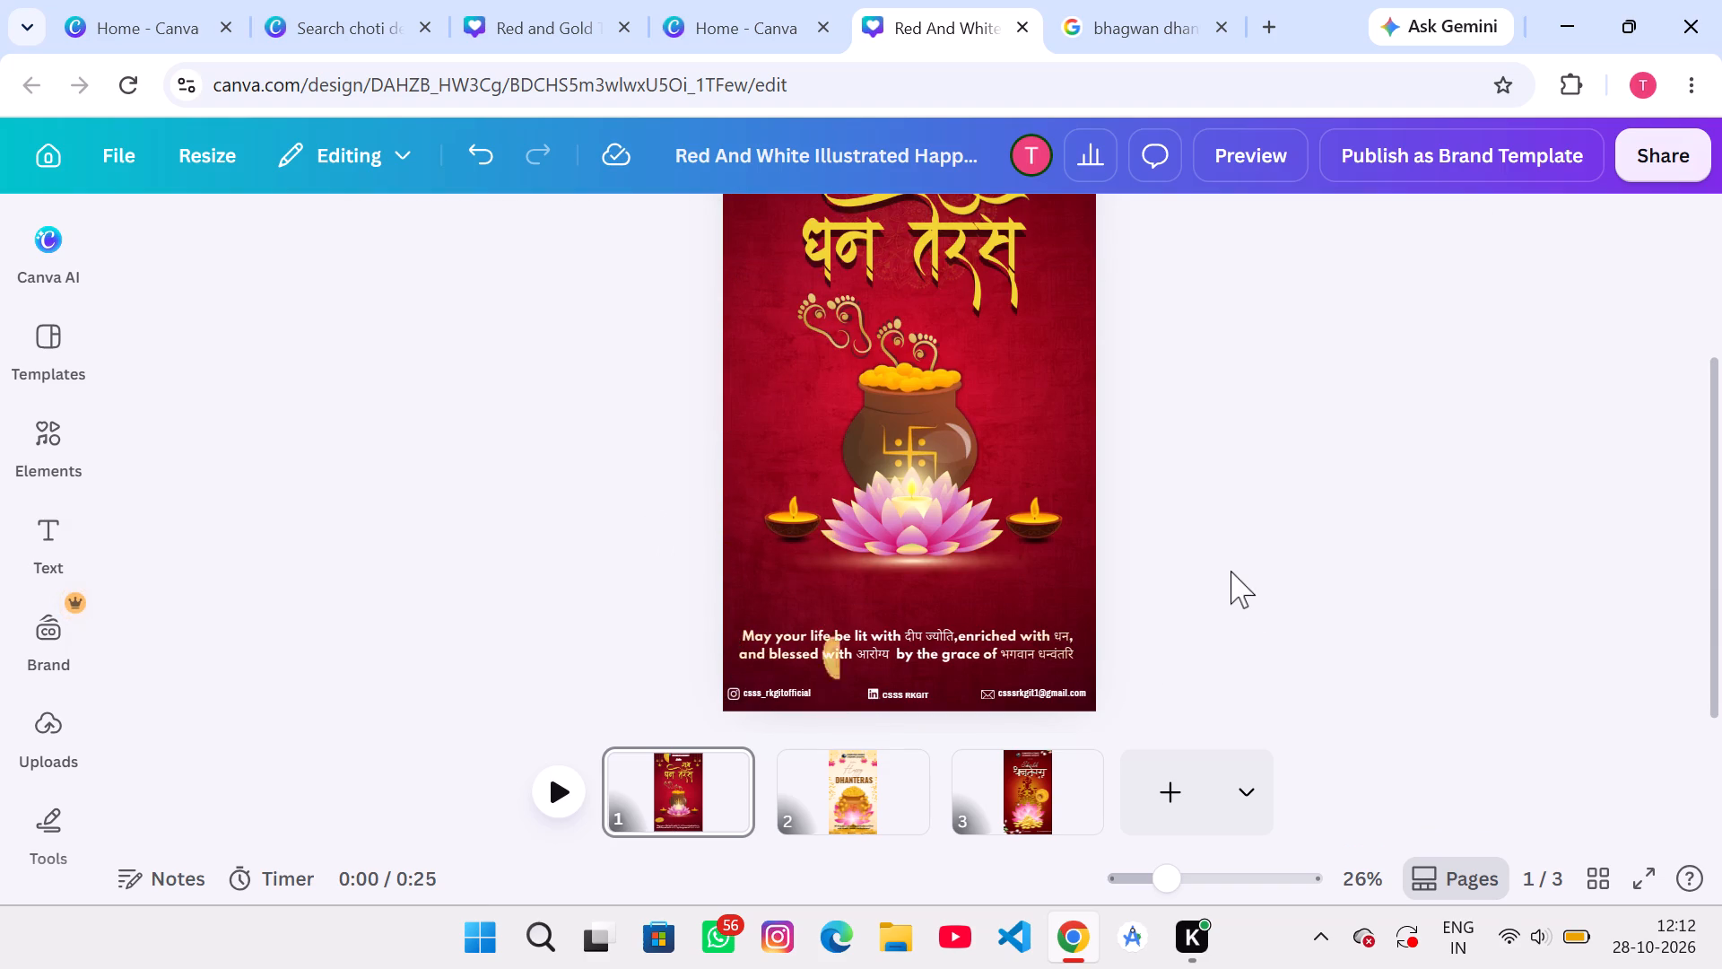
Add a full stop at the end of the Dhanteras wish, after धन्वंतरि.
scroll(1231, 571, "up", 1)
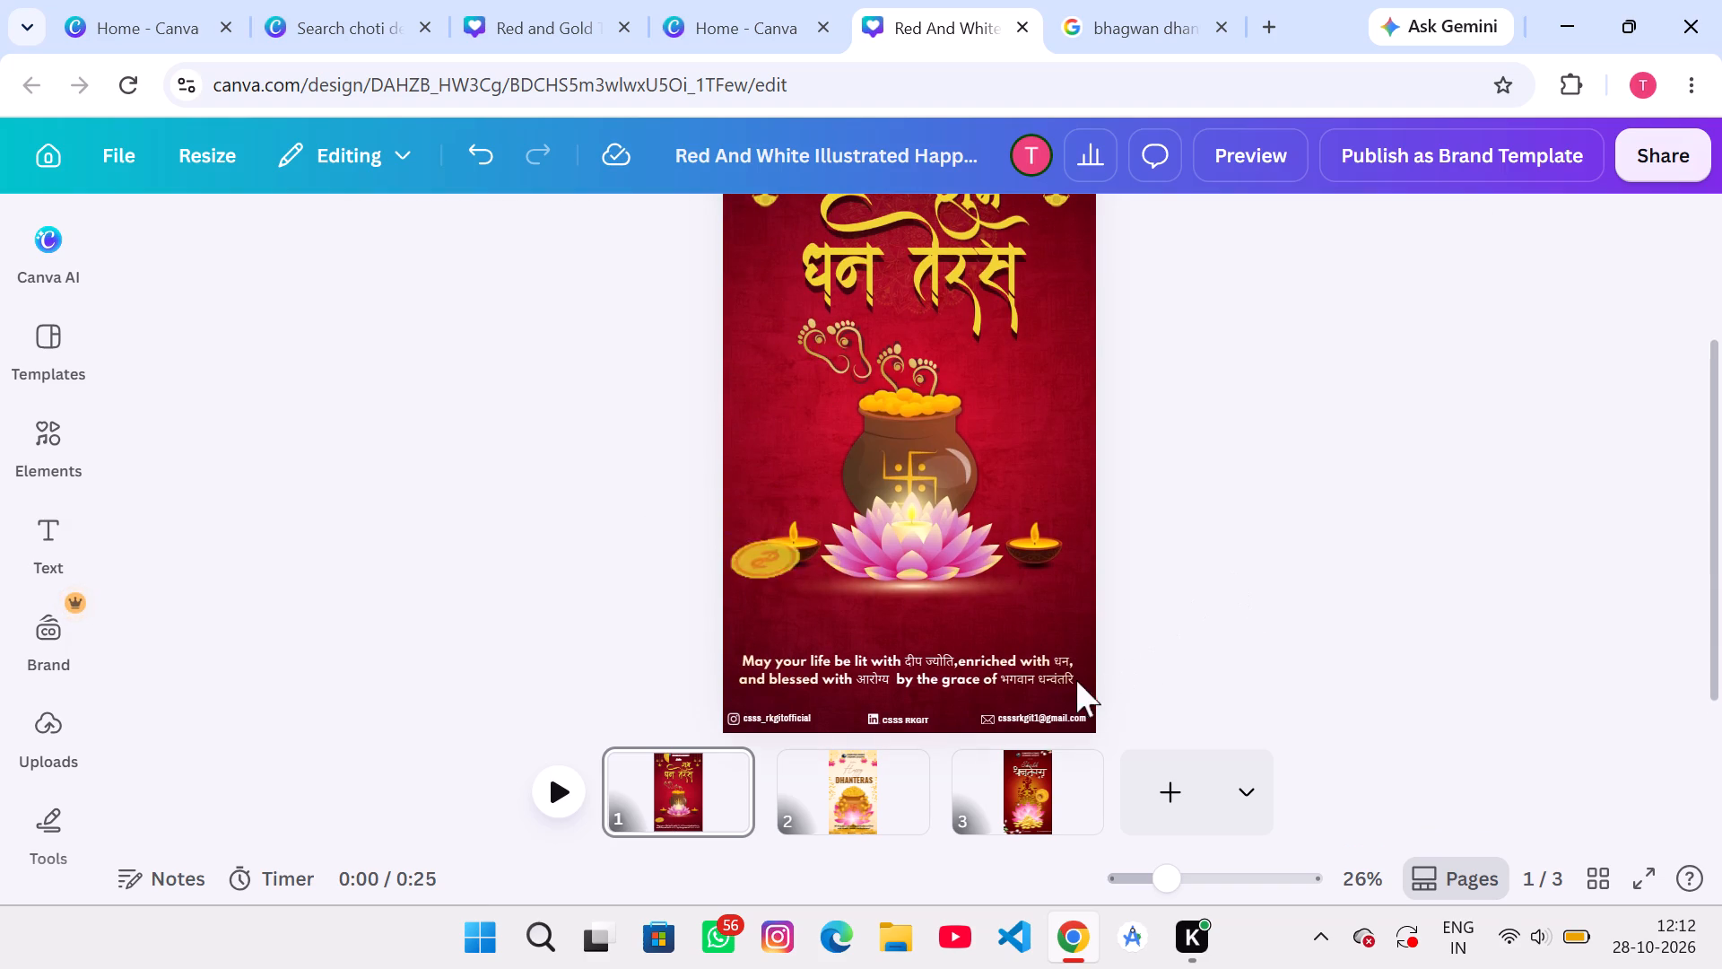
left_click(1074, 678)
left_click(1071, 677)
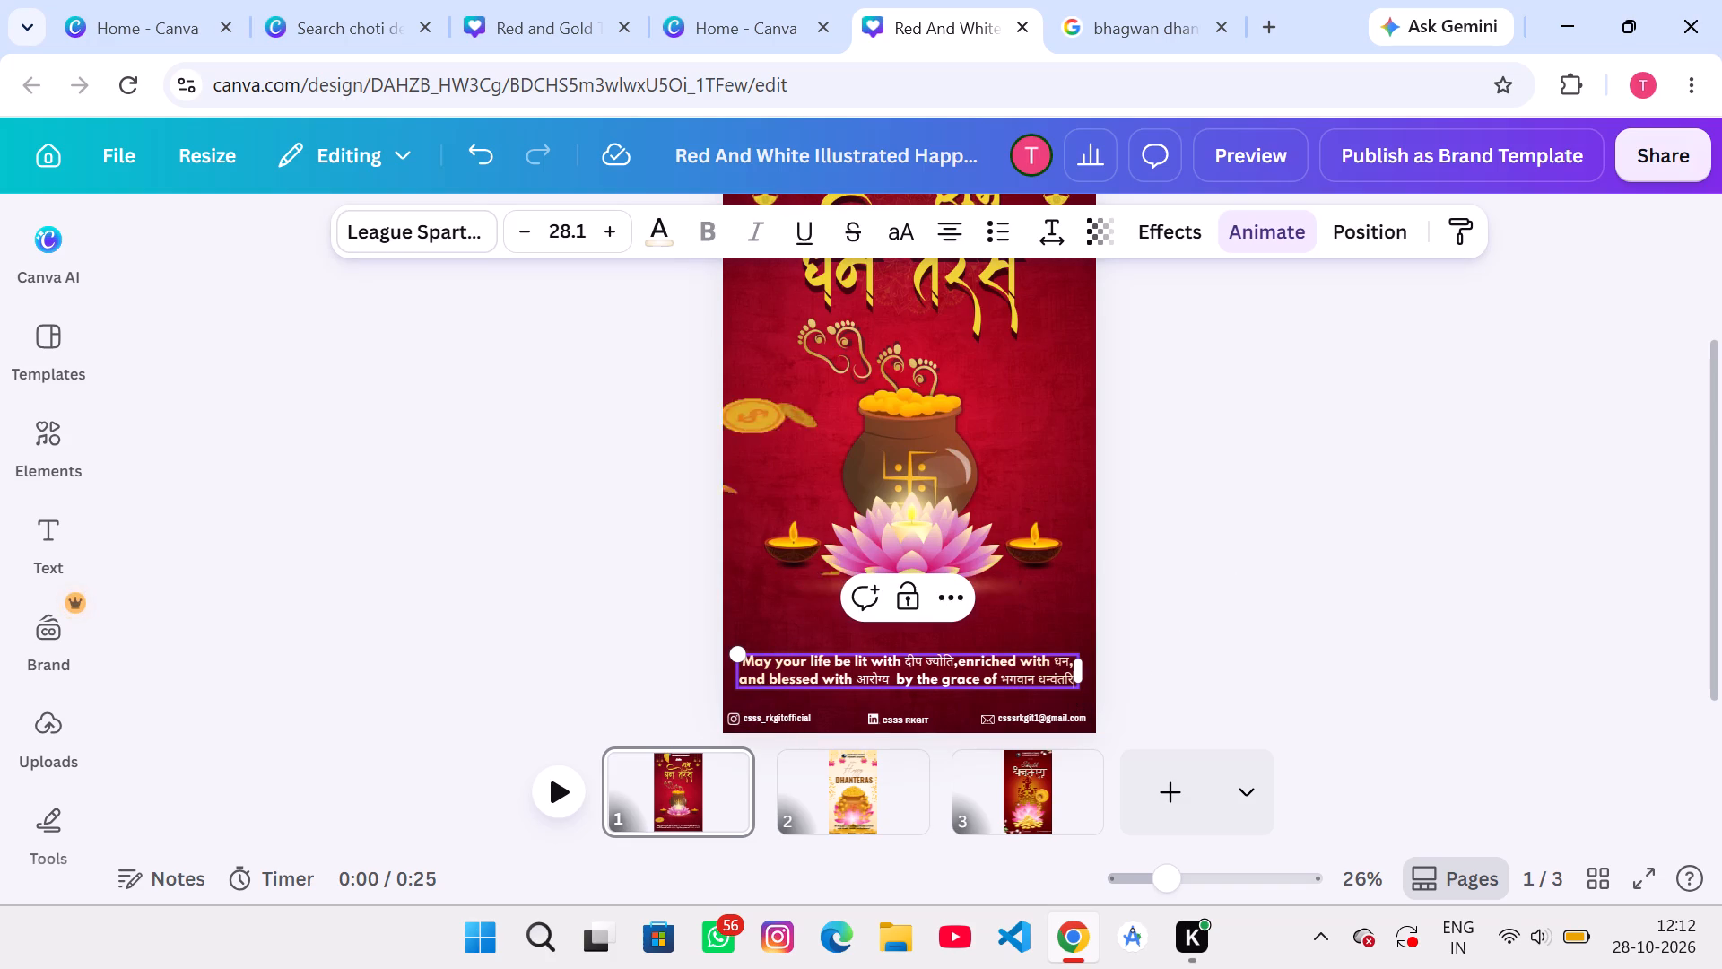
key("period")
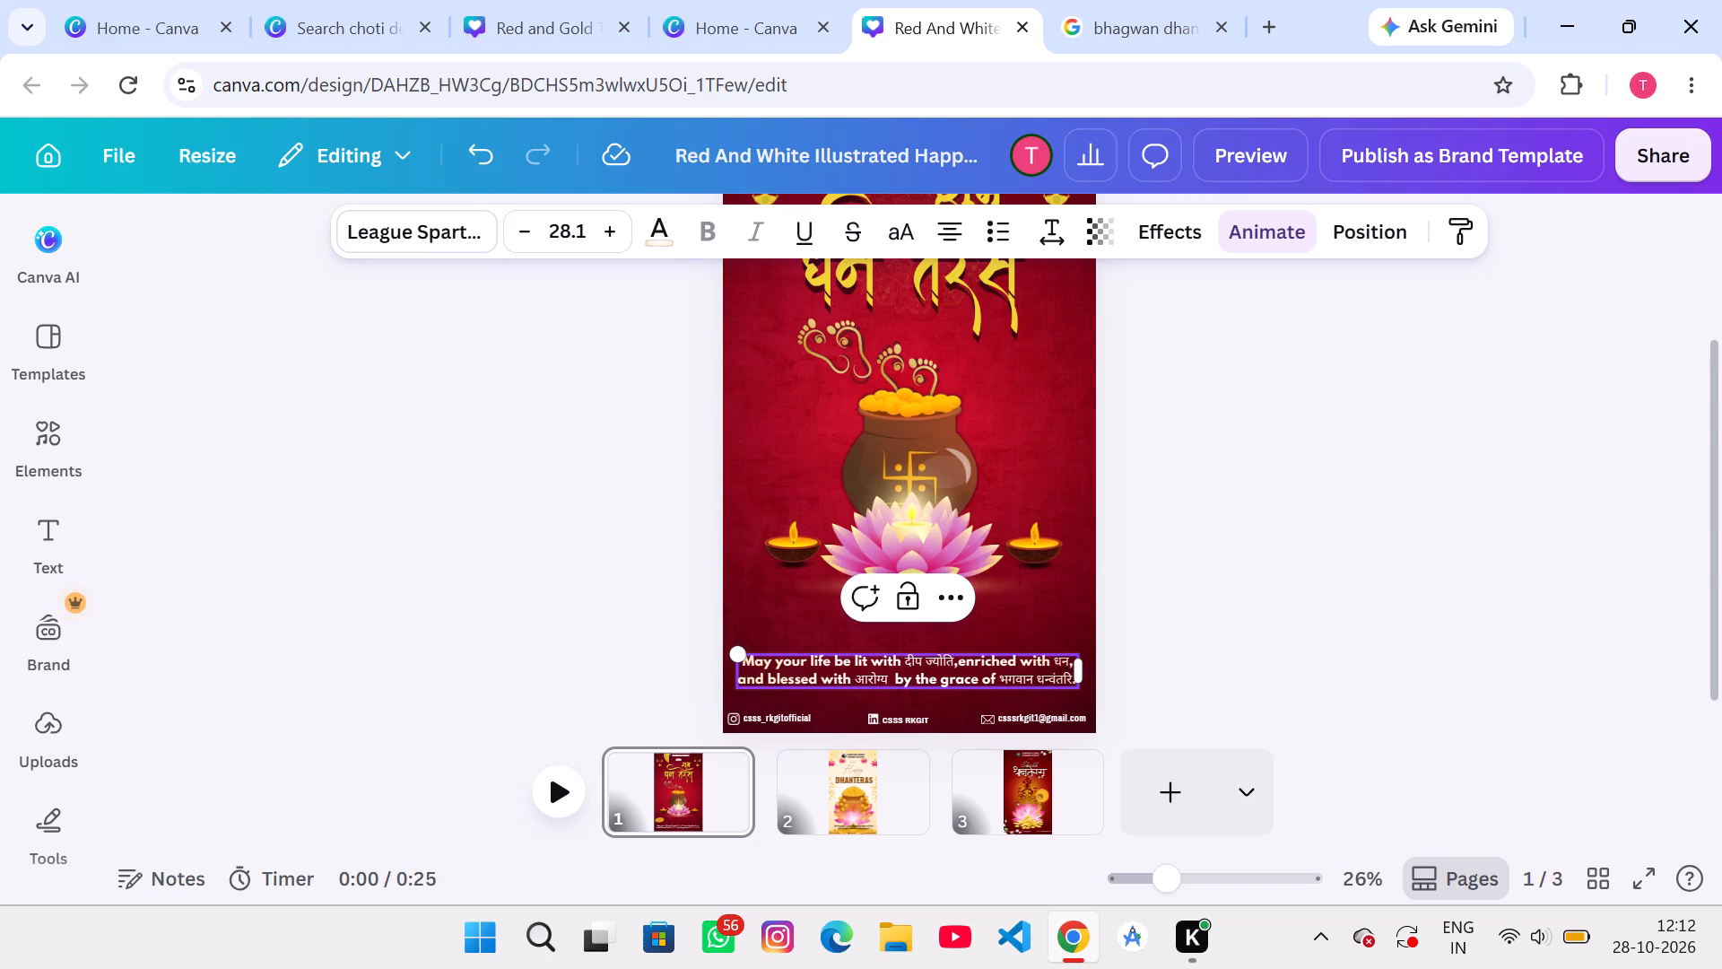
left_click(1290, 691)
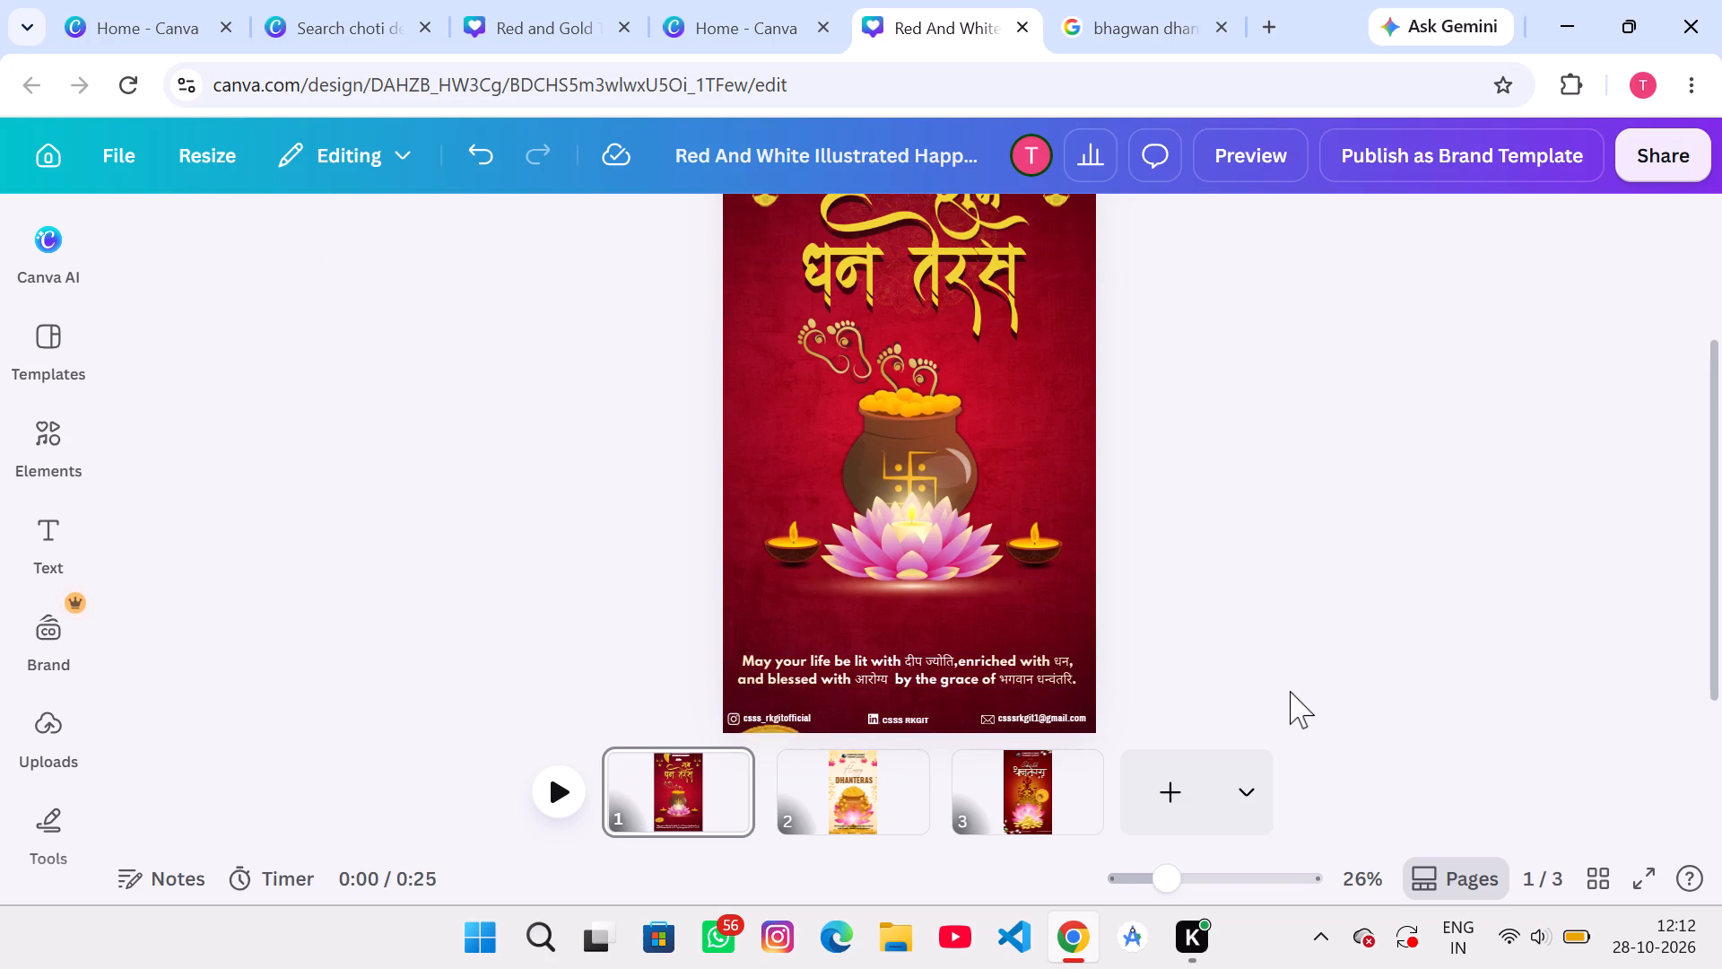
left_click(1290, 691)
Move the Dhanteras wish slightly up, away from the contact line at the bottom of the poster.
scroll(1290, 601, "down", 1)
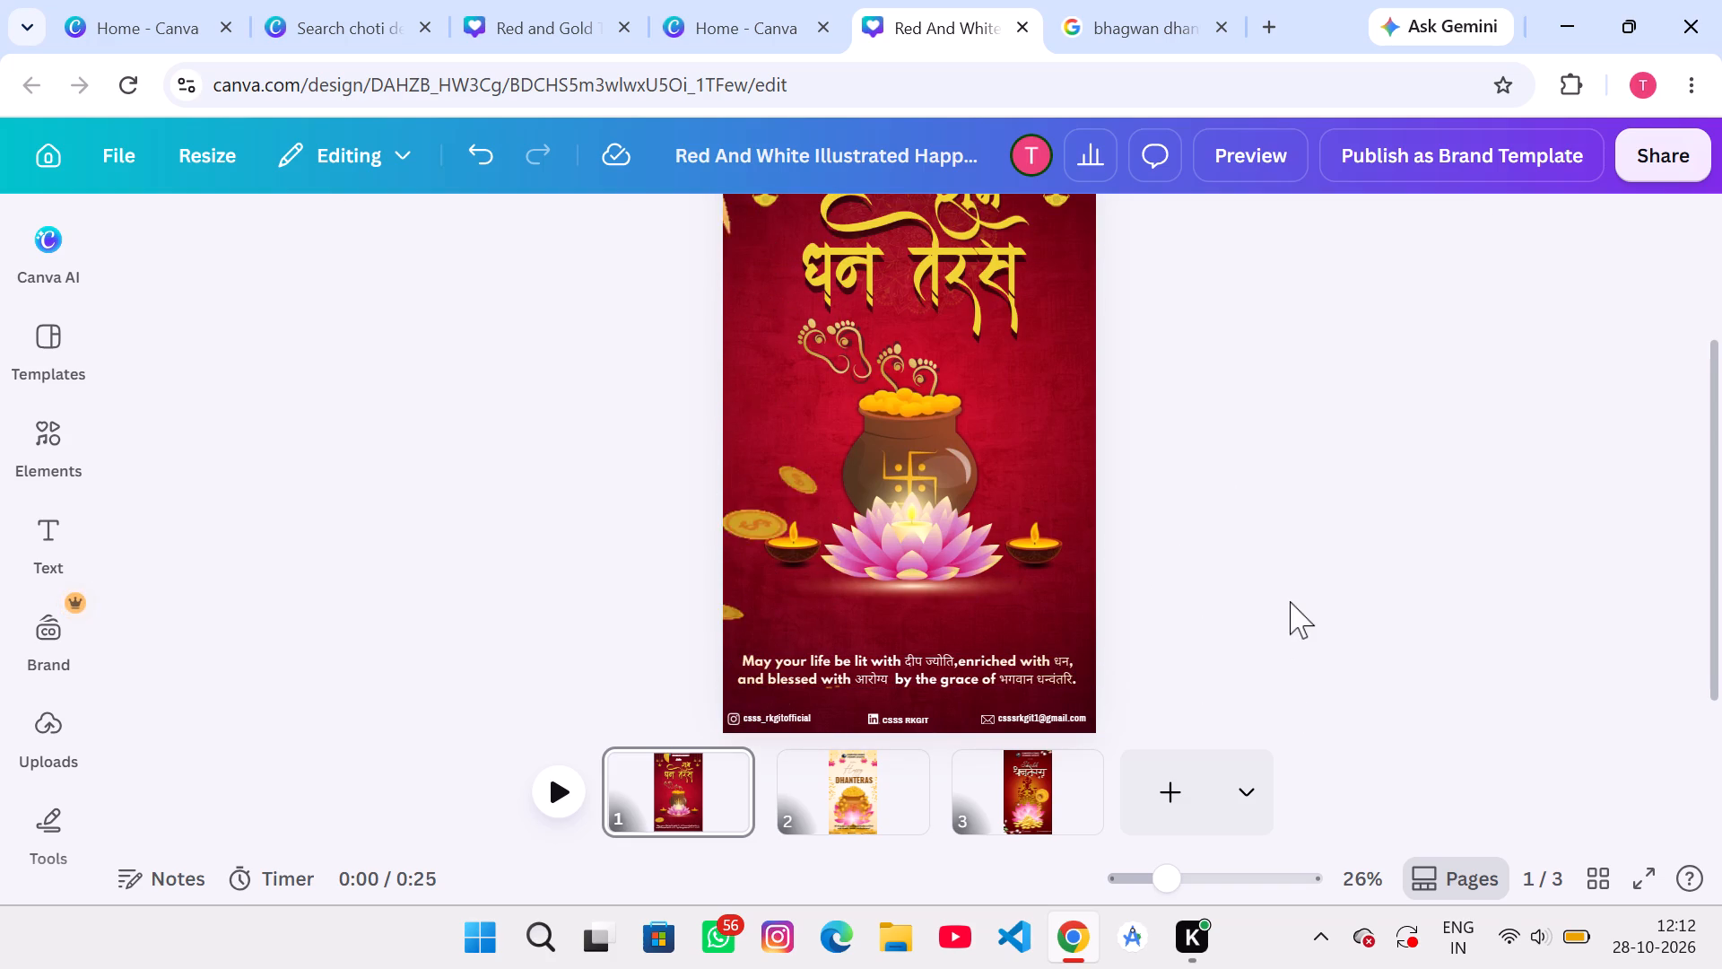
scroll(1290, 601, "down", 1)
scroll(1290, 601, "up", 1)
scroll(1165, 616, "down", 1)
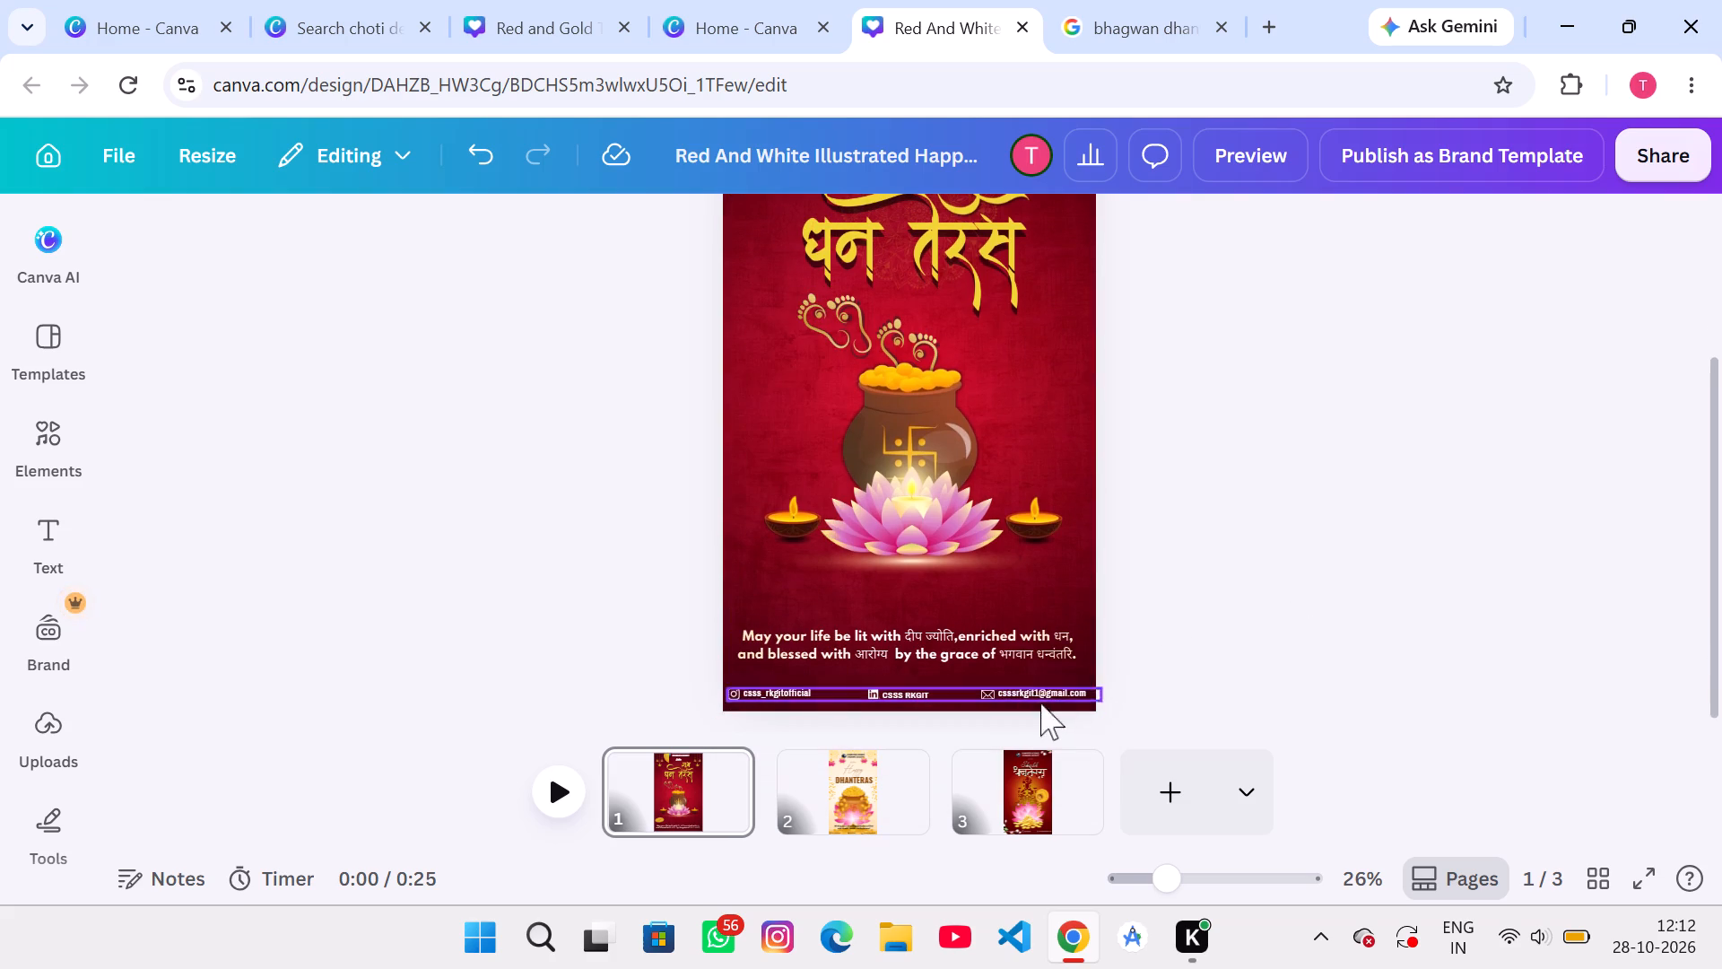
left_click_drag(1004, 642, 1004, 625)
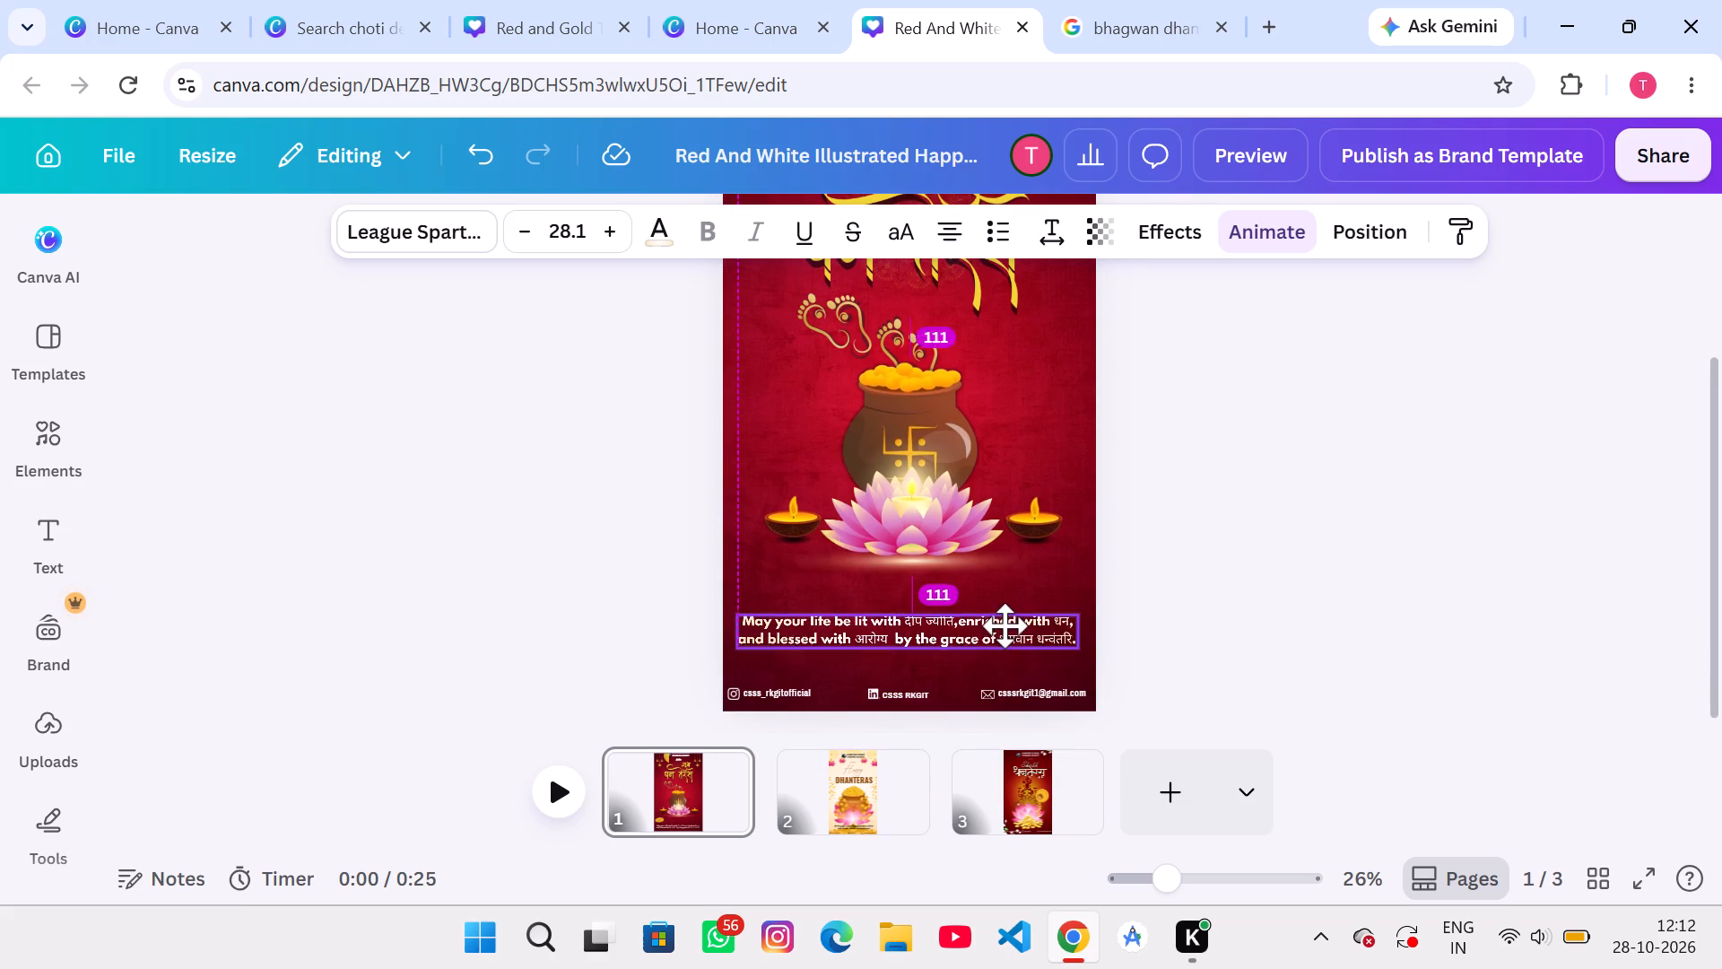
left_click_drag(1004, 625, 1004, 620)
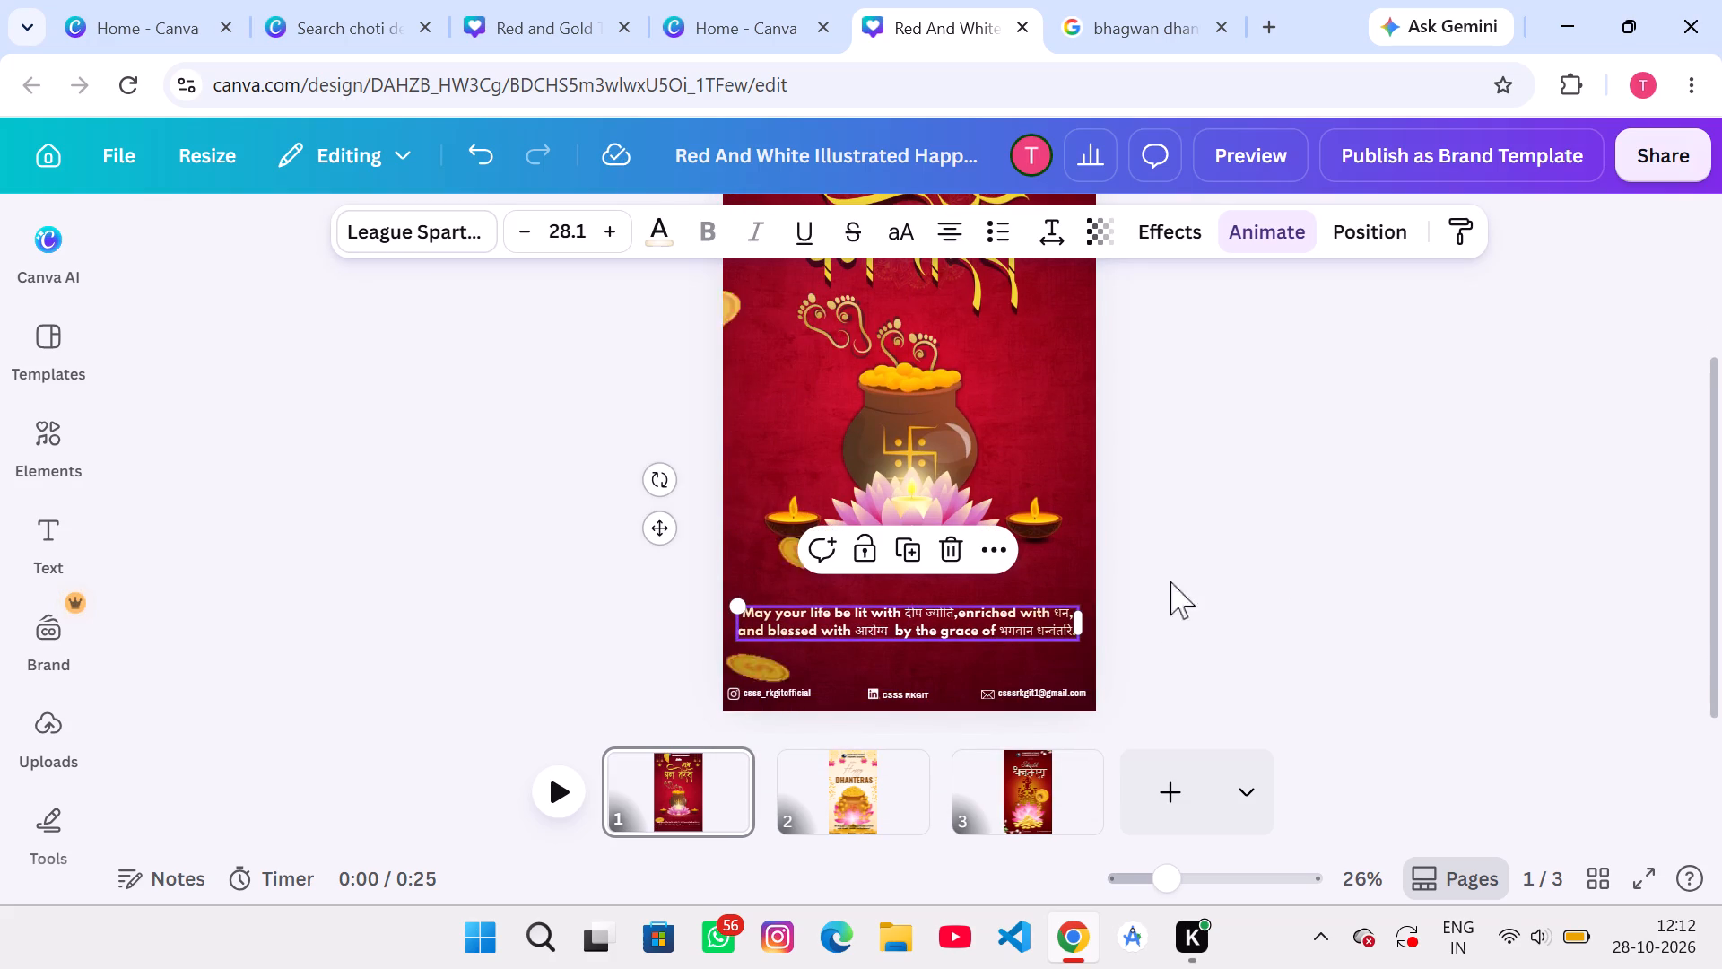
left_click(1249, 571)
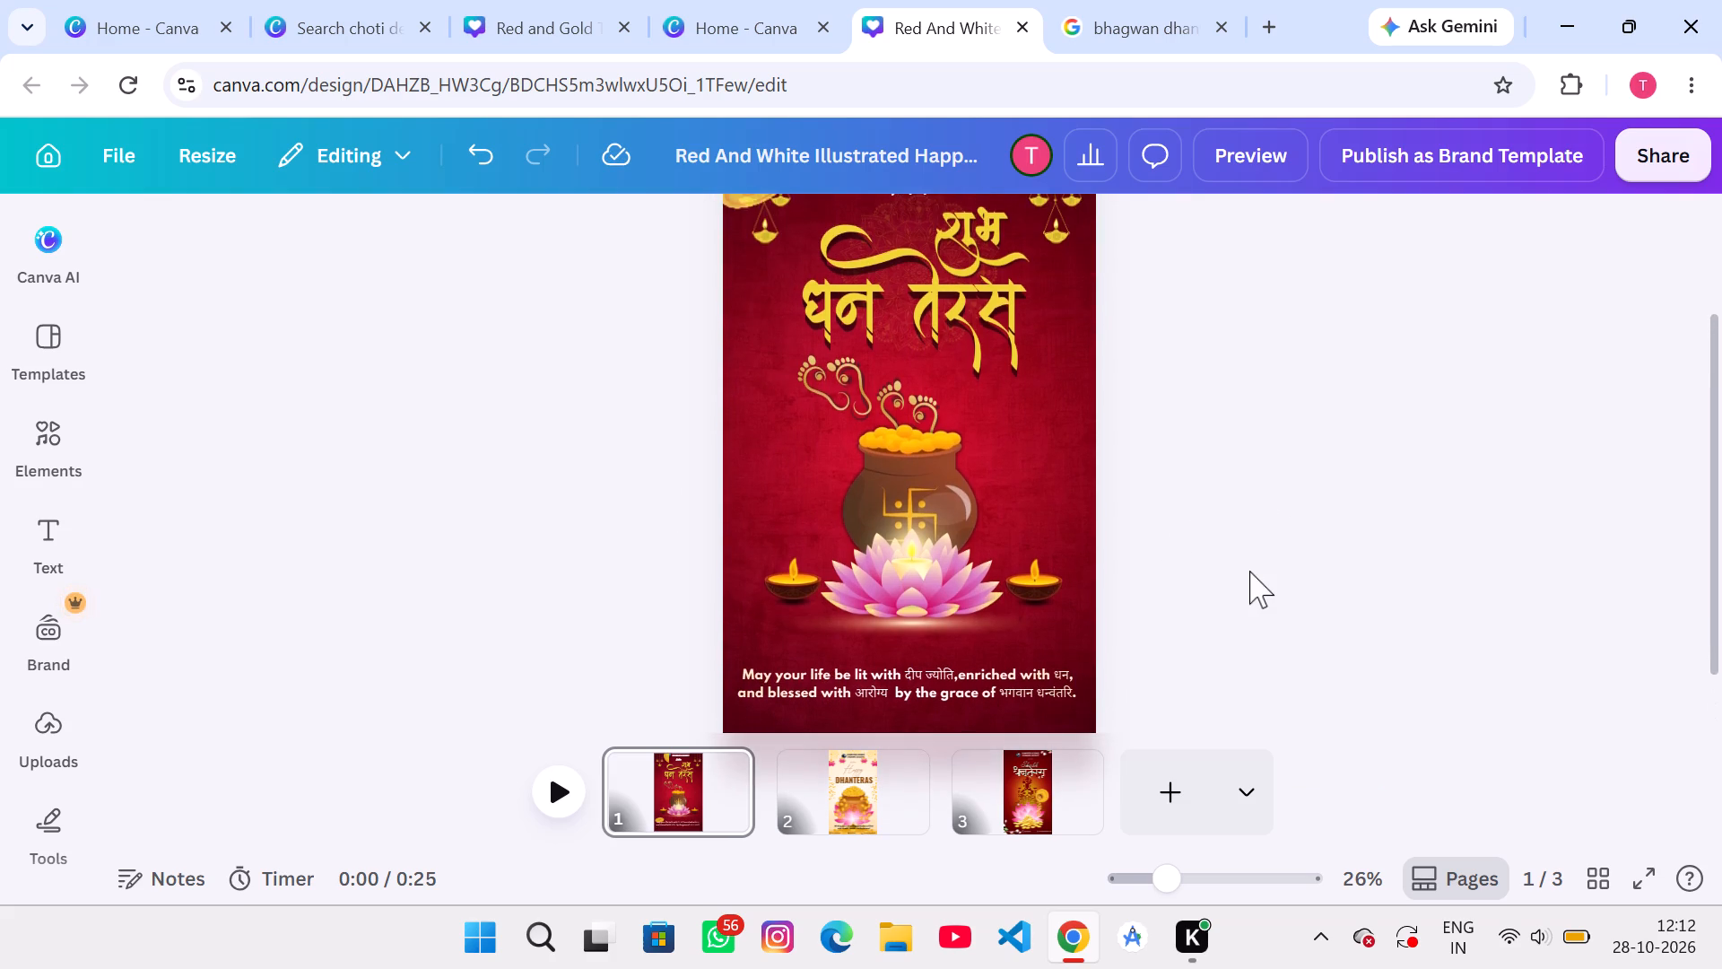
Scale the Dhanteras wish down to font size 26.2 and centre it horizontally beneath the lotus.
left_click(916, 624)
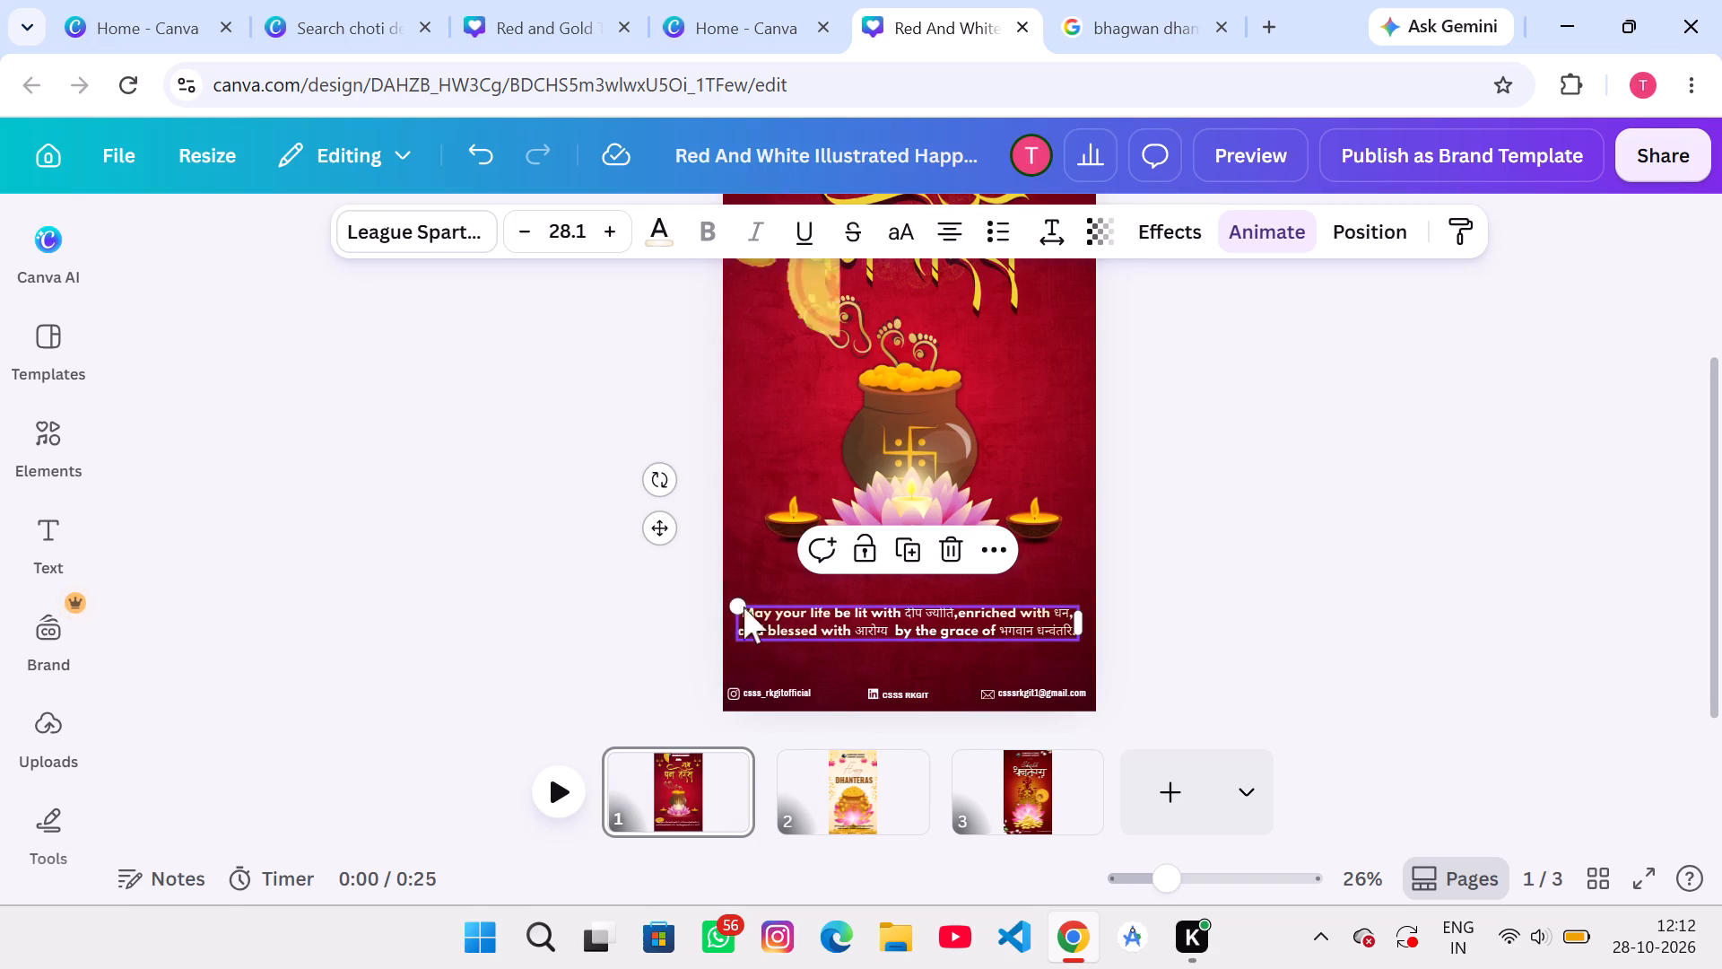
left_click_drag(741, 604, 753, 620)
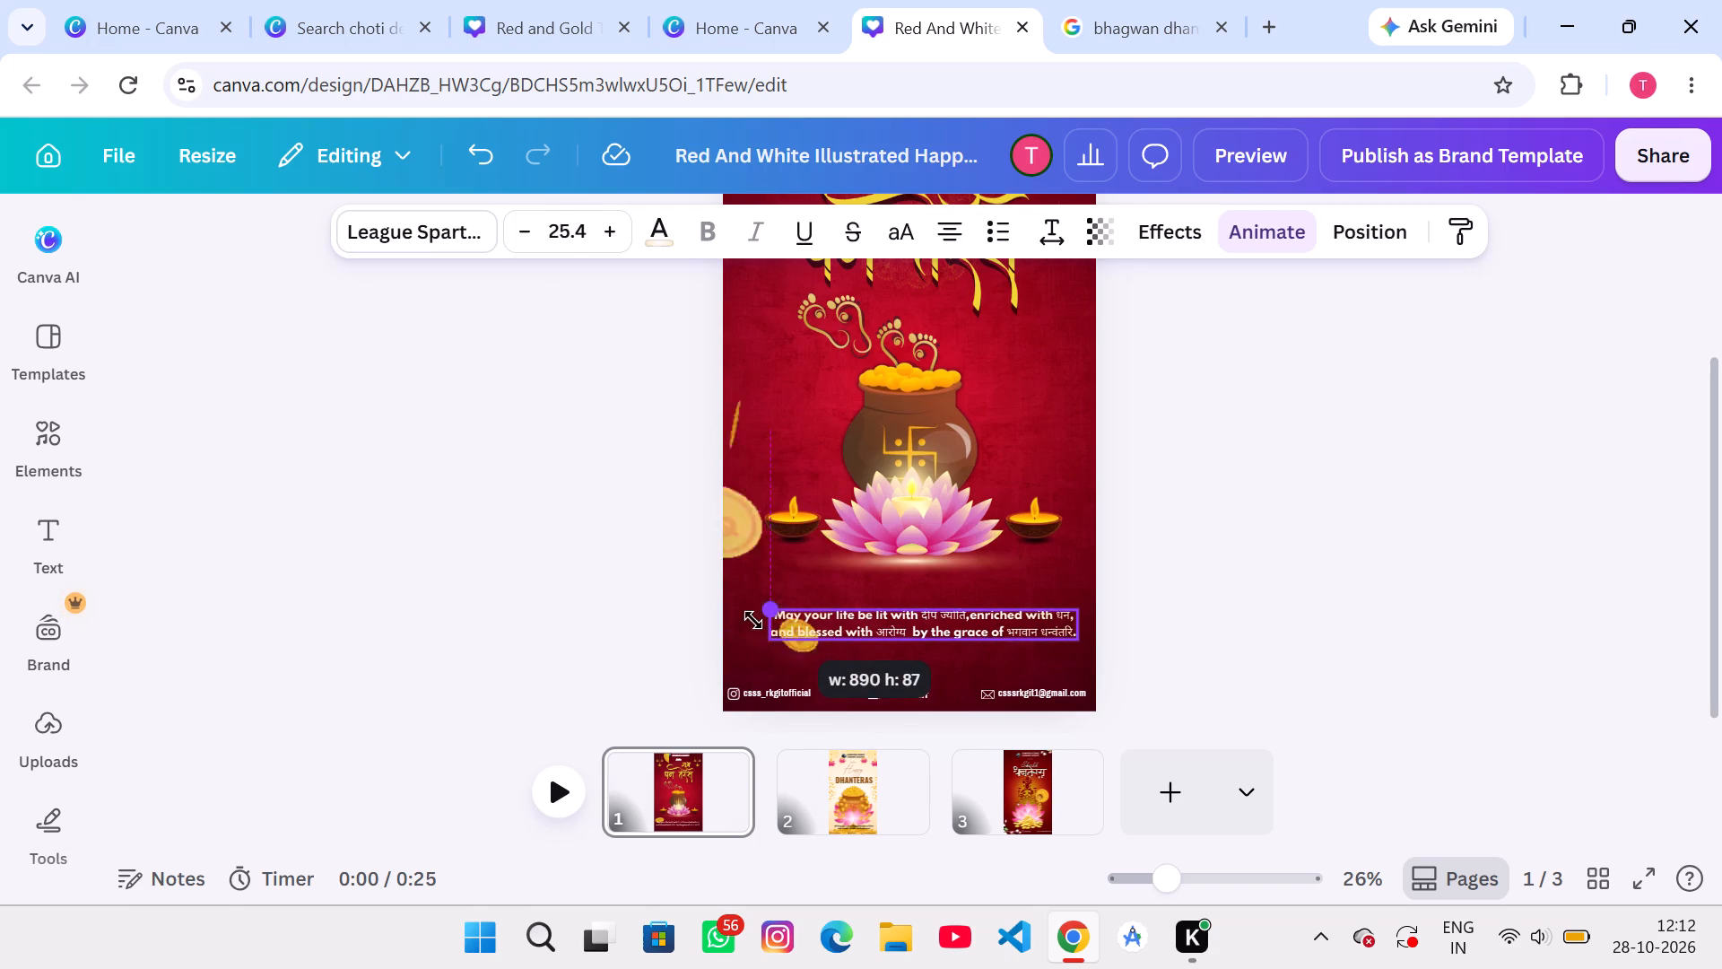
left_click_drag(753, 620, 755, 617)
left_click(860, 619)
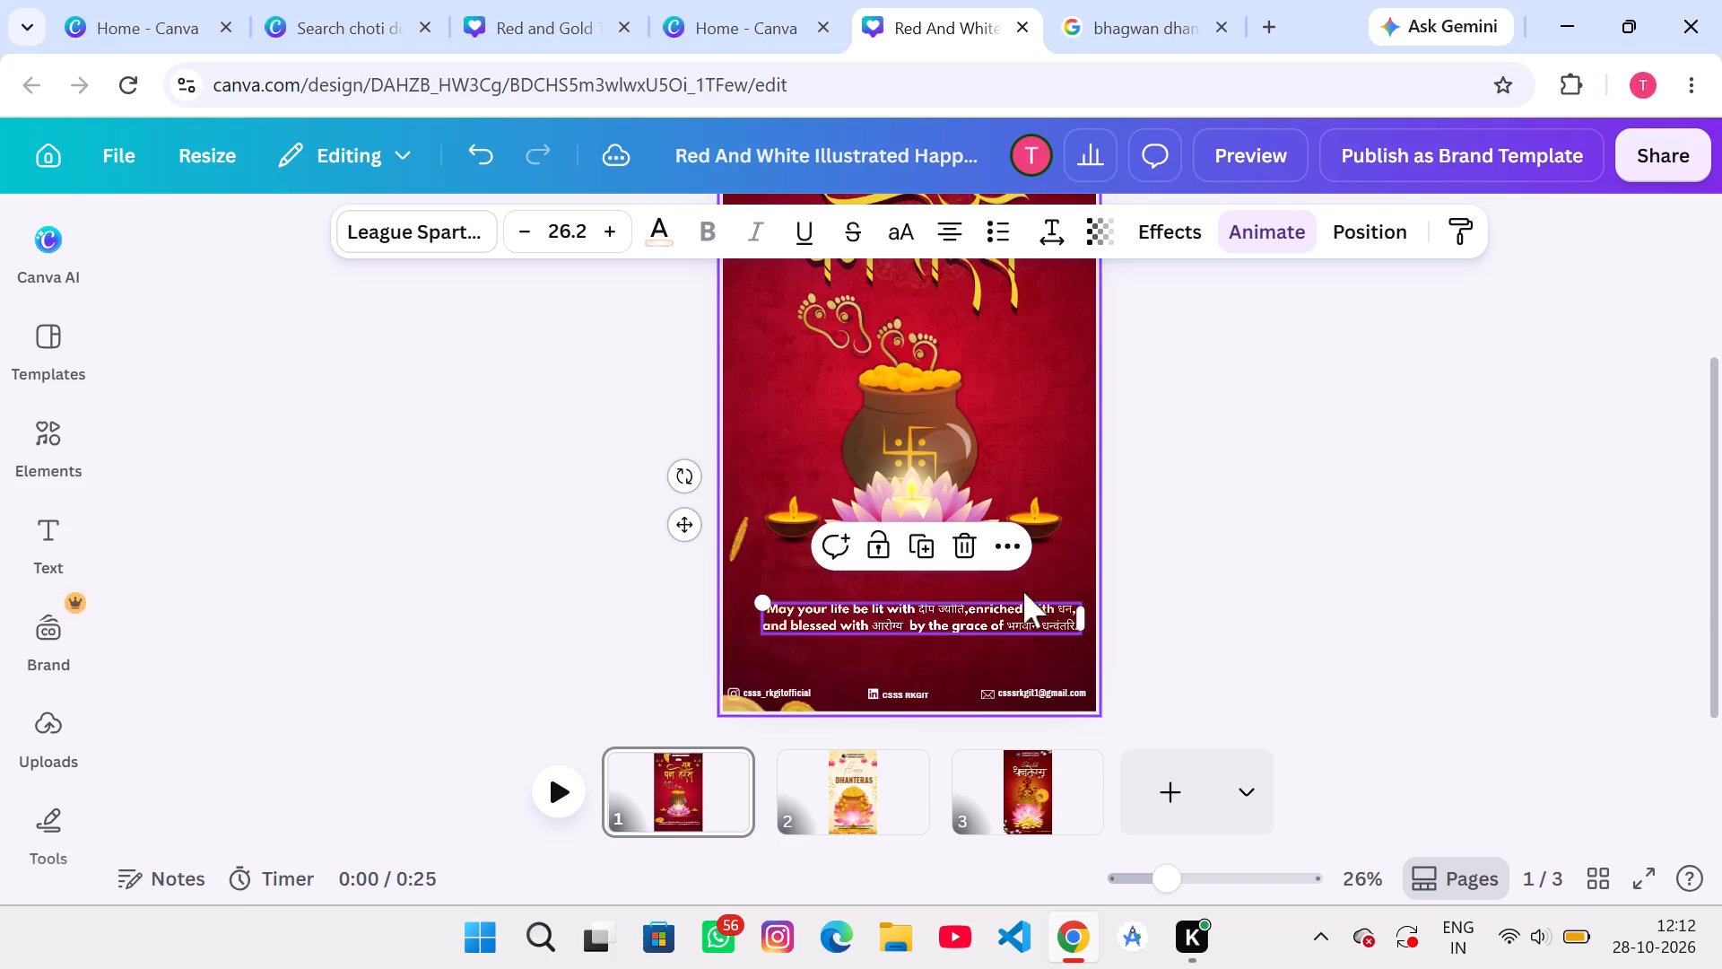
left_click(1234, 615)
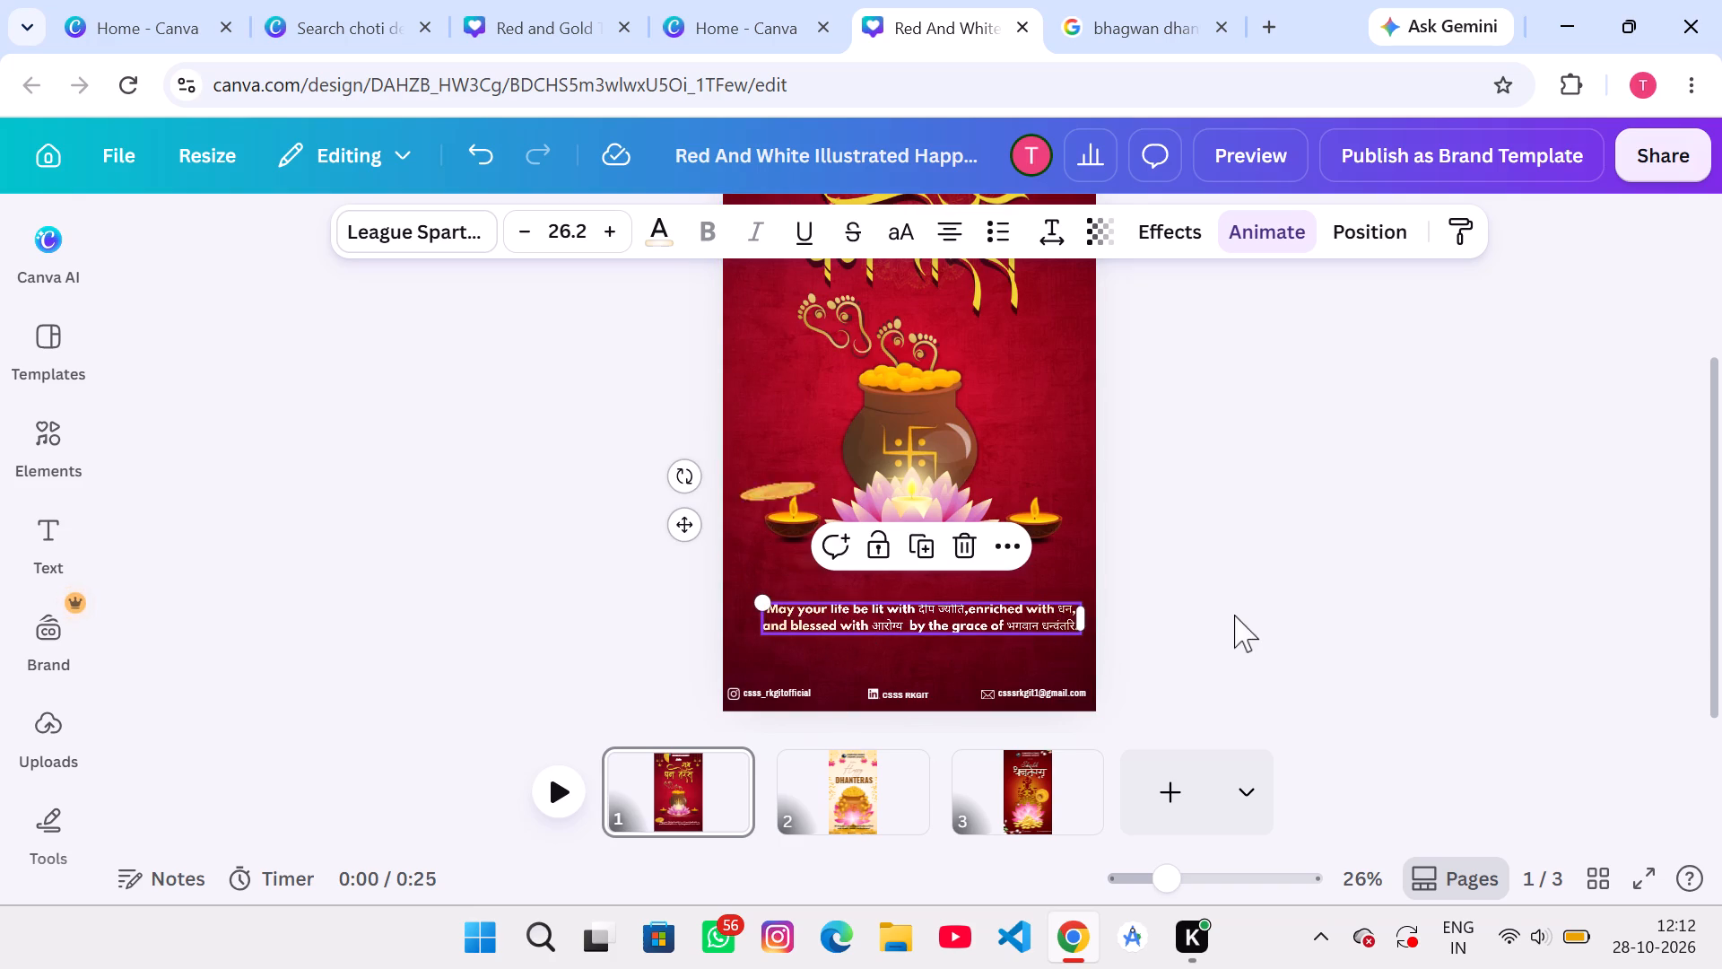
left_click(1019, 605)
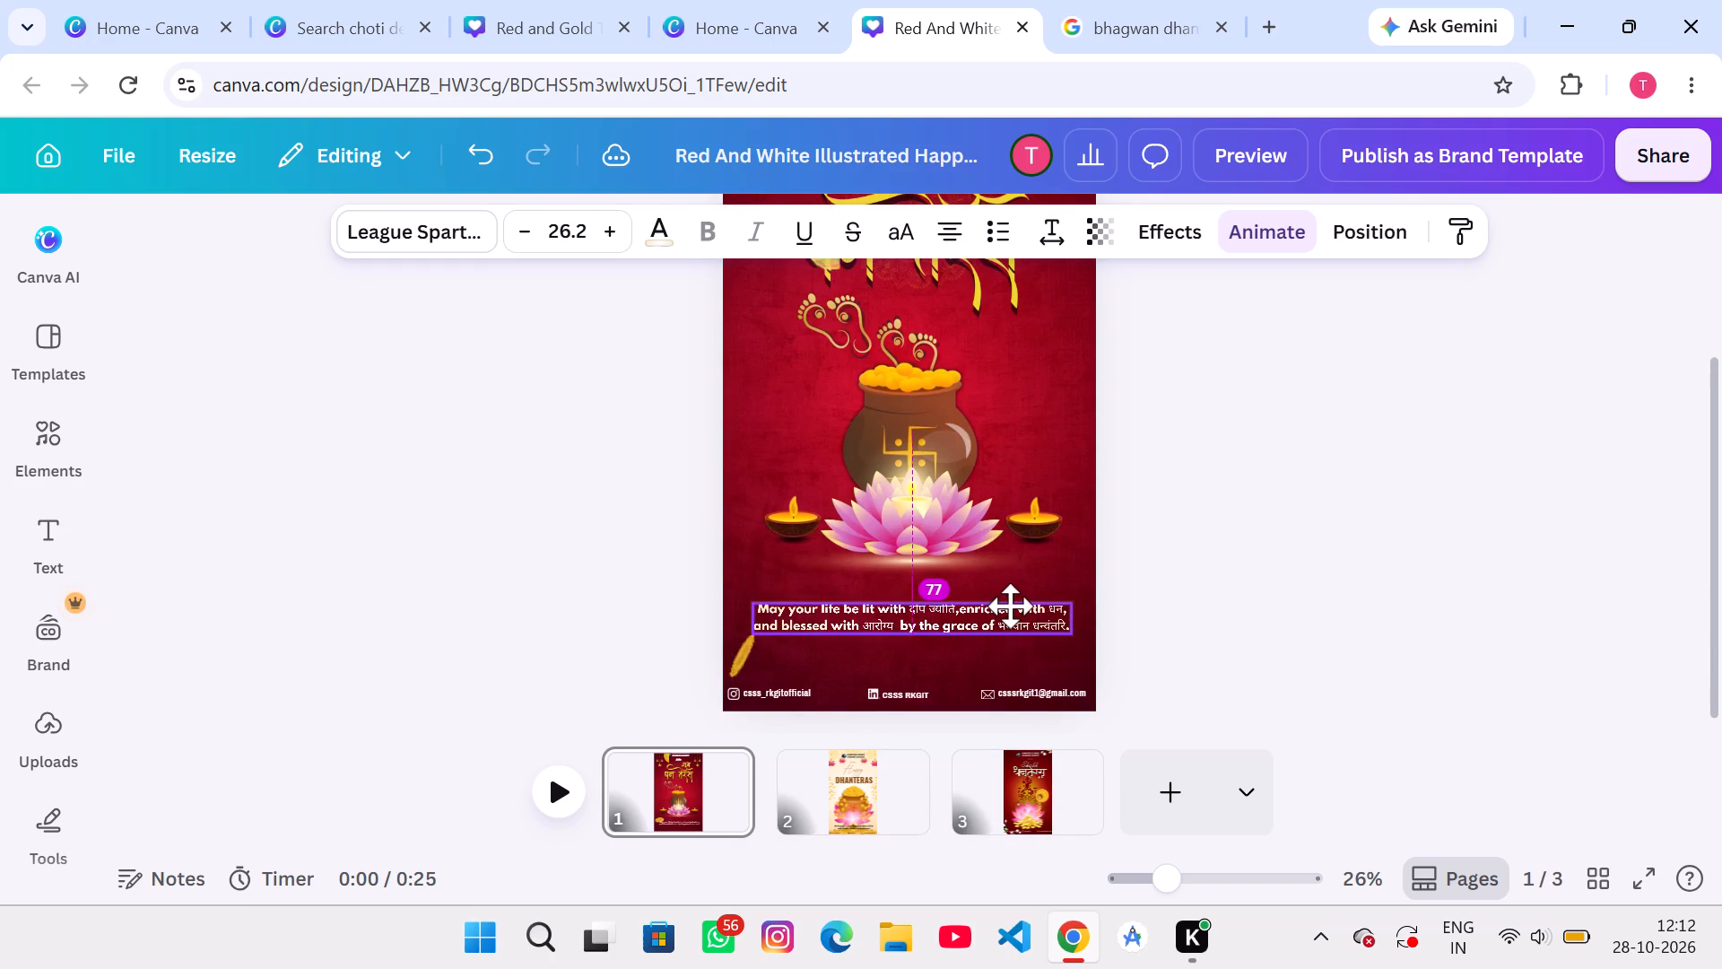
left_click(1208, 560)
Move the larger pair of footprints from above the pot onto the wish's left part and rotate it slightly clockwise.
scroll(1208, 560, "down", 1)
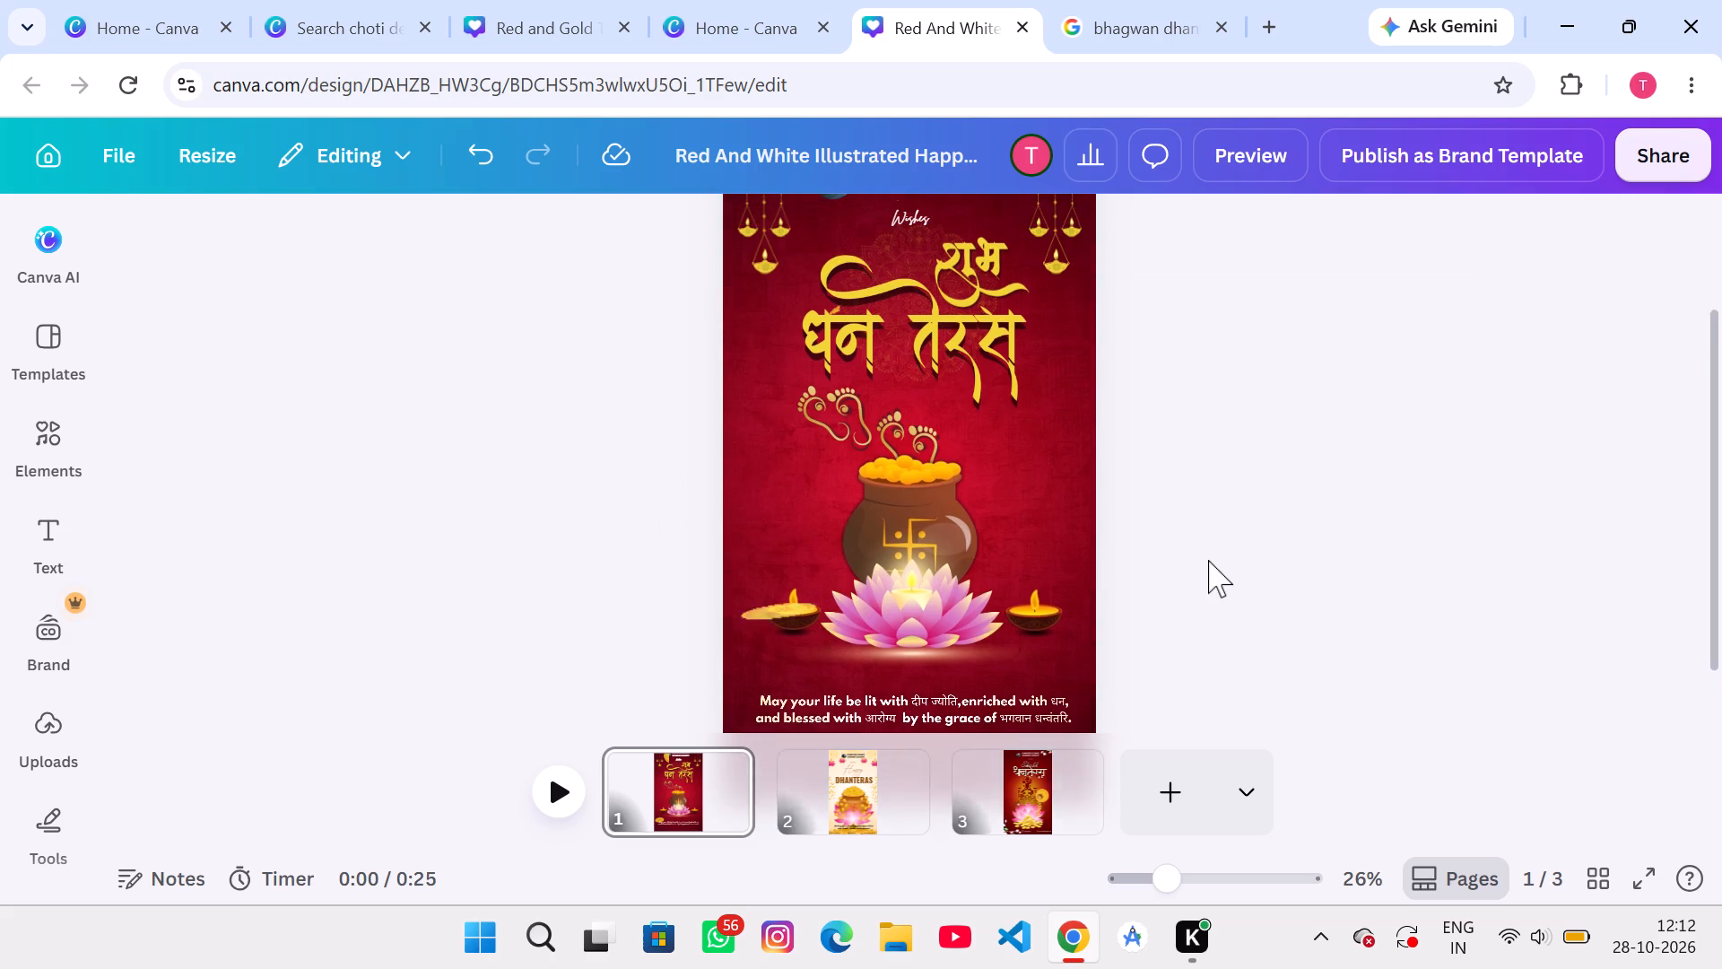
scroll(1208, 560, "down", 1)
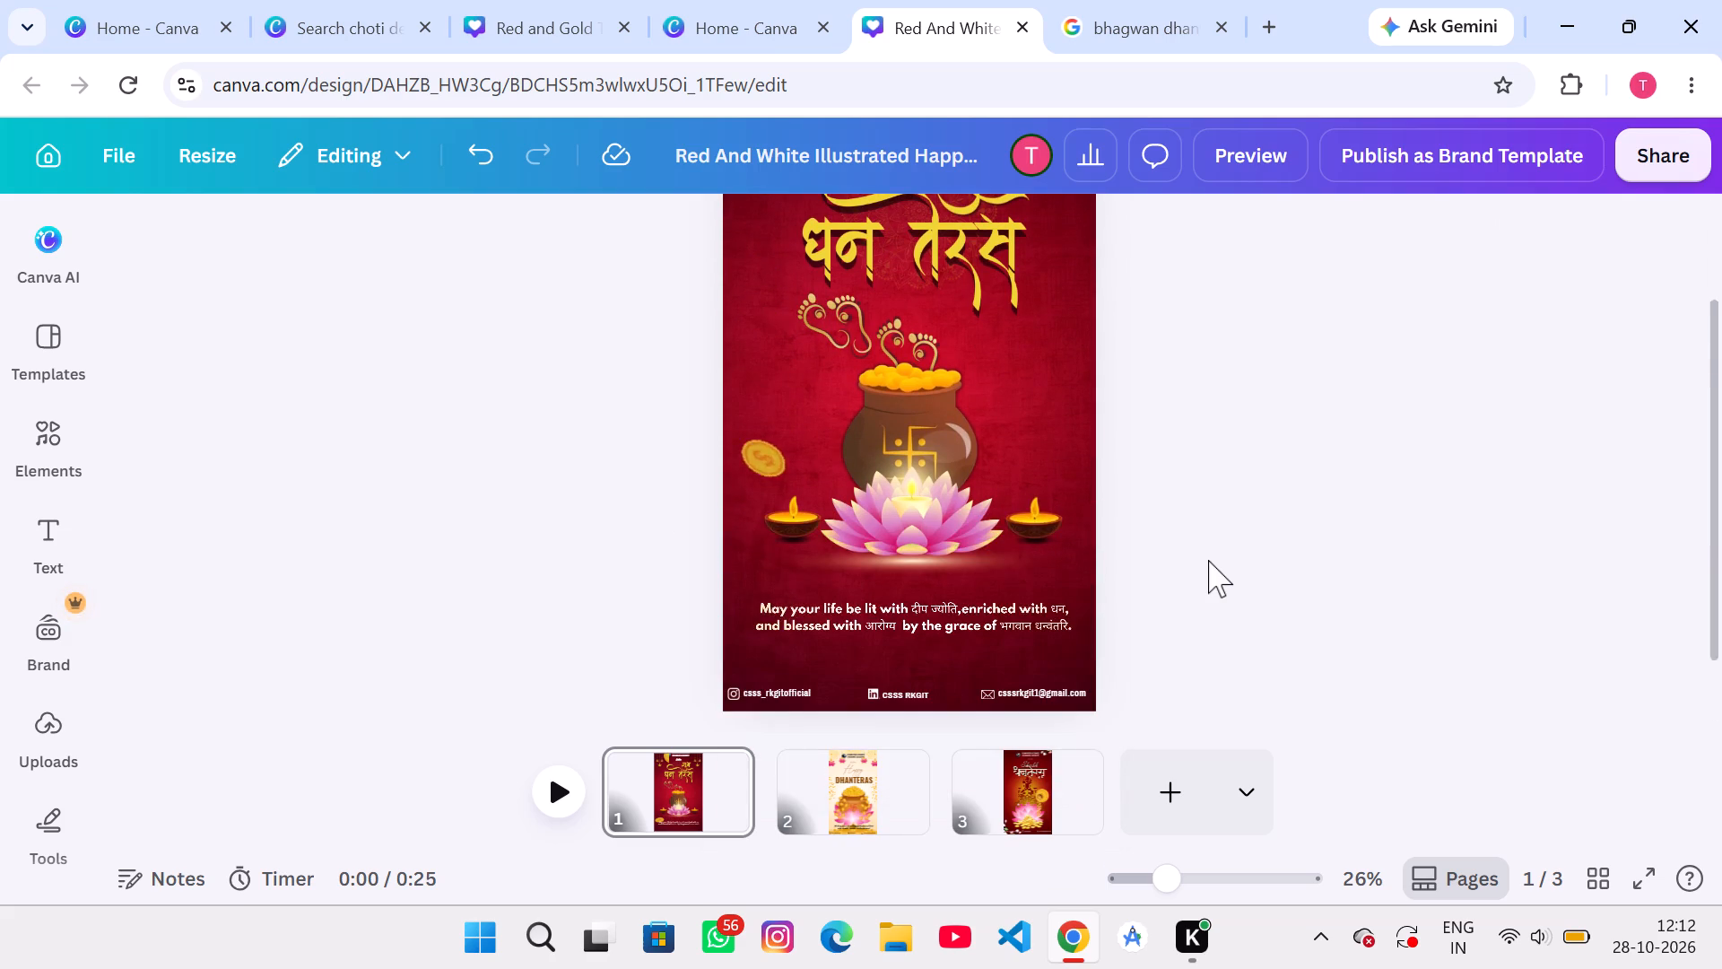
scroll(1208, 560, "down", 1)
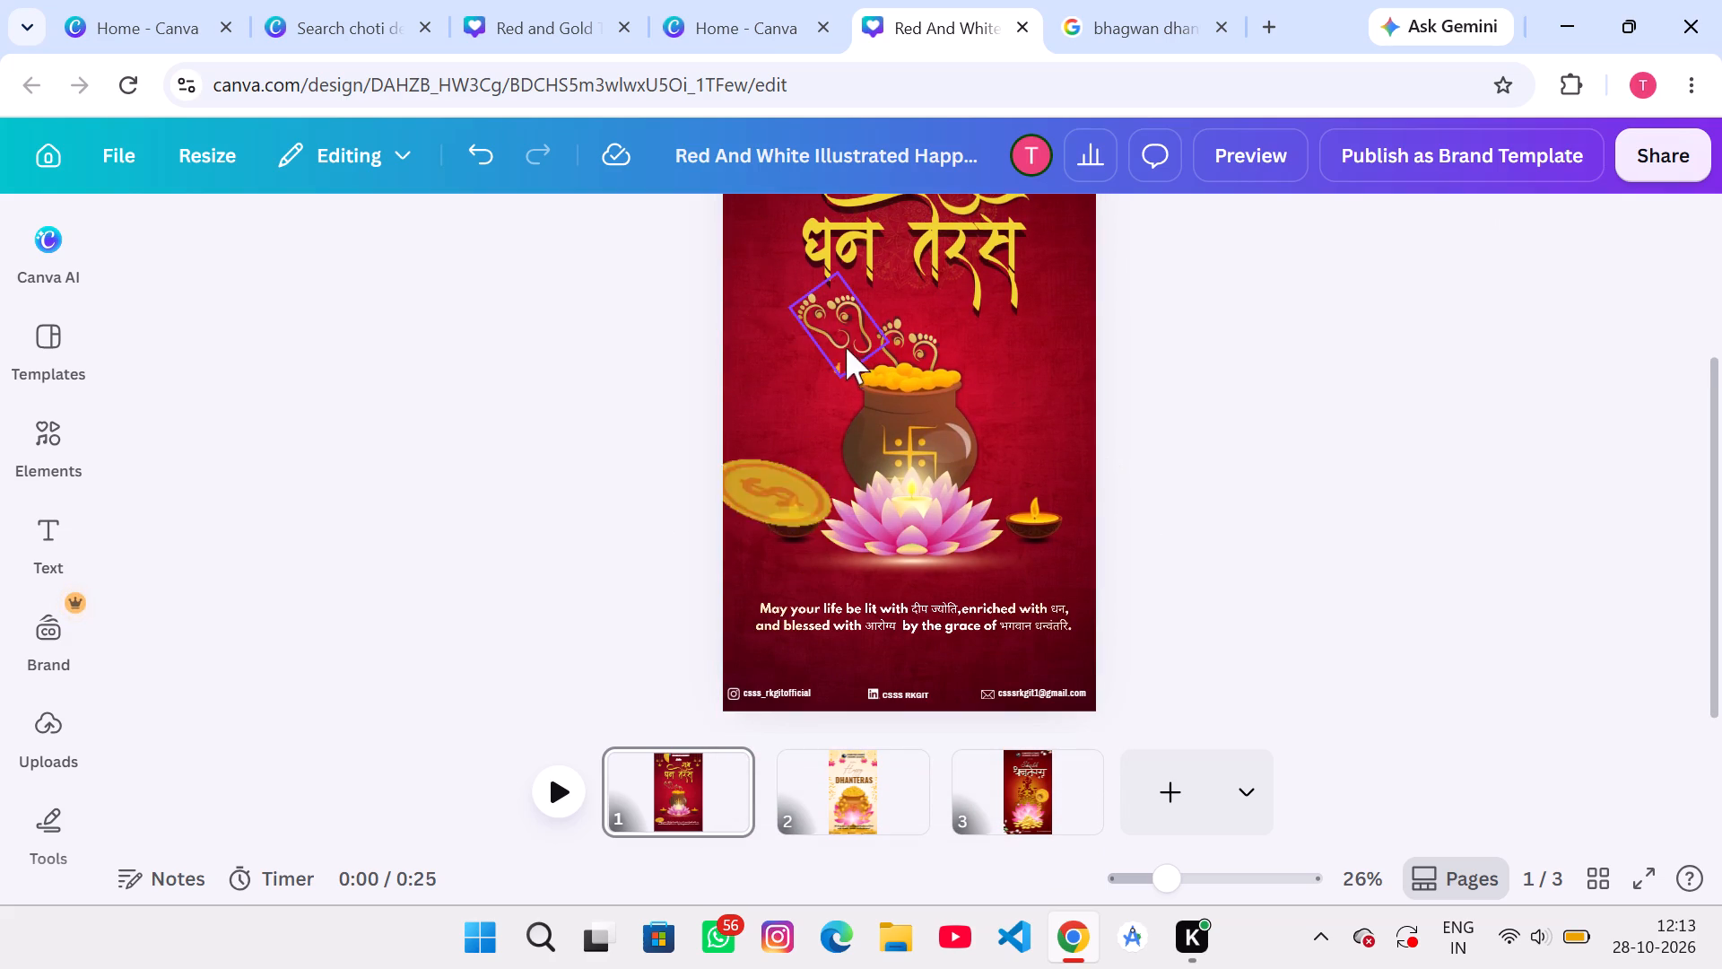
left_click_drag(842, 334, 831, 610)
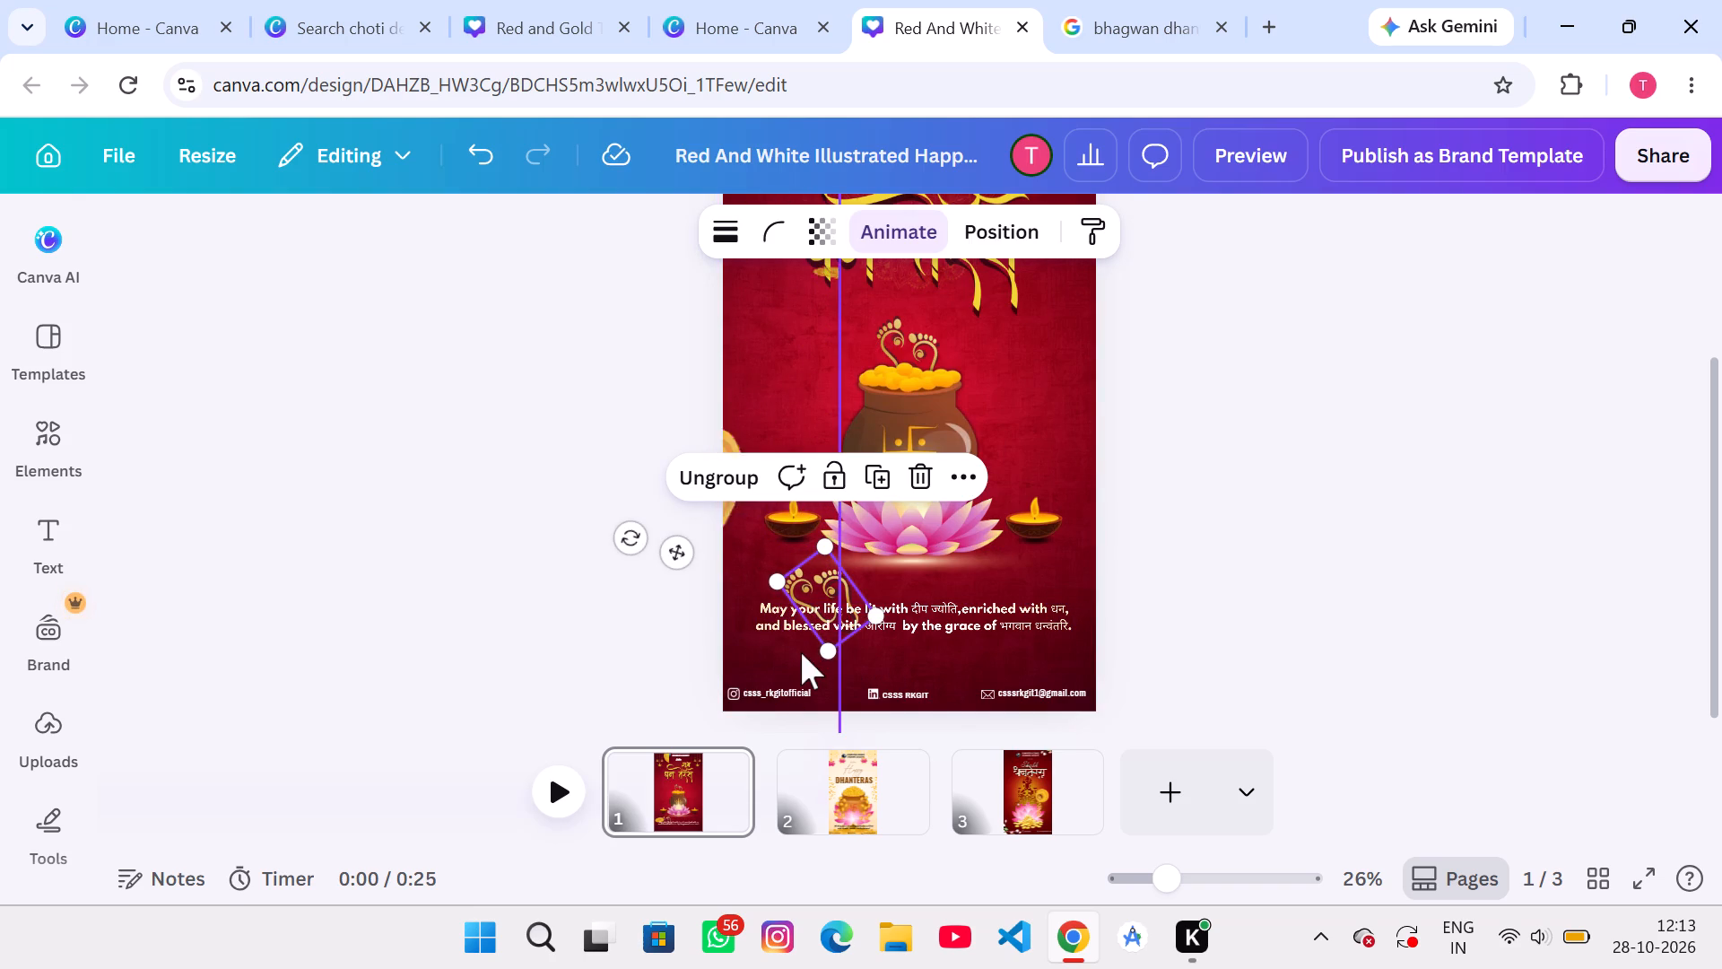
left_click_drag(617, 548, 662, 504)
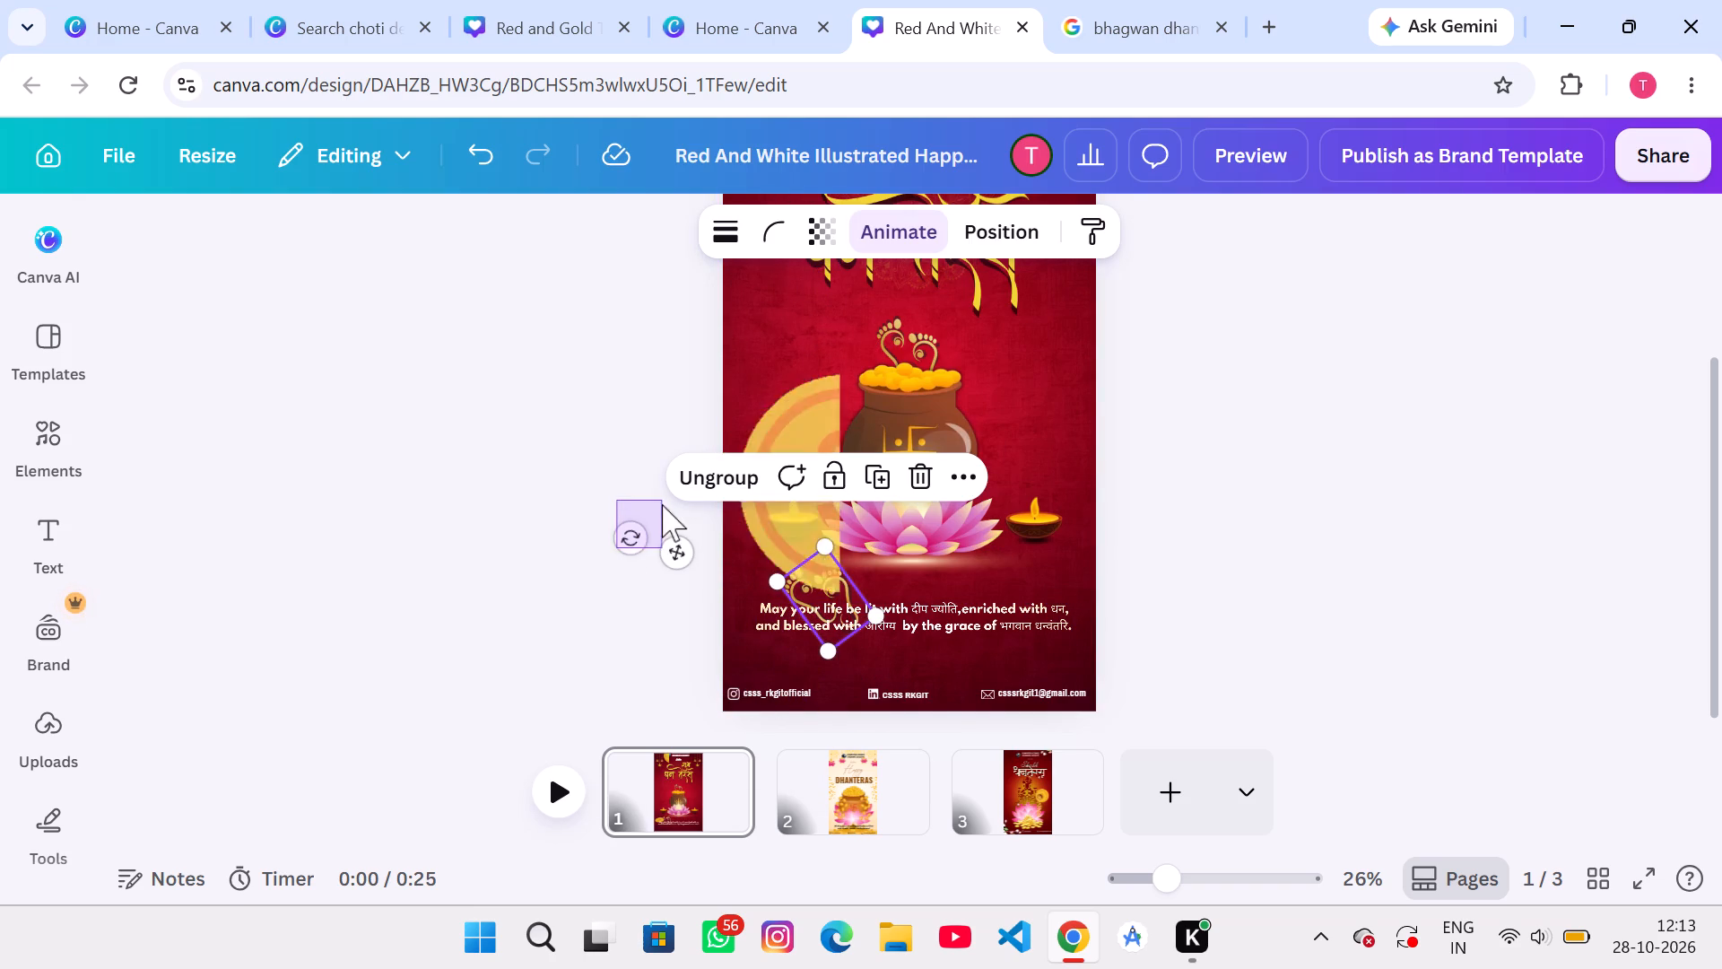
left_click_drag(662, 504, 640, 529)
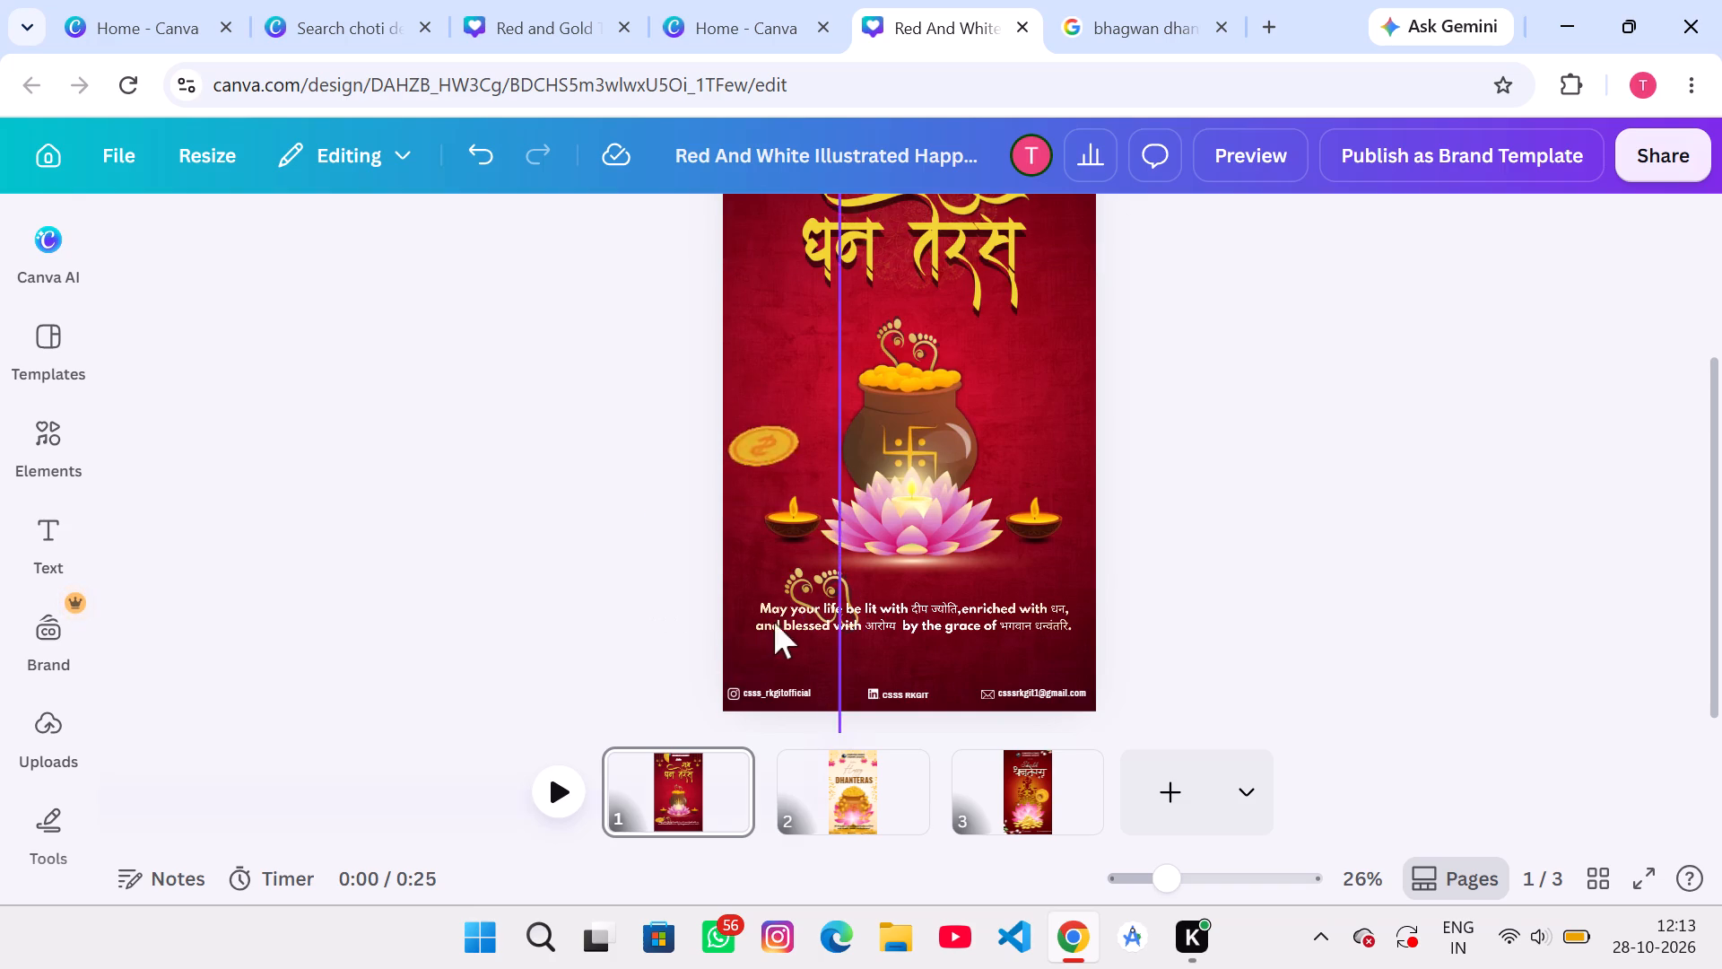
left_click(801, 579)
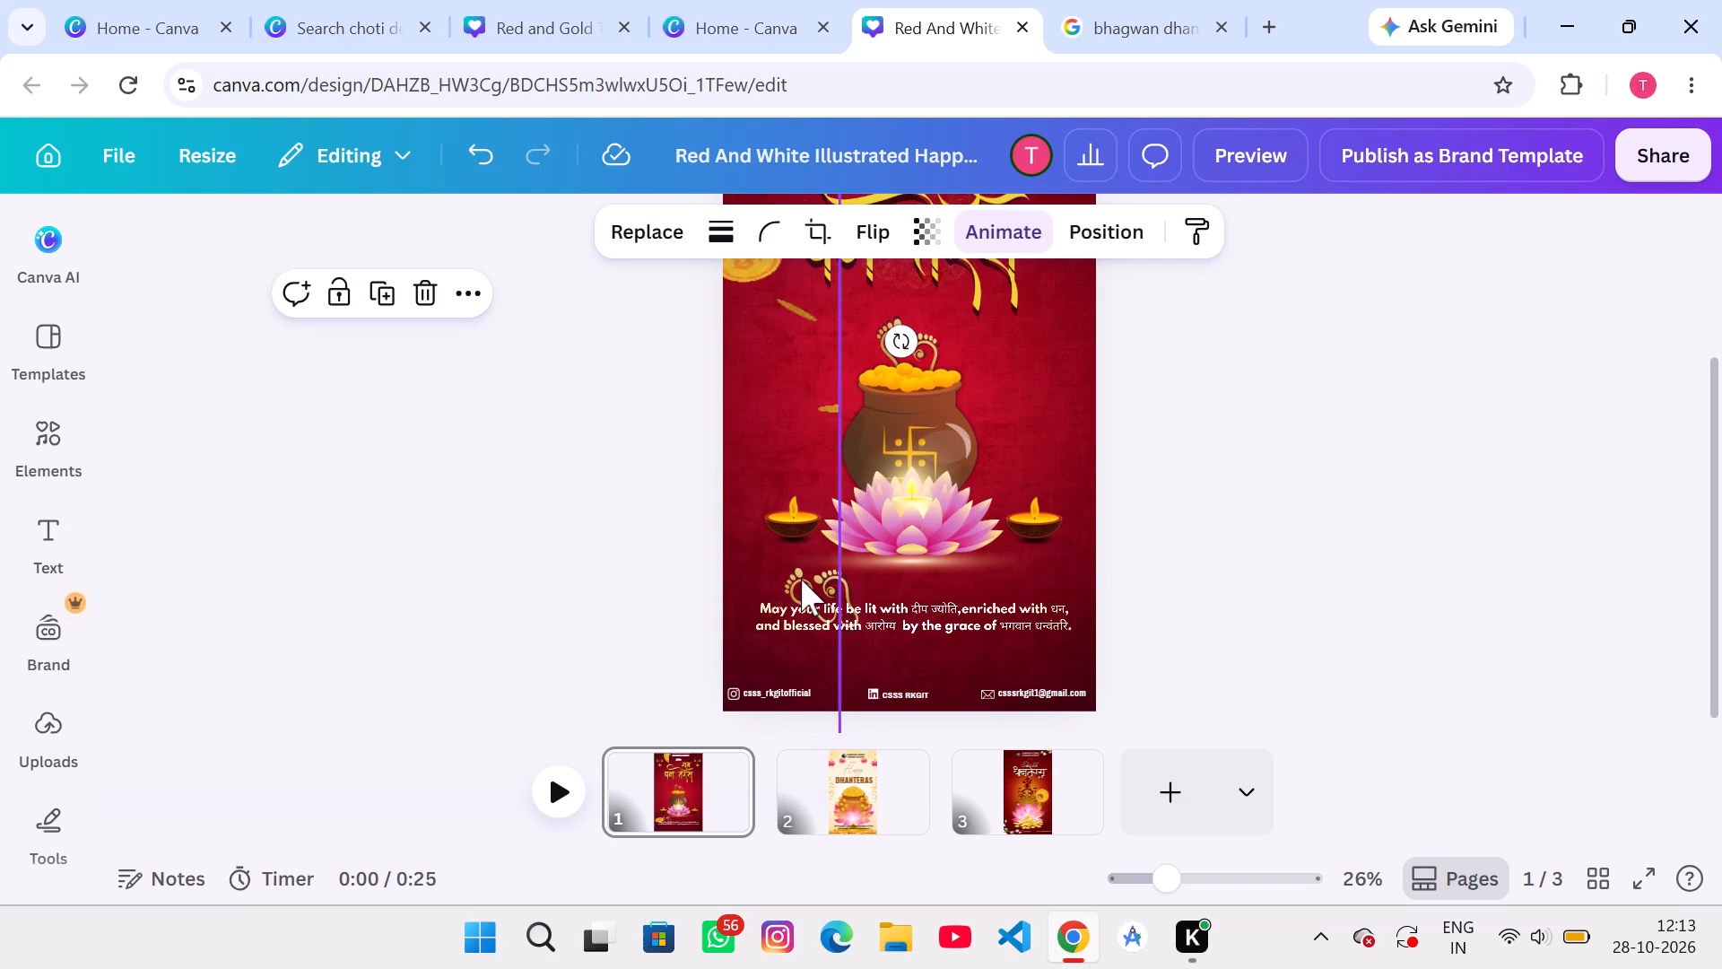
left_click(840, 592)
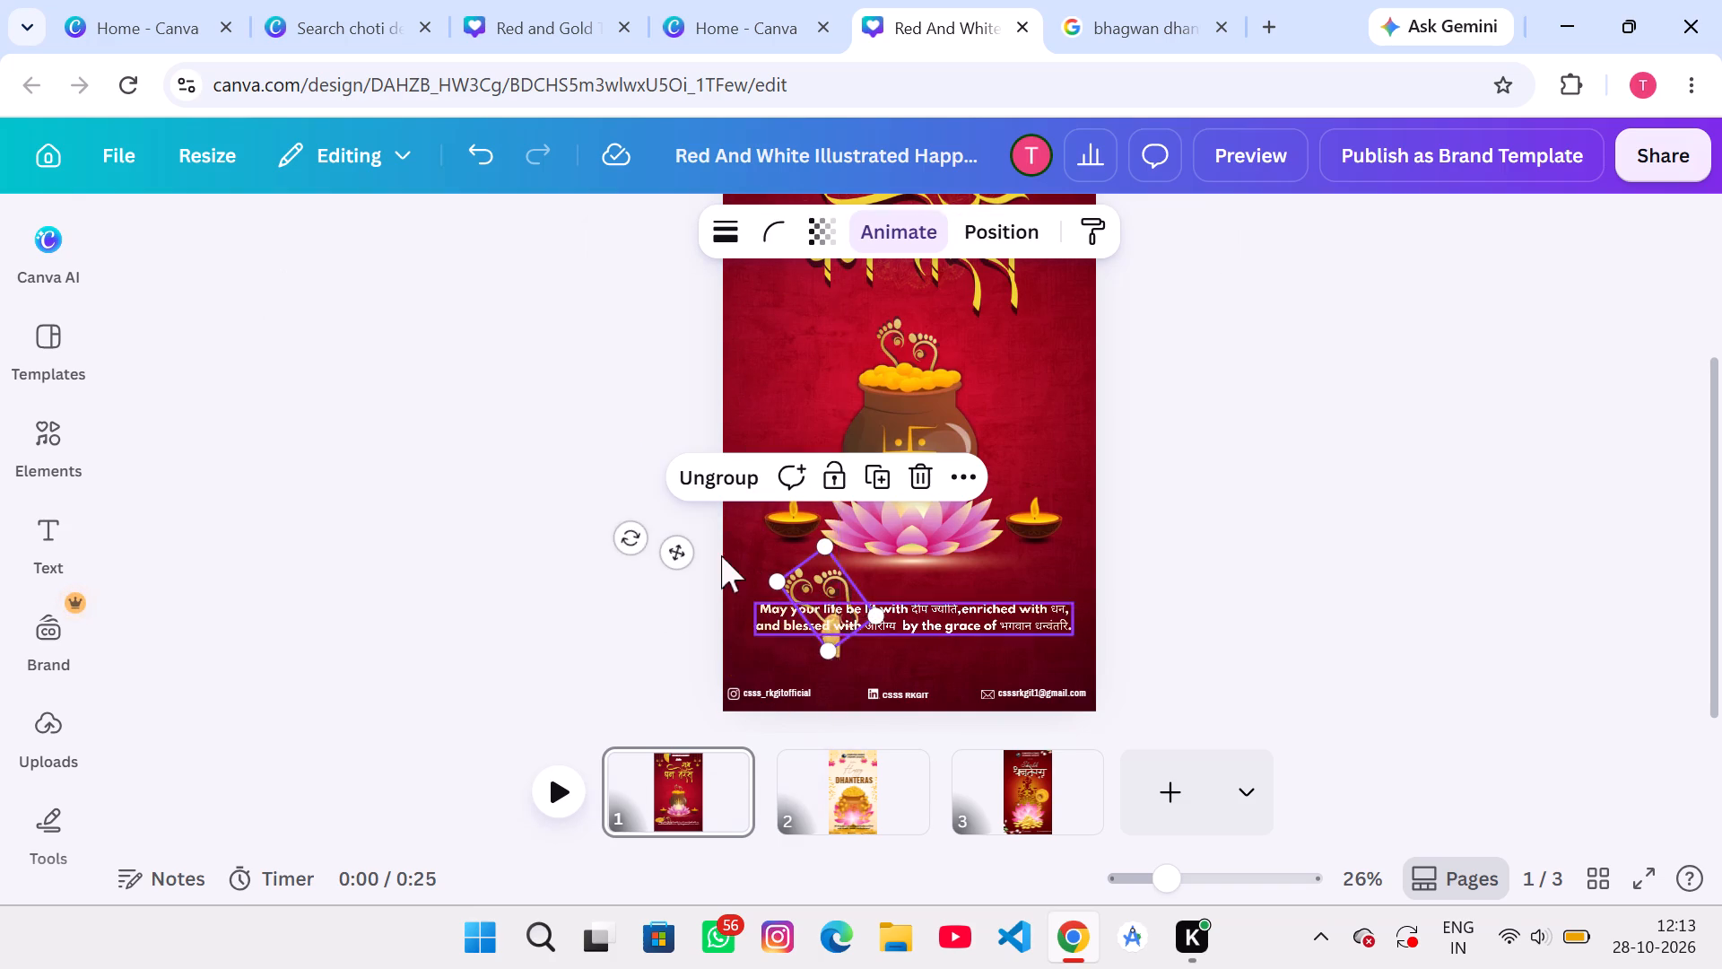
left_click_drag(631, 539, 650, 489)
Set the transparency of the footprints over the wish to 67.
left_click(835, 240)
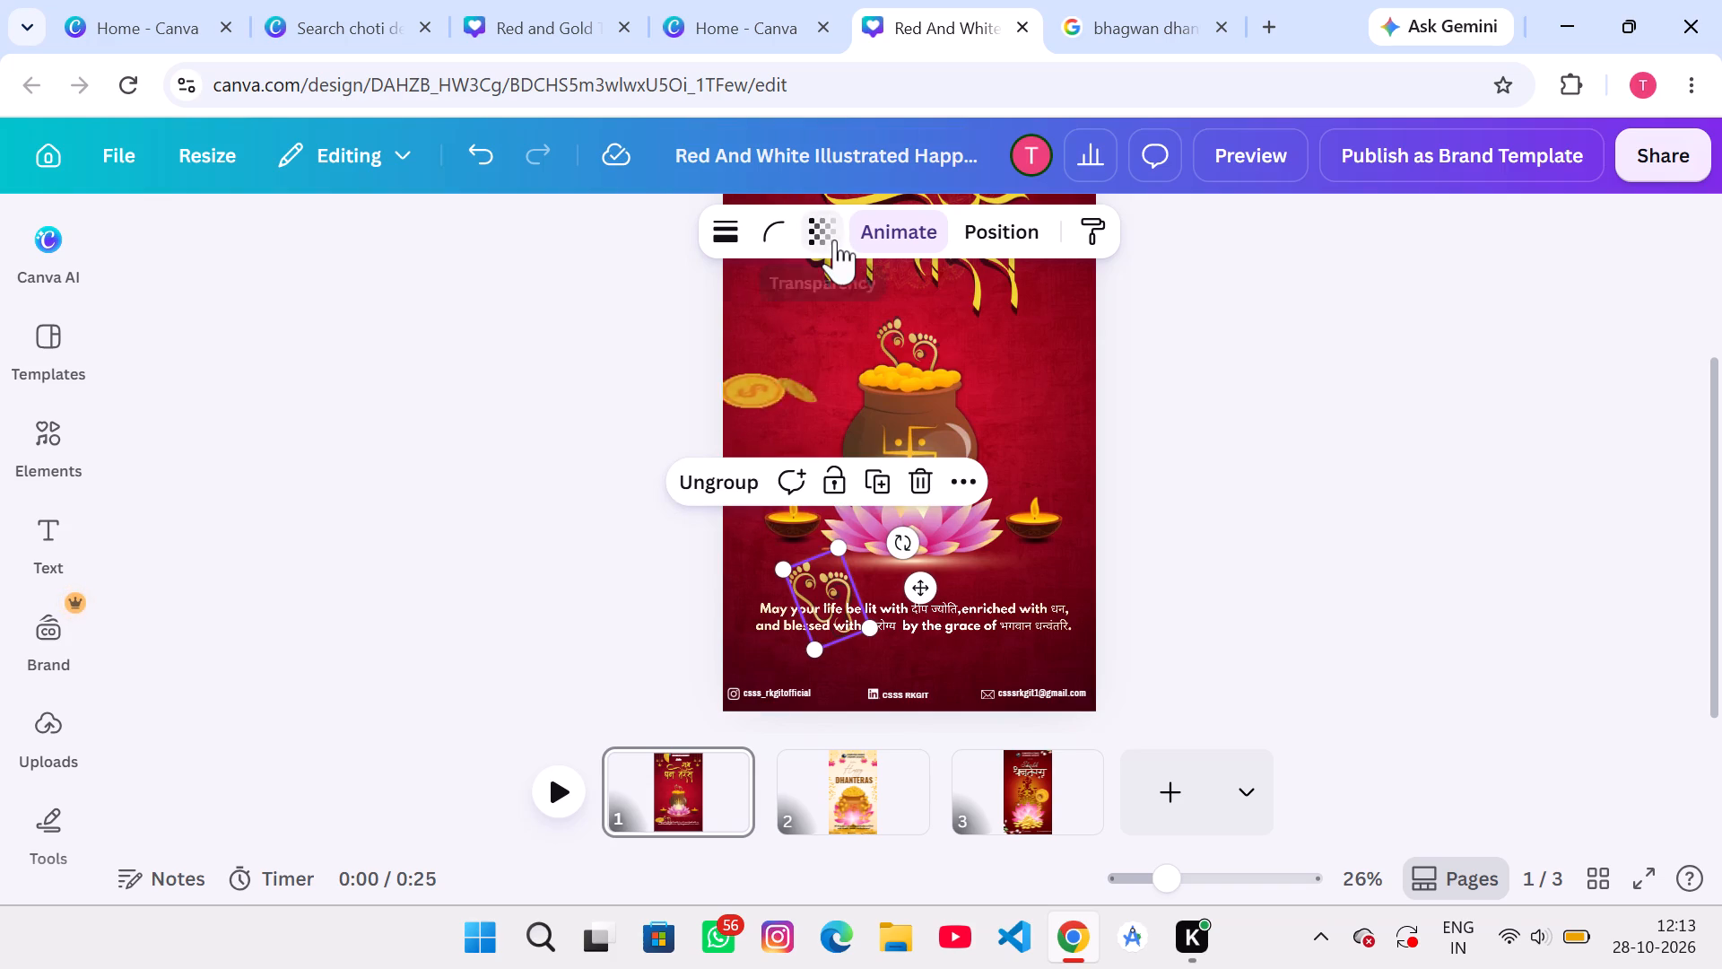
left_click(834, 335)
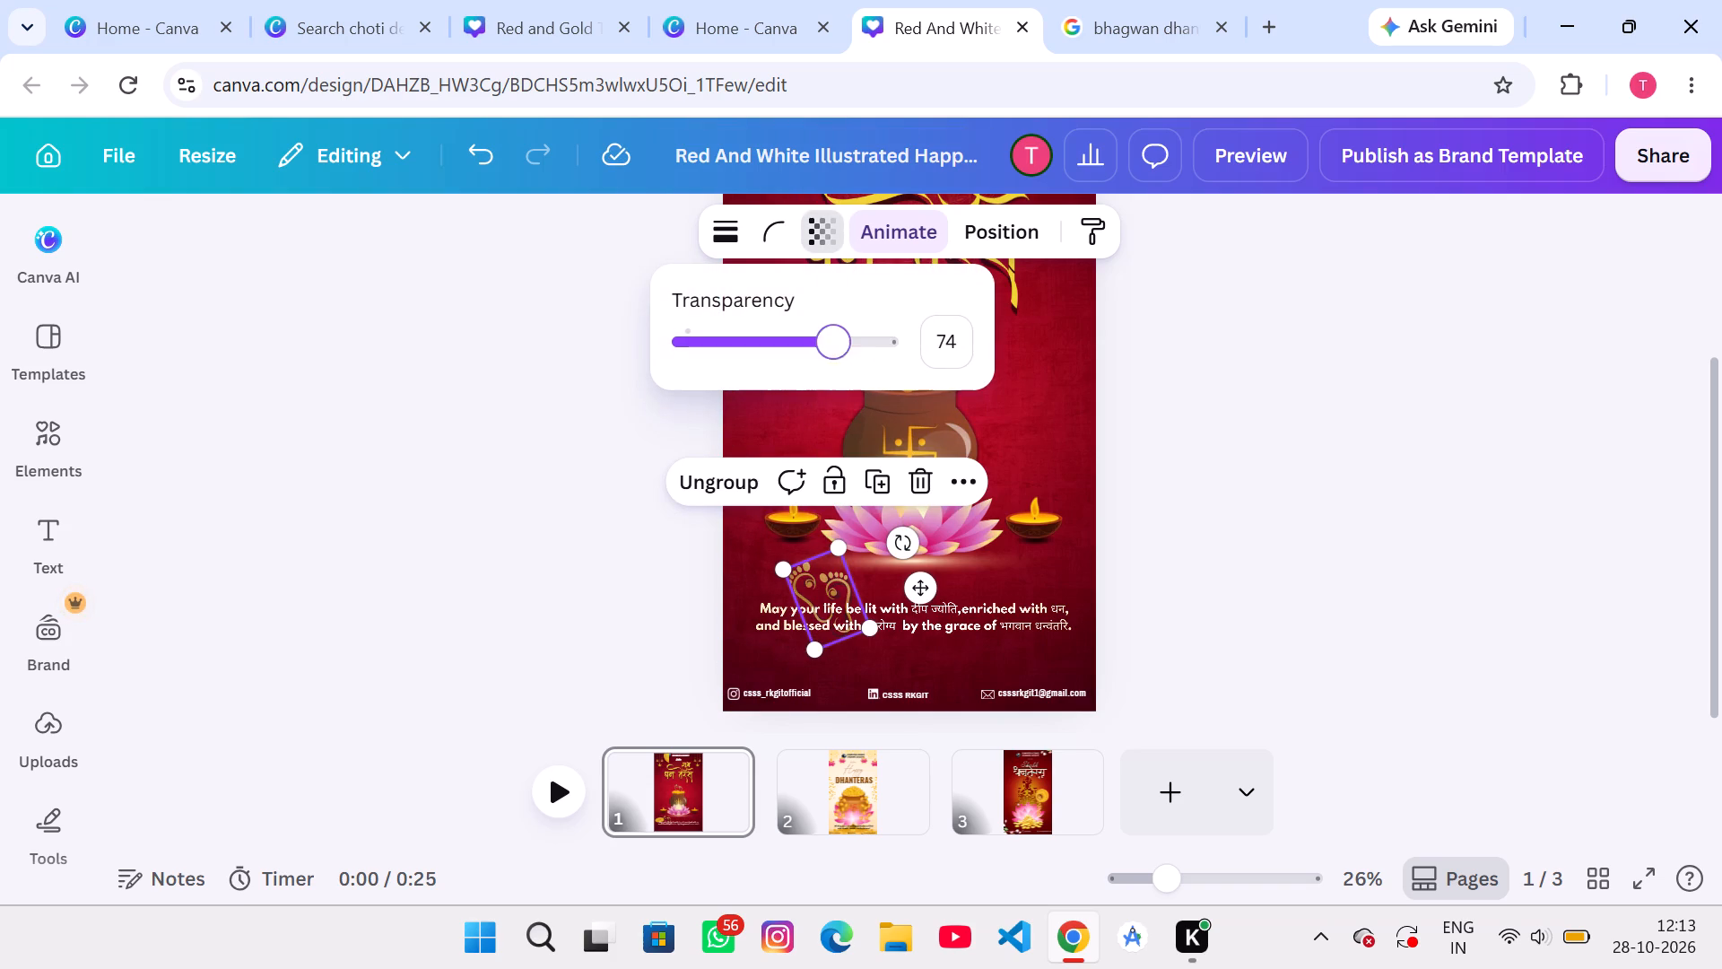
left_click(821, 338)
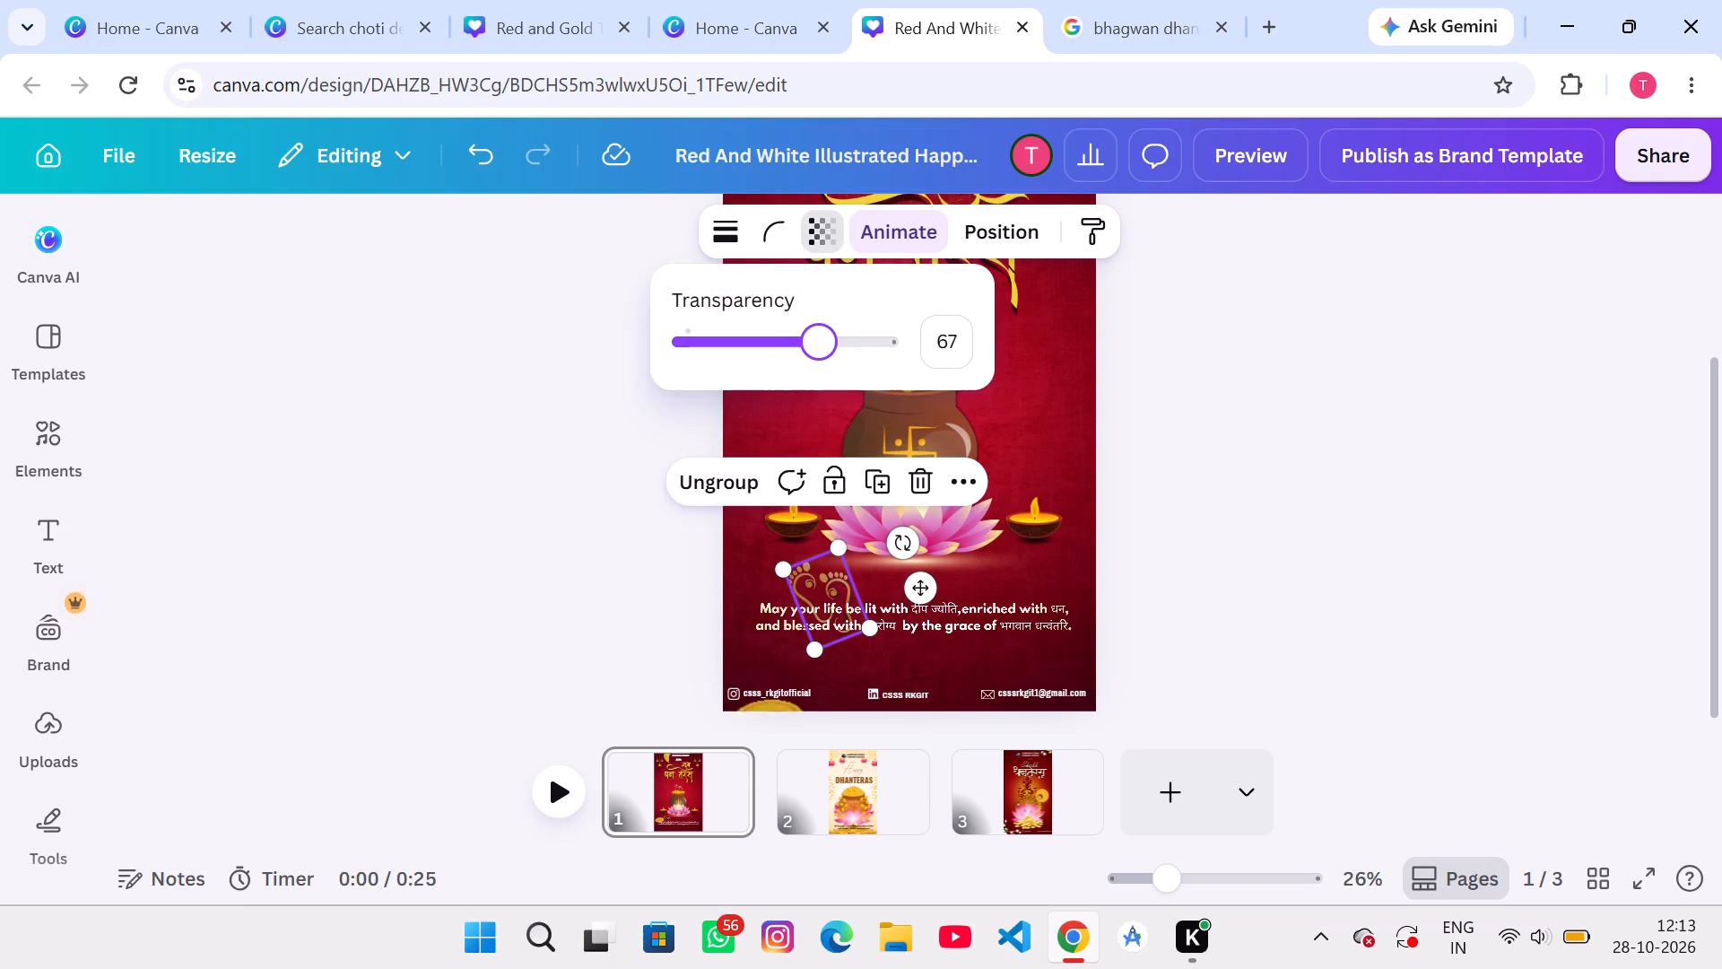
Duplicate the footprints on the wish and place the copy over the wish's right part.
left_click(874, 473)
left_click_drag(841, 613, 962, 644)
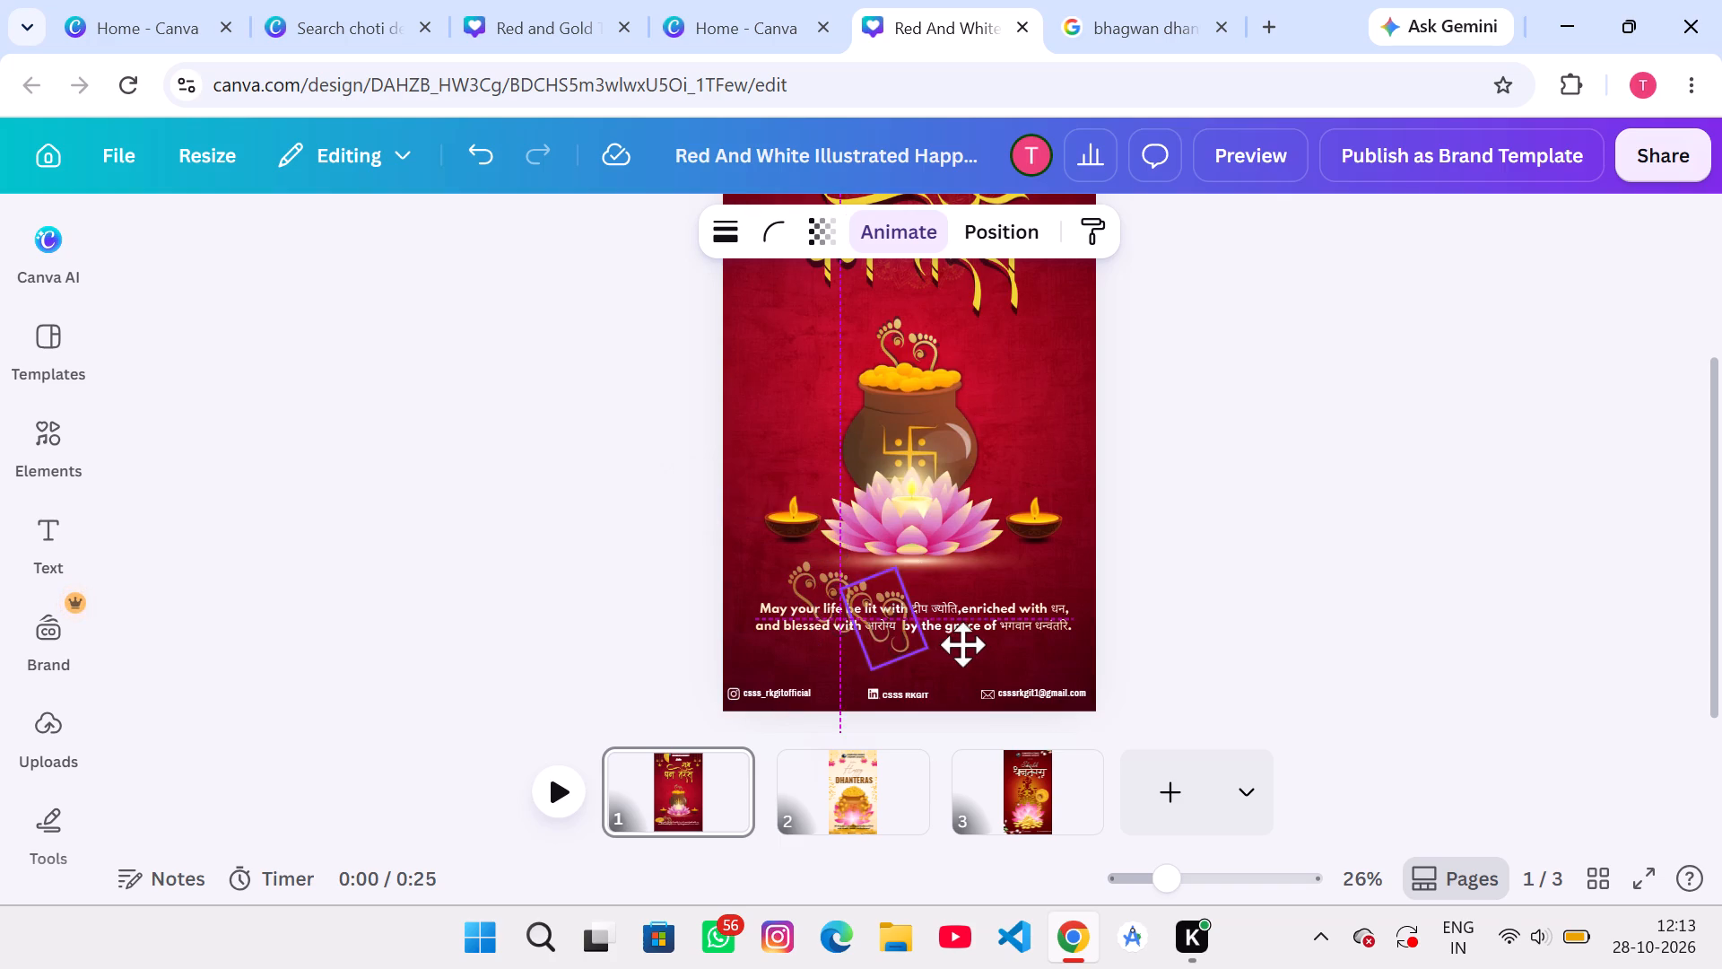
left_click_drag(962, 644, 1007, 628)
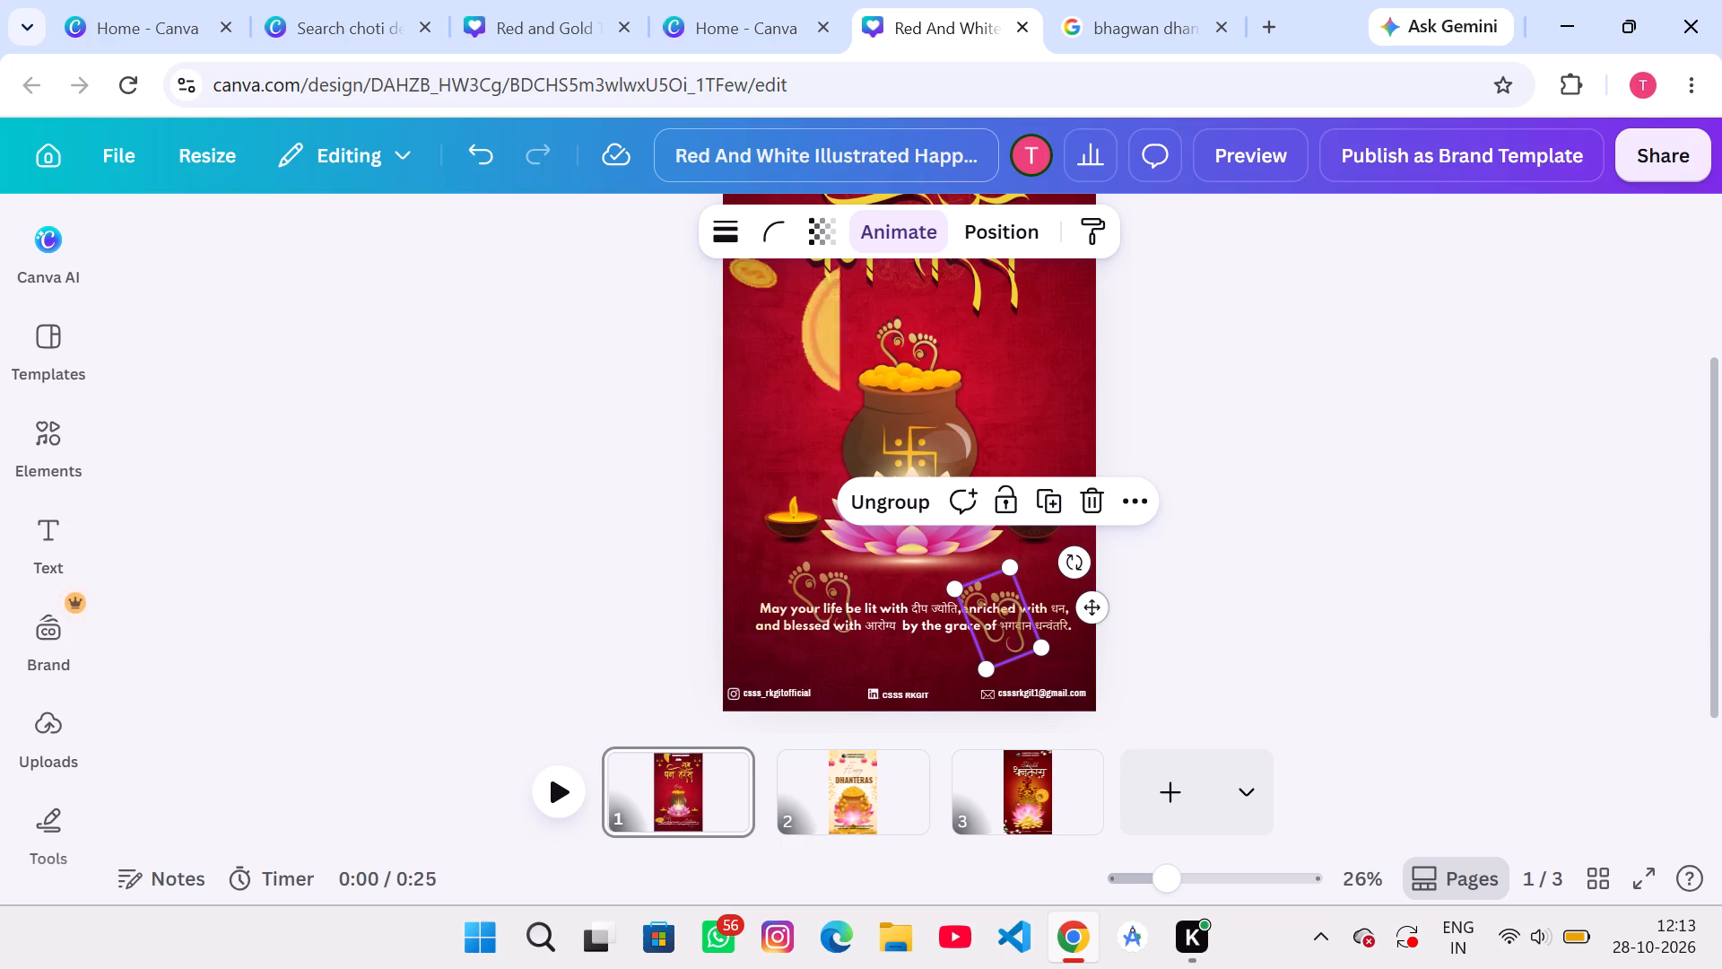
Set the transparency of the copied footprints on the right to 49 and of the left footprints to 56.
left_click(819, 226)
left_click(784, 332)
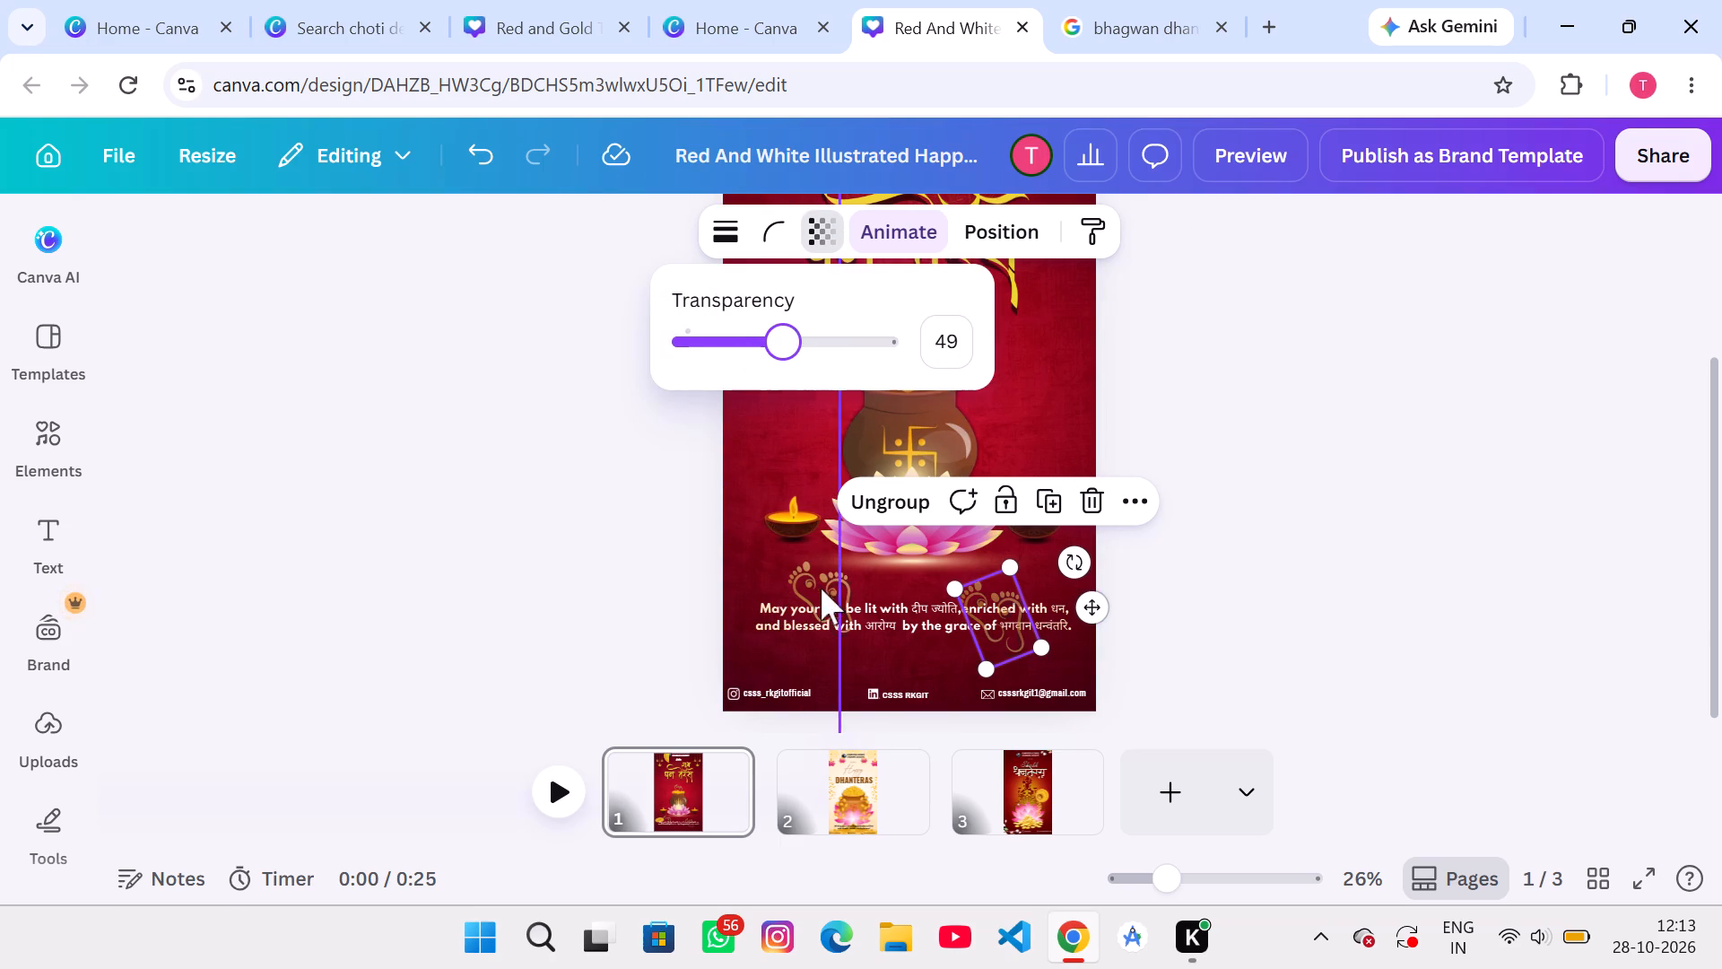
left_click(848, 587)
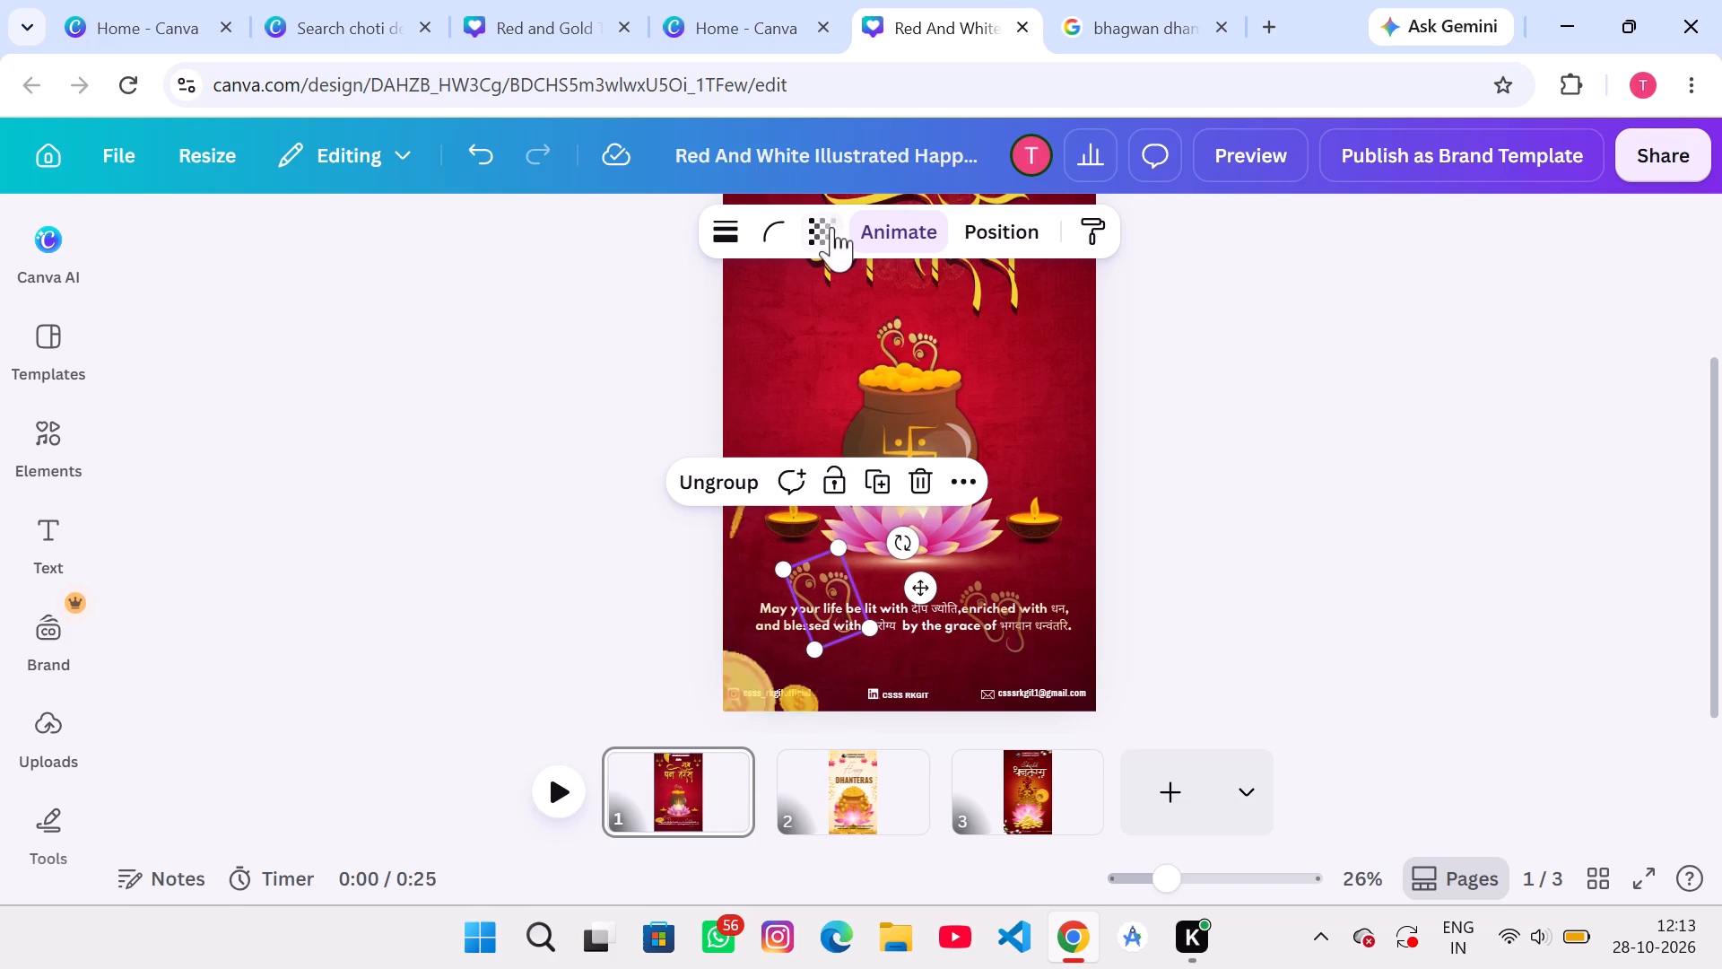
left_click(832, 227)
left_click(798, 340)
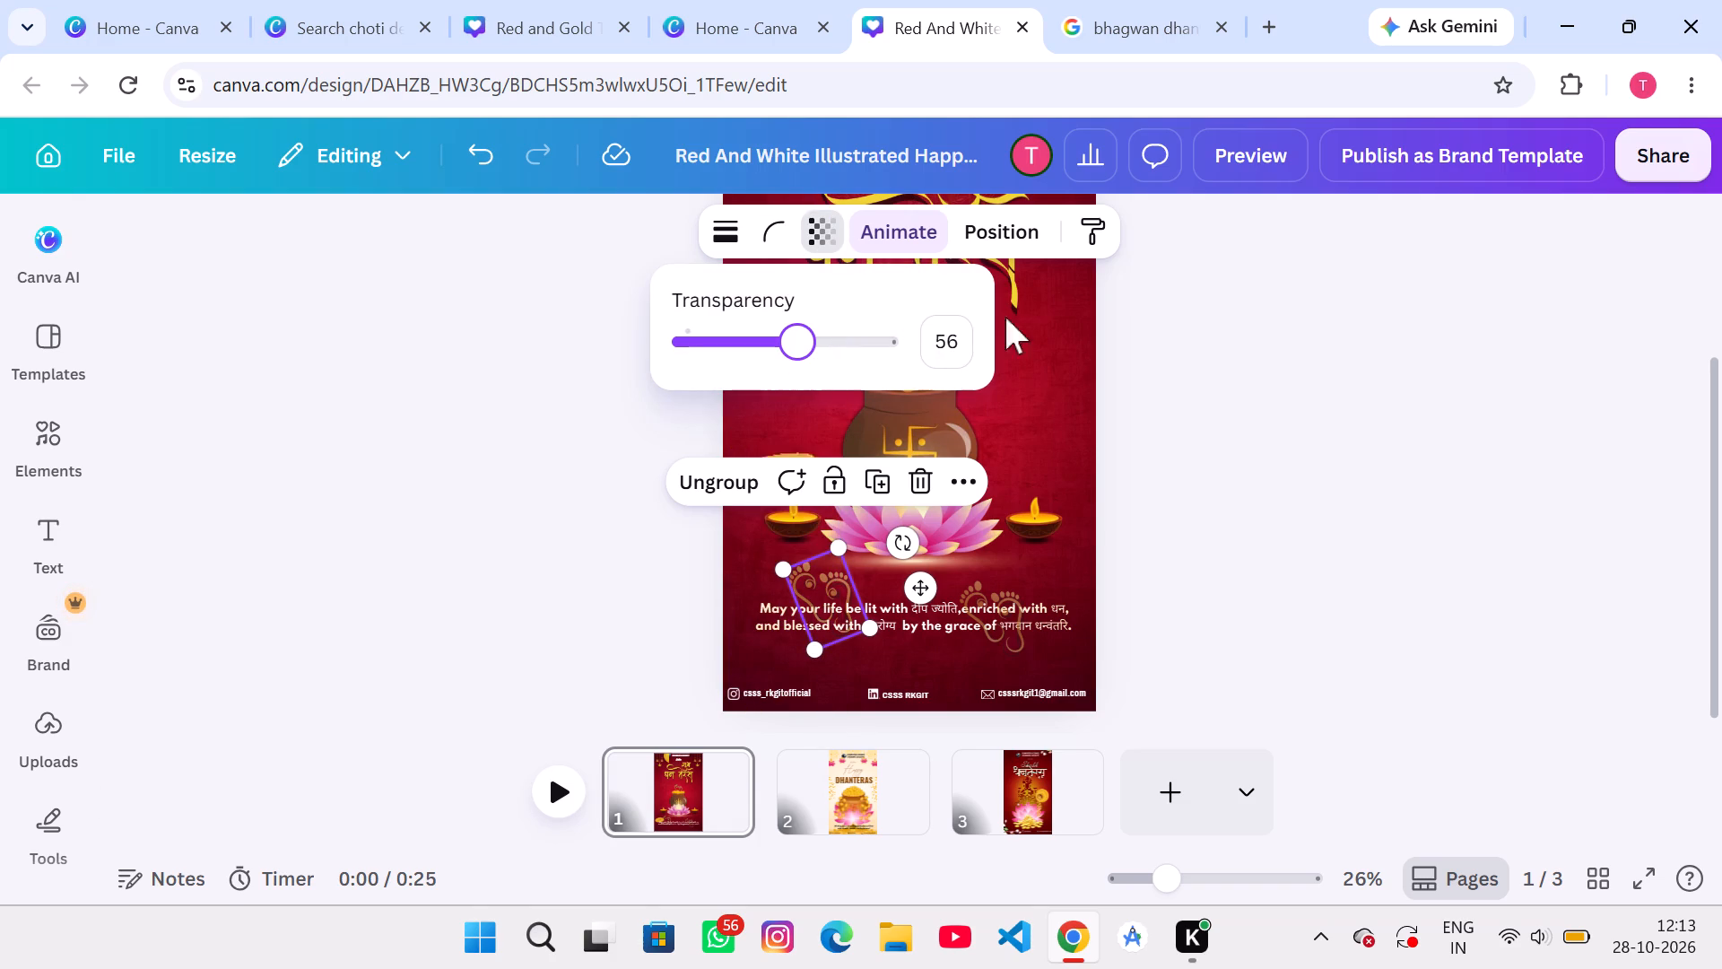
left_click(1407, 350)
scroll(1407, 350, "up", 1)
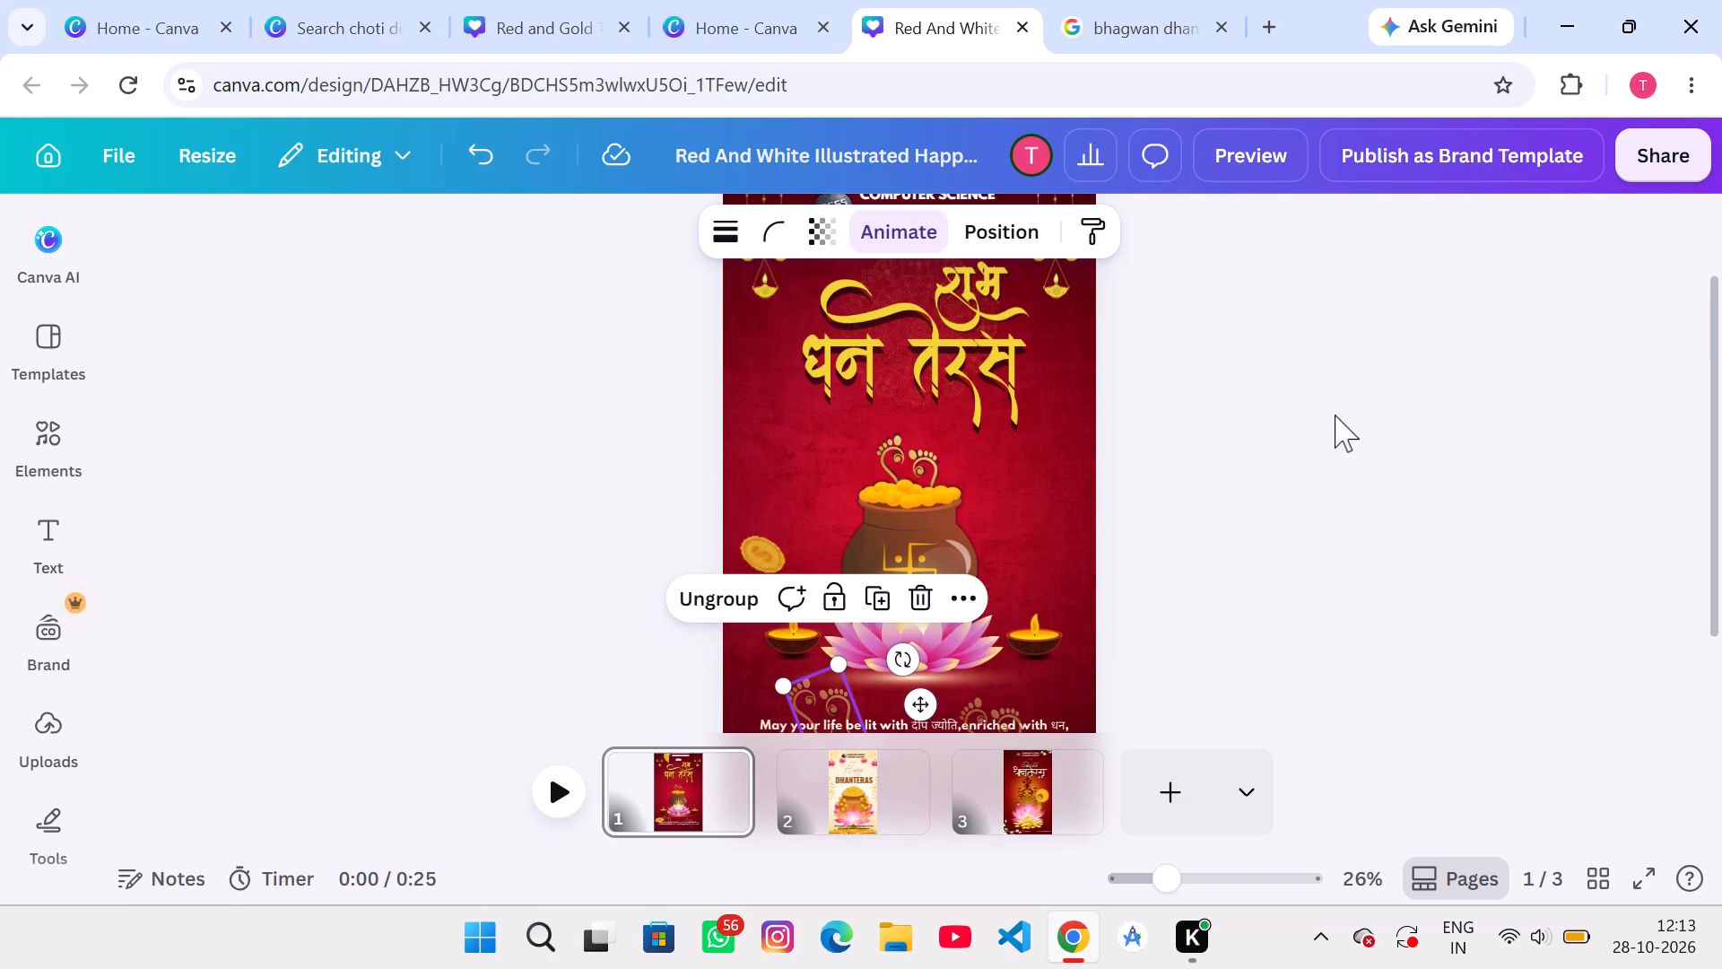
left_click(1335, 415)
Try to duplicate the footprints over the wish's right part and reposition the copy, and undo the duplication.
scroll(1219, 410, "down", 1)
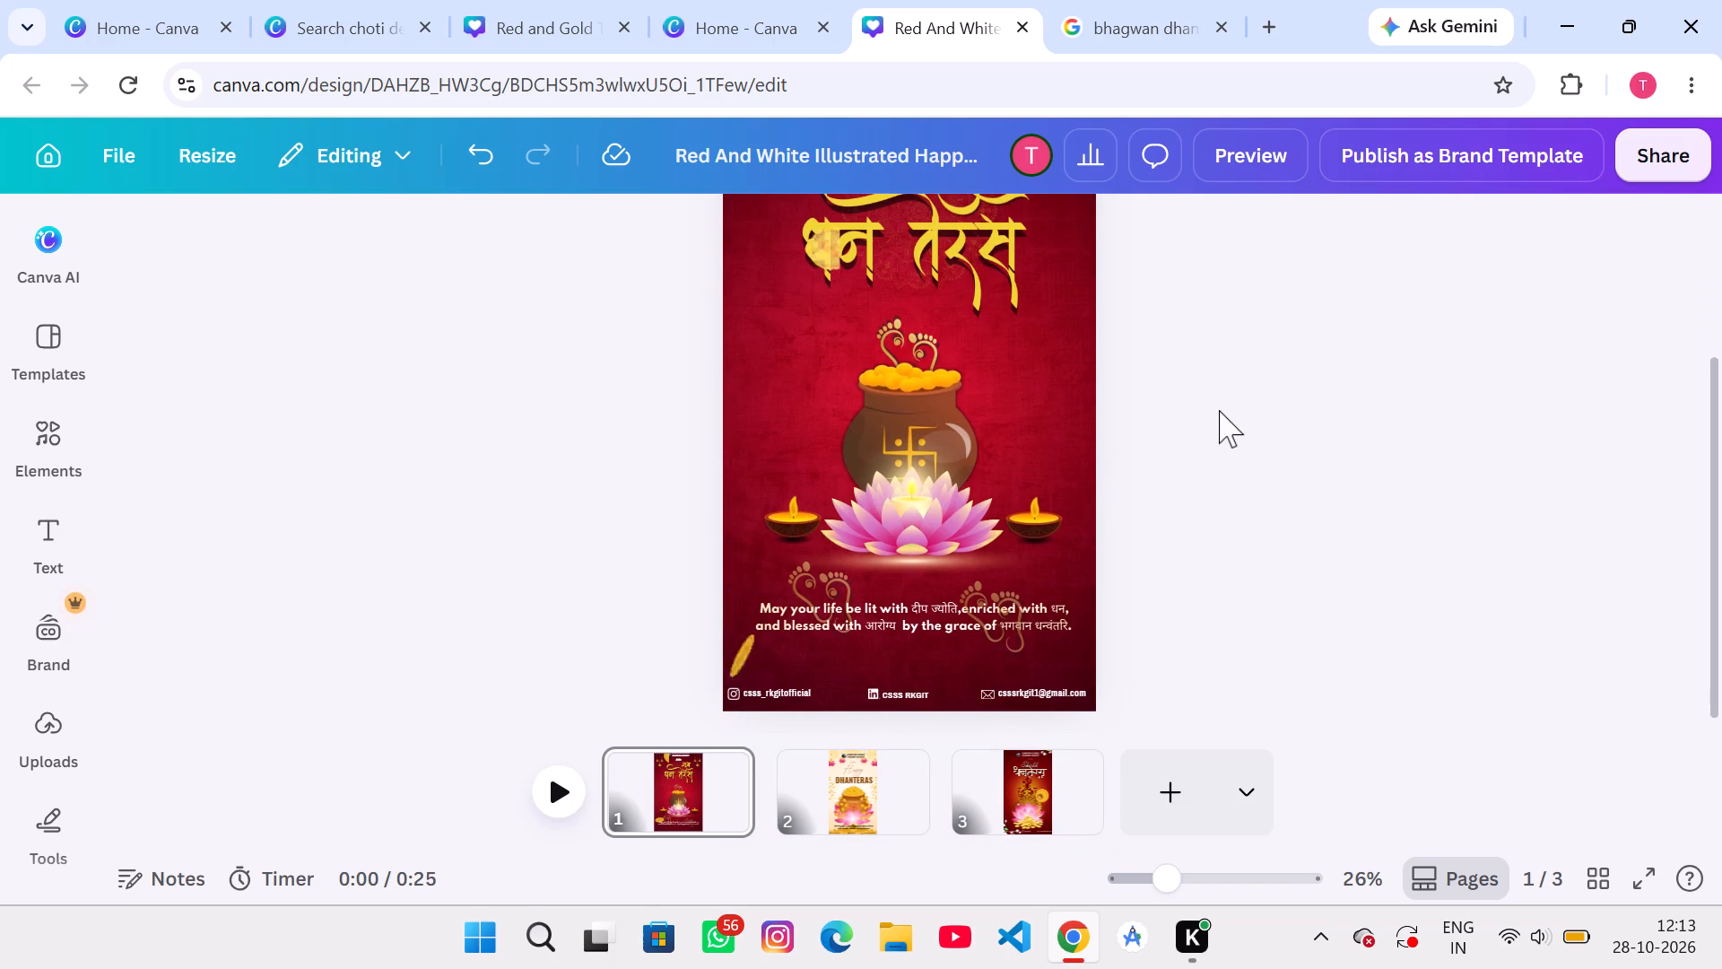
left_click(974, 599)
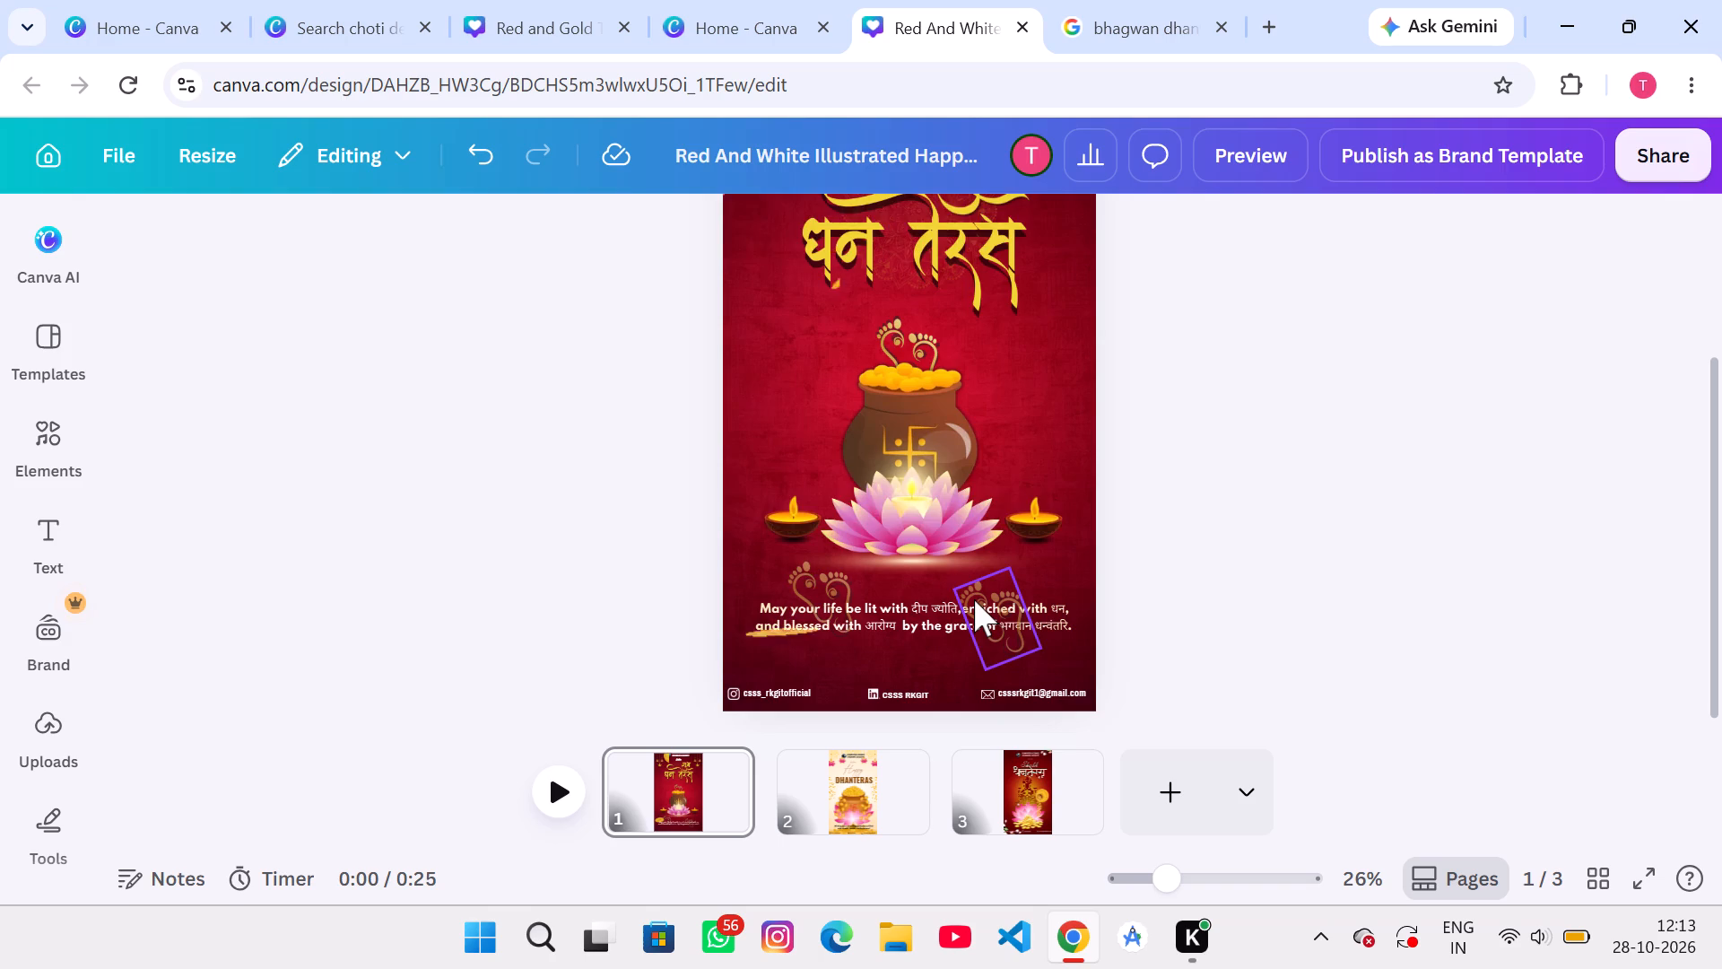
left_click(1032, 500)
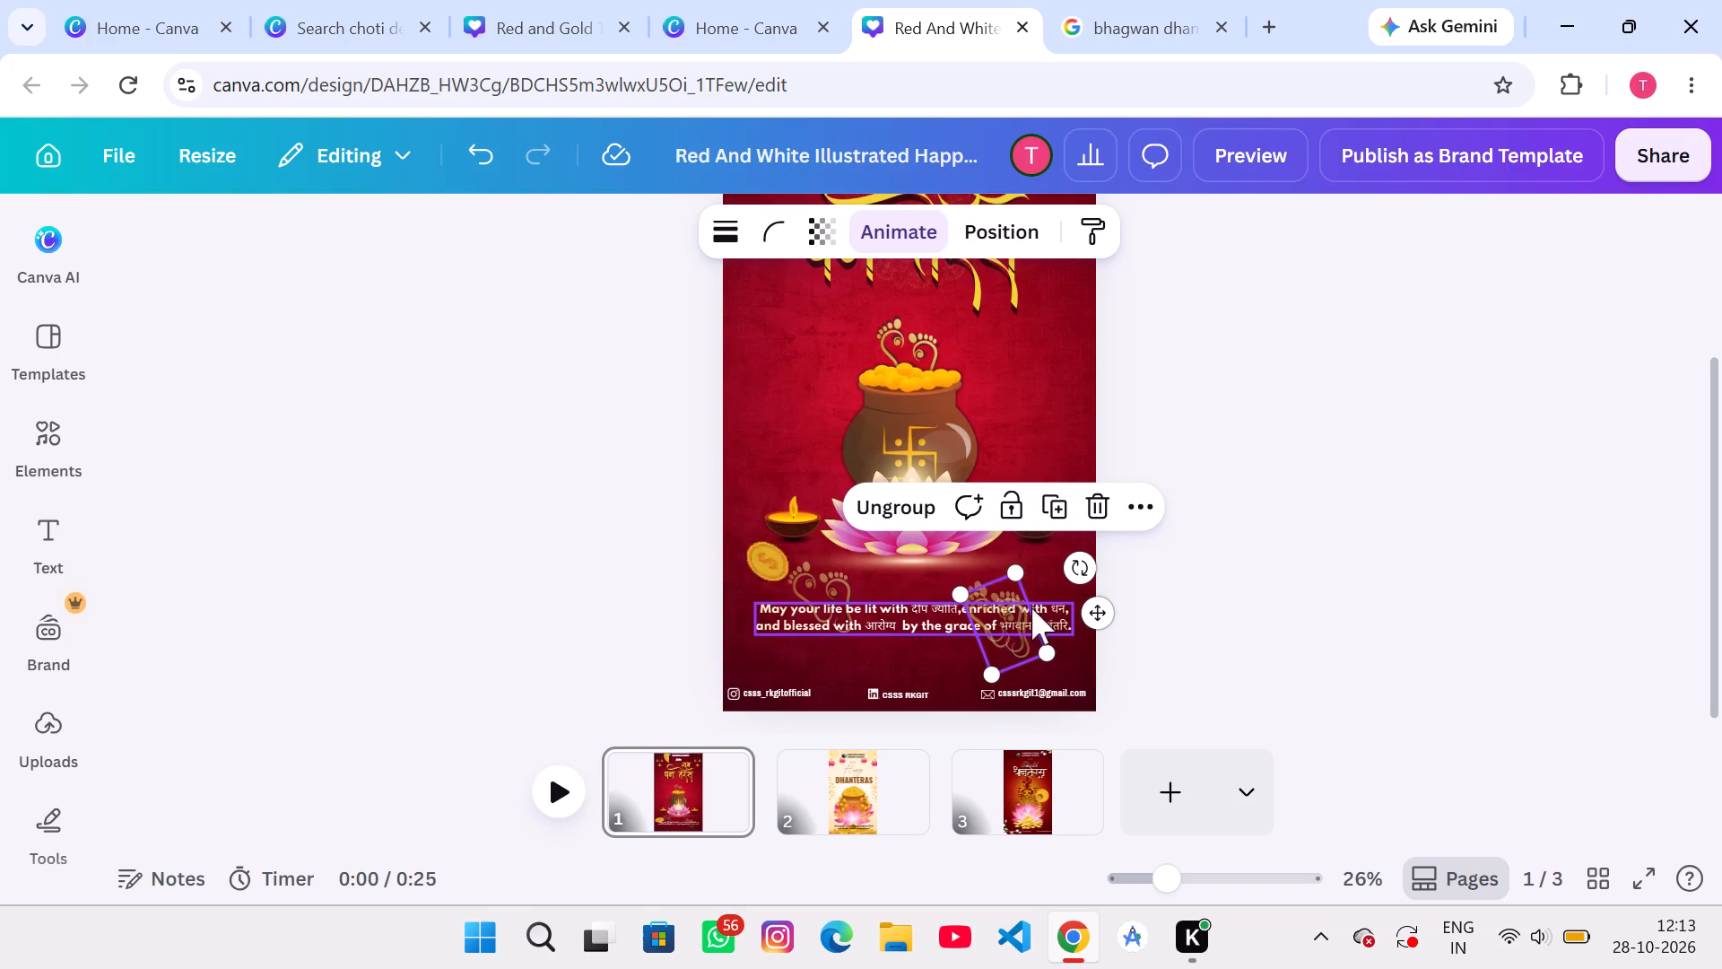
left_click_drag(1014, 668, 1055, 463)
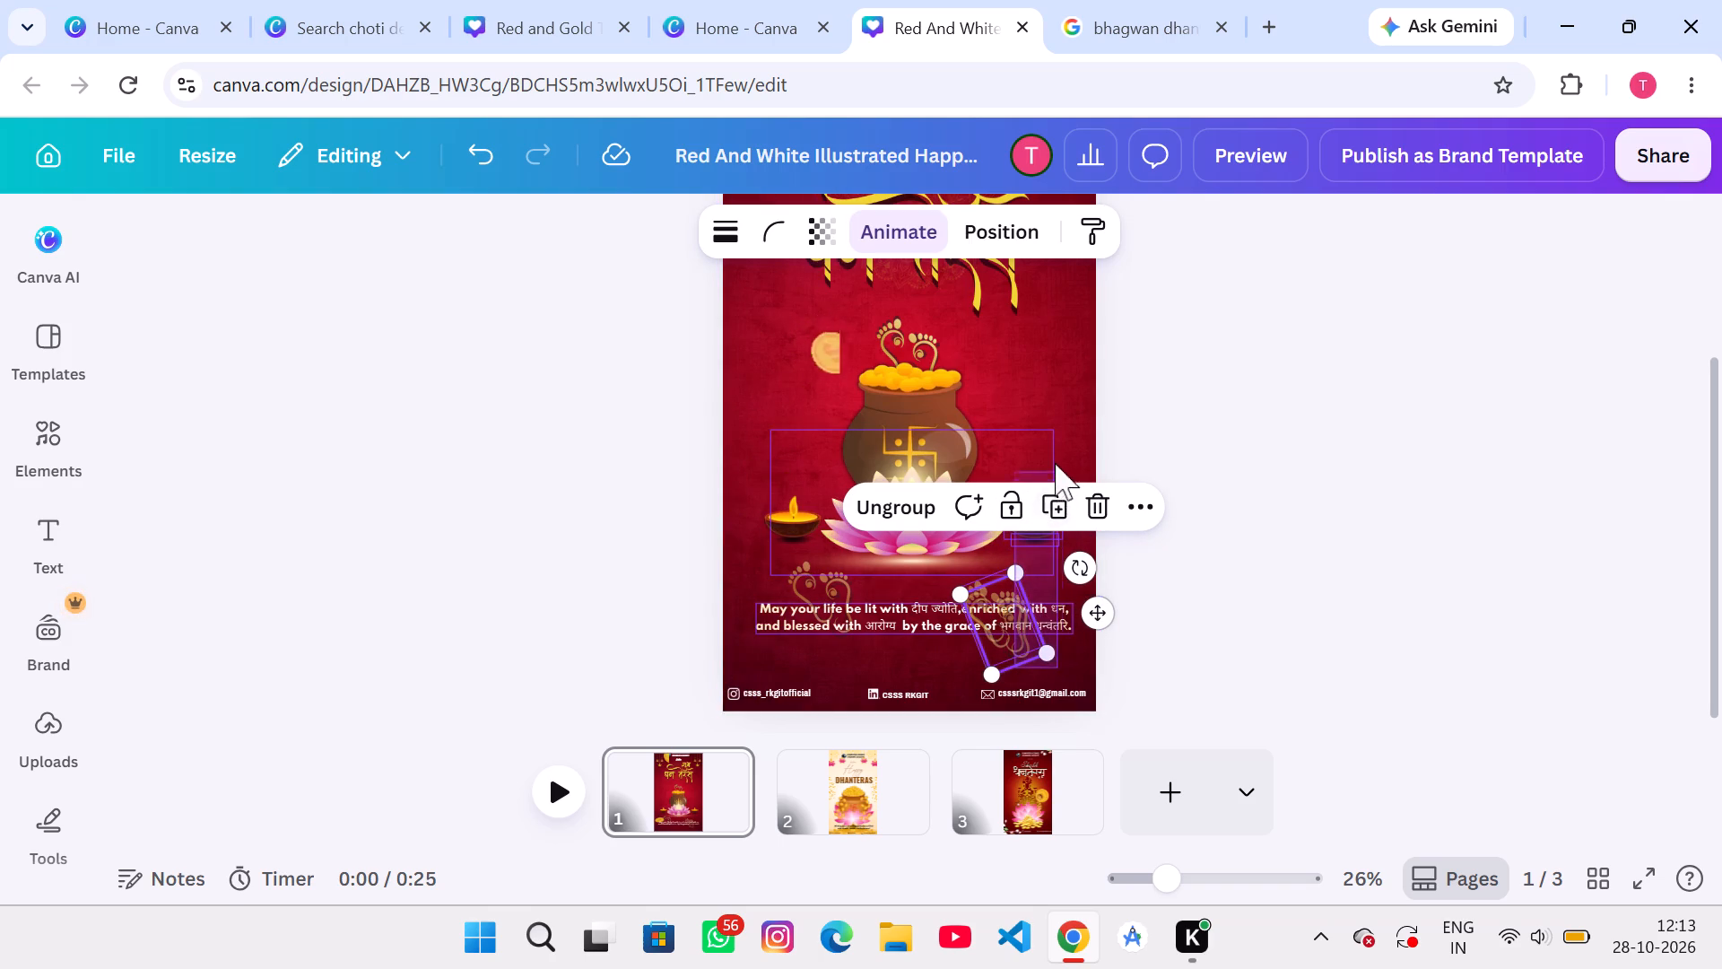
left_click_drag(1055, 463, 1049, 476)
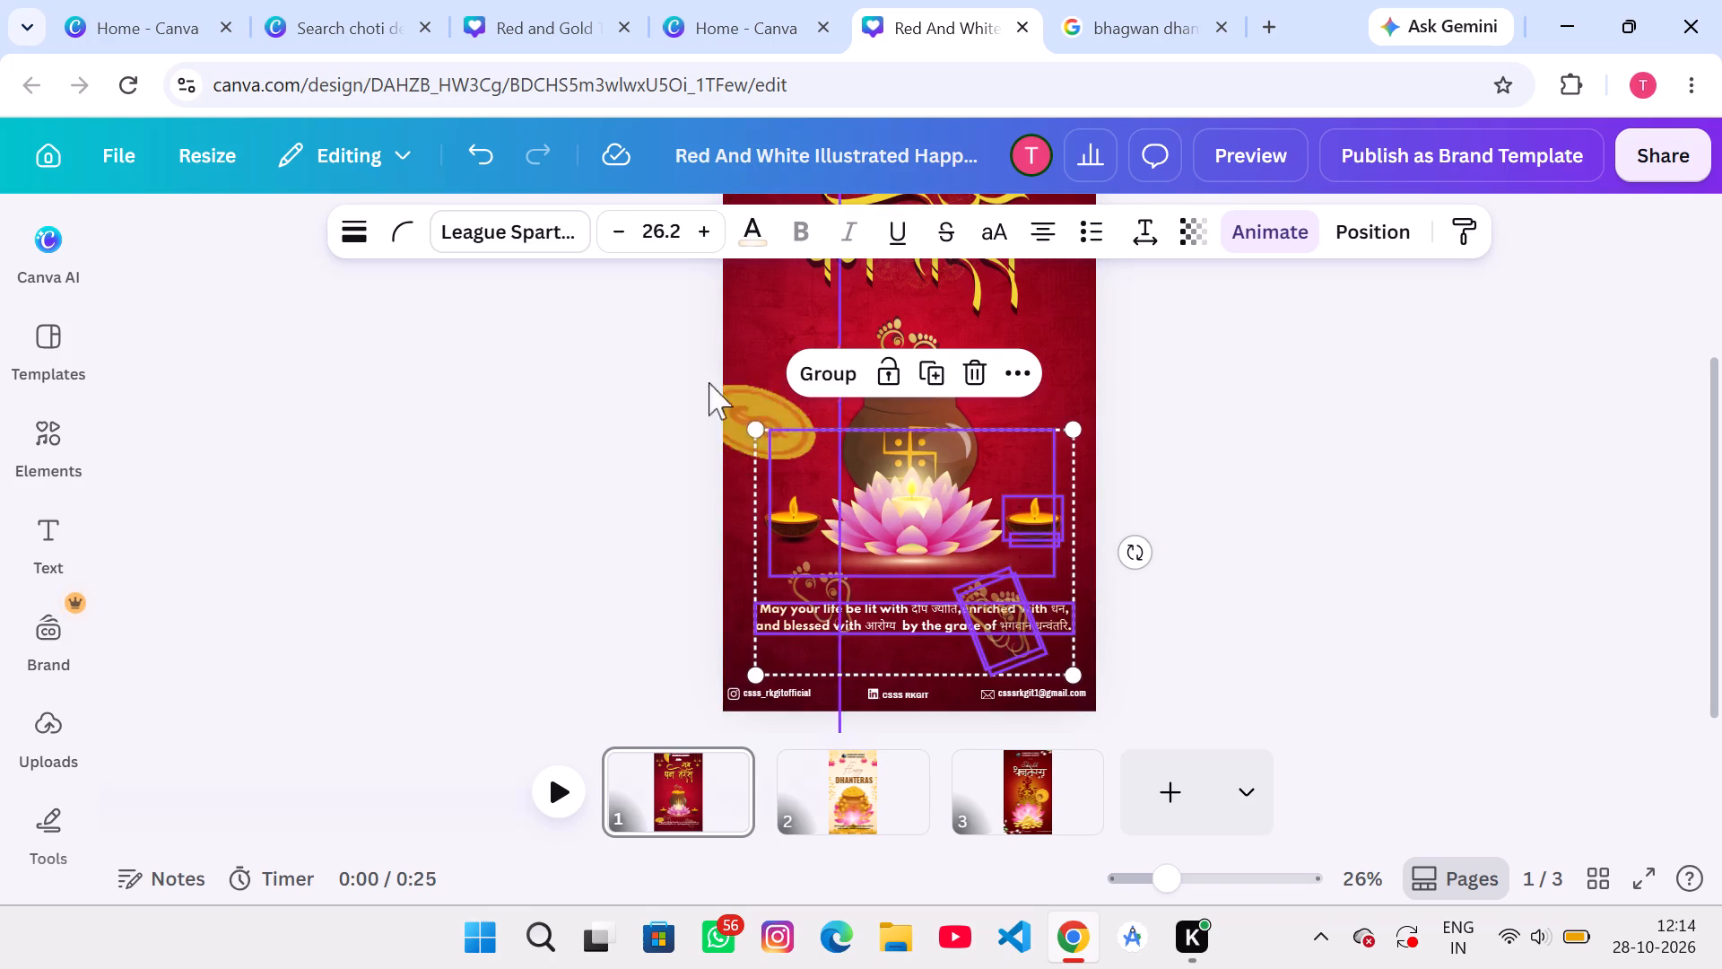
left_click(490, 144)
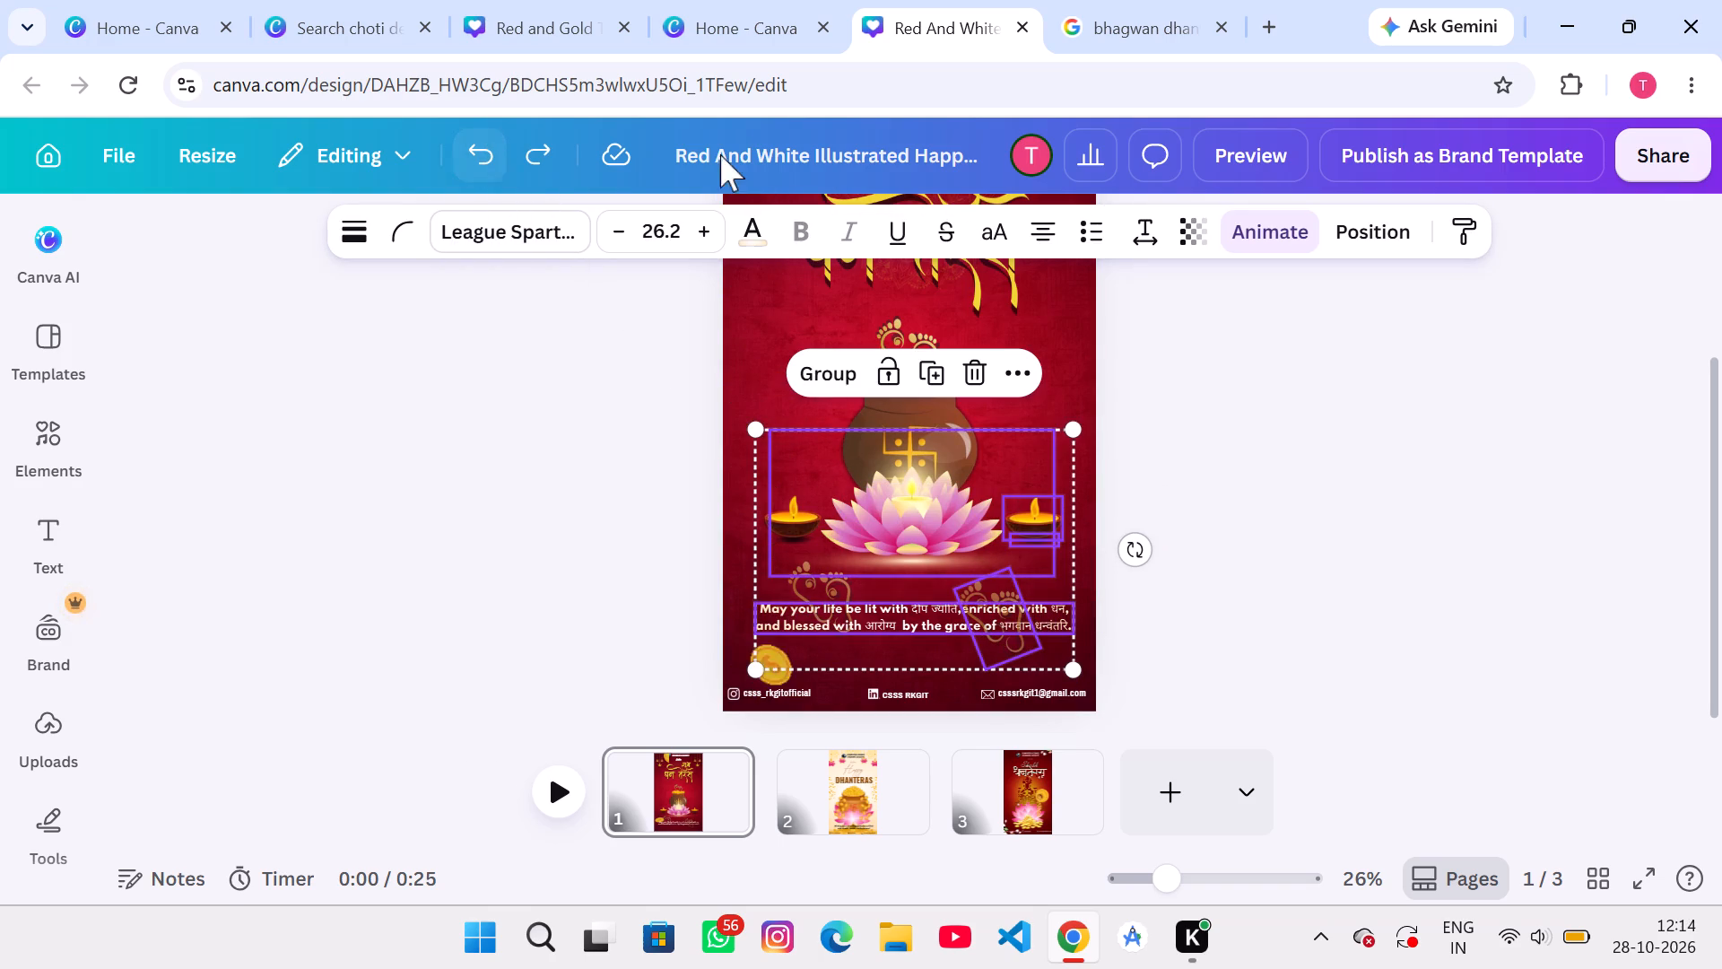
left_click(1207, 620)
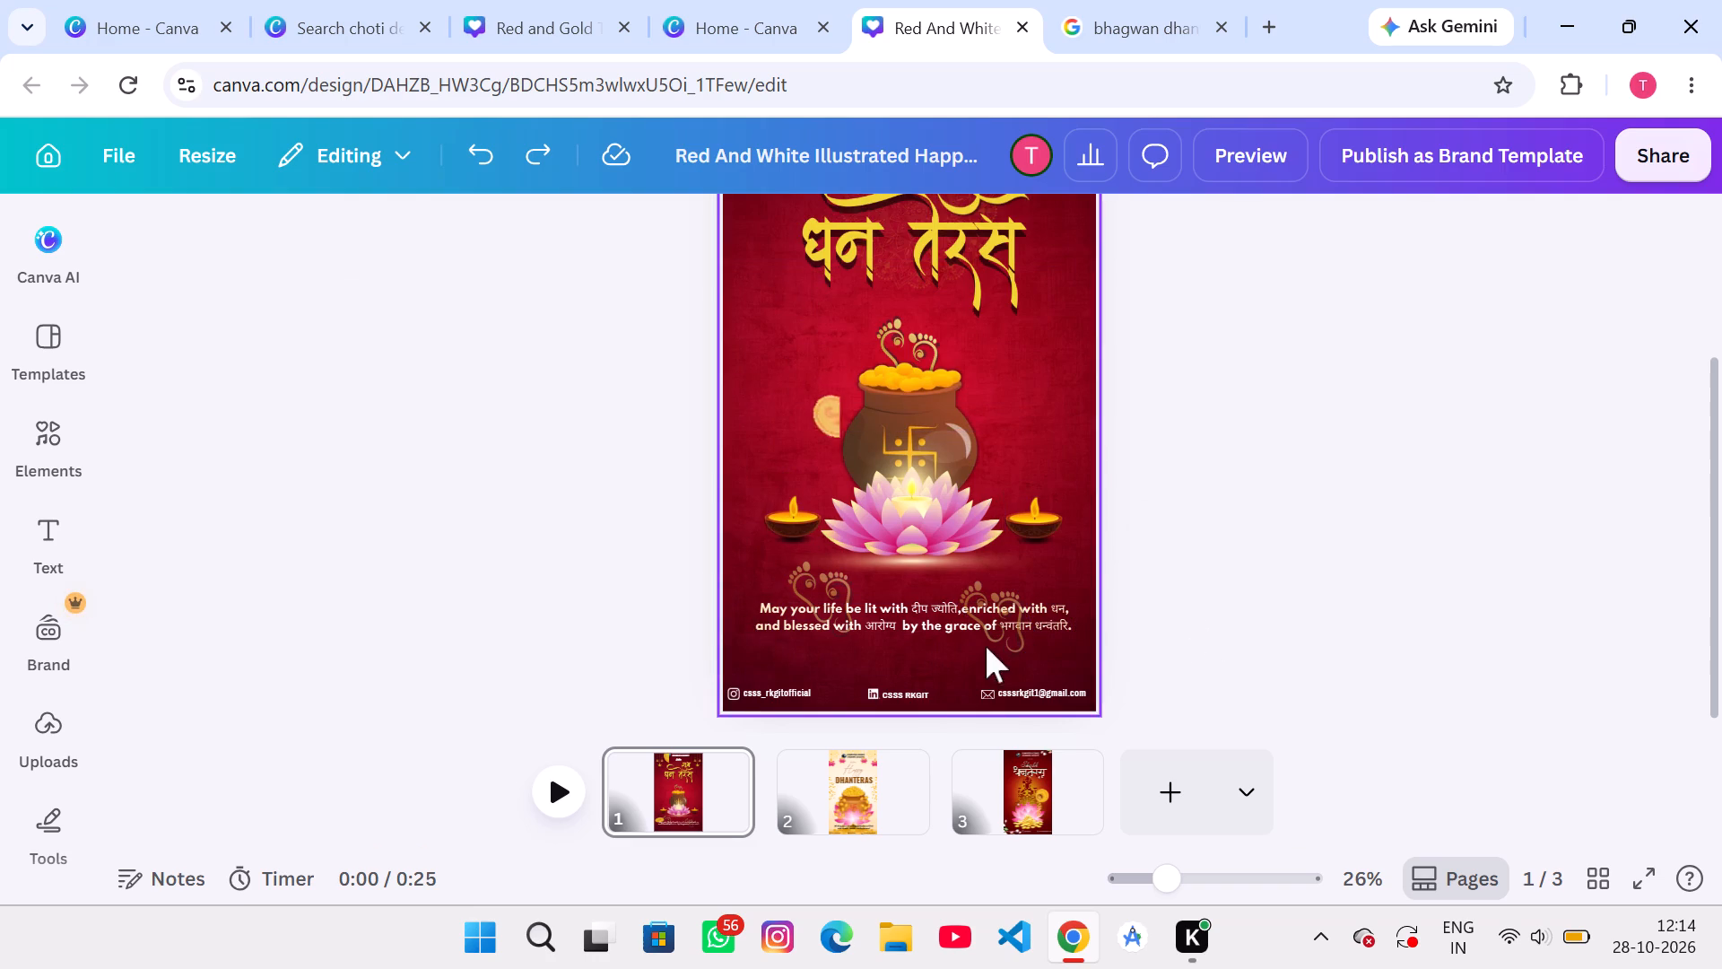
Ungroup the pair of footprints over the wish's right part.
double_click(1001, 634)
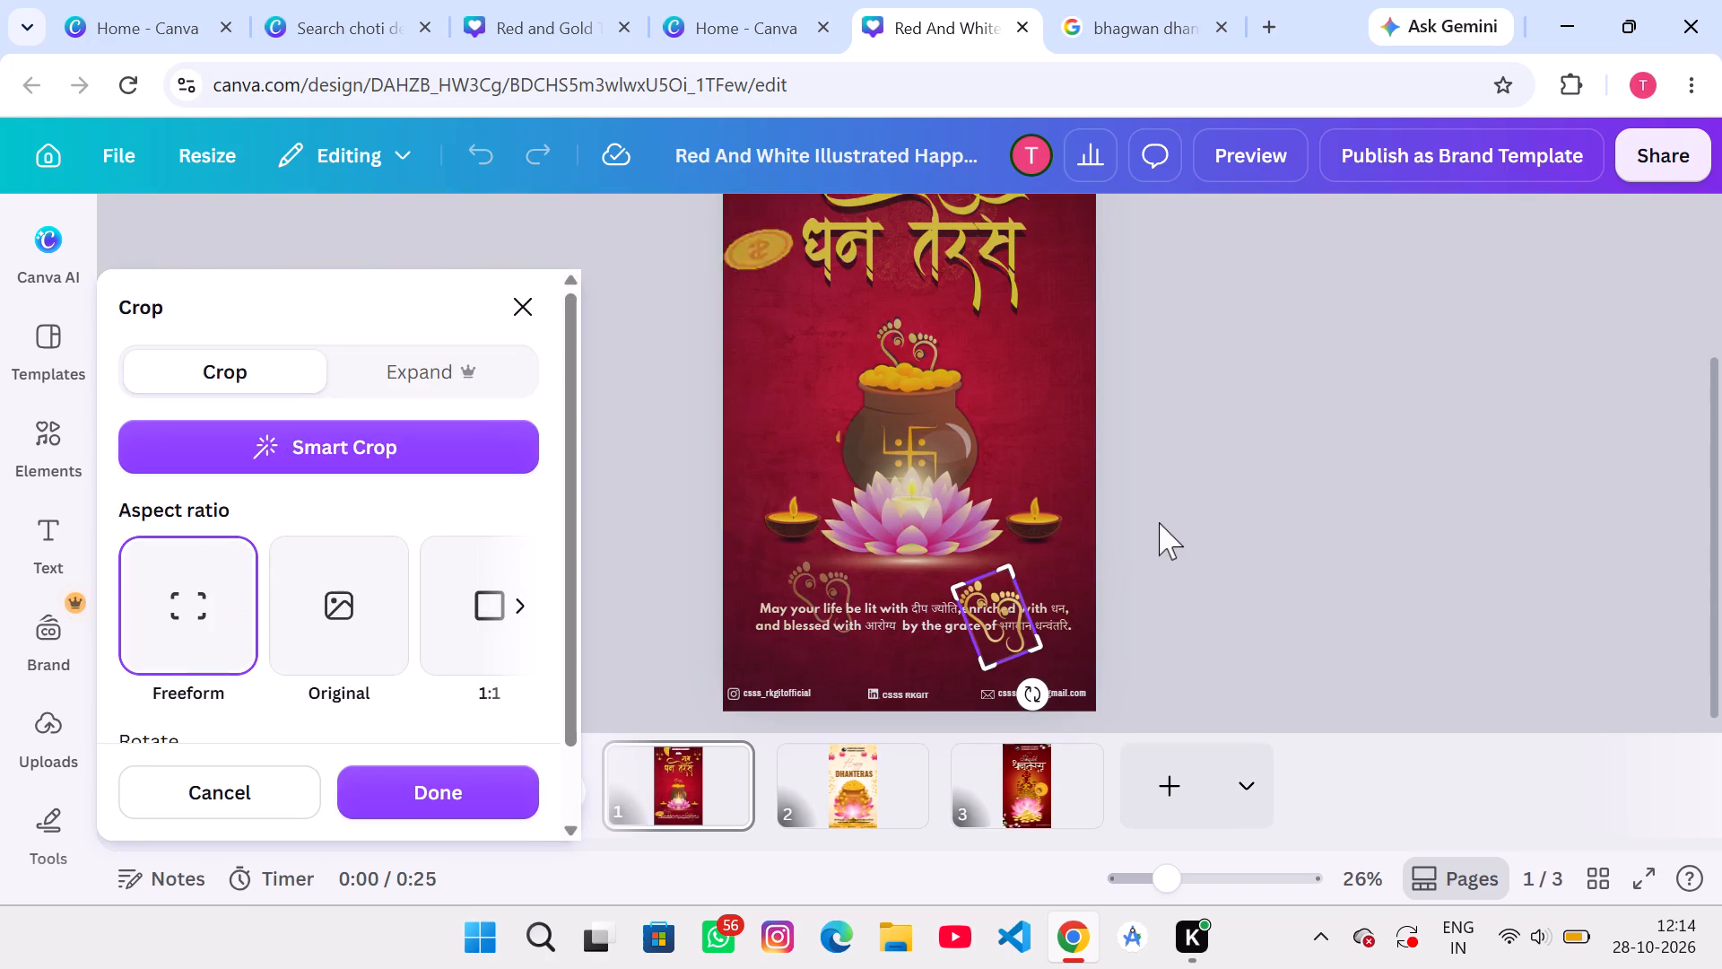
left_click(1163, 524)
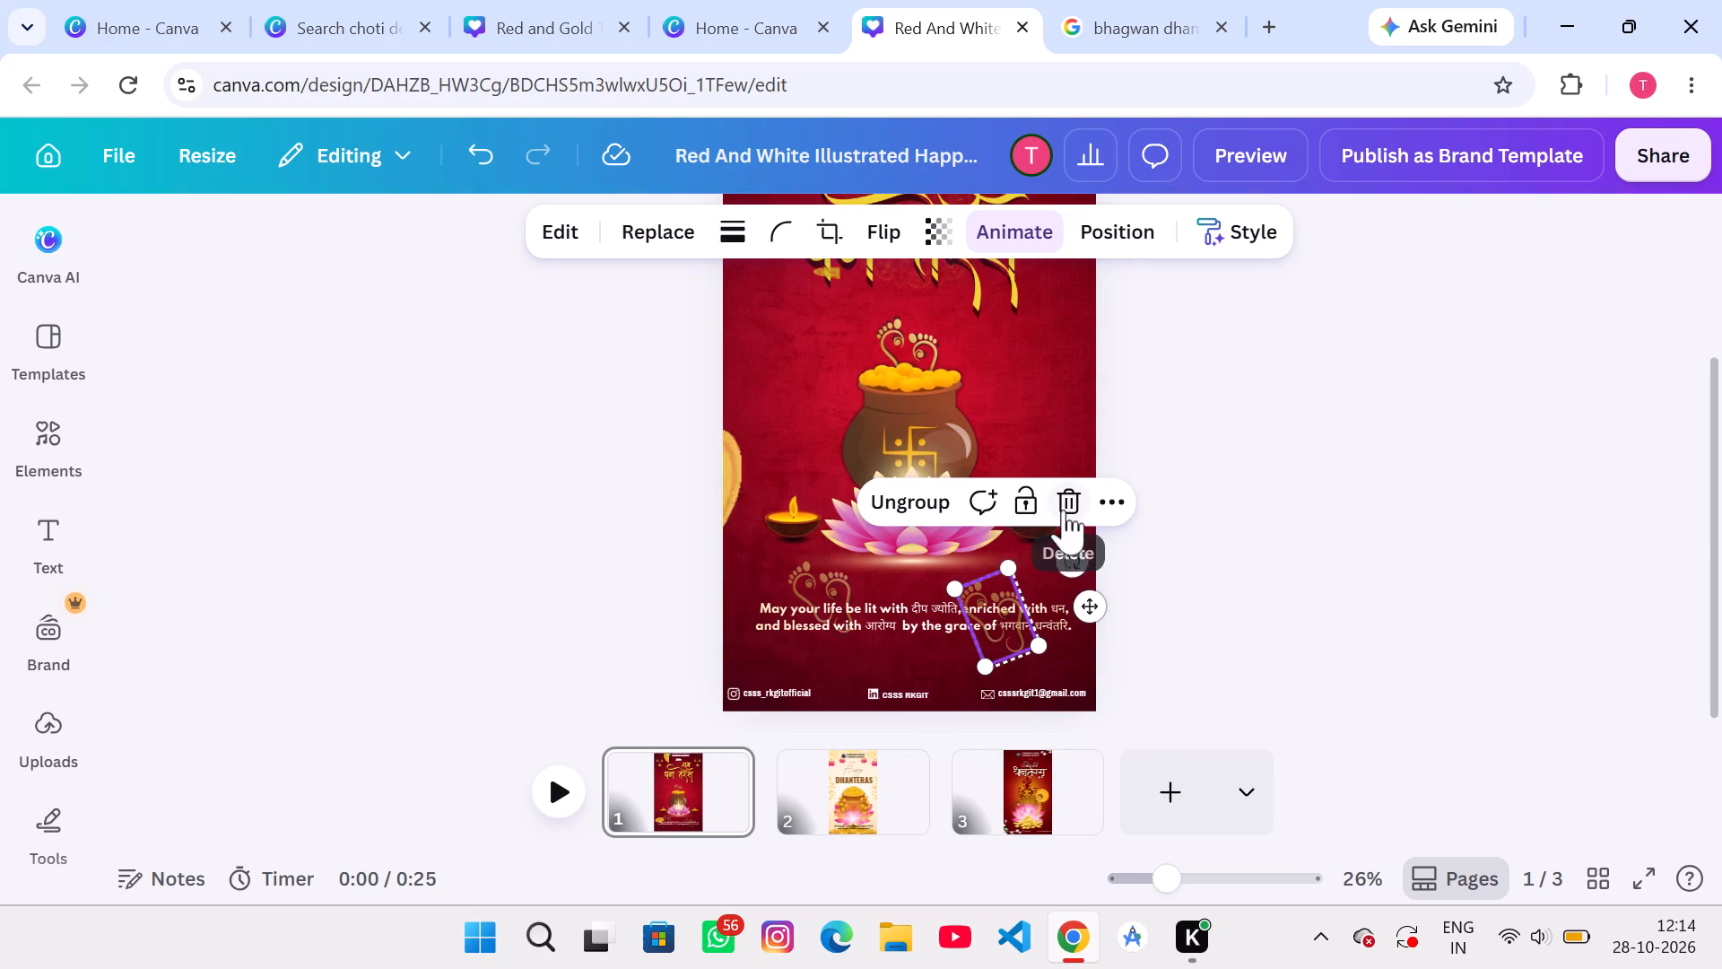
left_click(908, 499)
left_click(1248, 554)
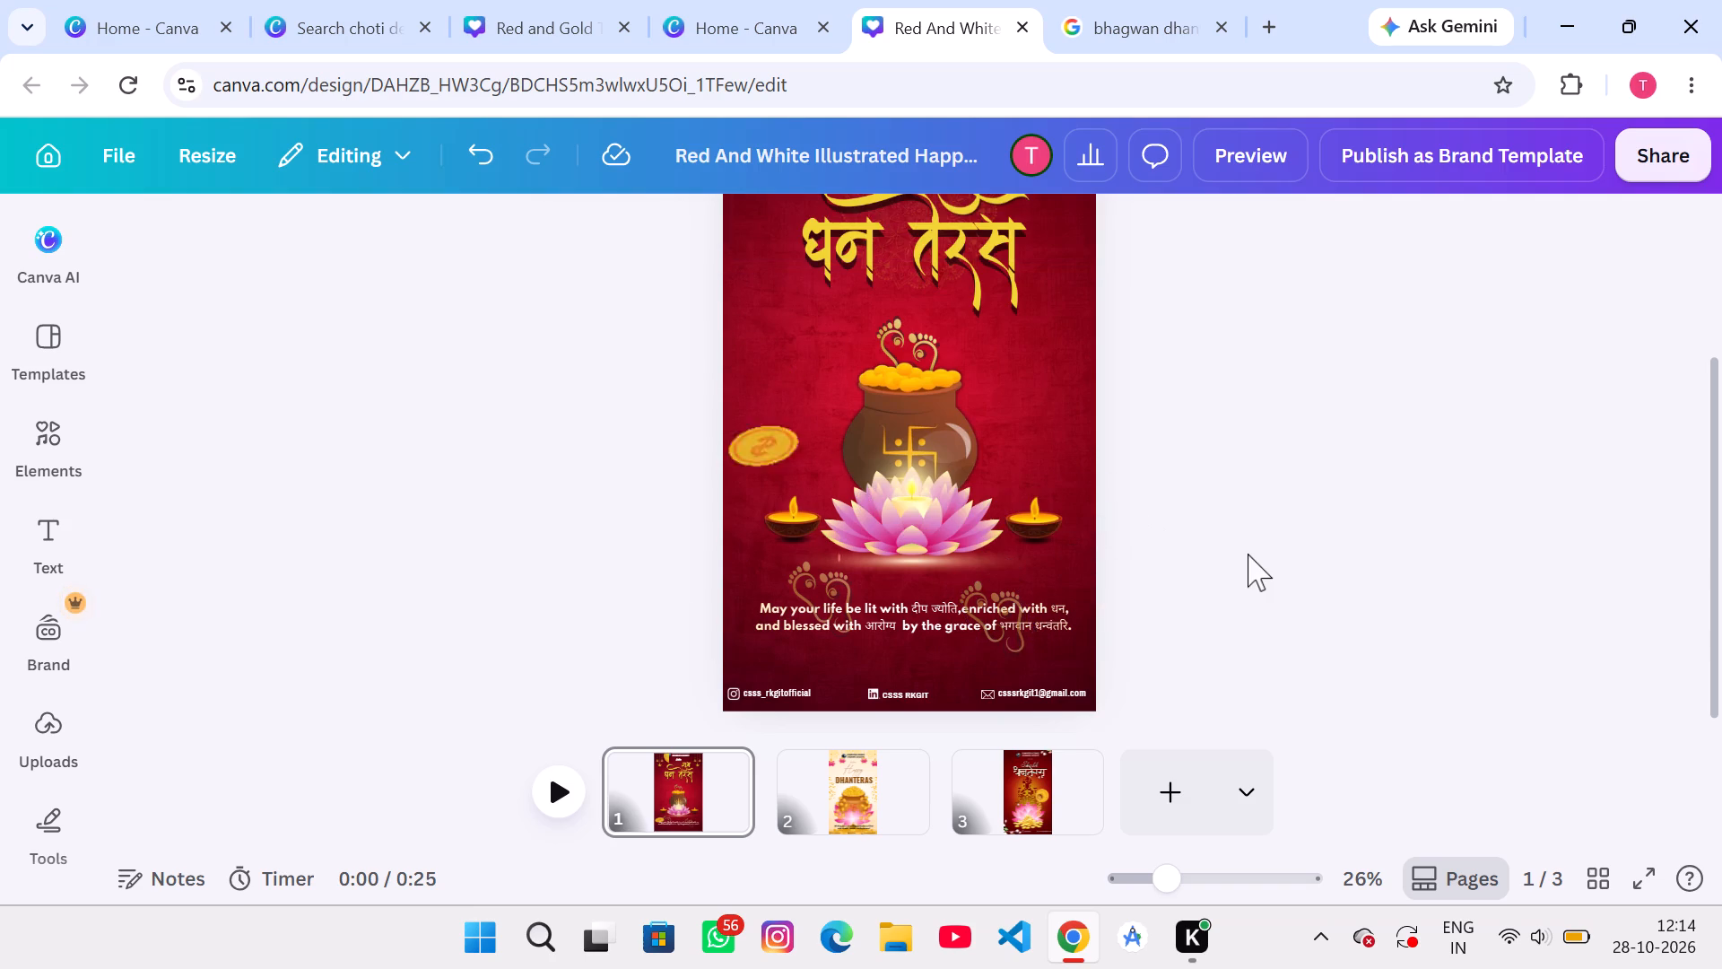
Duplicate the footprints on the wish's right part and place the copy right of the pot, just above the right diya.
left_click(1020, 649)
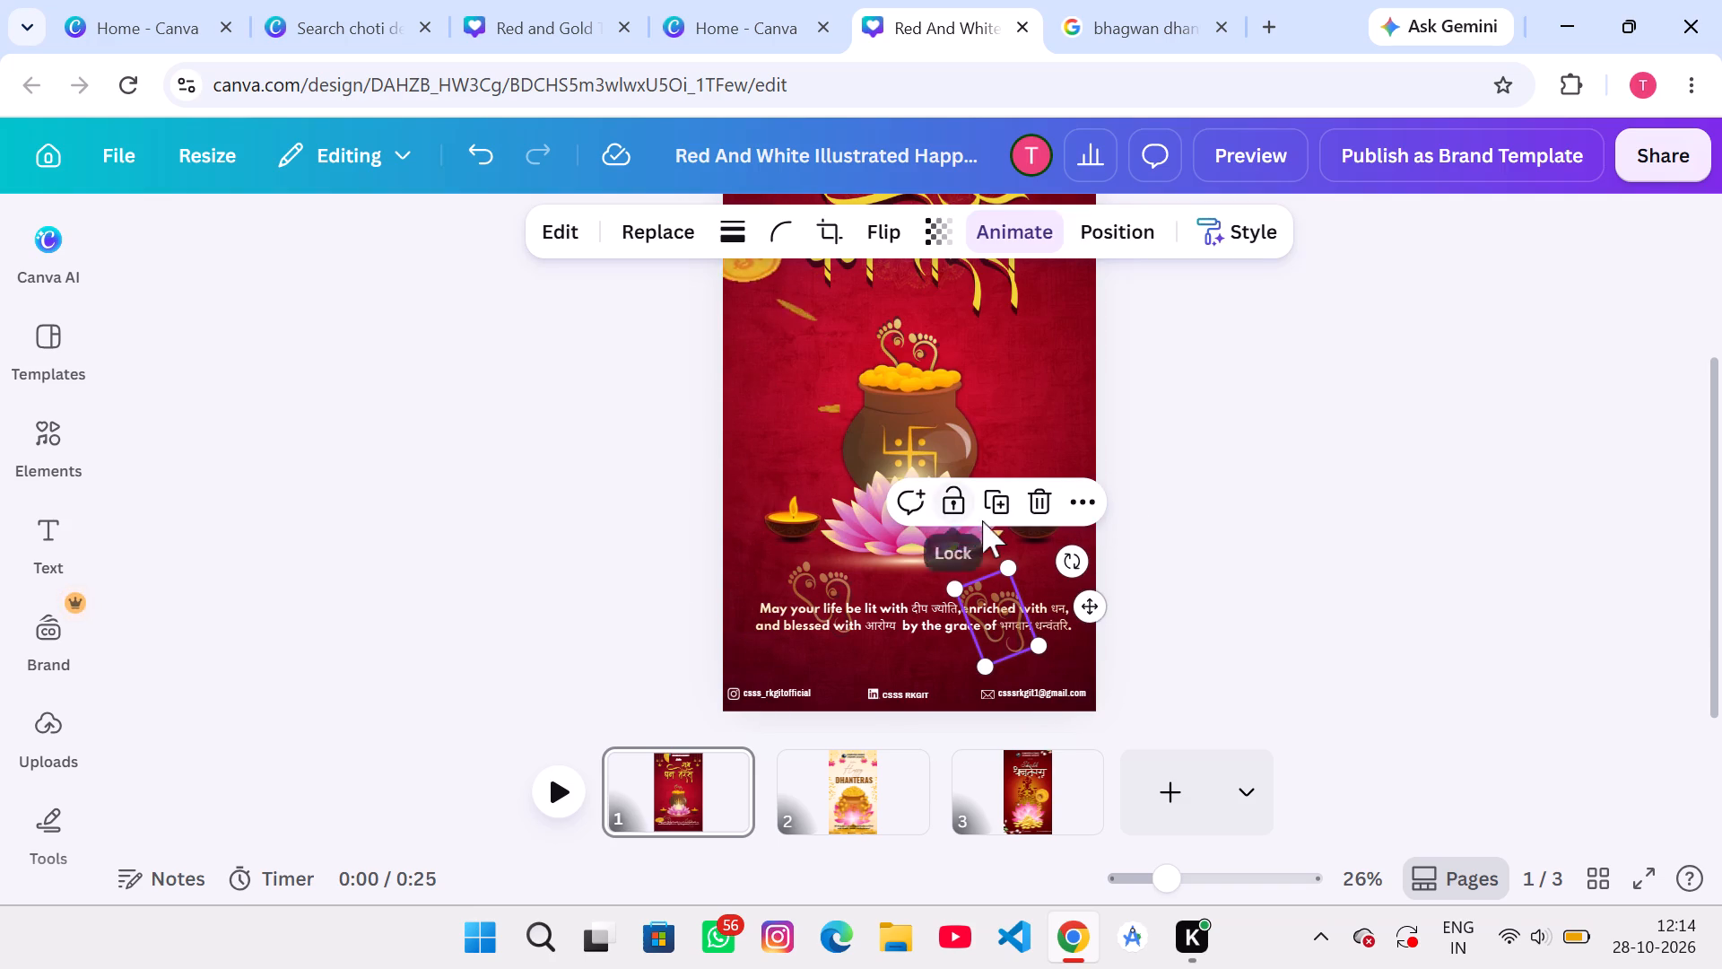
left_click(992, 510)
left_click_drag(1101, 621, 1102, 597)
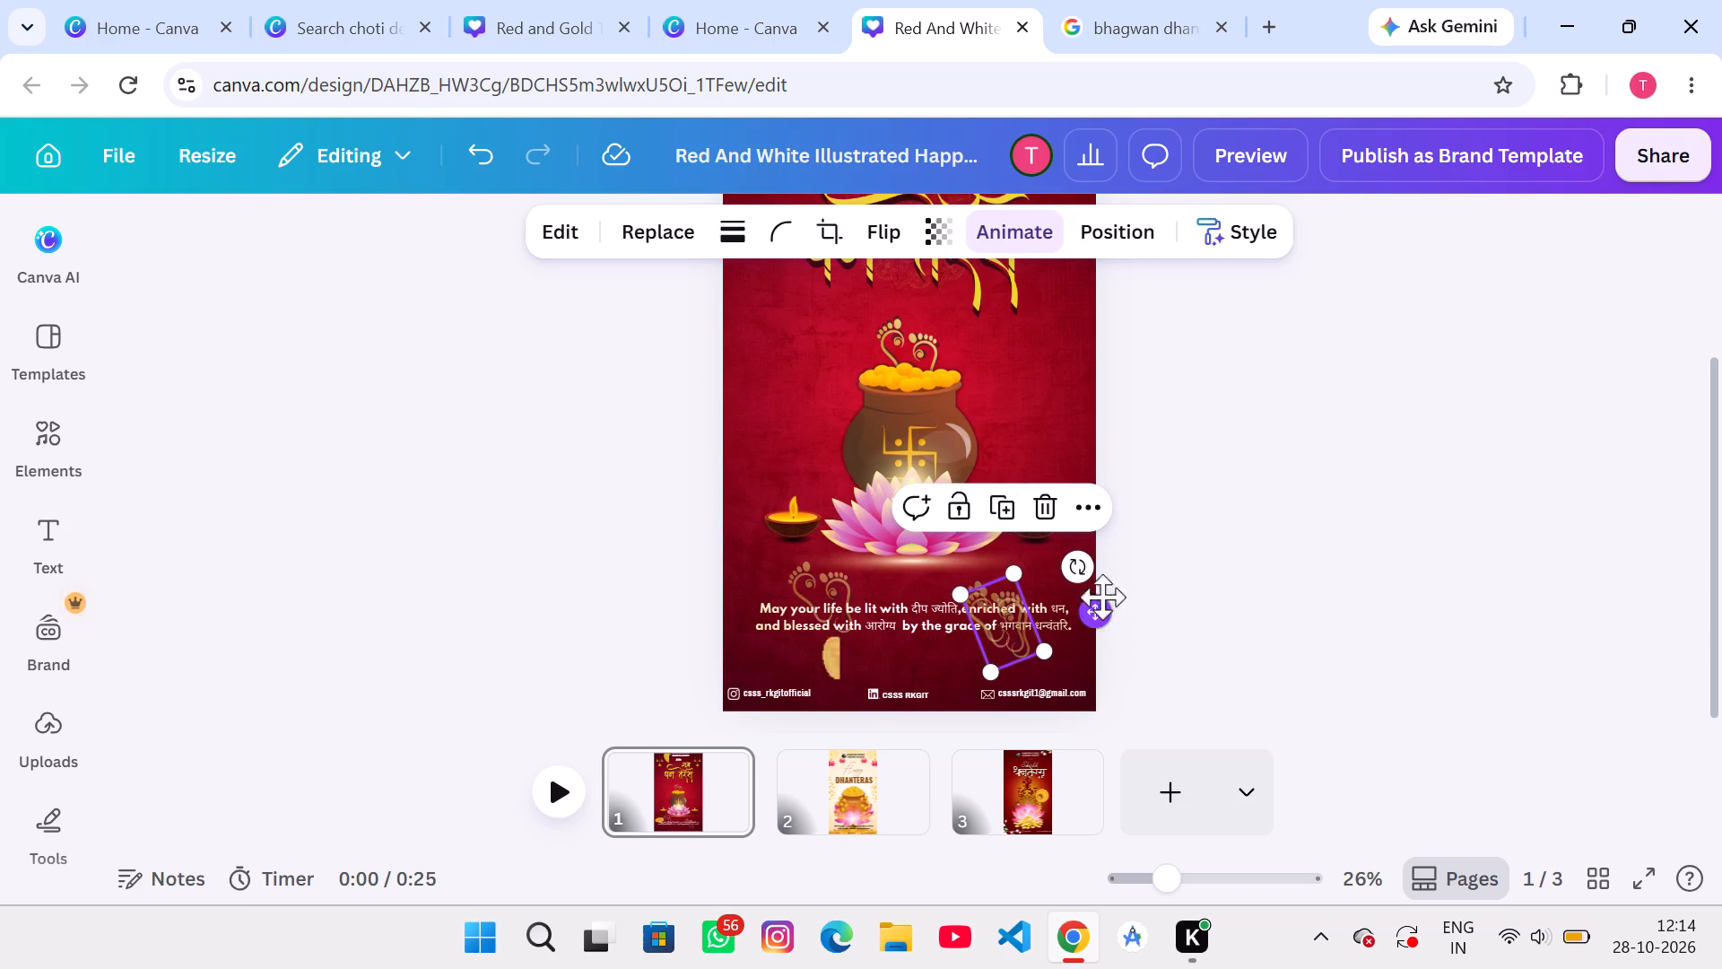
left_click_drag(1102, 597, 1144, 476)
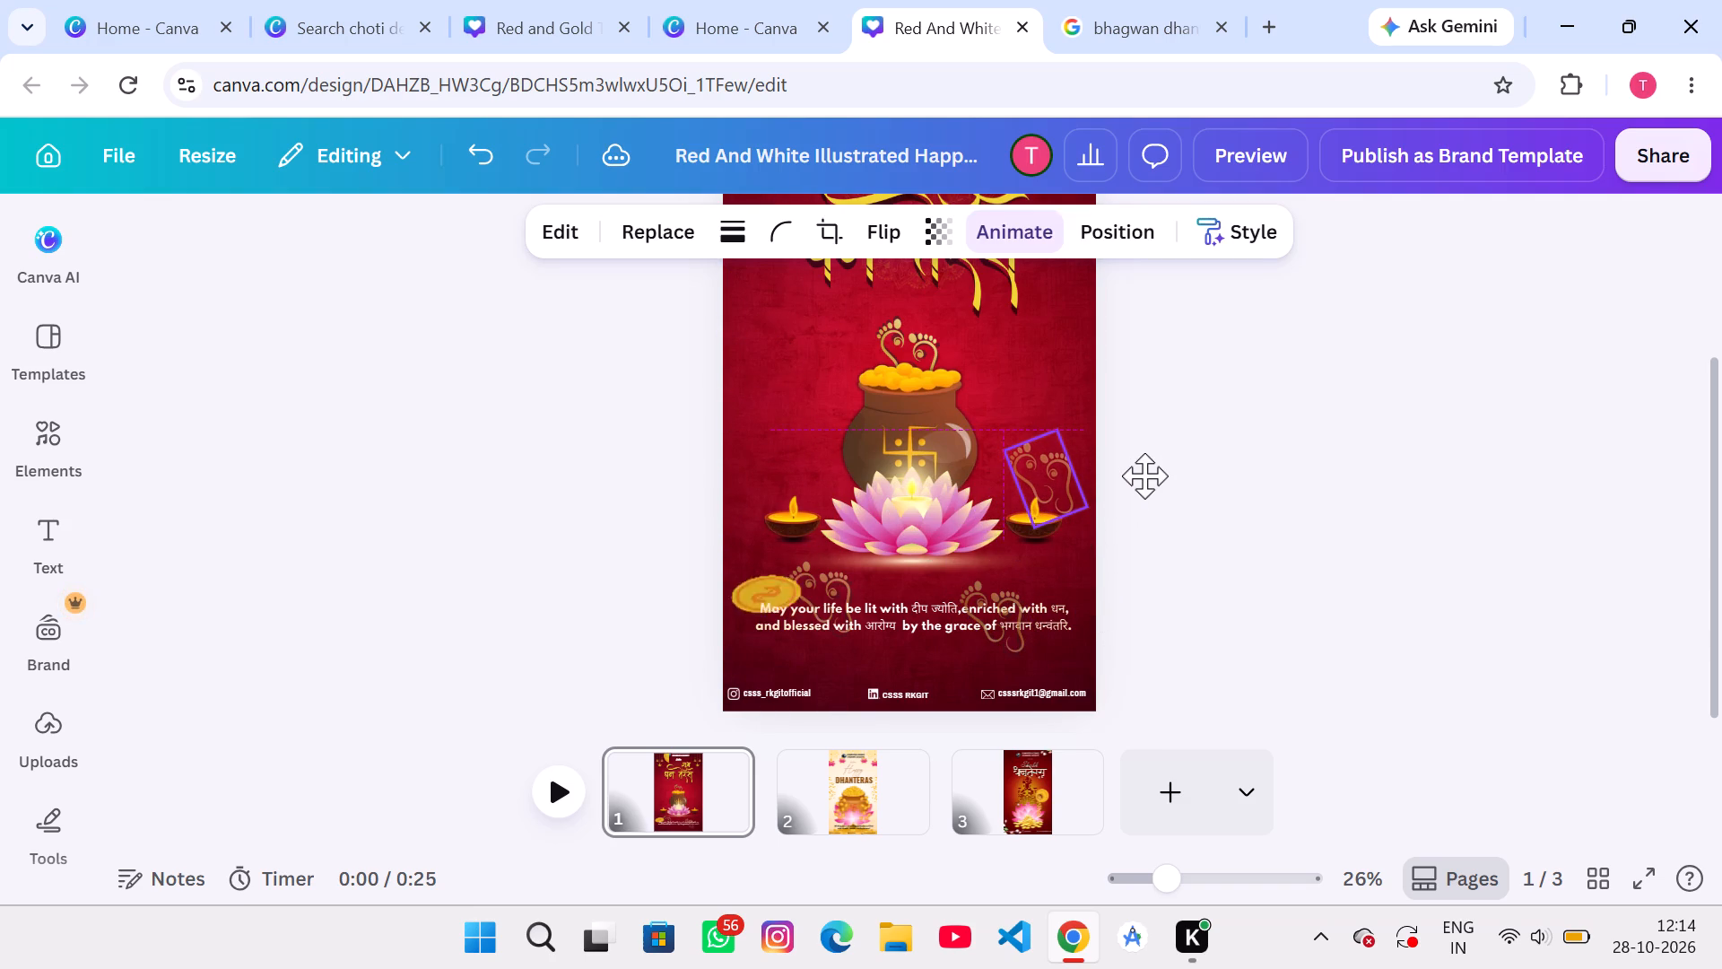
left_click_drag(1144, 476, 1148, 466)
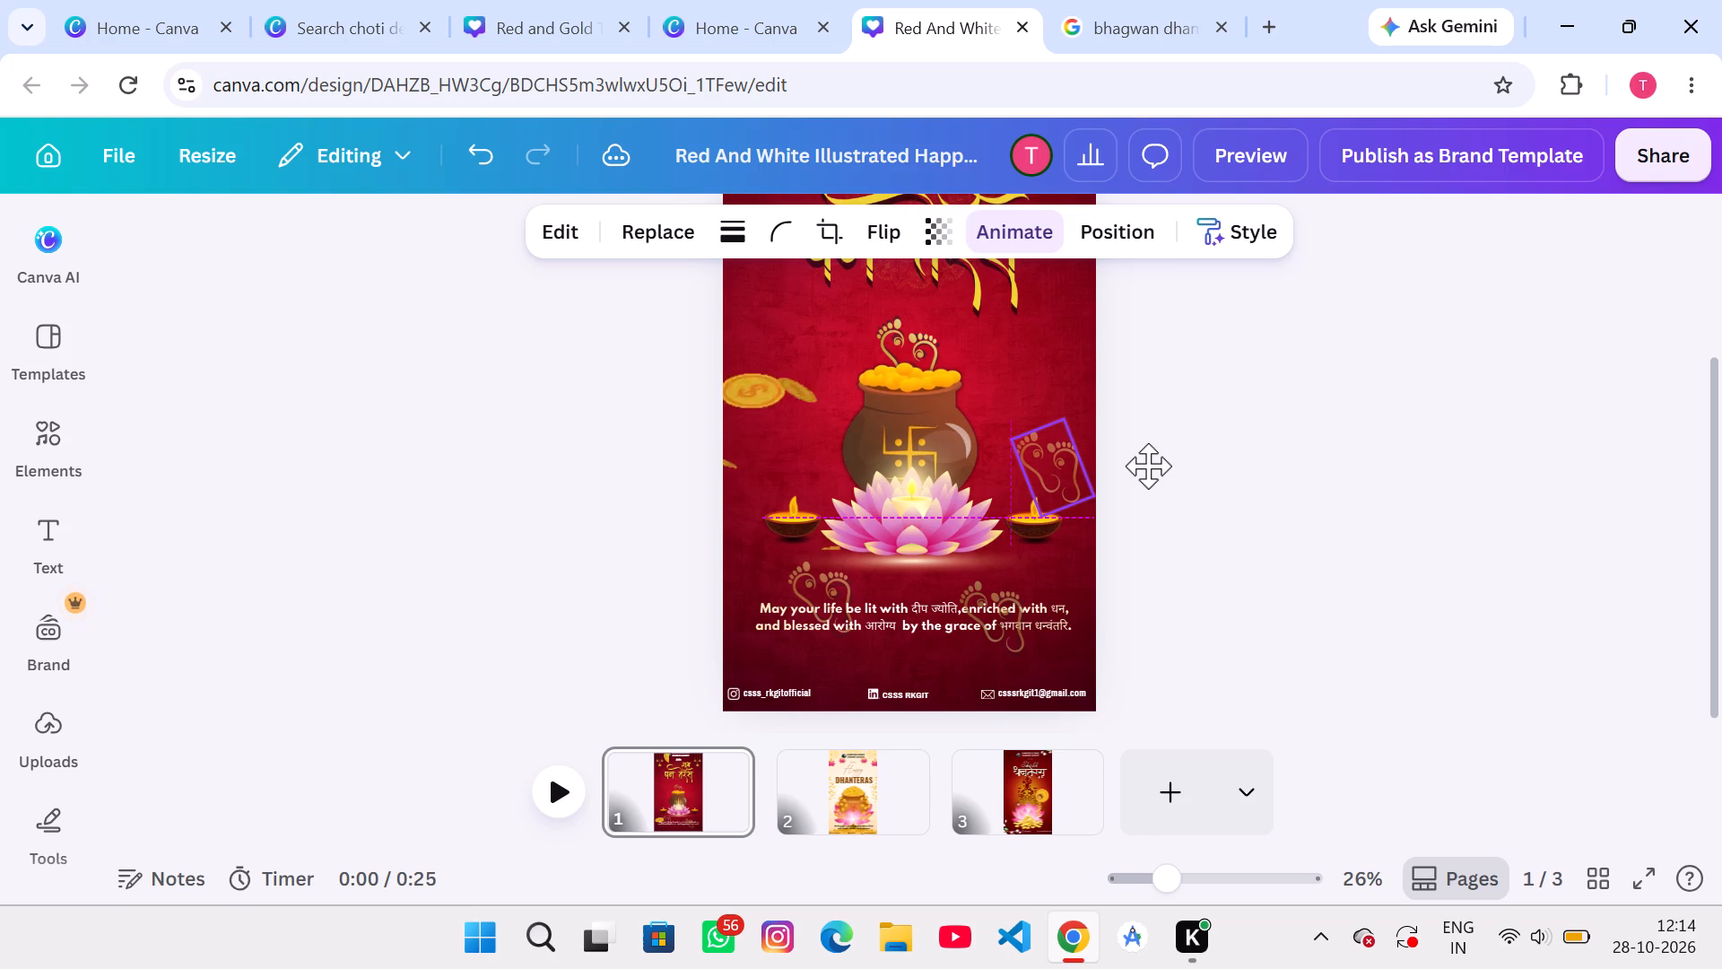
left_click_drag(1148, 466, 1147, 460)
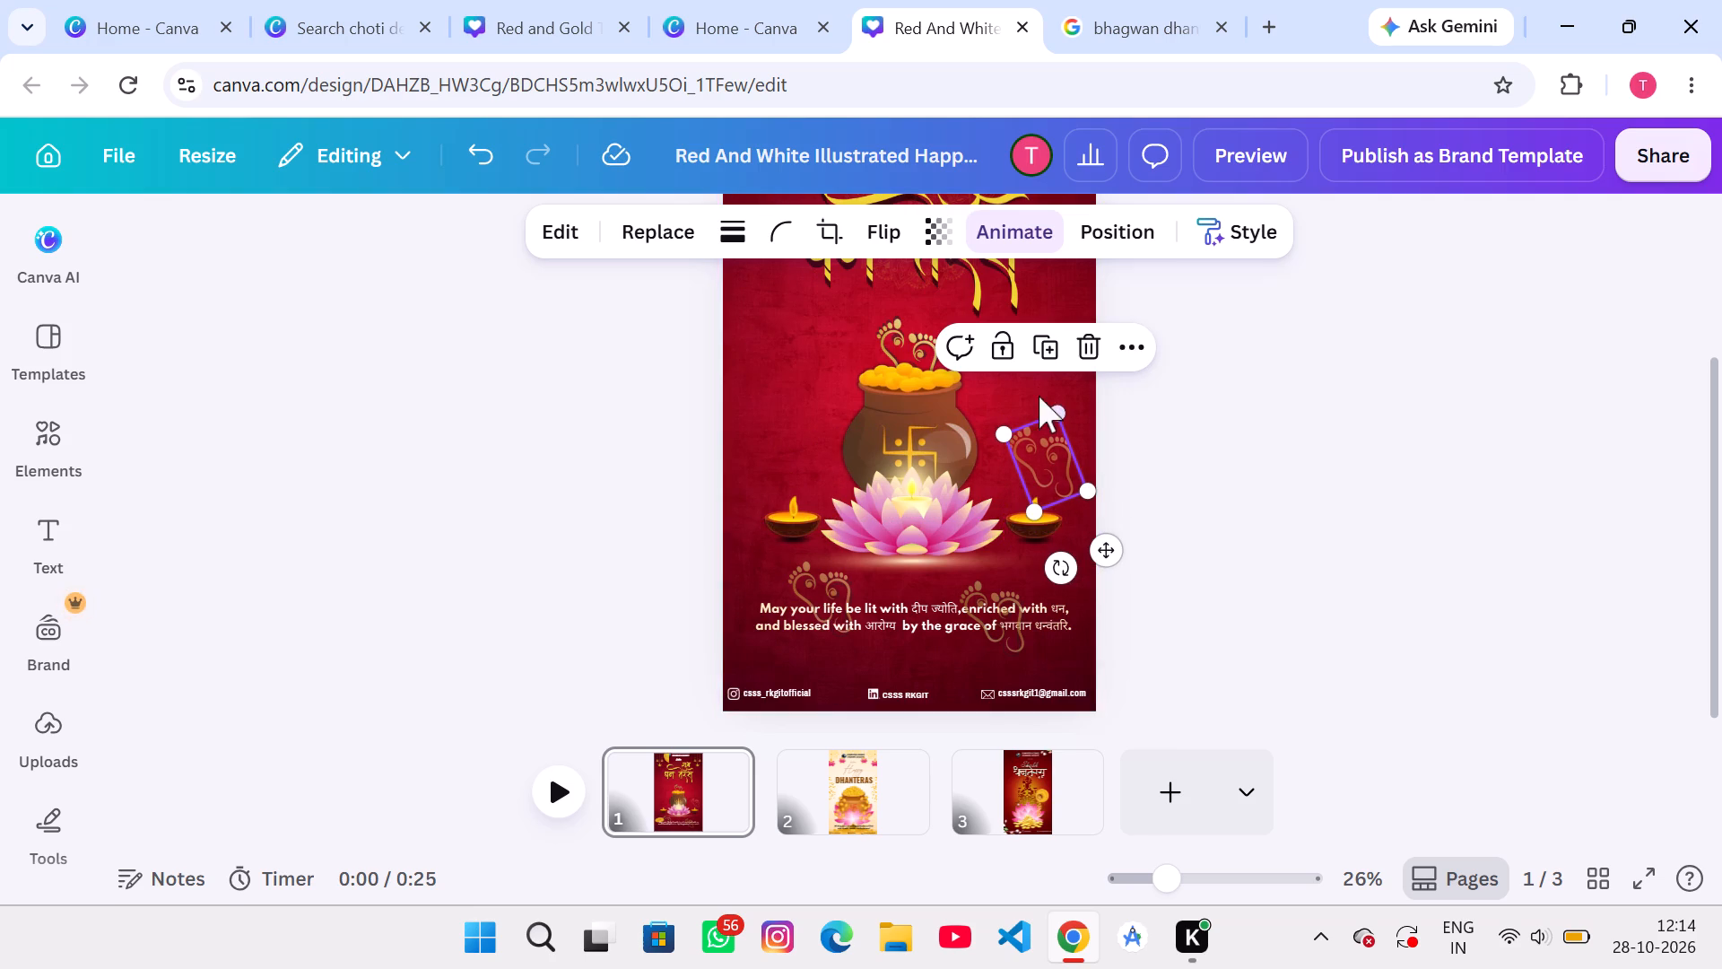
Duplicate the footprints right of the pot and place the copy left of the pot, above the left diya.
left_click(1039, 340)
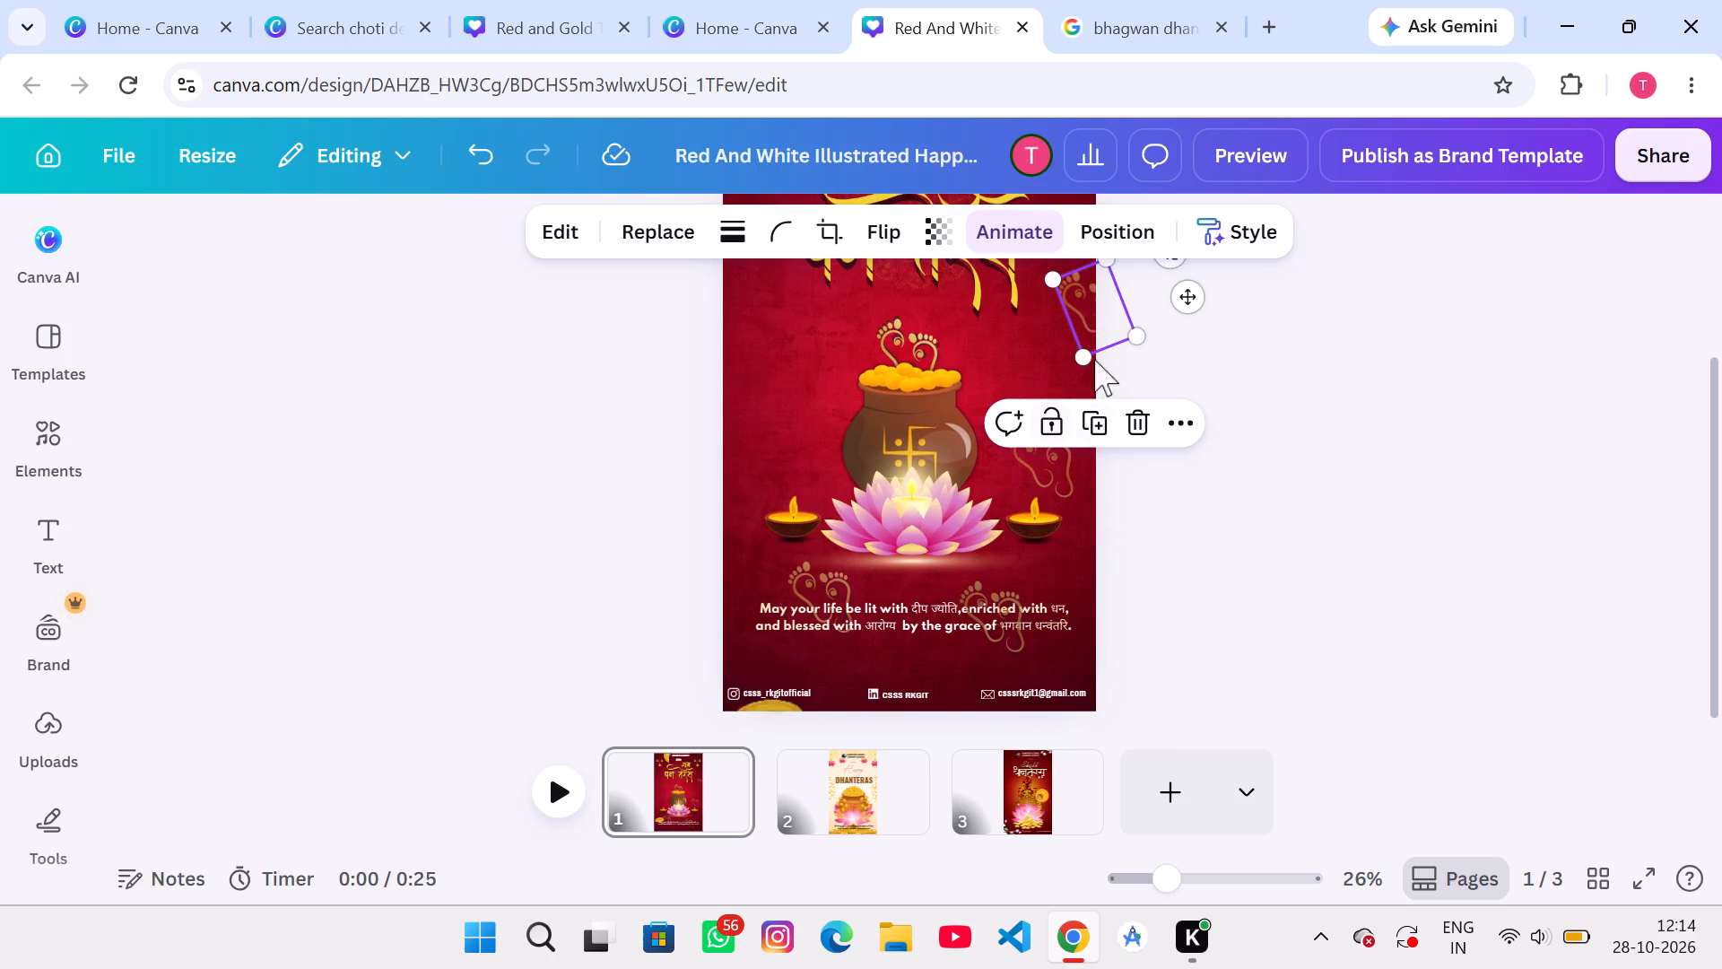
left_click_drag(1094, 321, 765, 457)
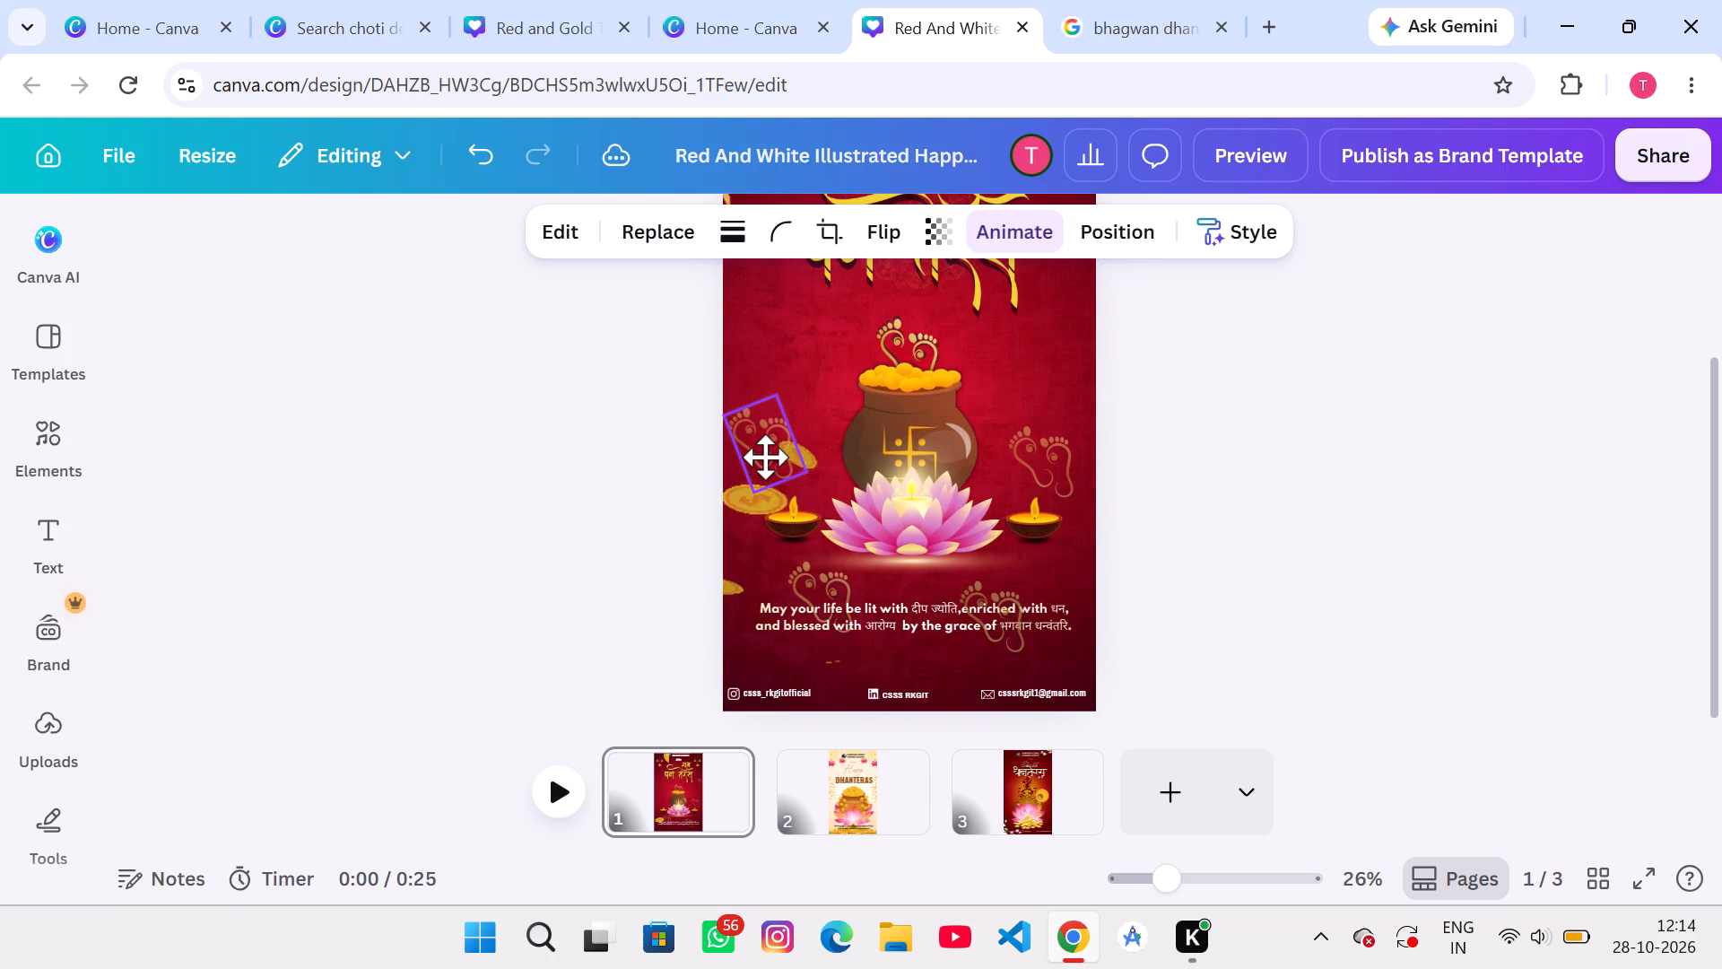
left_click_drag(765, 457, 753, 537)
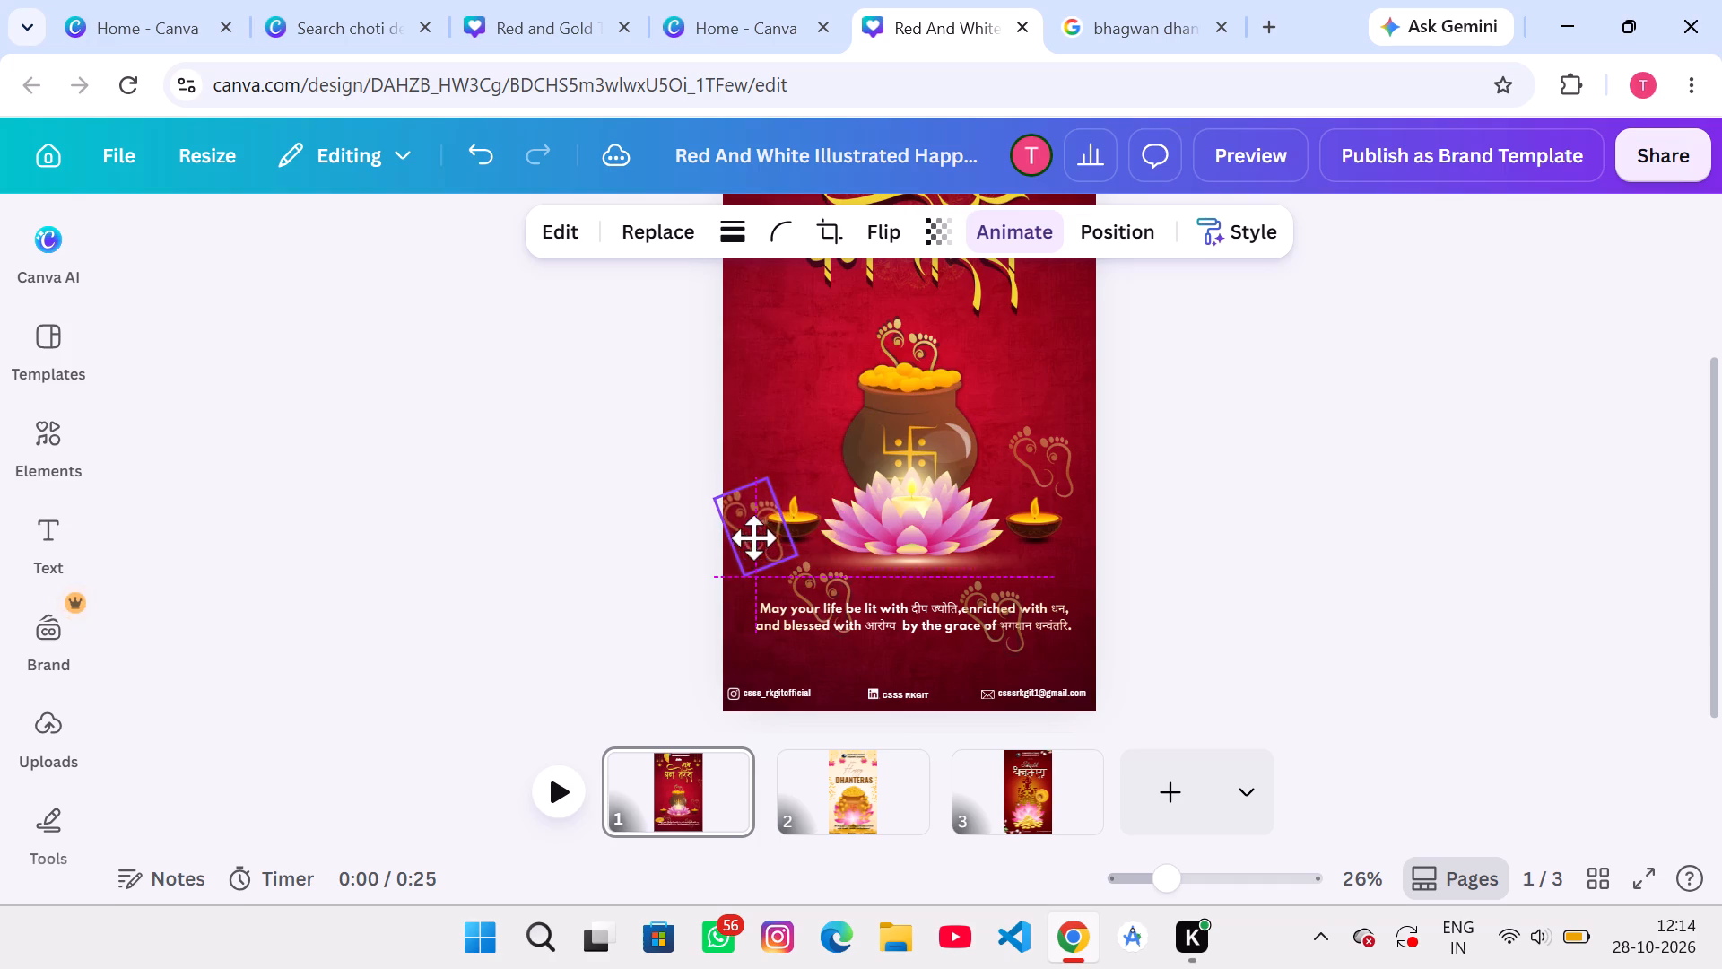
left_click_drag(753, 537, 753, 573)
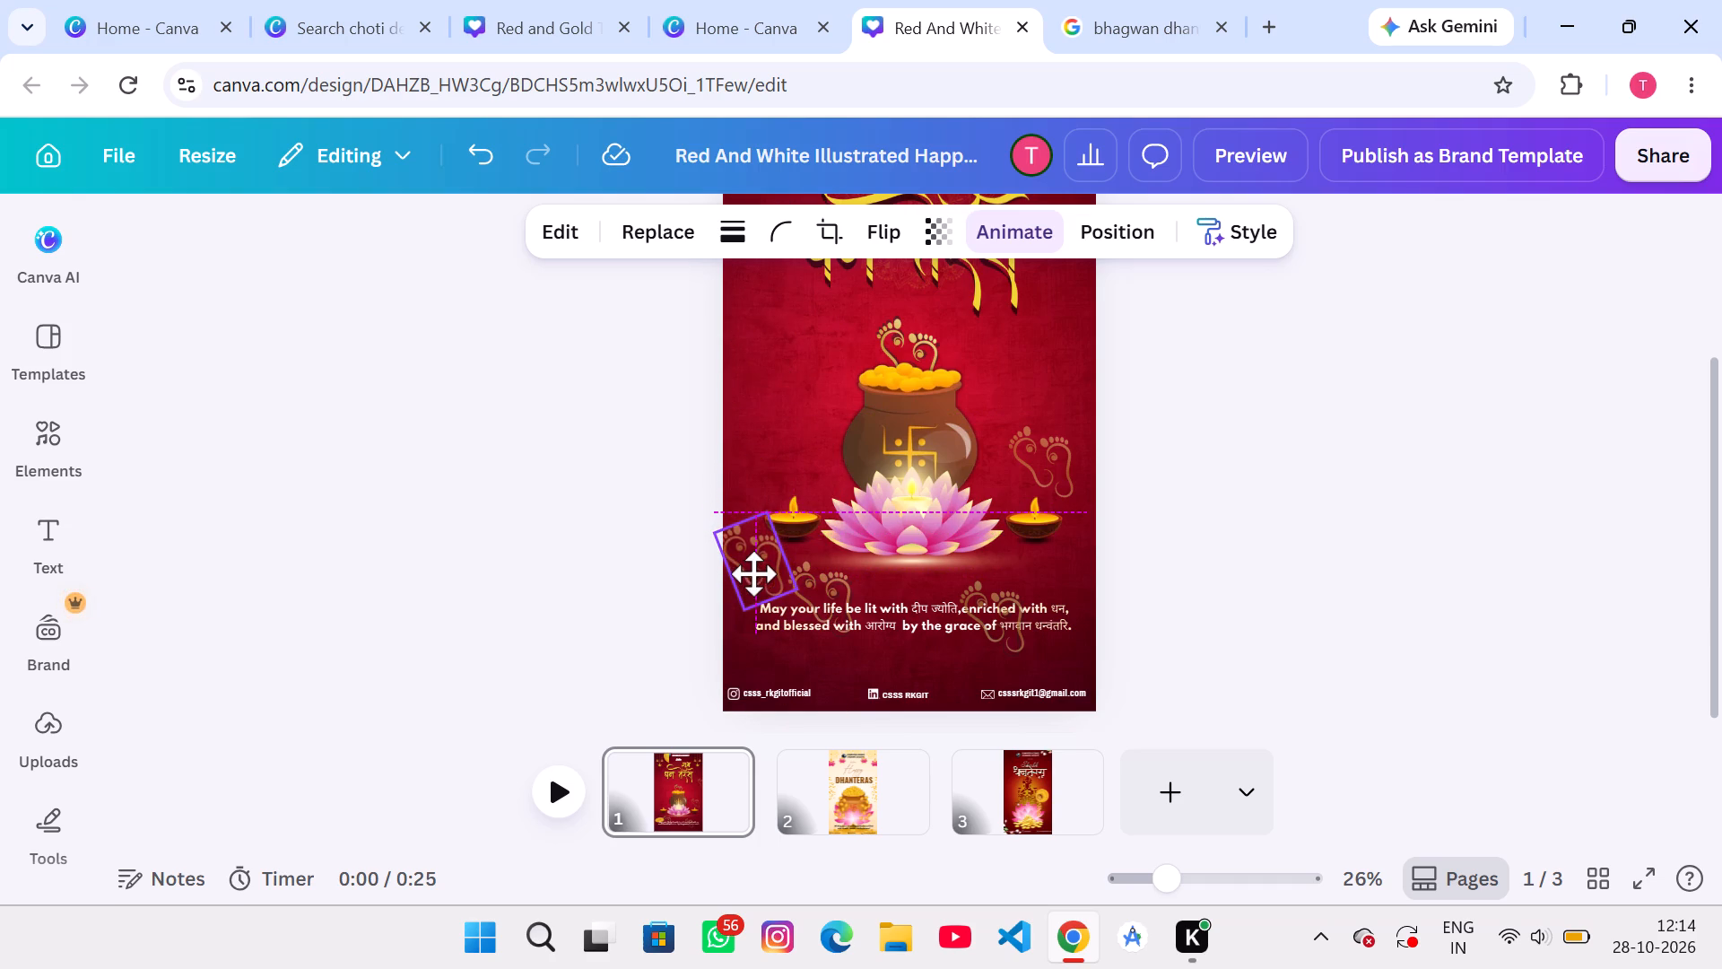
left_click_drag(753, 573, 758, 469)
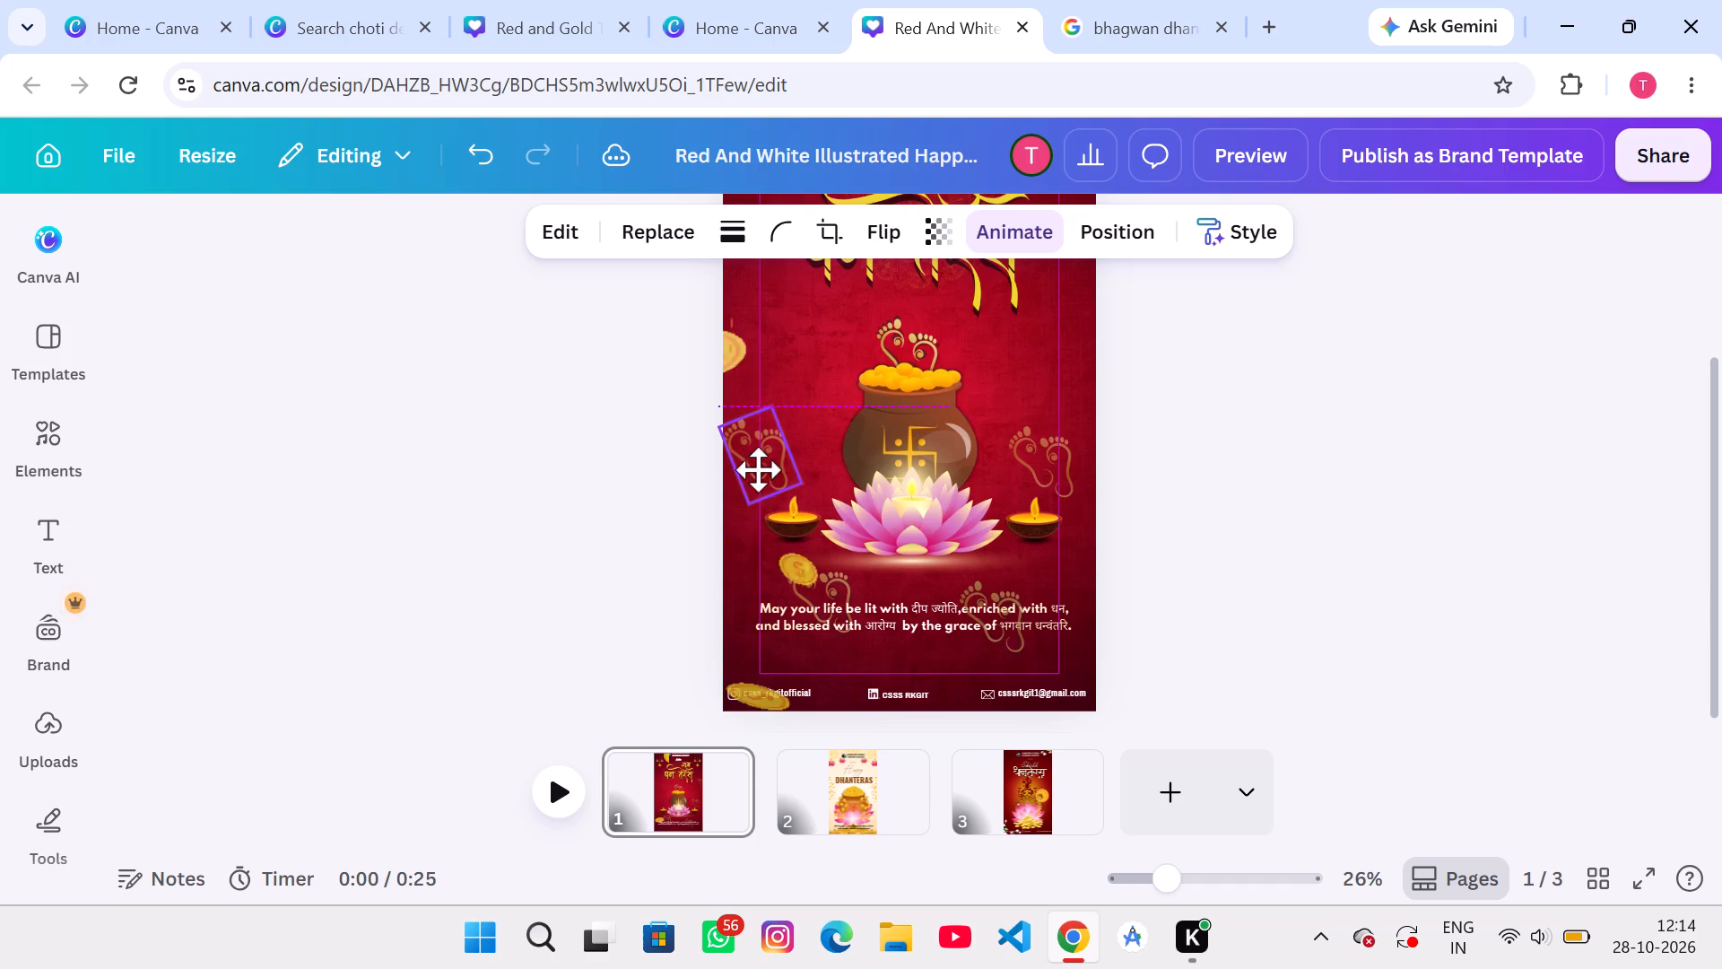
left_click_drag(758, 469, 758, 467)
left_click(1234, 451)
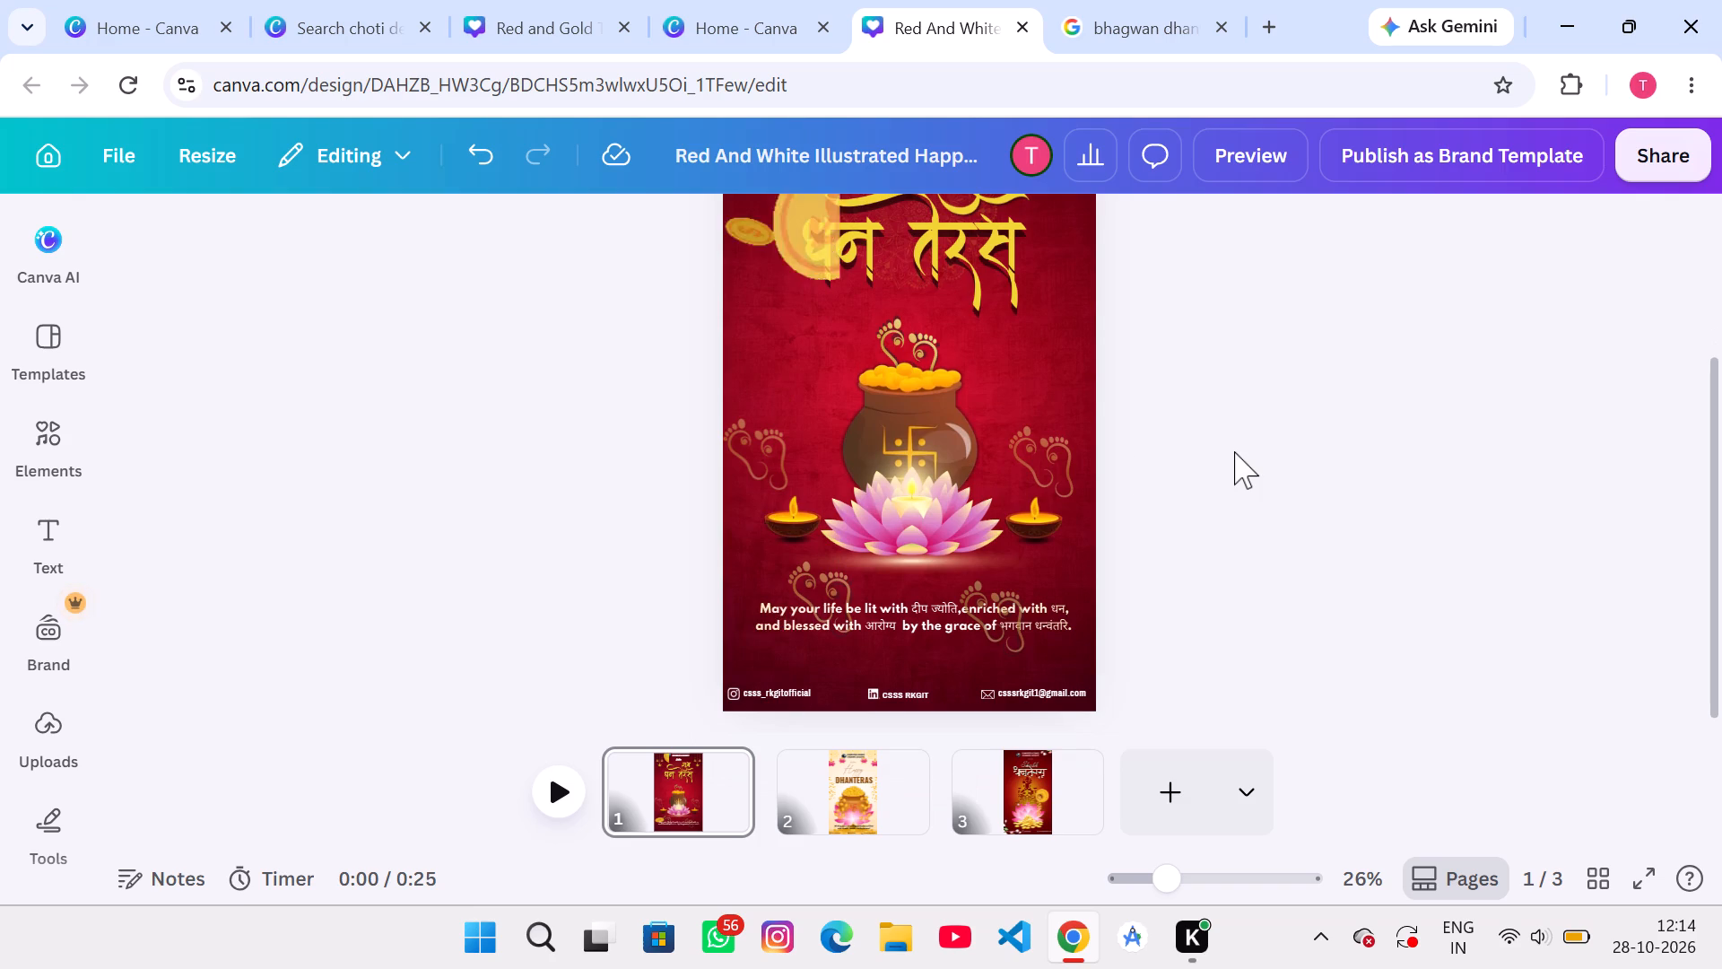
Duplicate the footprints left of the pot and place the copy at the poster's right edge, just below the title.
left_click(754, 451)
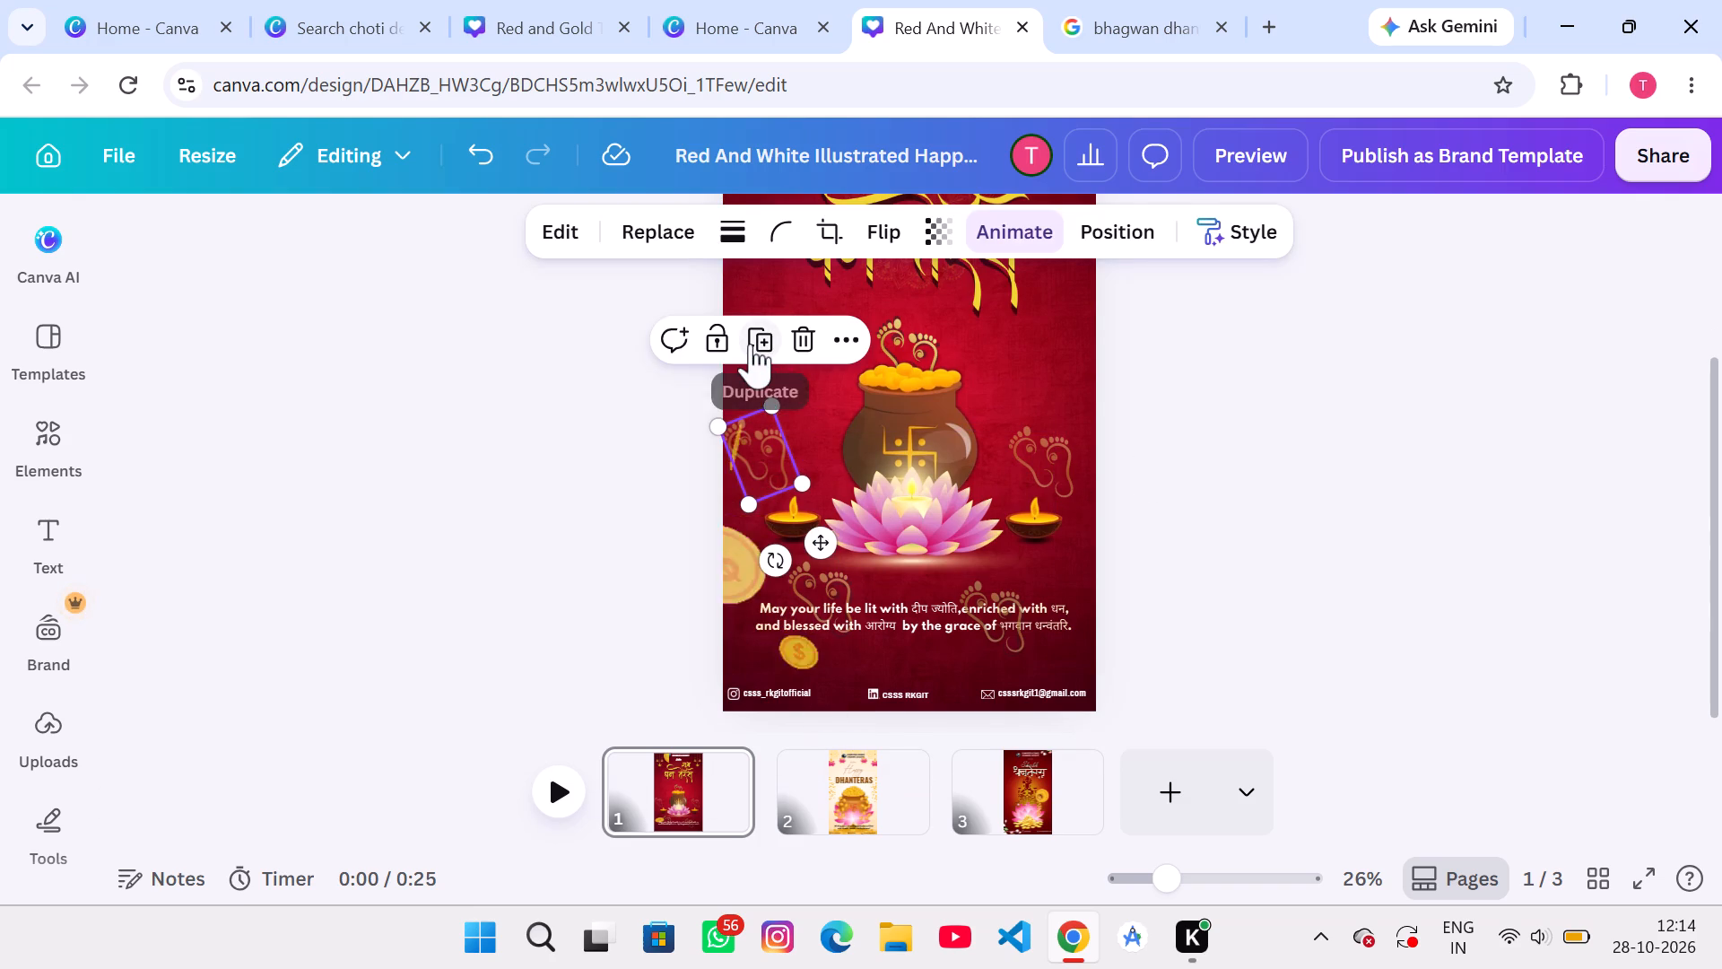
left_click(751, 343)
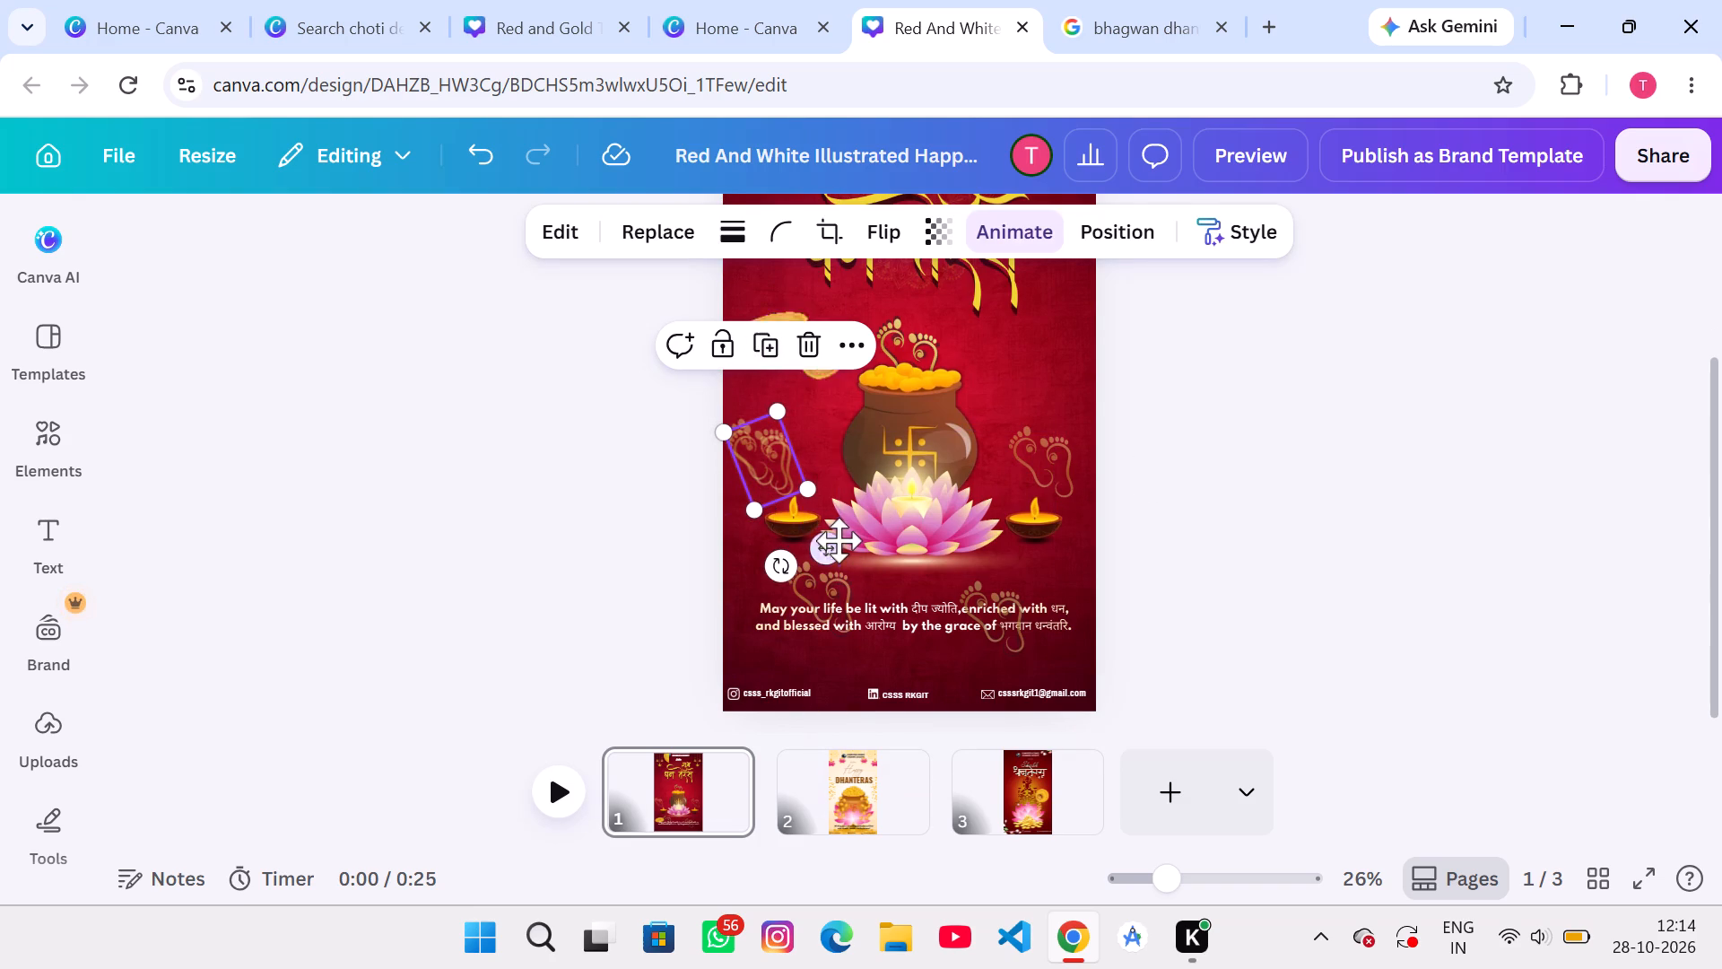
left_click_drag(838, 540, 1073, 438)
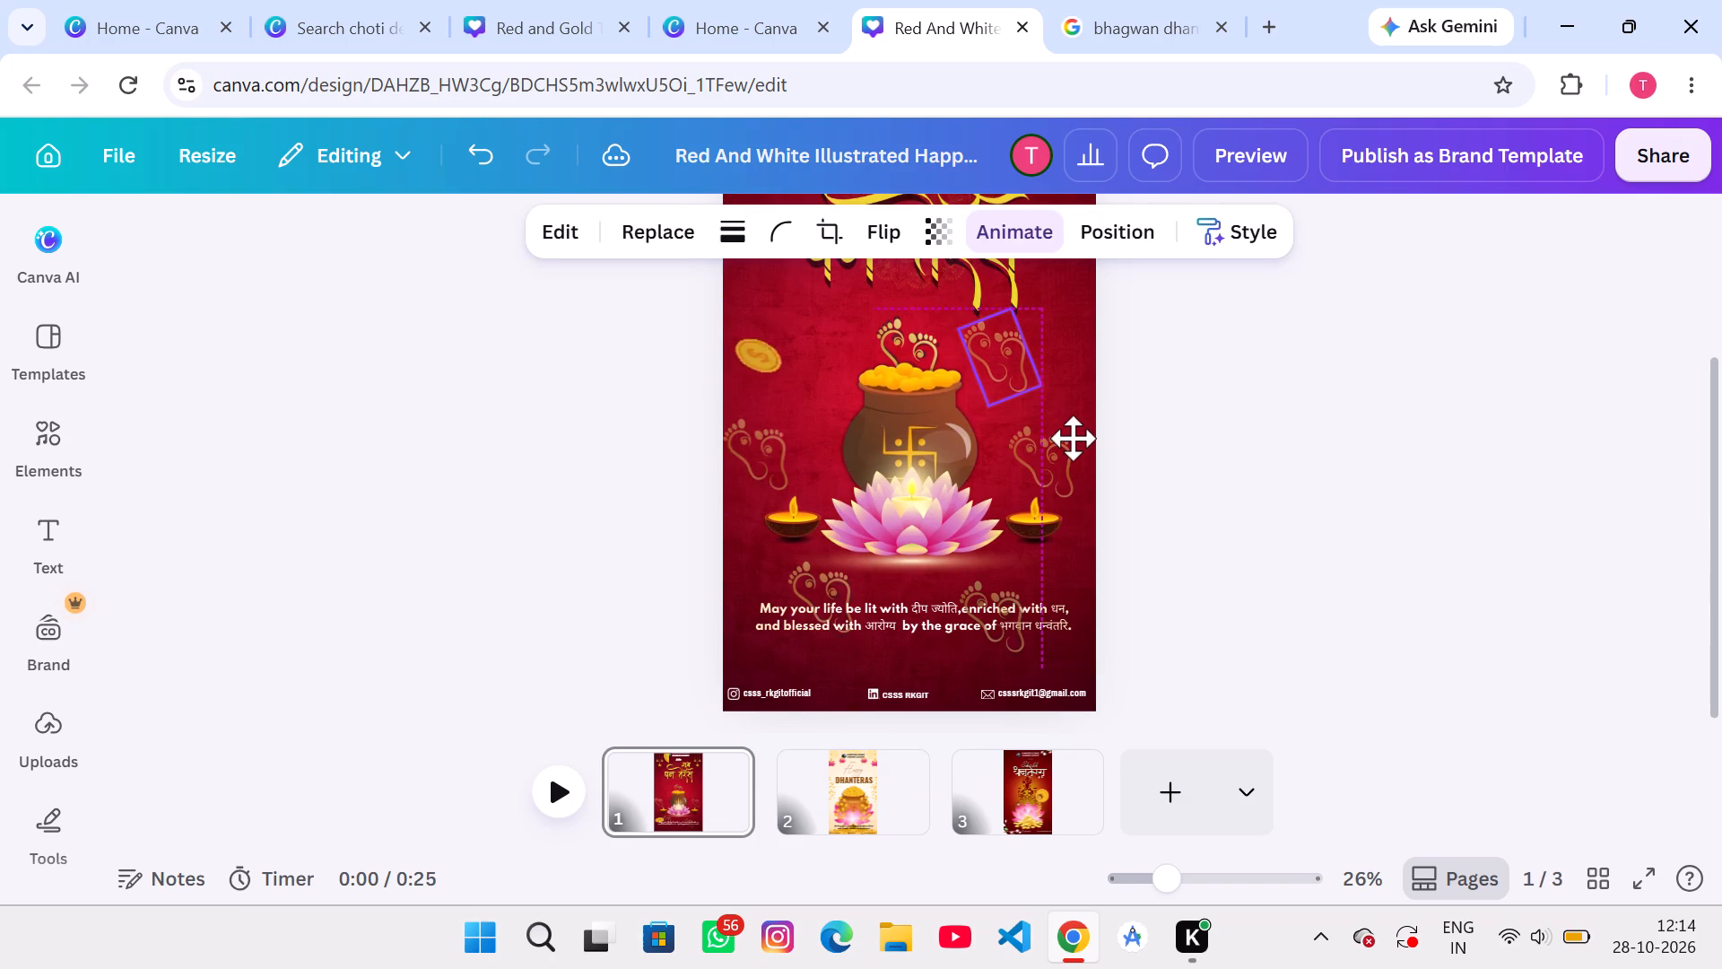
left_click_drag(1073, 438, 1057, 450)
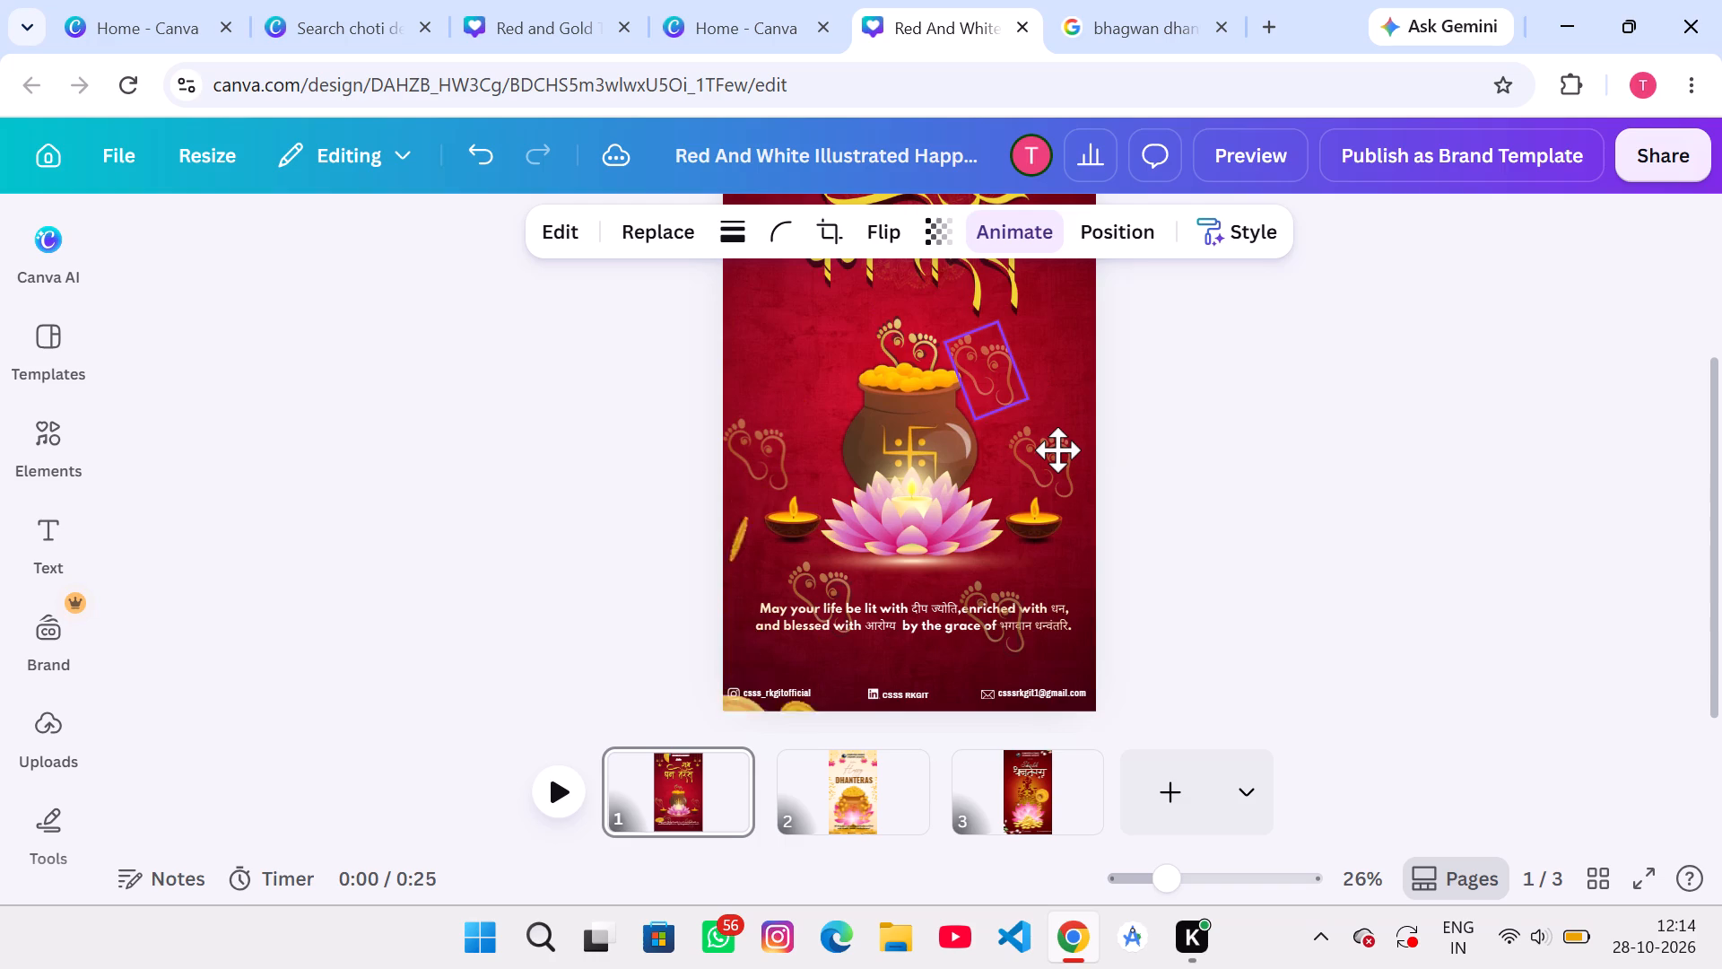
left_click_drag(1057, 450, 1152, 400)
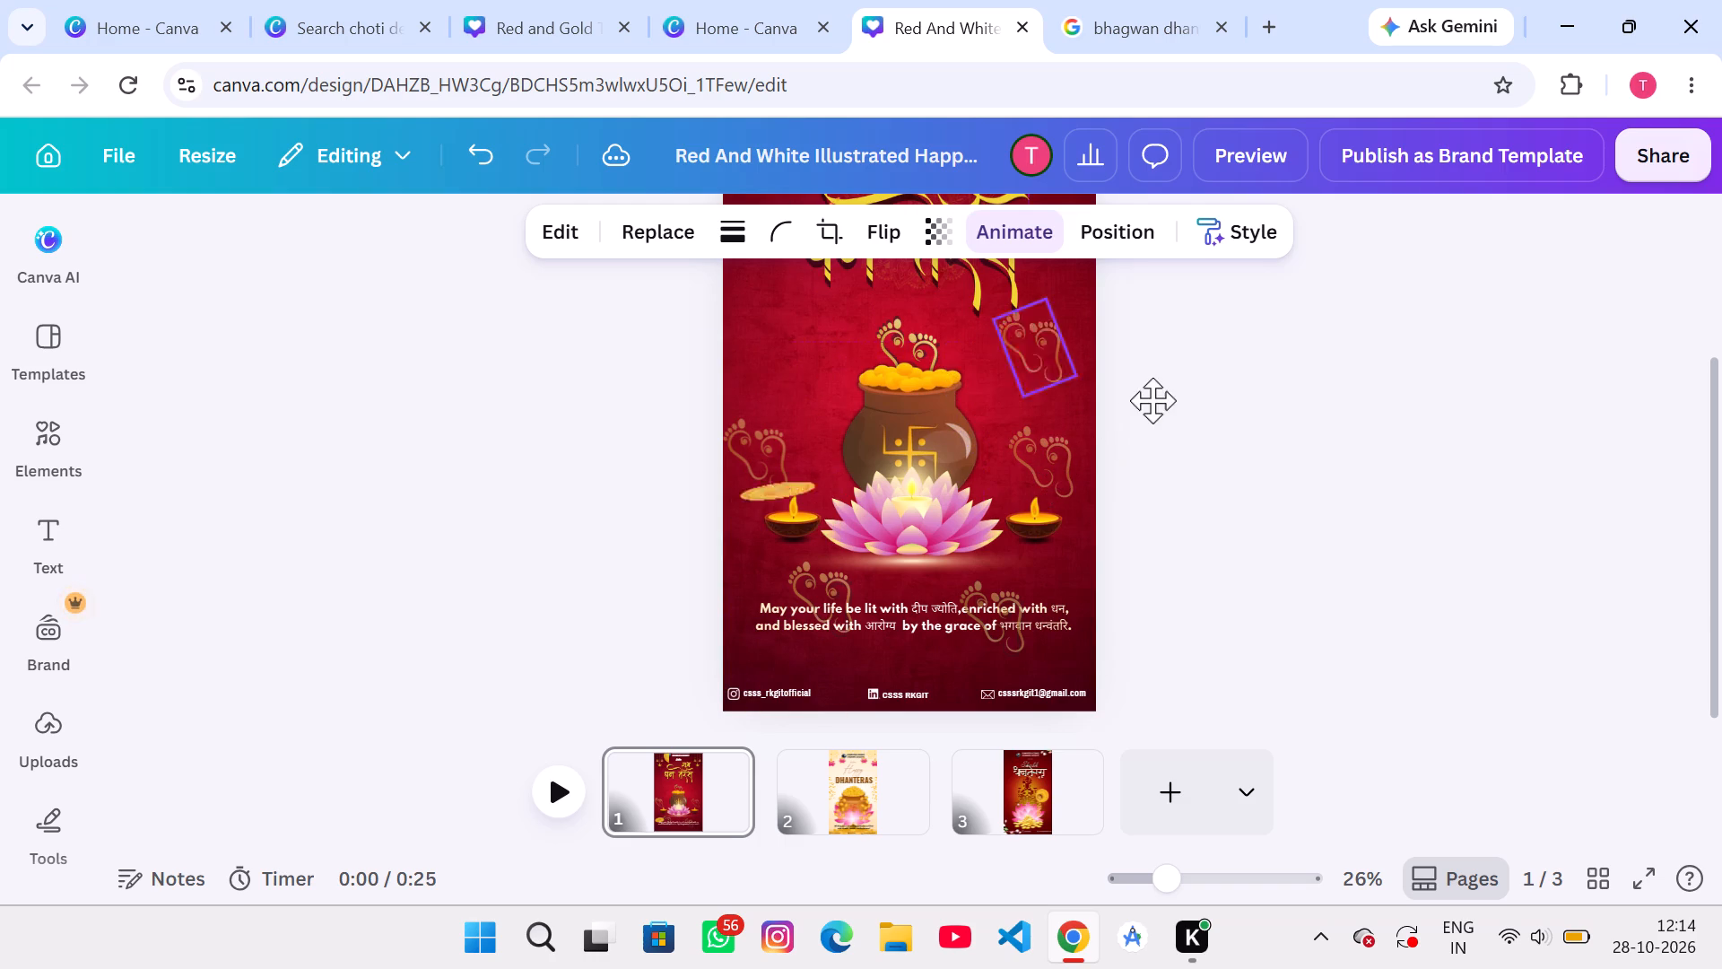
left_click_drag(1152, 400, 1139, 414)
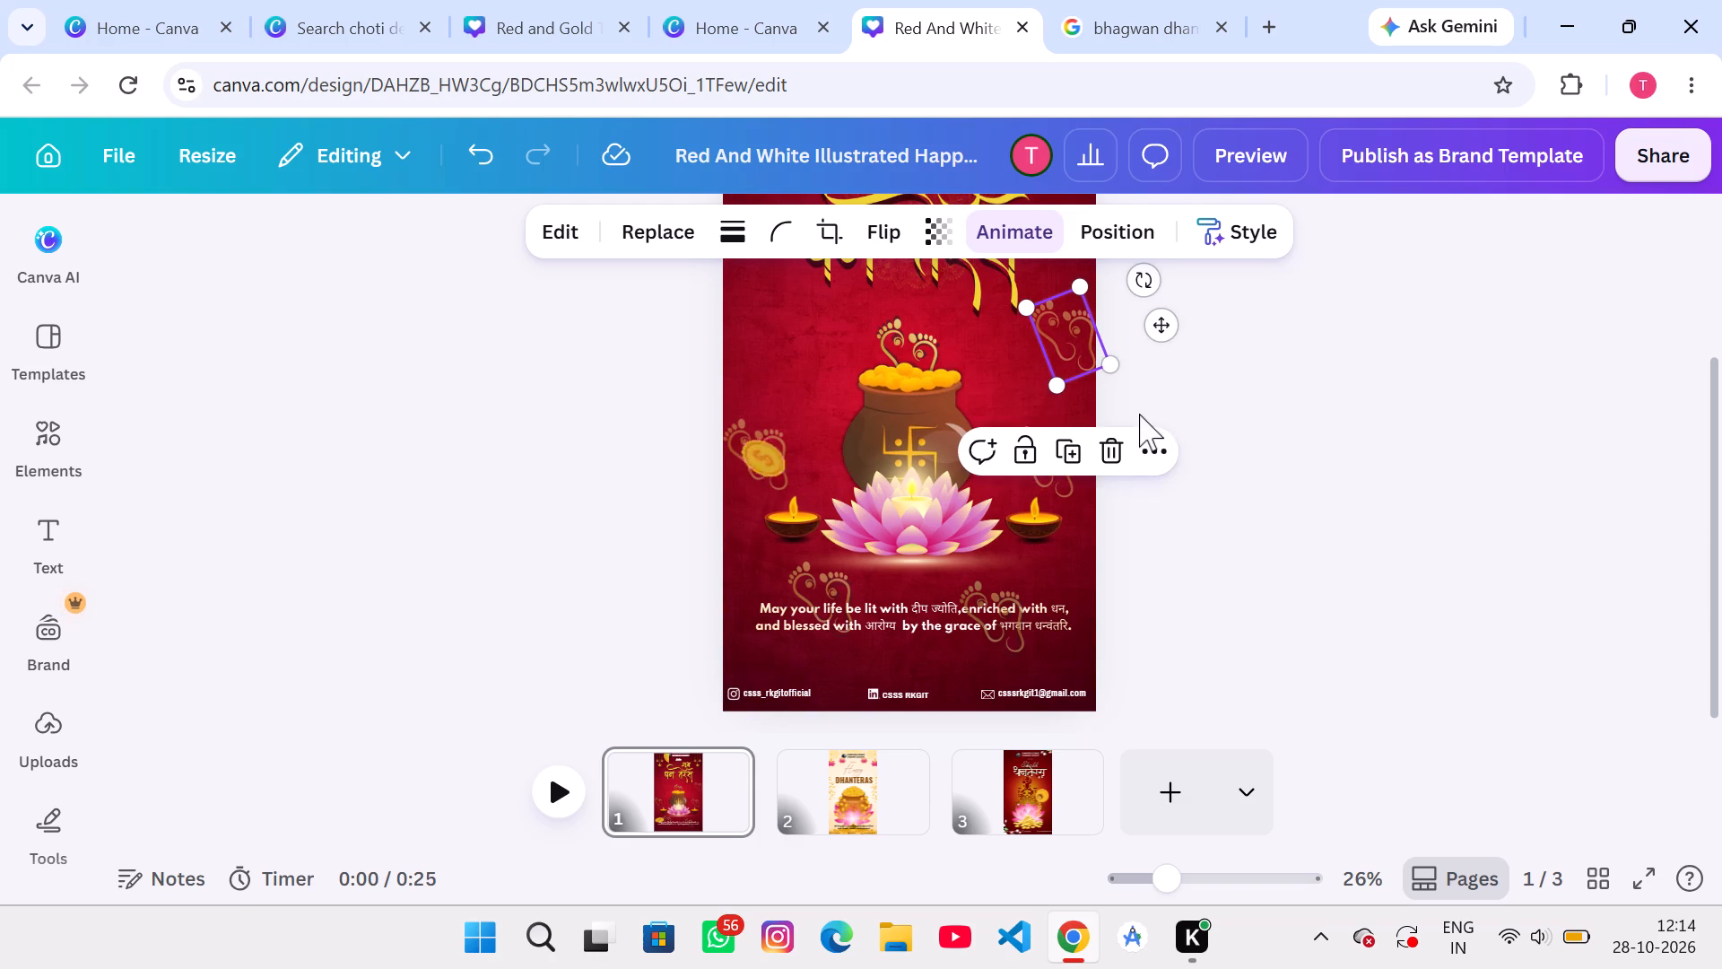
Duplicate the footprints below the title's right side and place the copy at the poster's left edge, beside the title's lower part.
left_click(1069, 447)
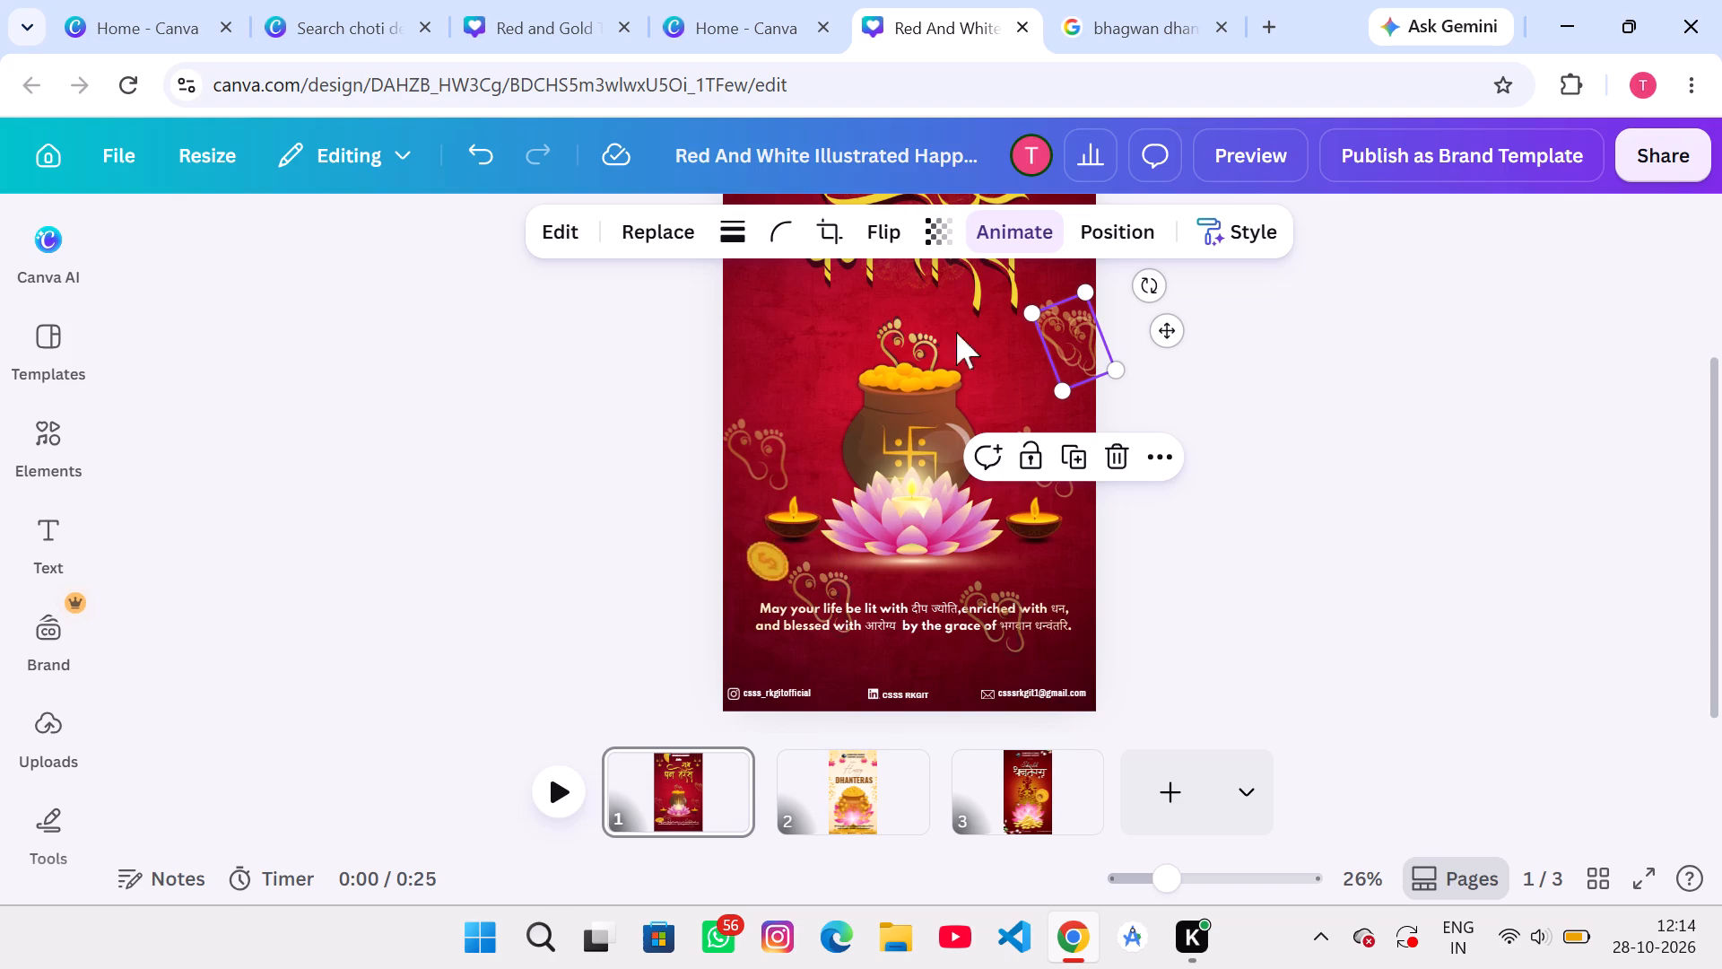
left_click_drag(1175, 321, 762, 329)
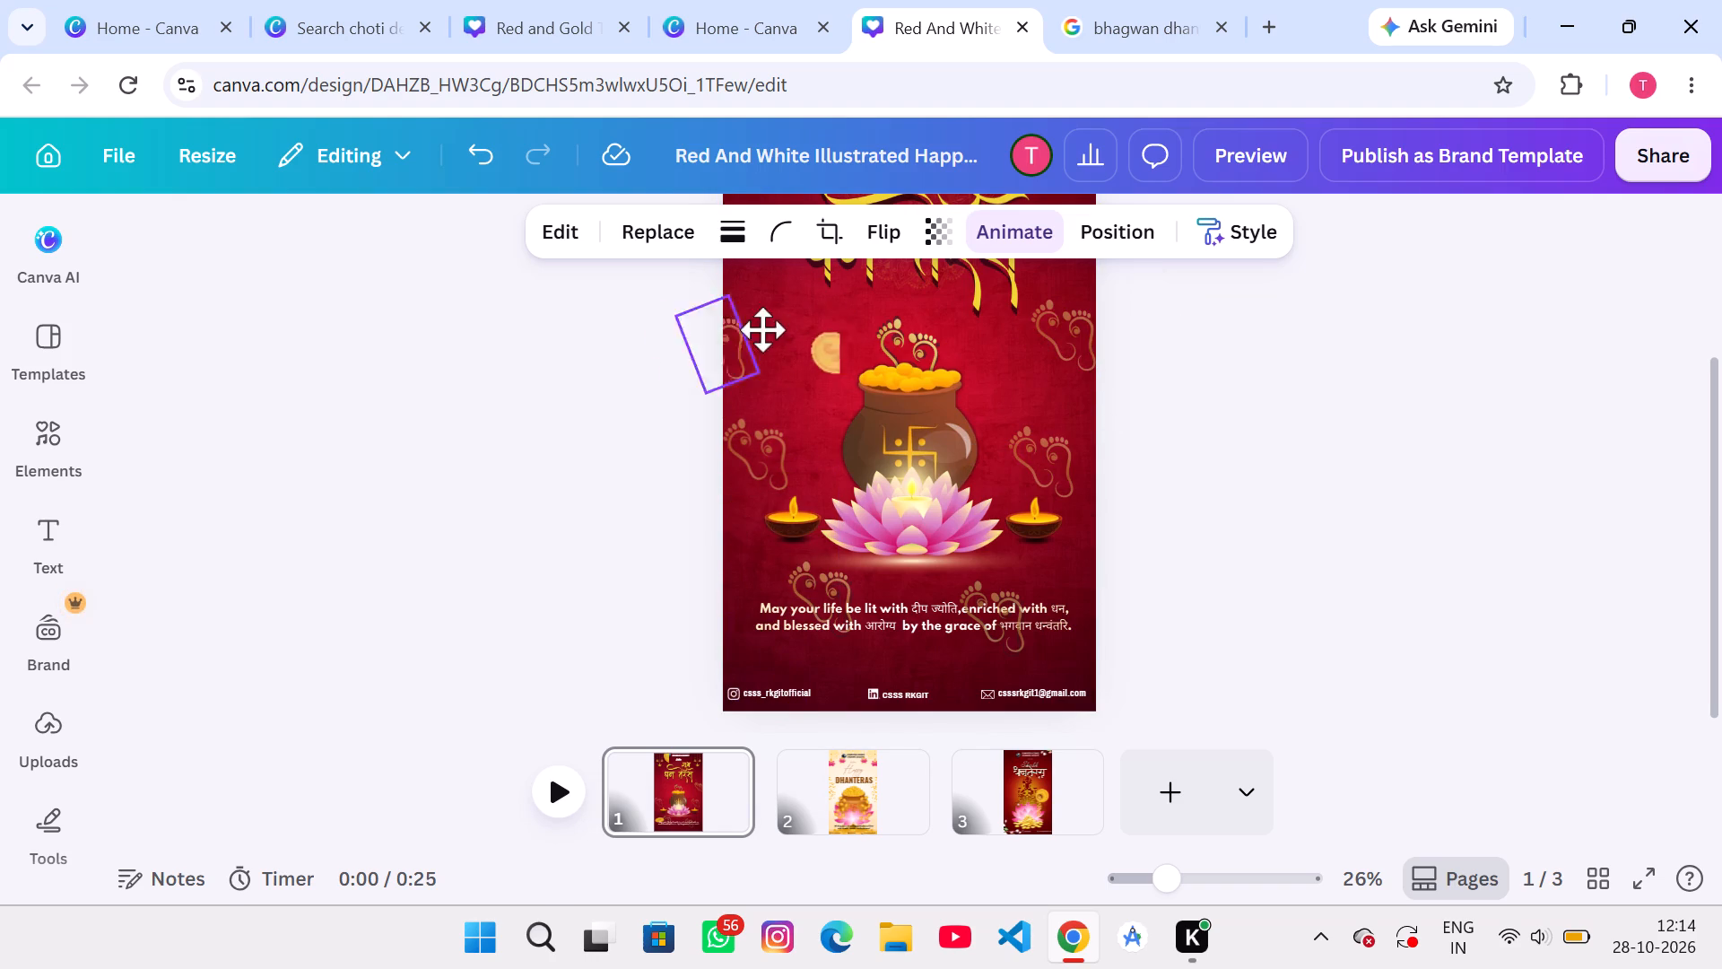
left_click_drag(762, 329, 881, 319)
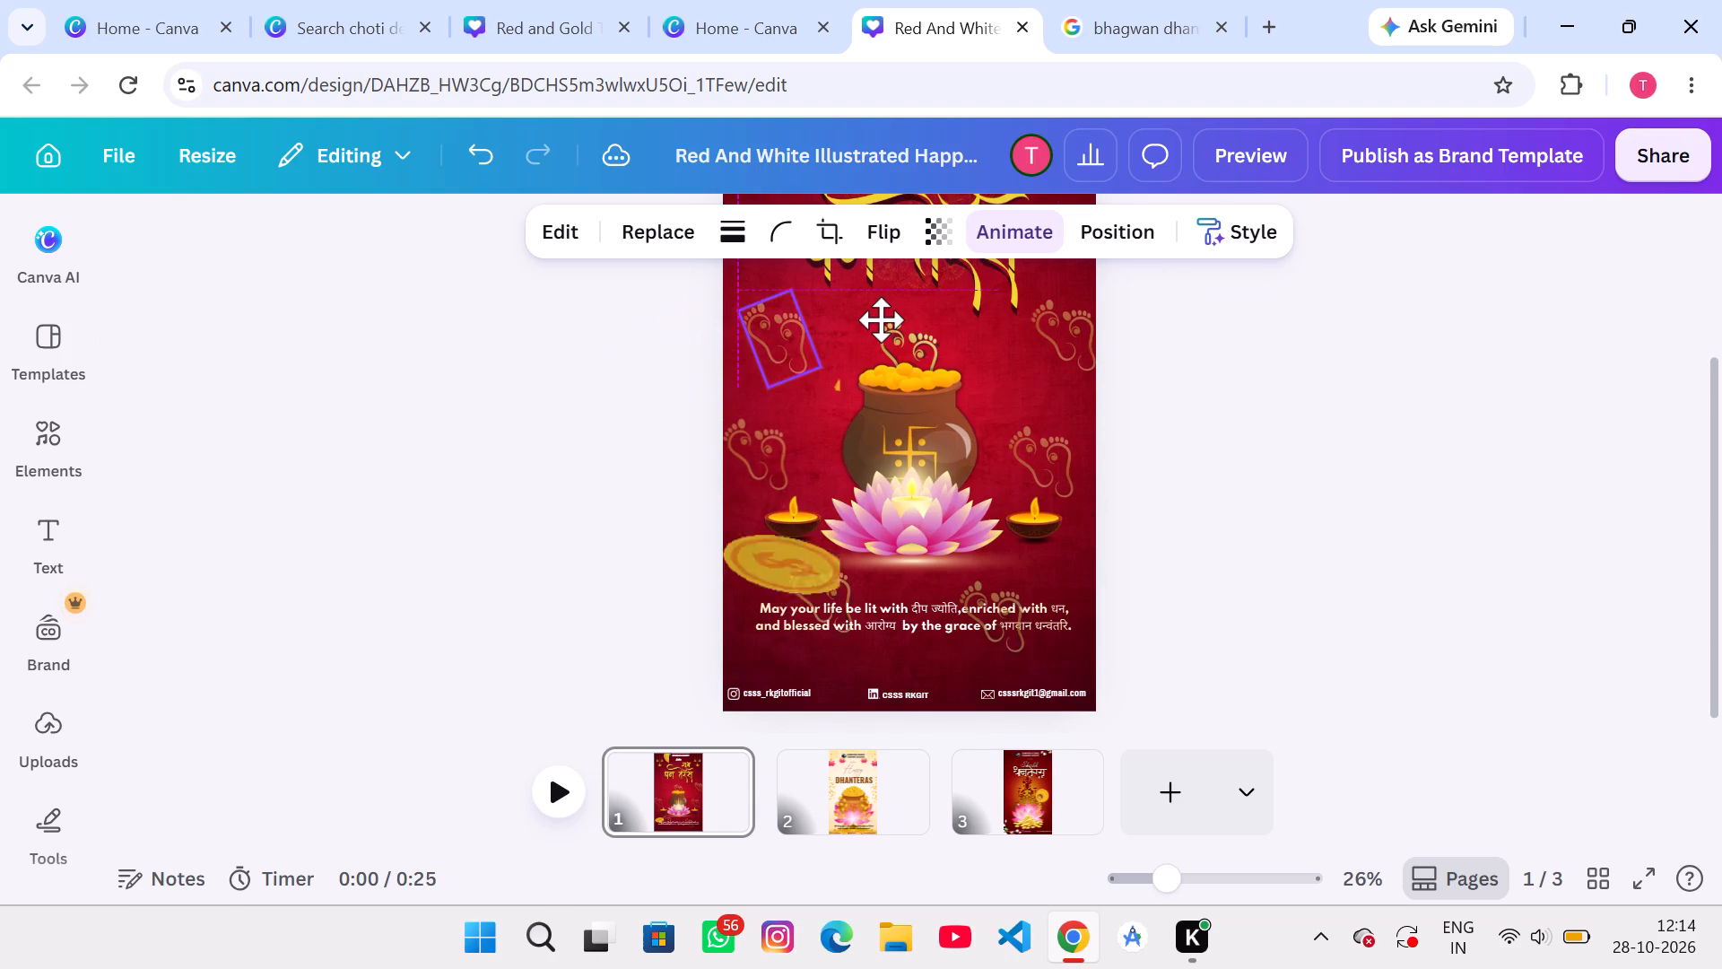
left_click_drag(881, 319, 851, 297)
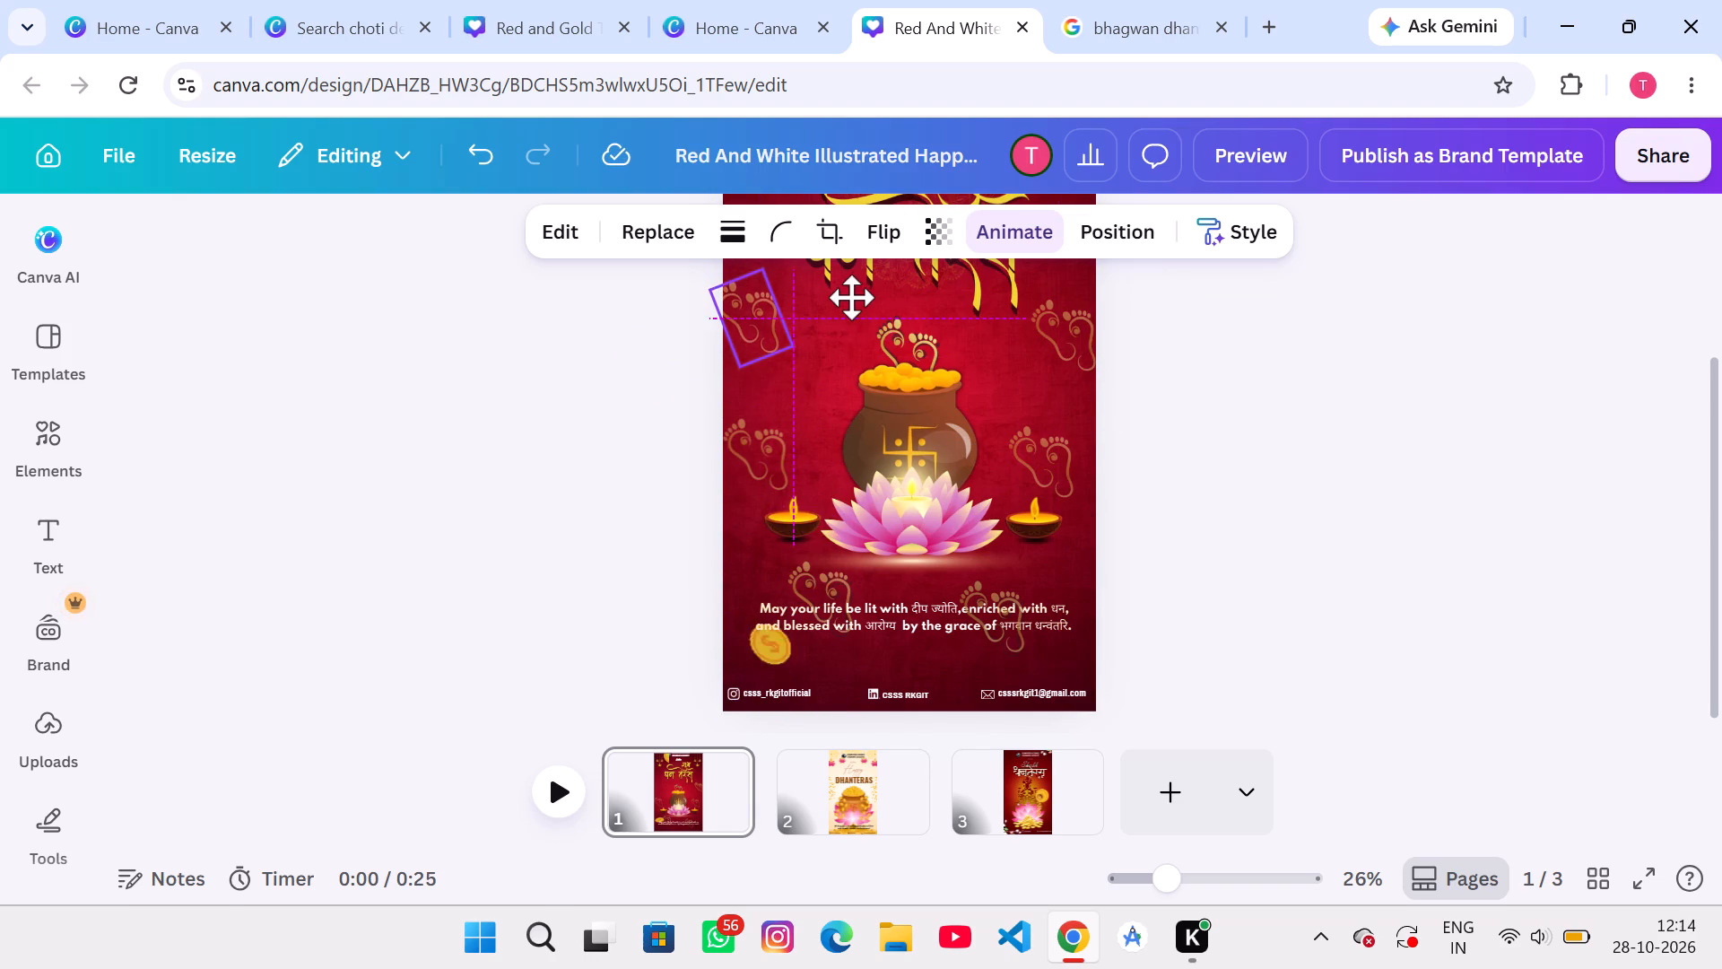
left_click_drag(851, 297, 853, 291)
left_click(1346, 416)
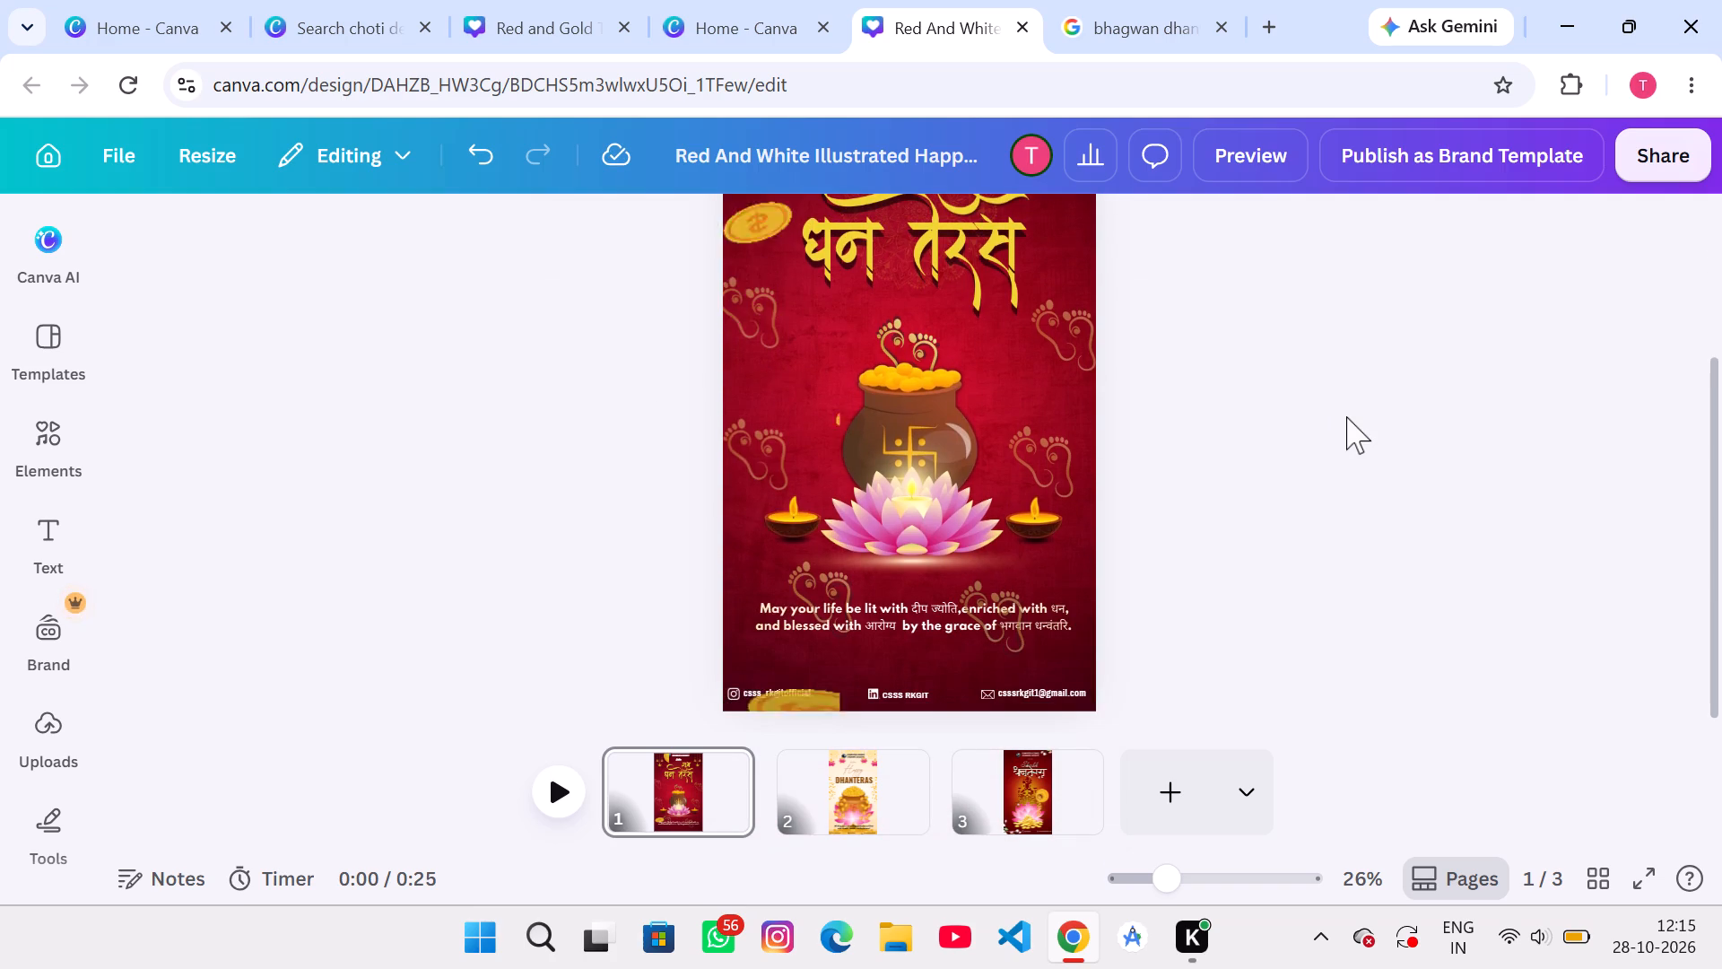
Reduce the transparency value of the footprints over the wish's left part so they look more faded.
left_click(858, 587)
left_click(844, 577)
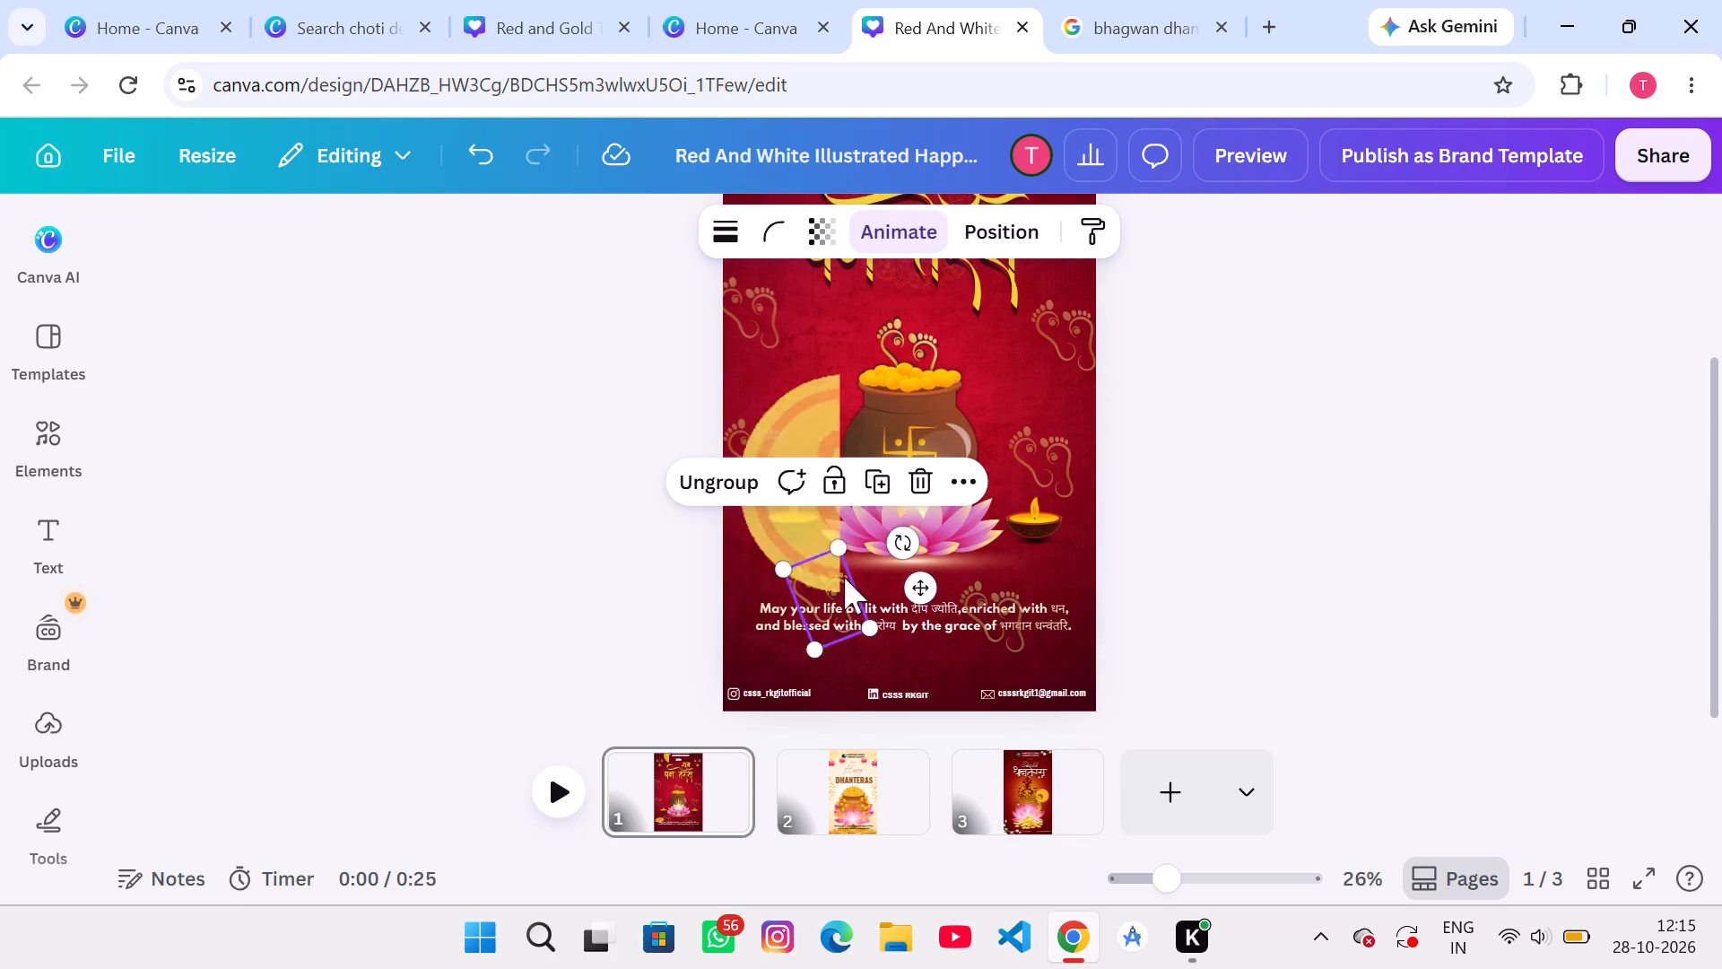
left_click(816, 249)
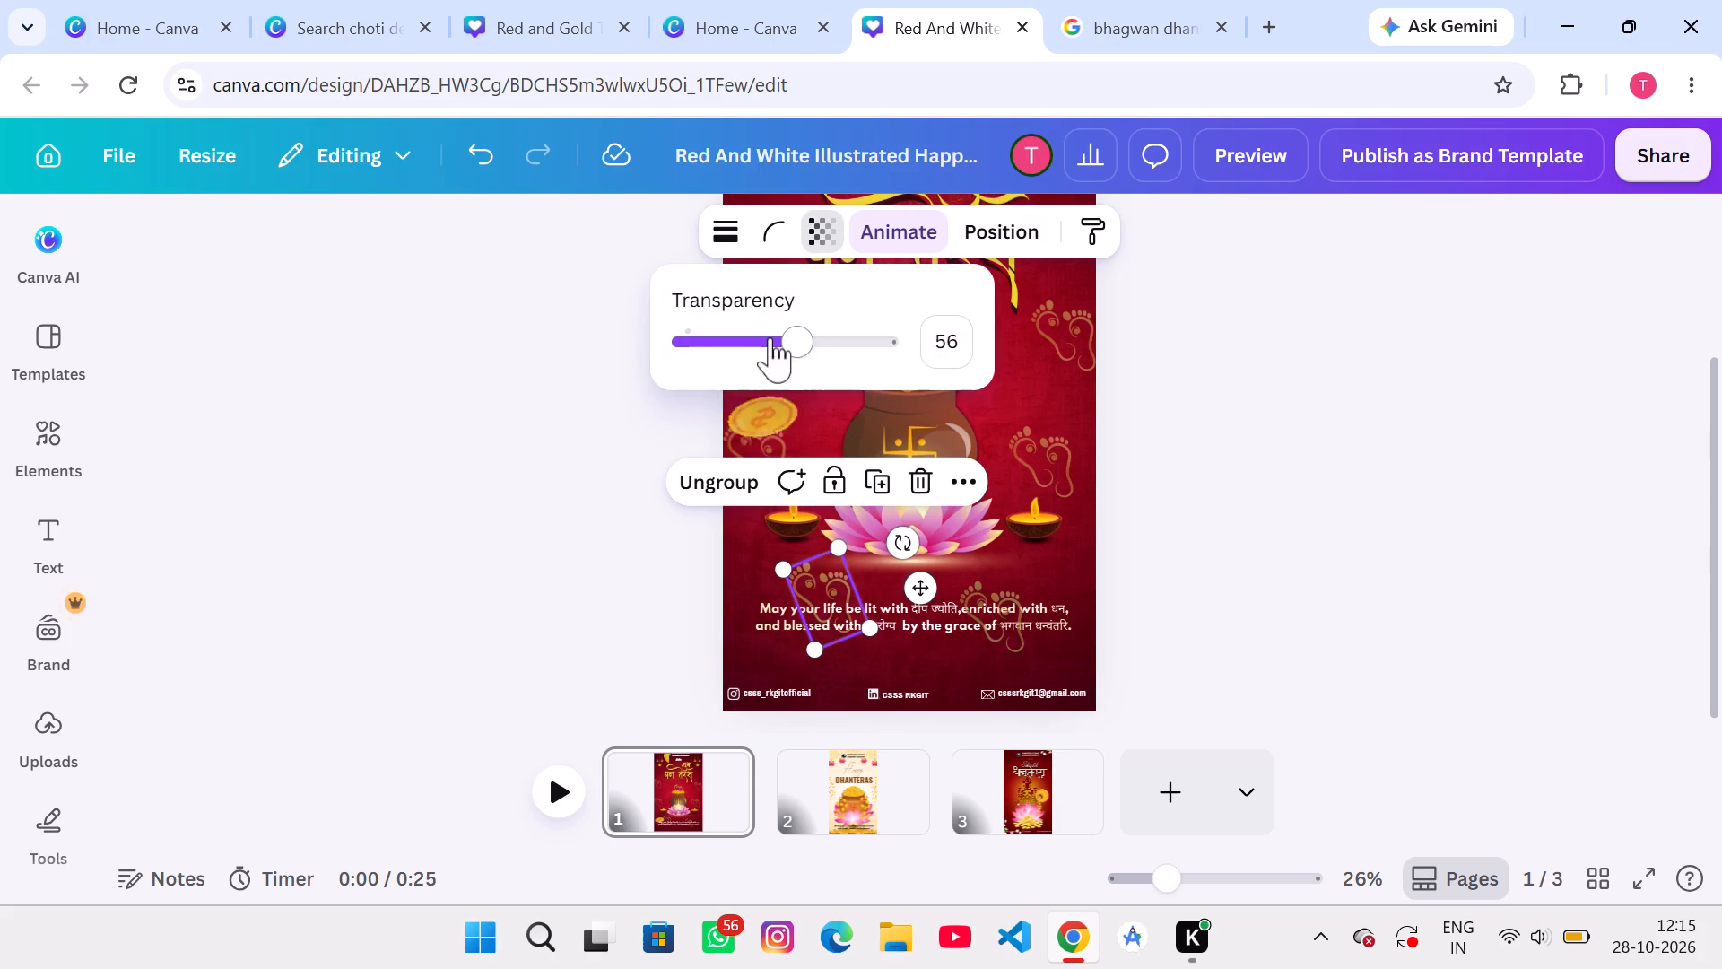
left_click(770, 338)
left_click(1257, 490)
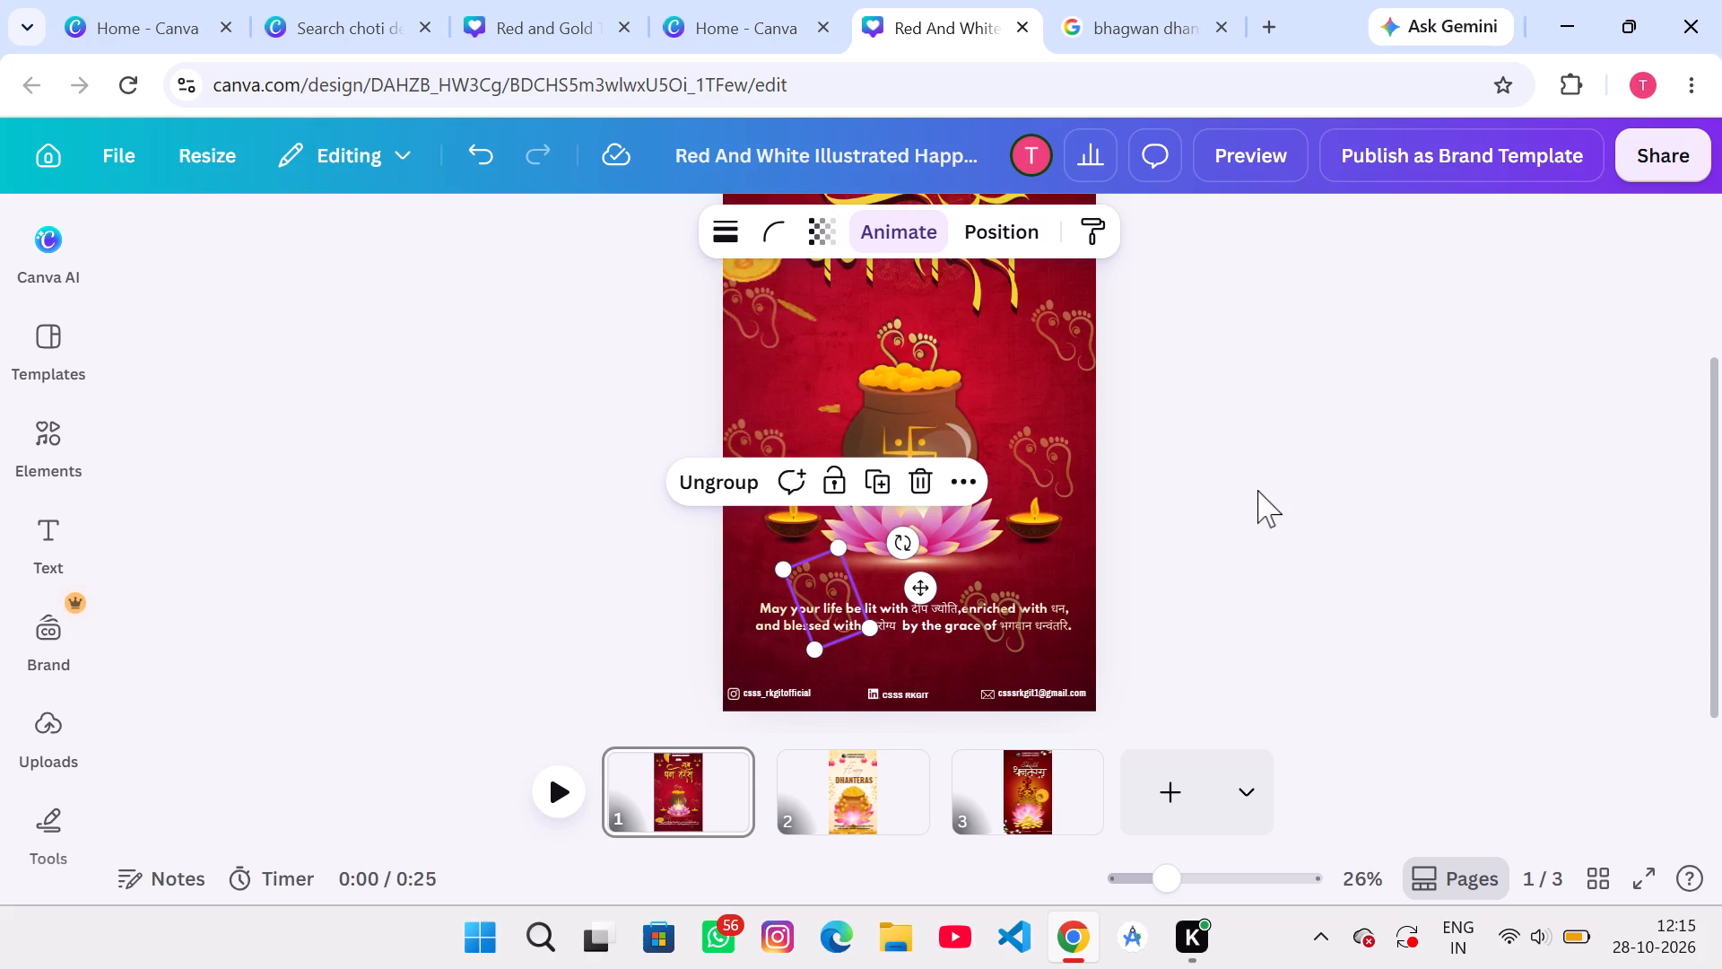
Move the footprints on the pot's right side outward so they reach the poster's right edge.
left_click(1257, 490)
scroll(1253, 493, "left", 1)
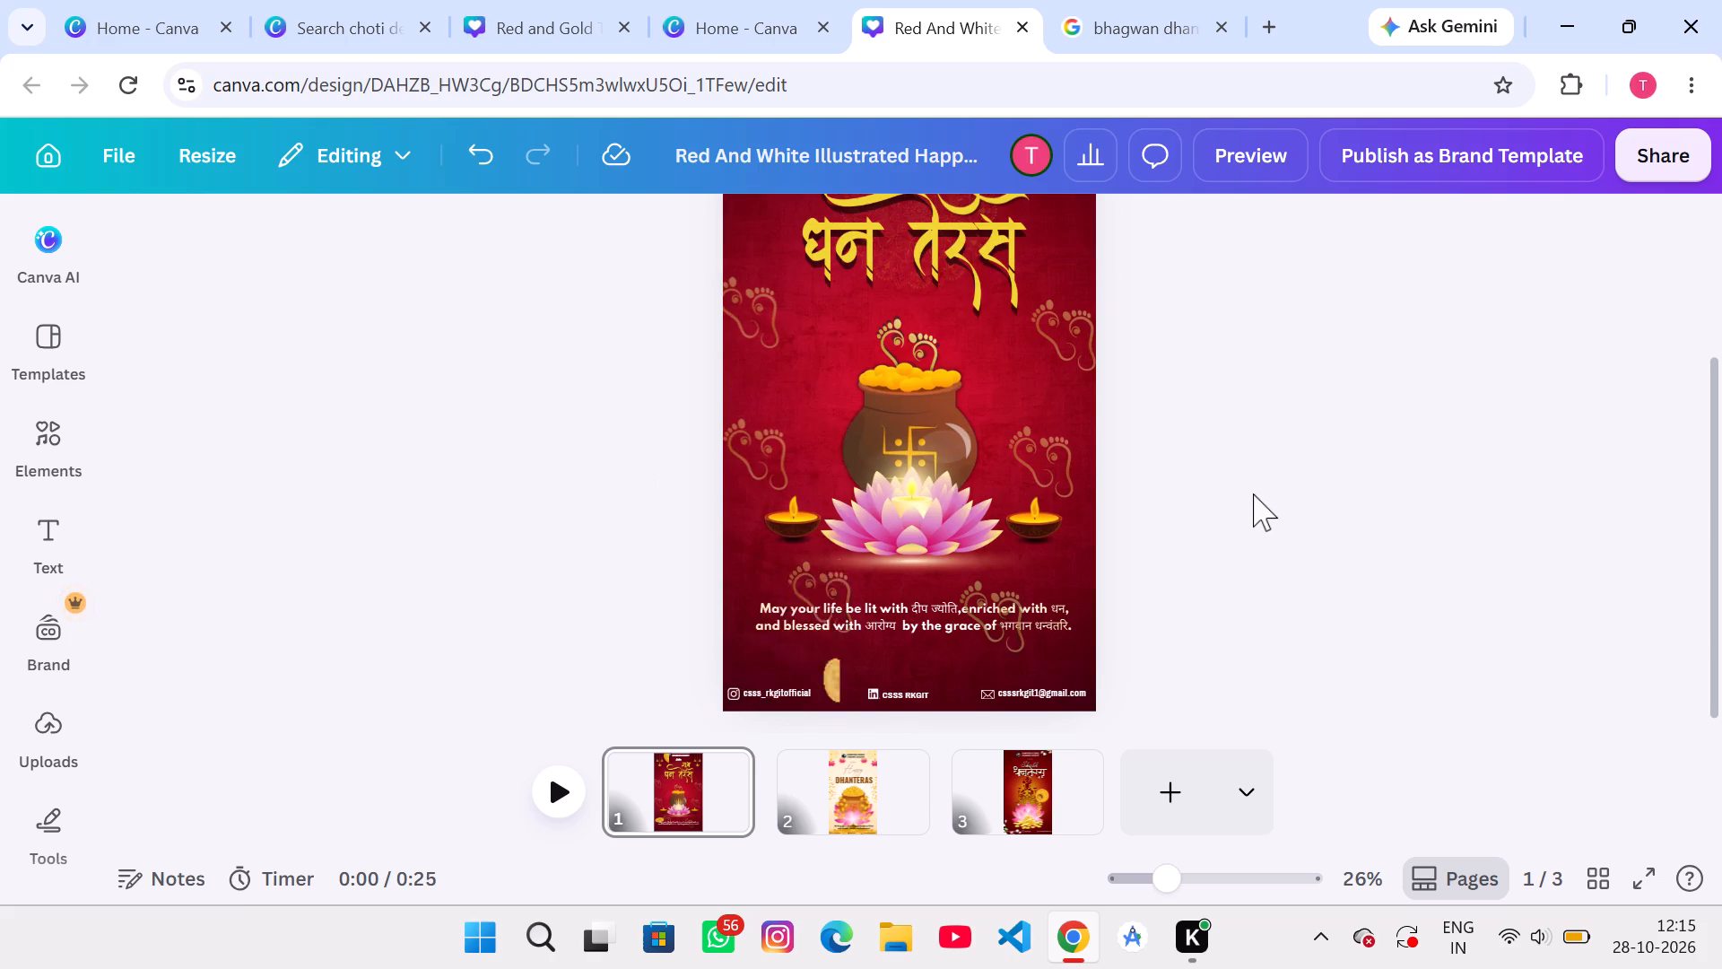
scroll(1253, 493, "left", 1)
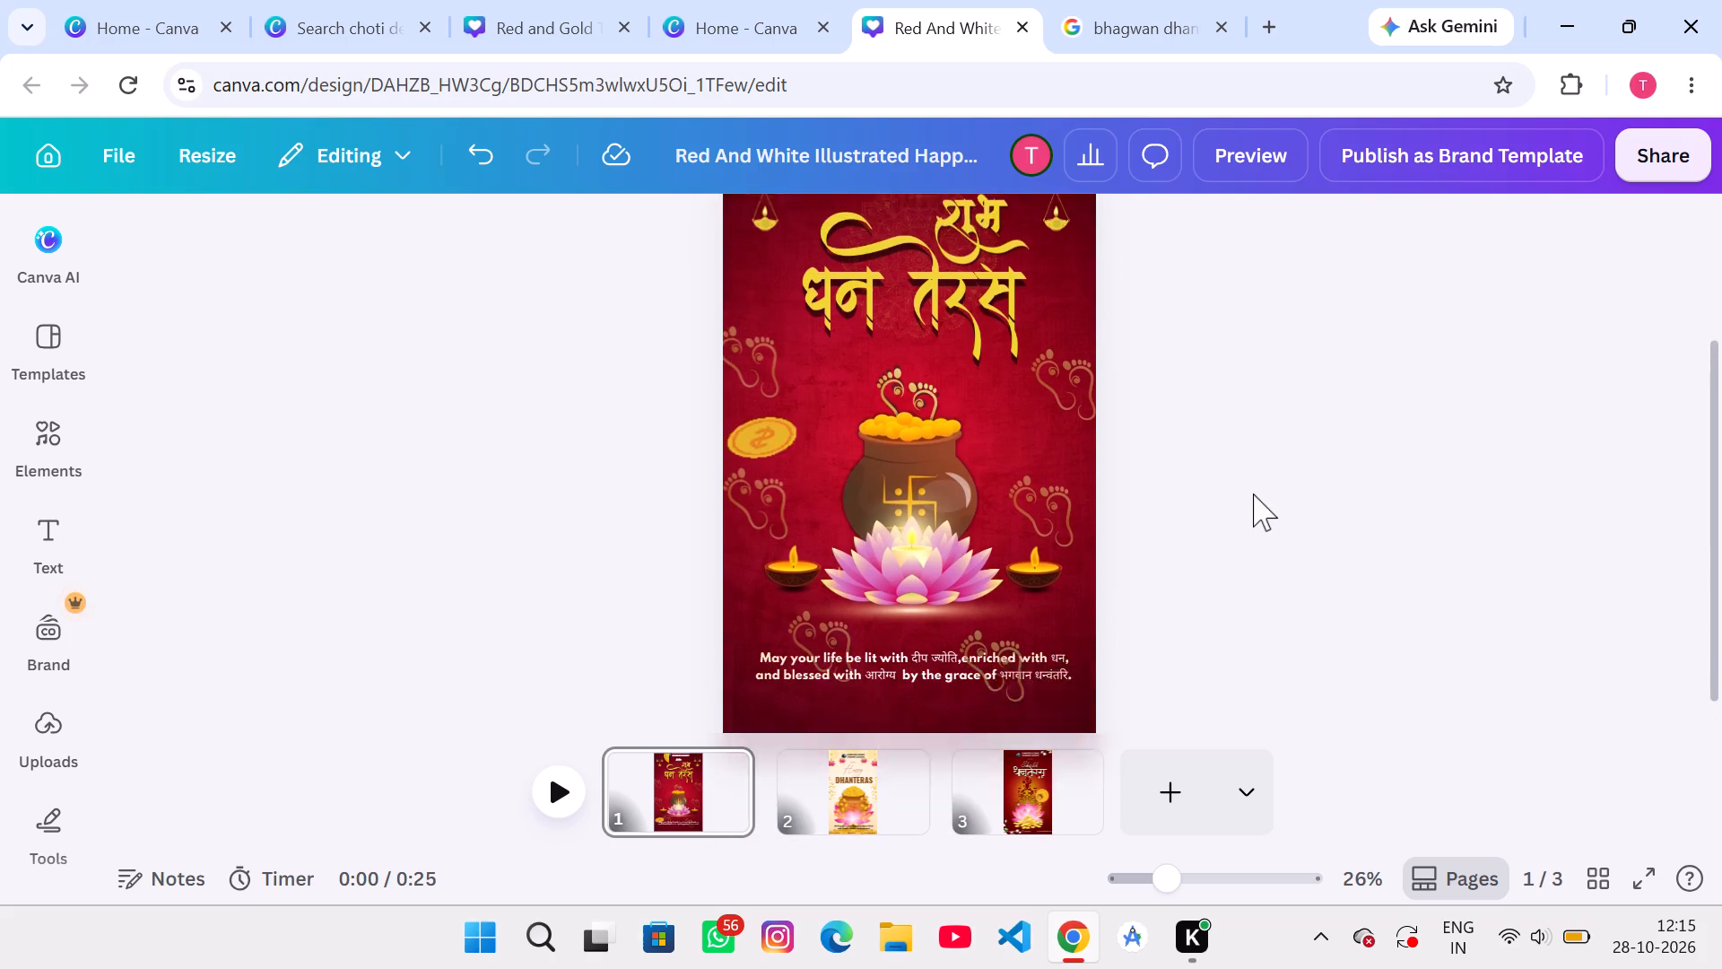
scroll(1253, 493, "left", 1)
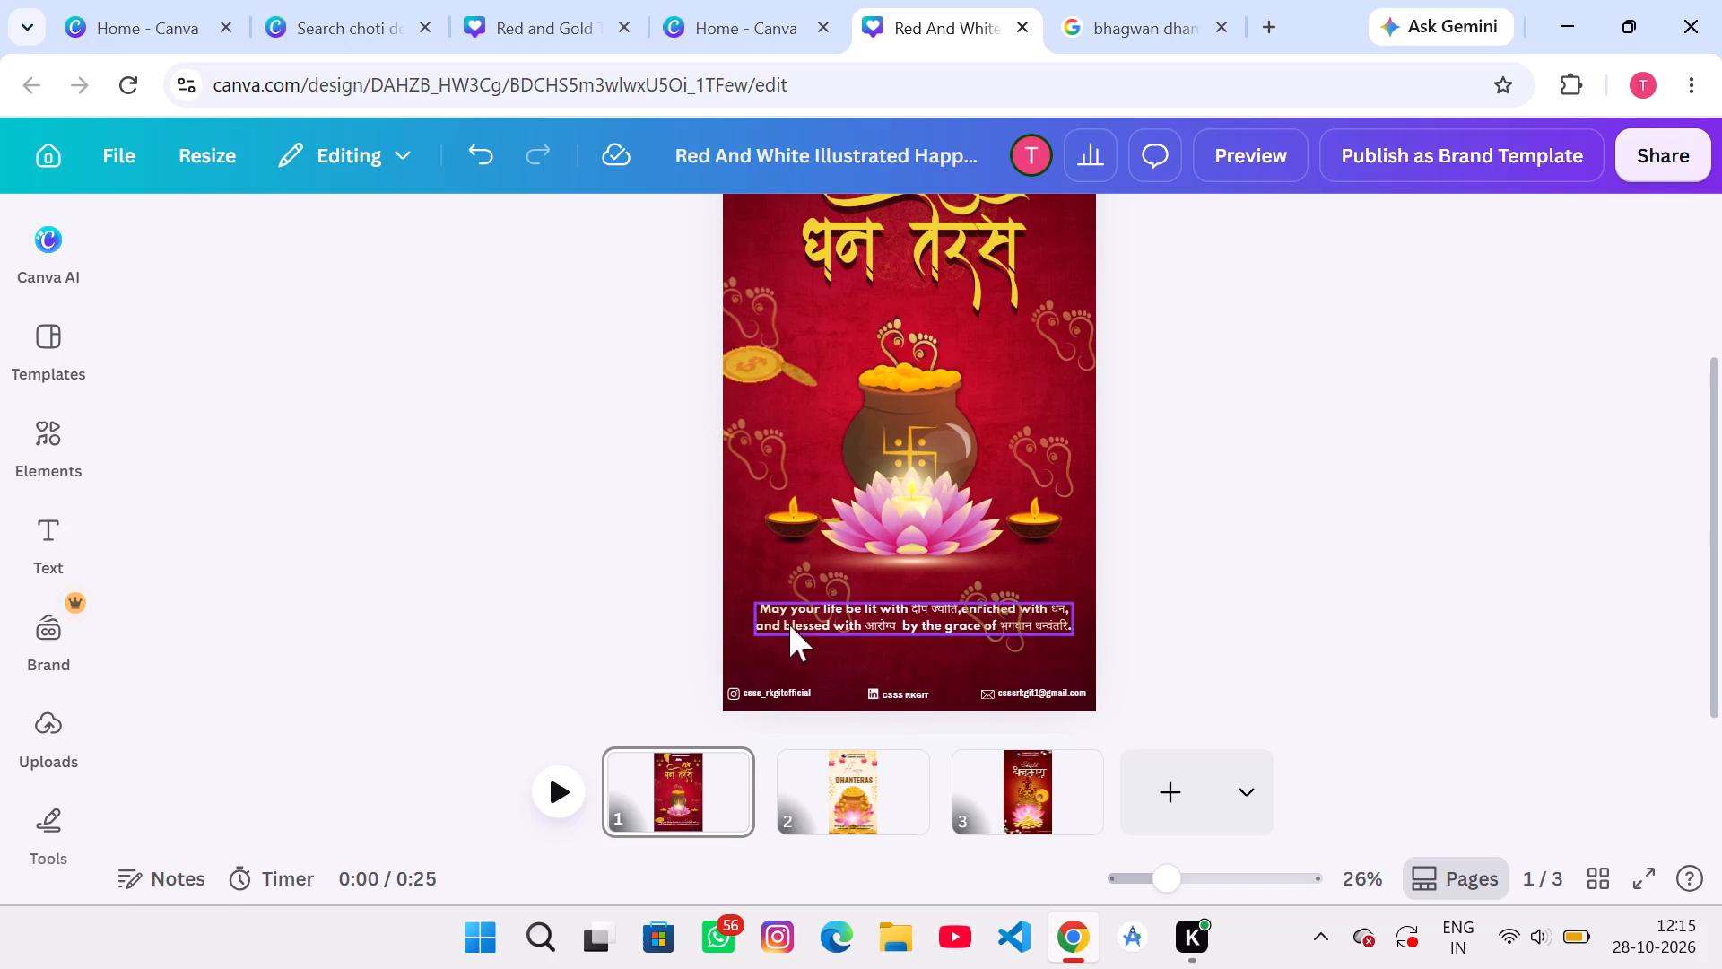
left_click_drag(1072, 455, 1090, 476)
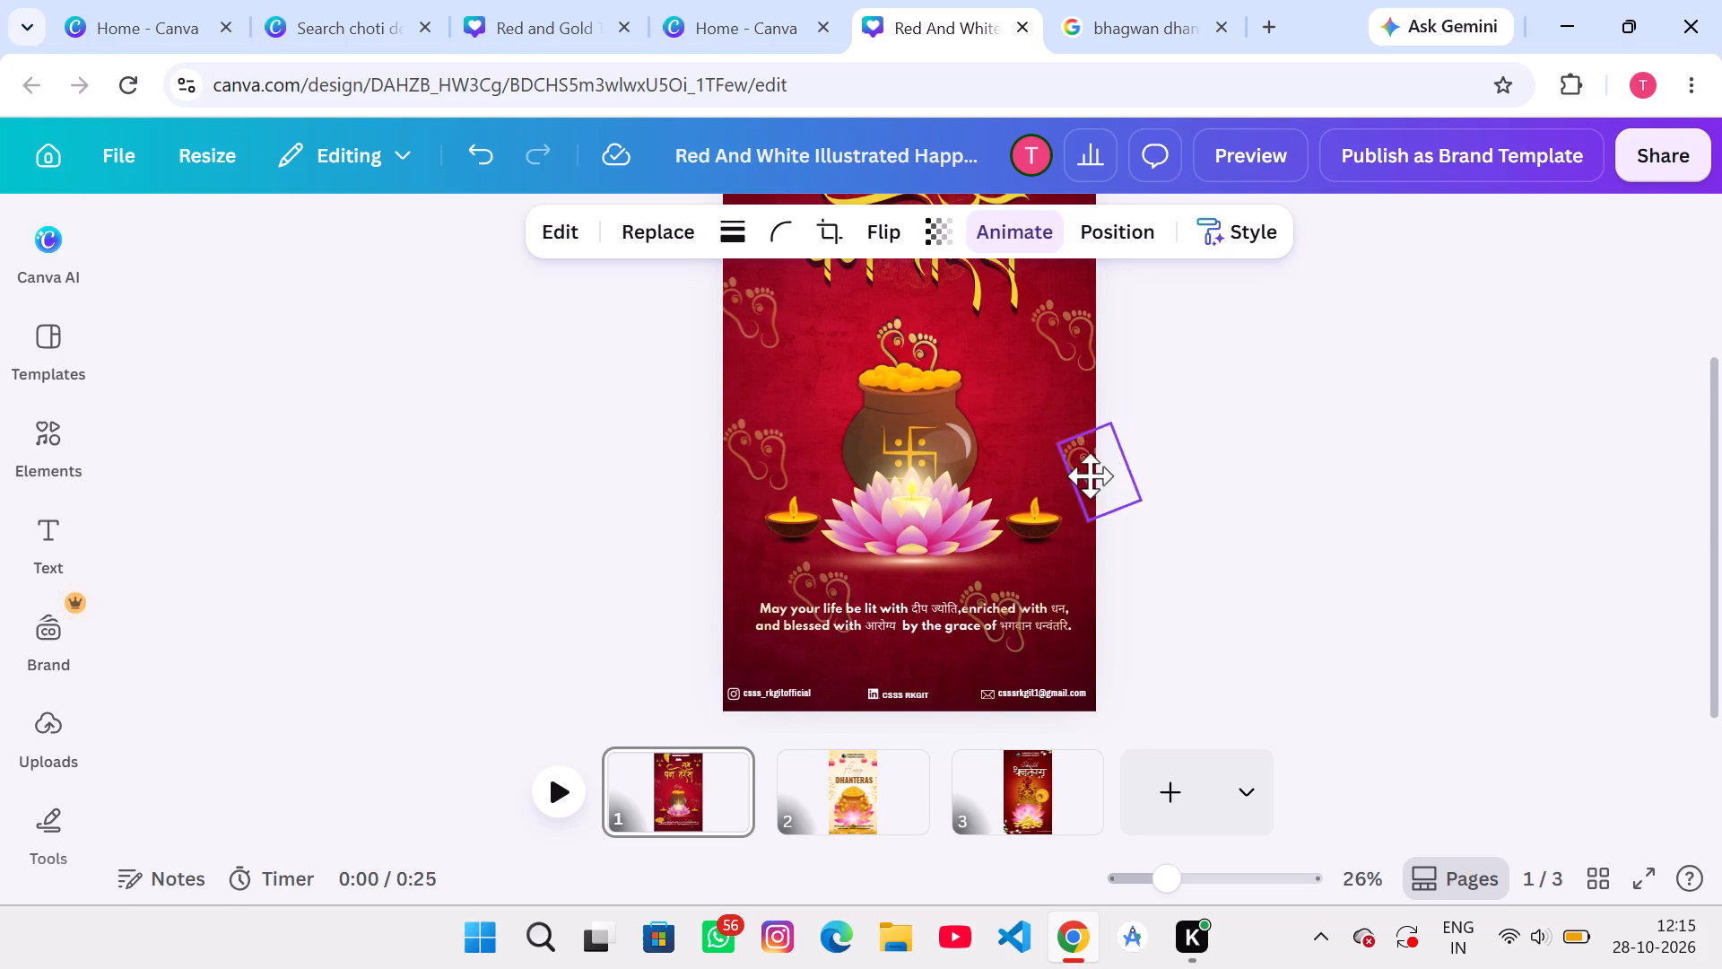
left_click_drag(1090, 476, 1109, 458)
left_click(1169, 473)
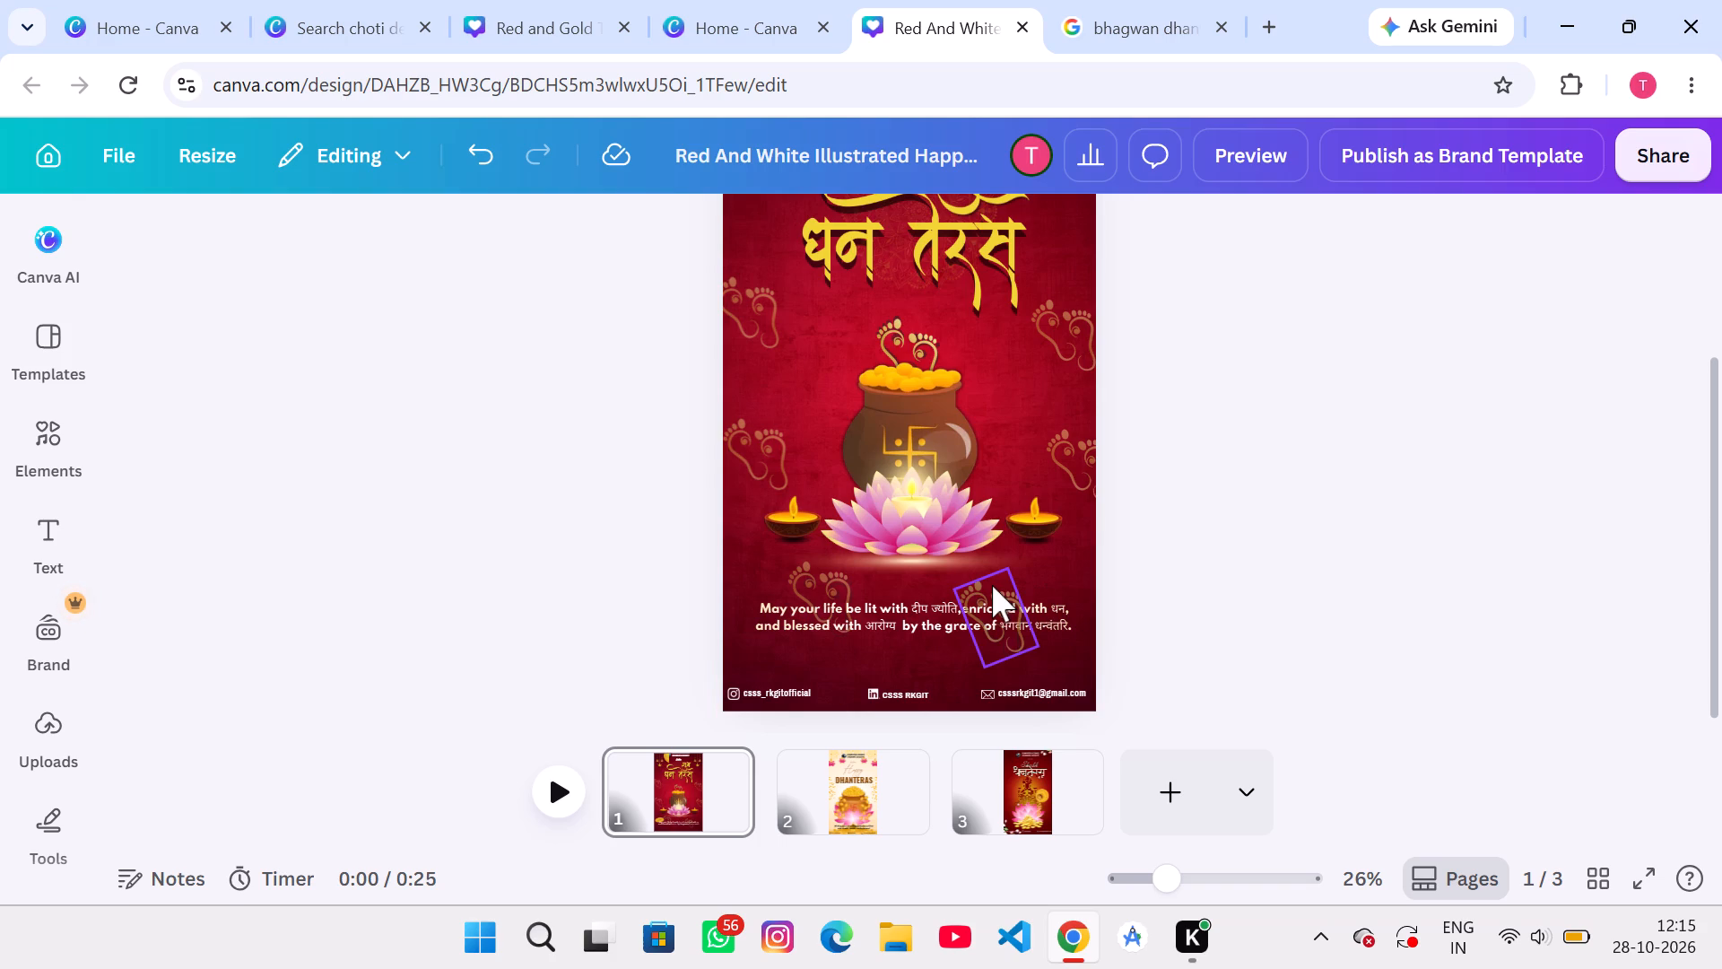
Move the footprints over the wish's right part farther right and slightly down, over the ends of both text lines.
left_click_drag(992, 585, 1043, 601)
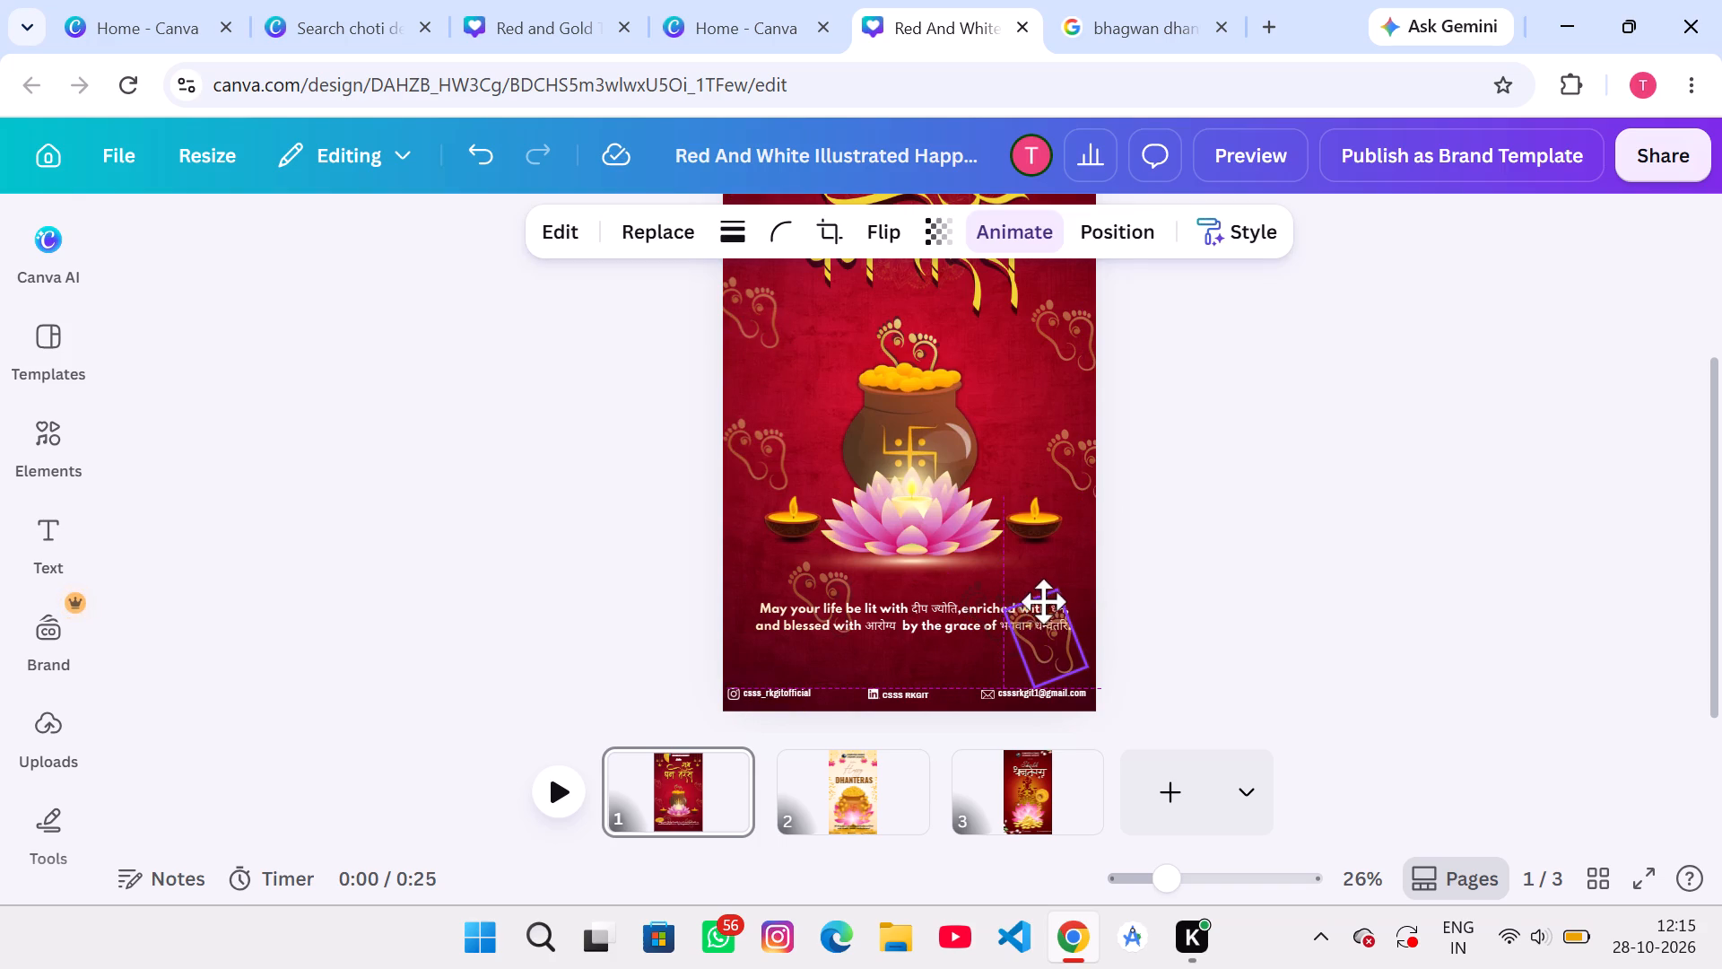
left_click_drag(1043, 601, 1046, 598)
left_click(1210, 610)
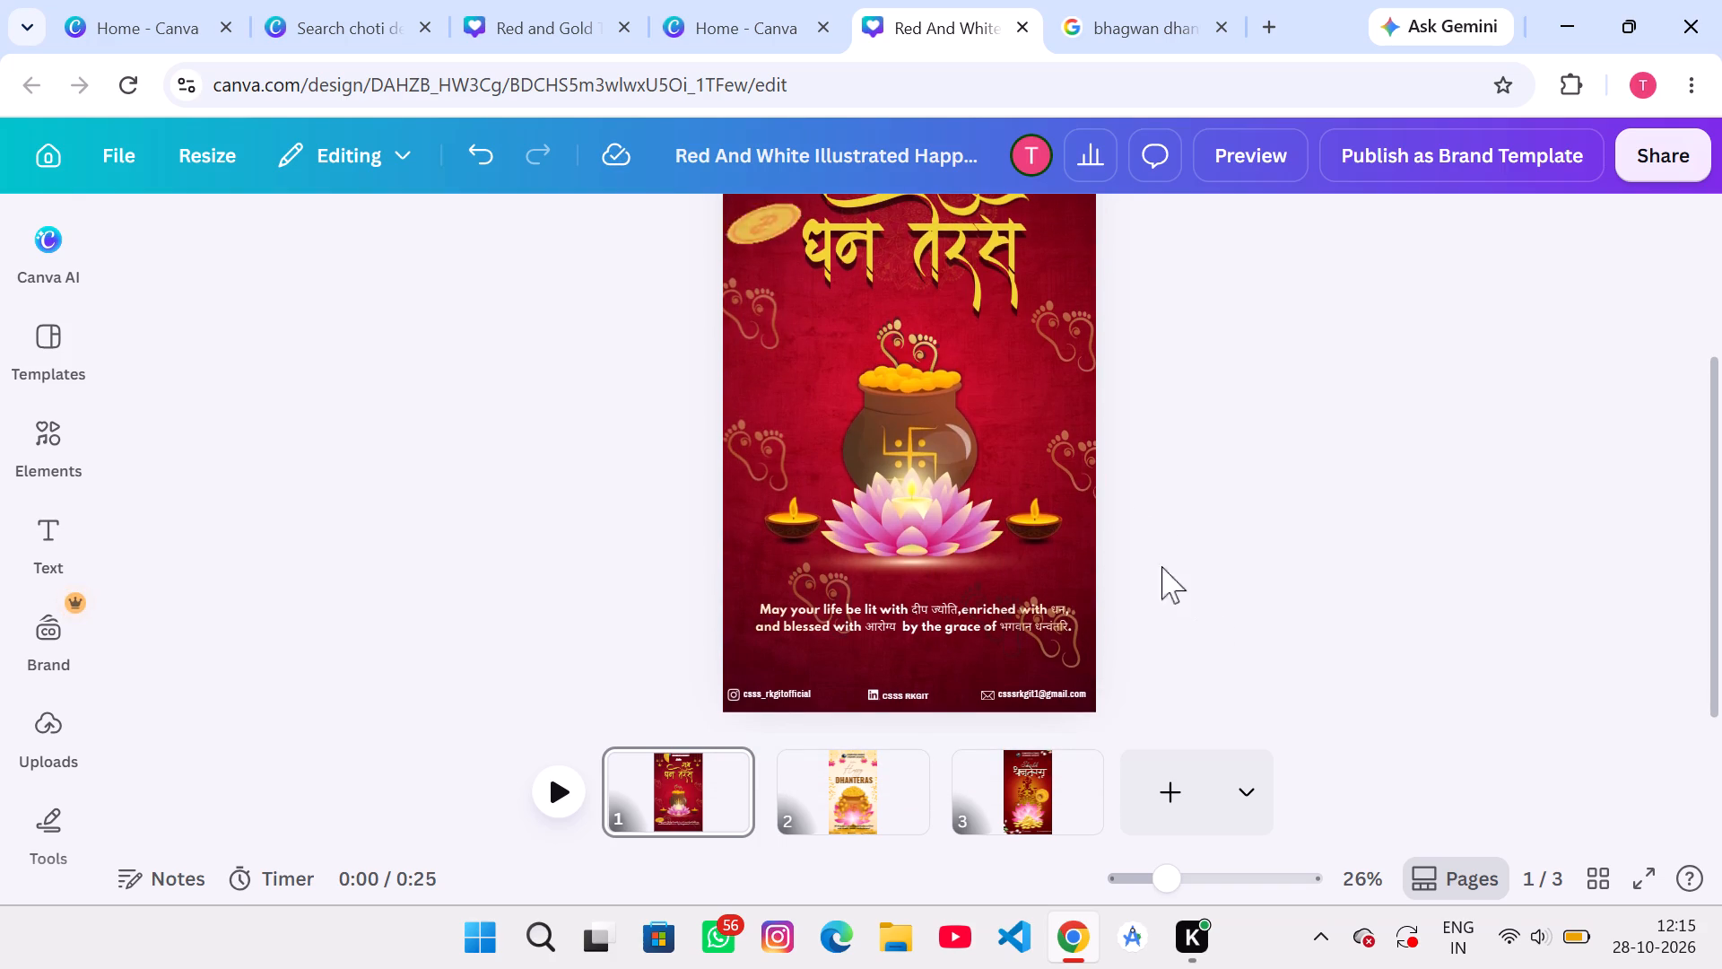
Move the footprints from the poster's right edge back beside the pot, just above the right diya.
left_click_drag(1061, 467, 992, 466)
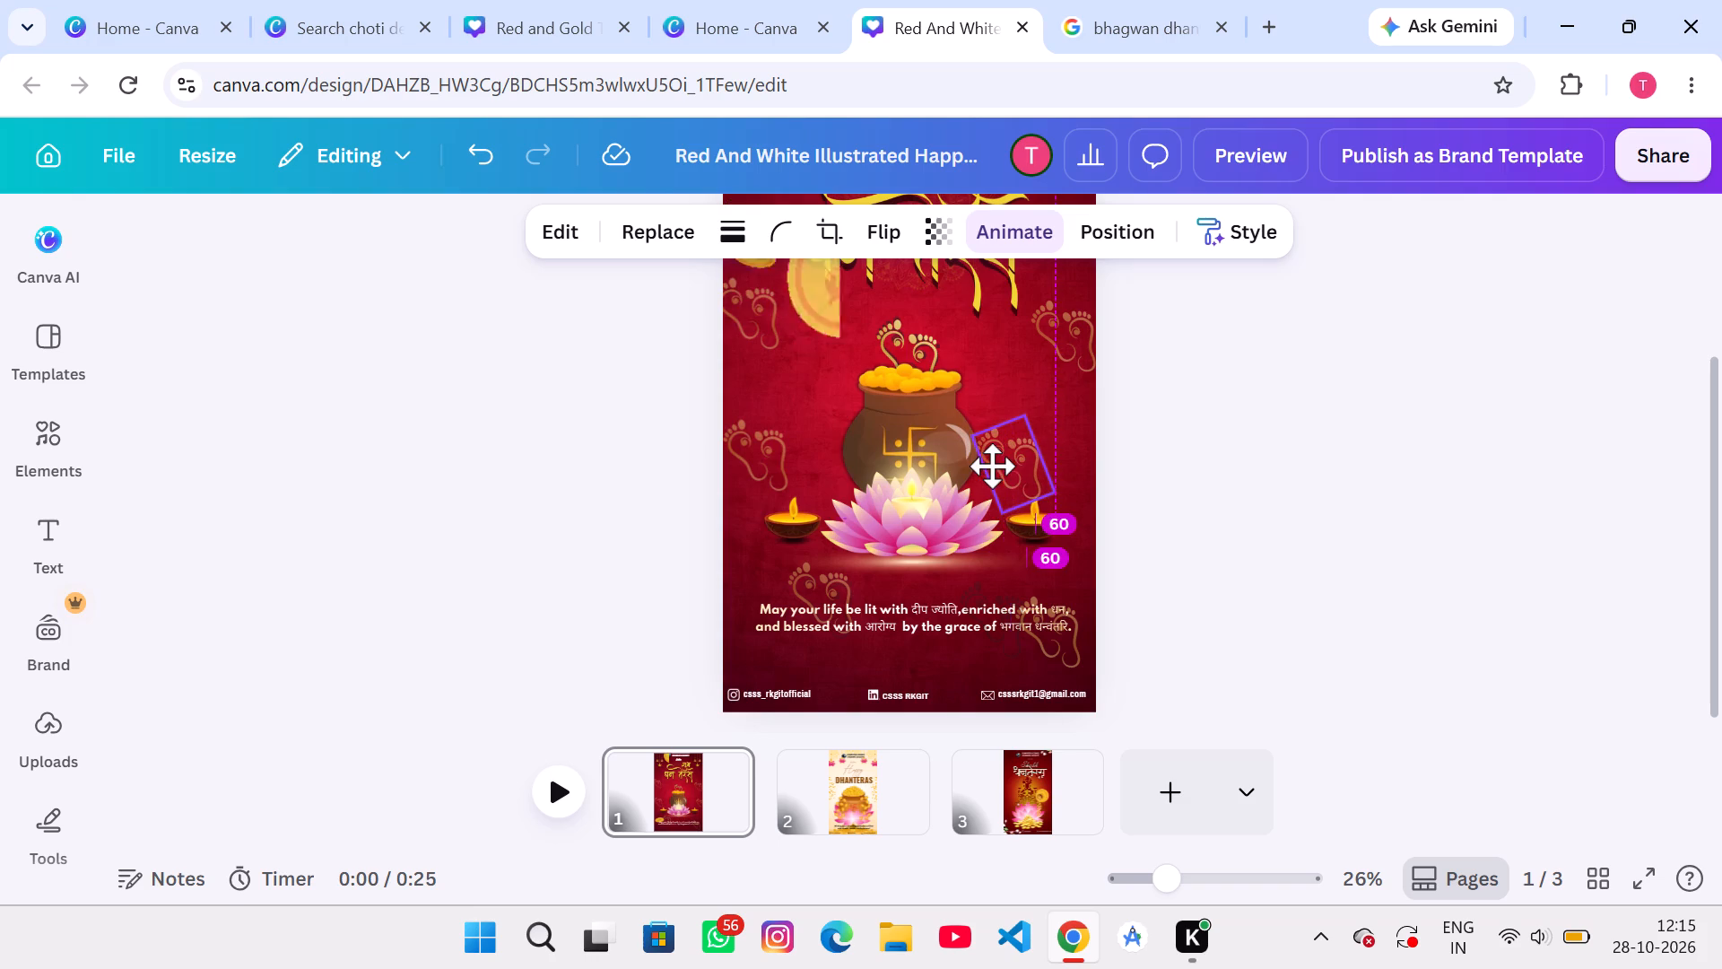
left_click_drag(992, 466, 1007, 463)
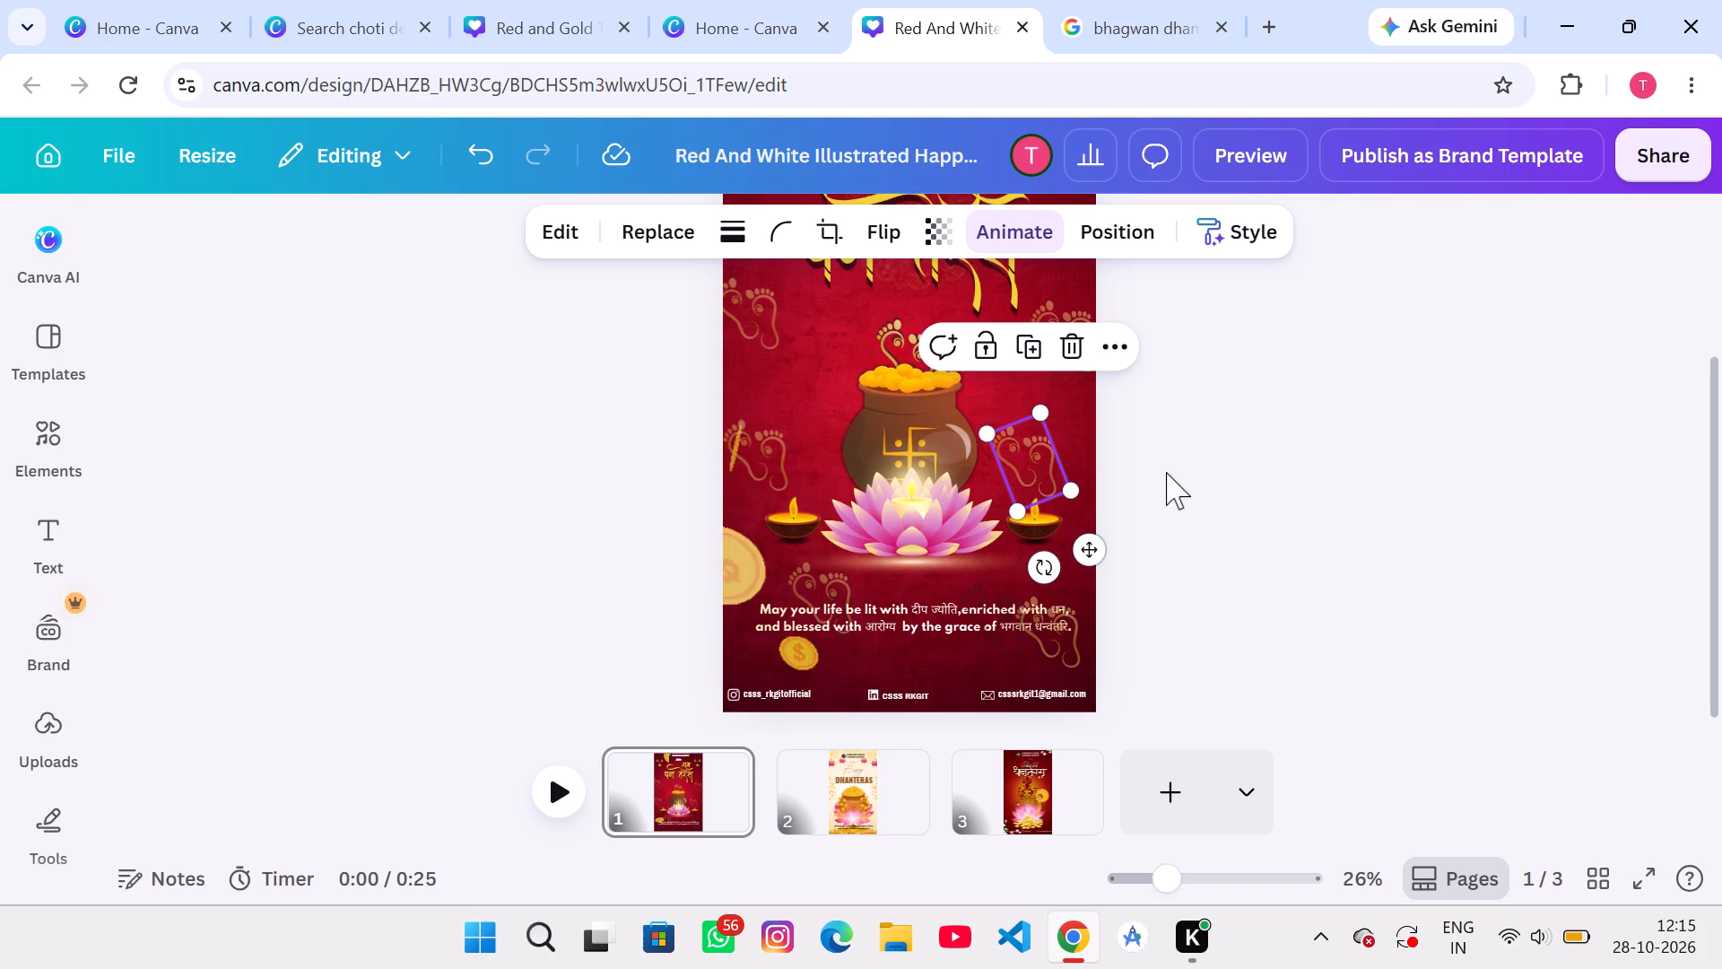
left_click(1166, 472)
Copy the wish text from page 1 and paste it below the lotus on page 2, replacing the existing element there.
scroll(1166, 472, "down", 1)
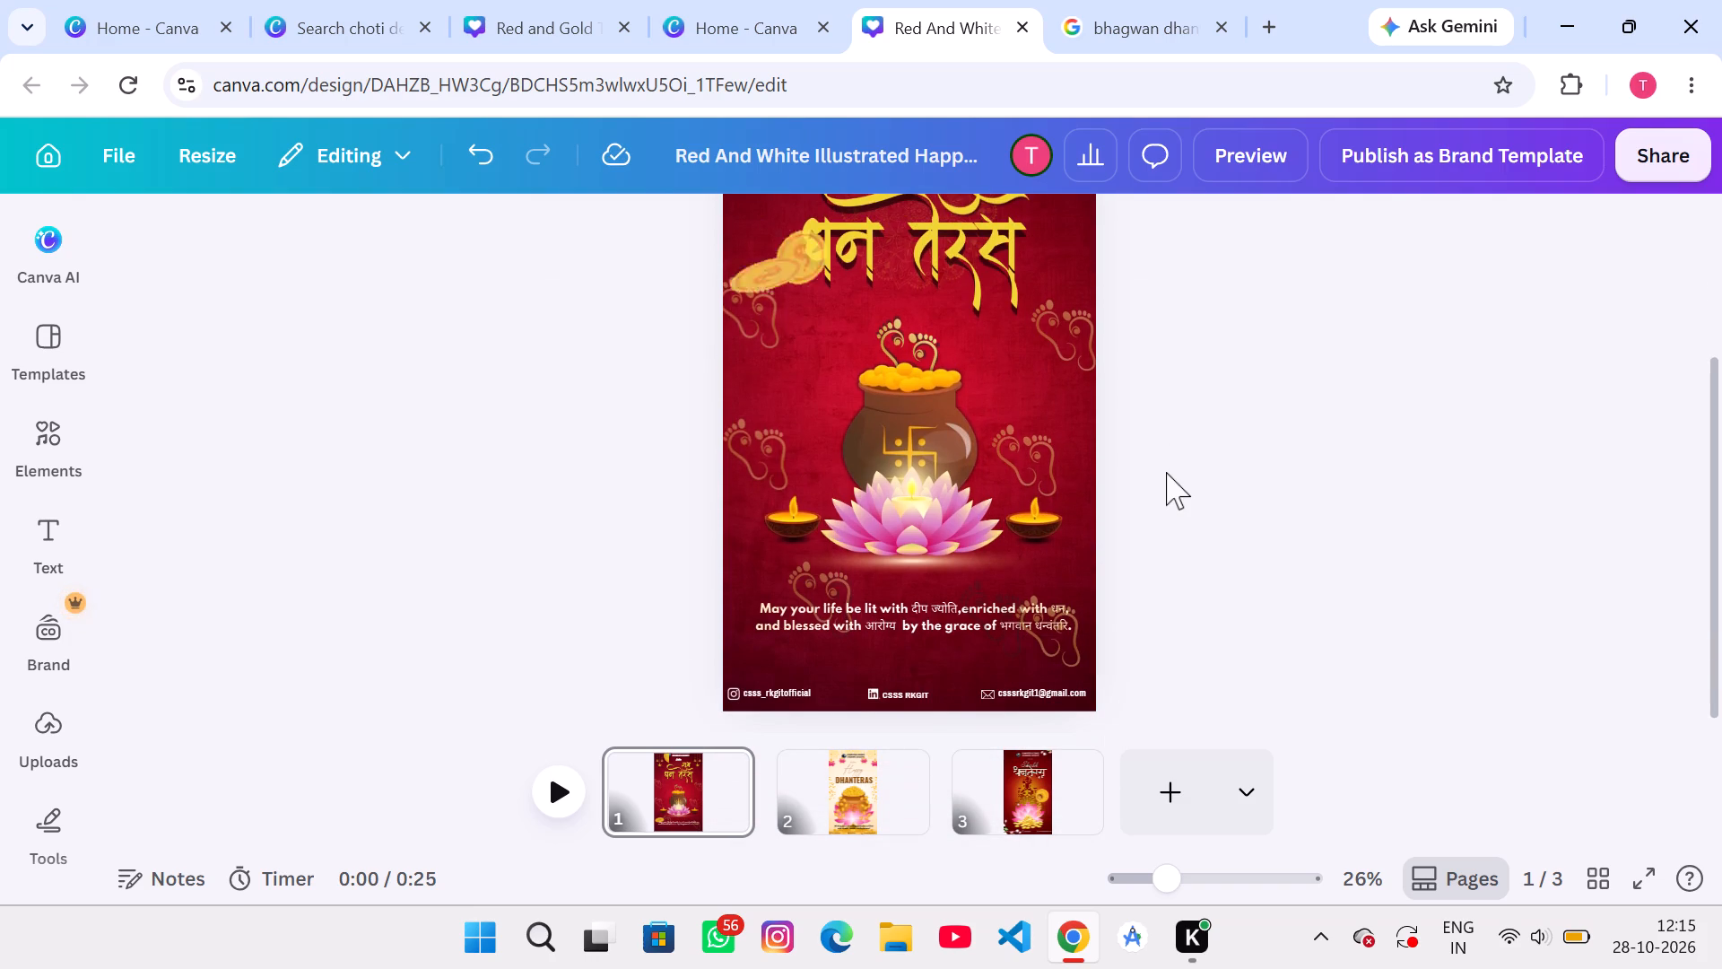
scroll(1166, 472, "down", 1)
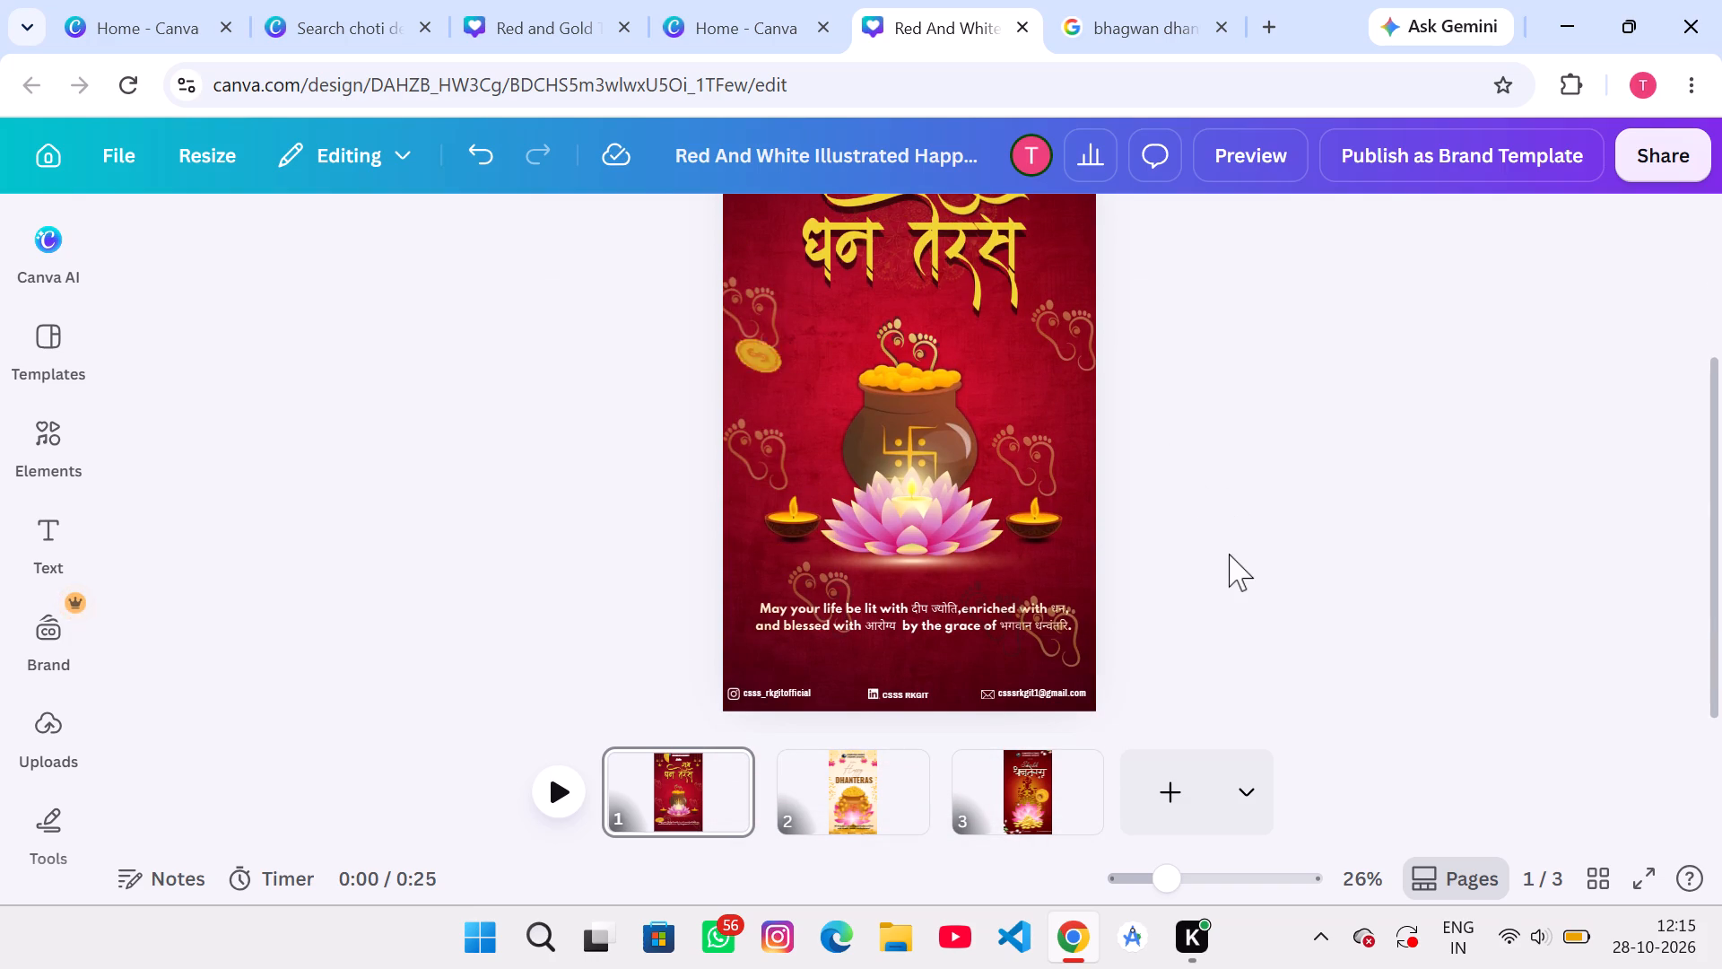
scroll(1229, 563, "down", 1)
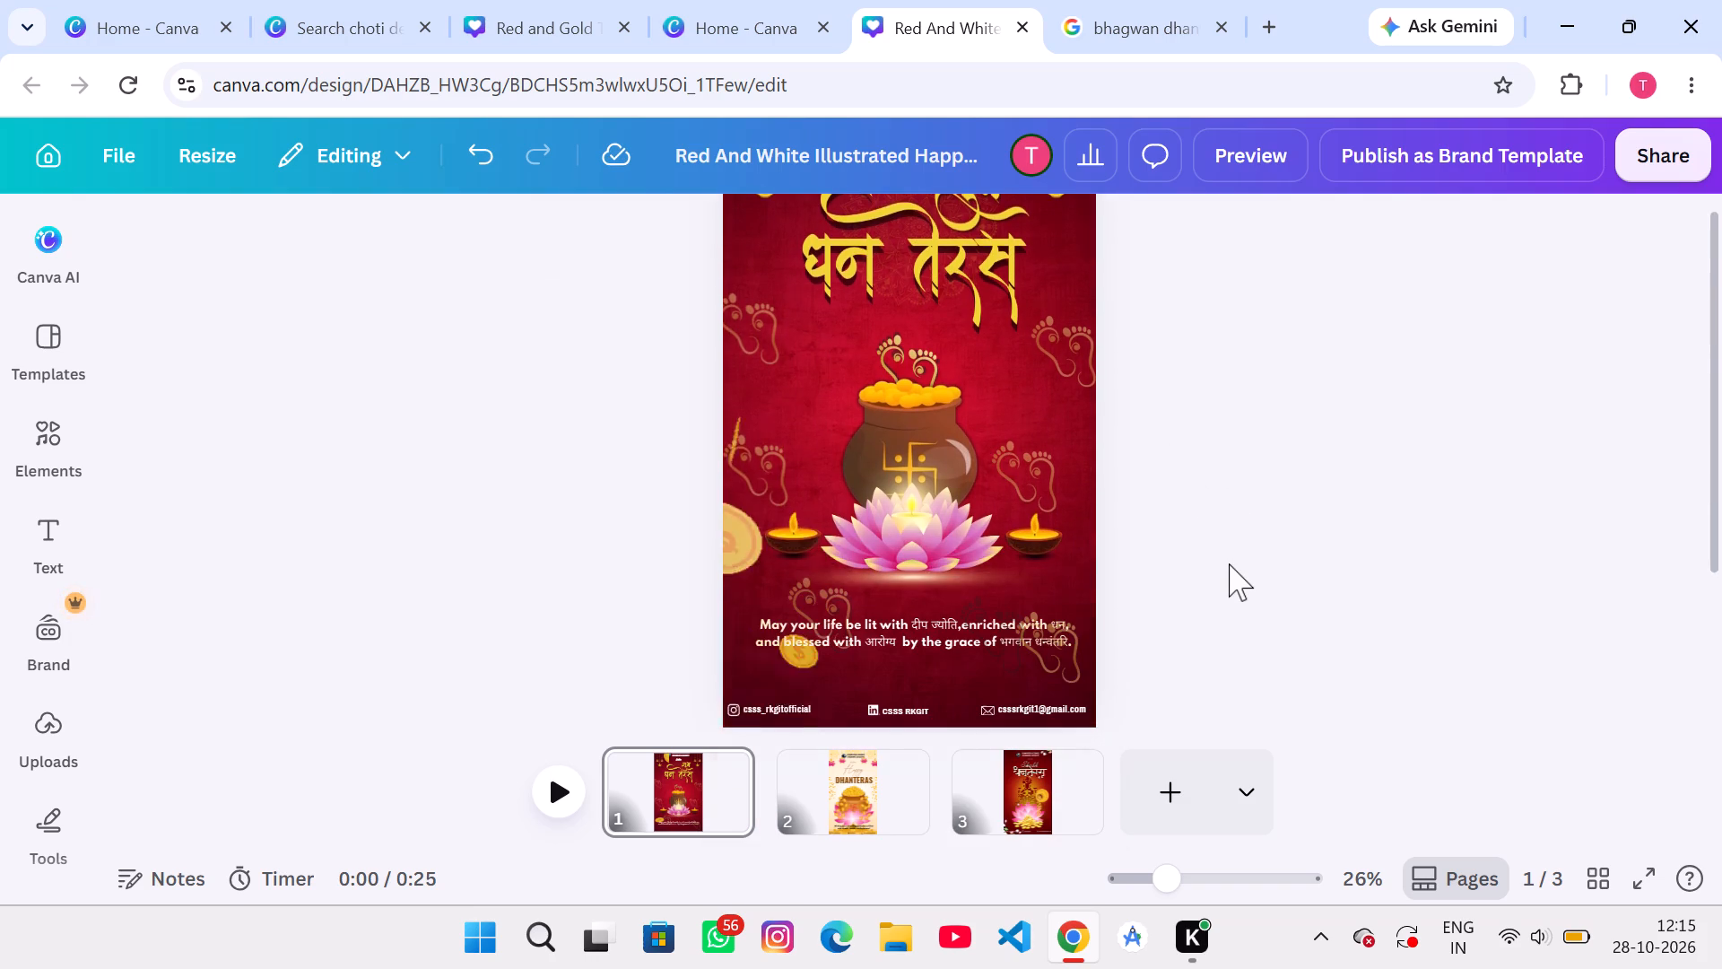
scroll(1229, 563, "down", 1)
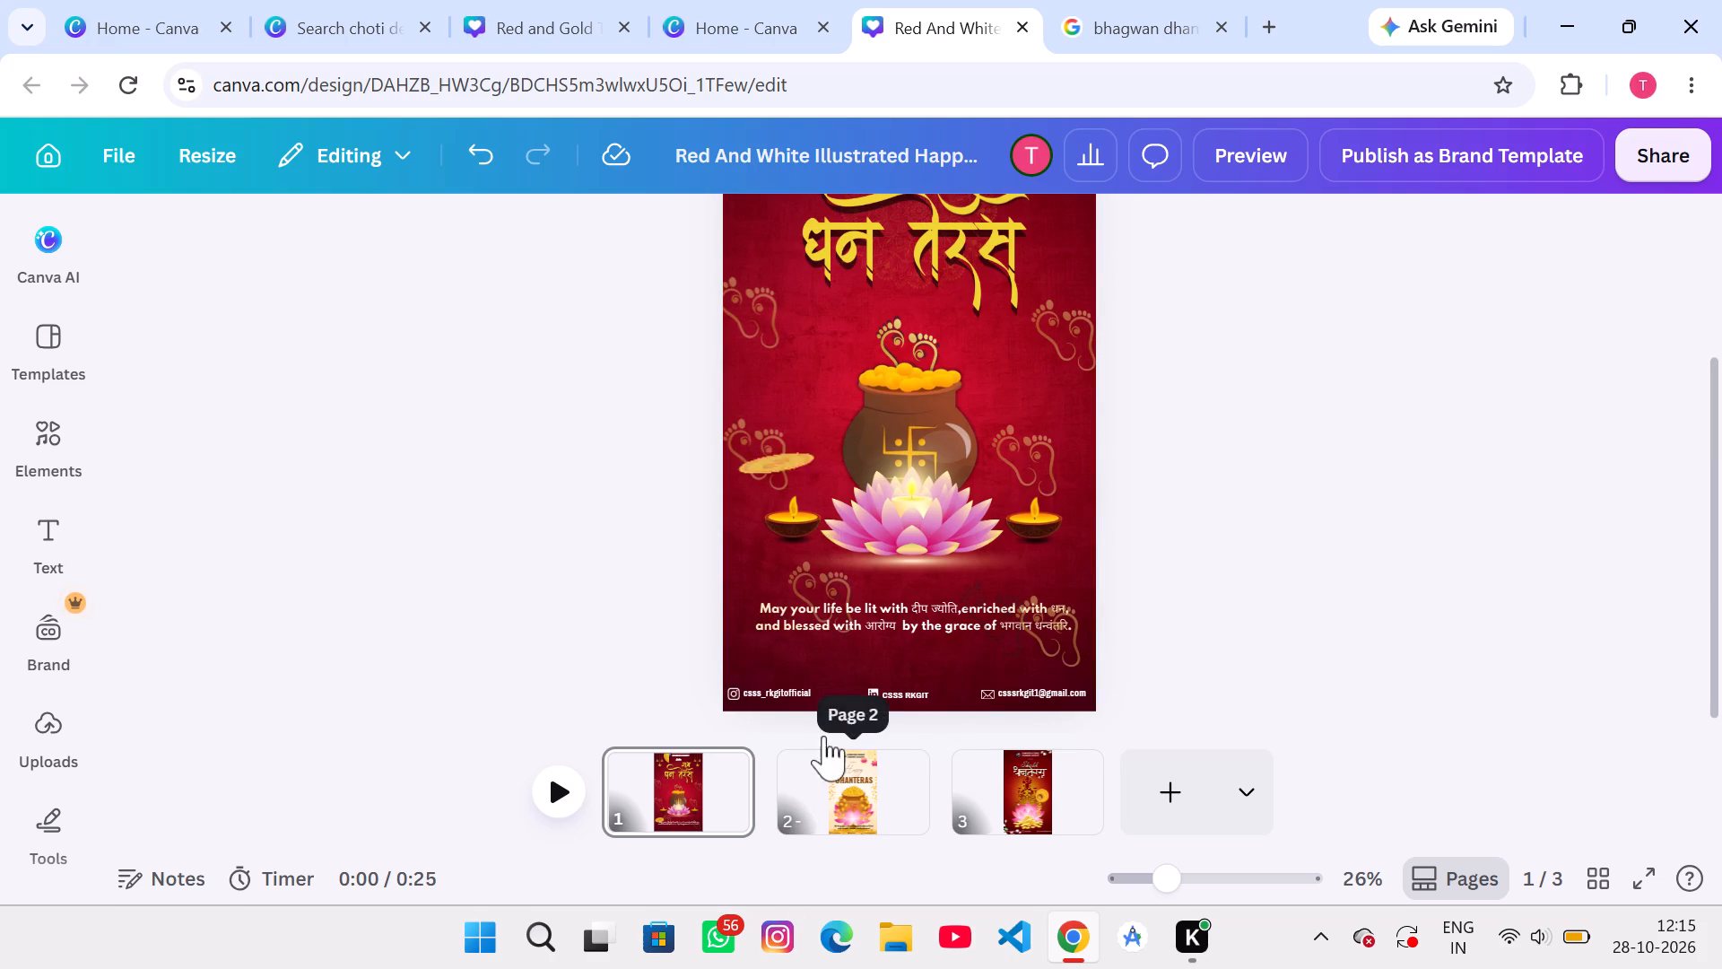
left_click(876, 615)
key("ctrl+c")
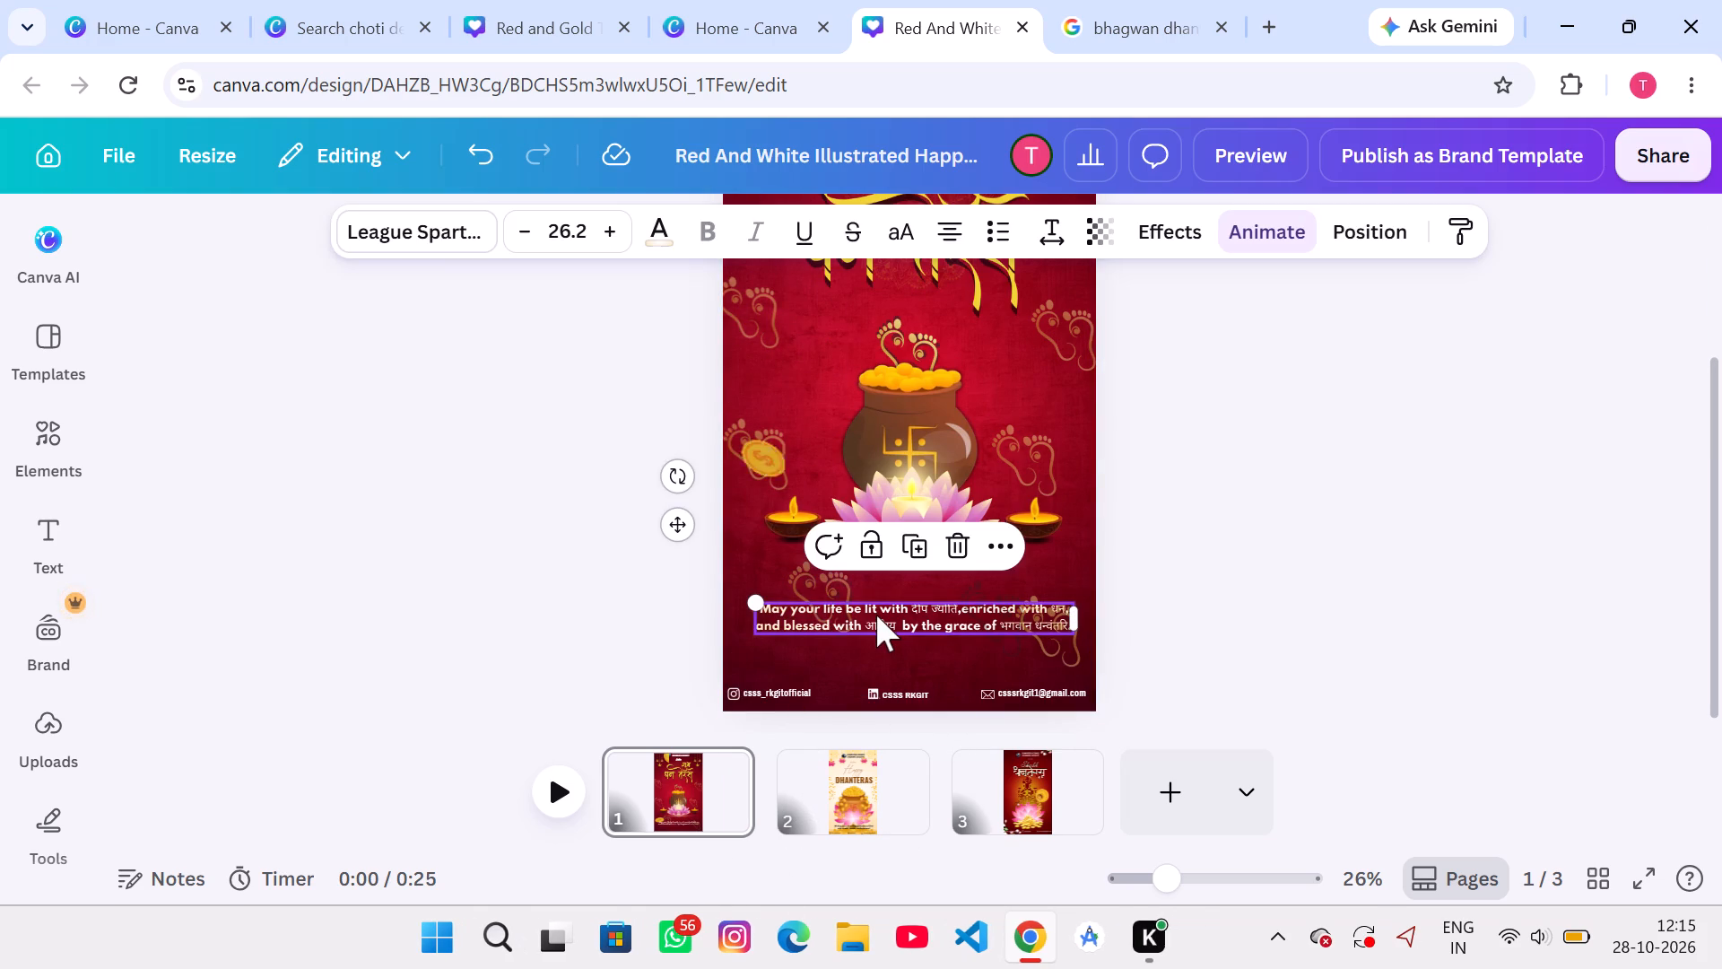
left_click(888, 768)
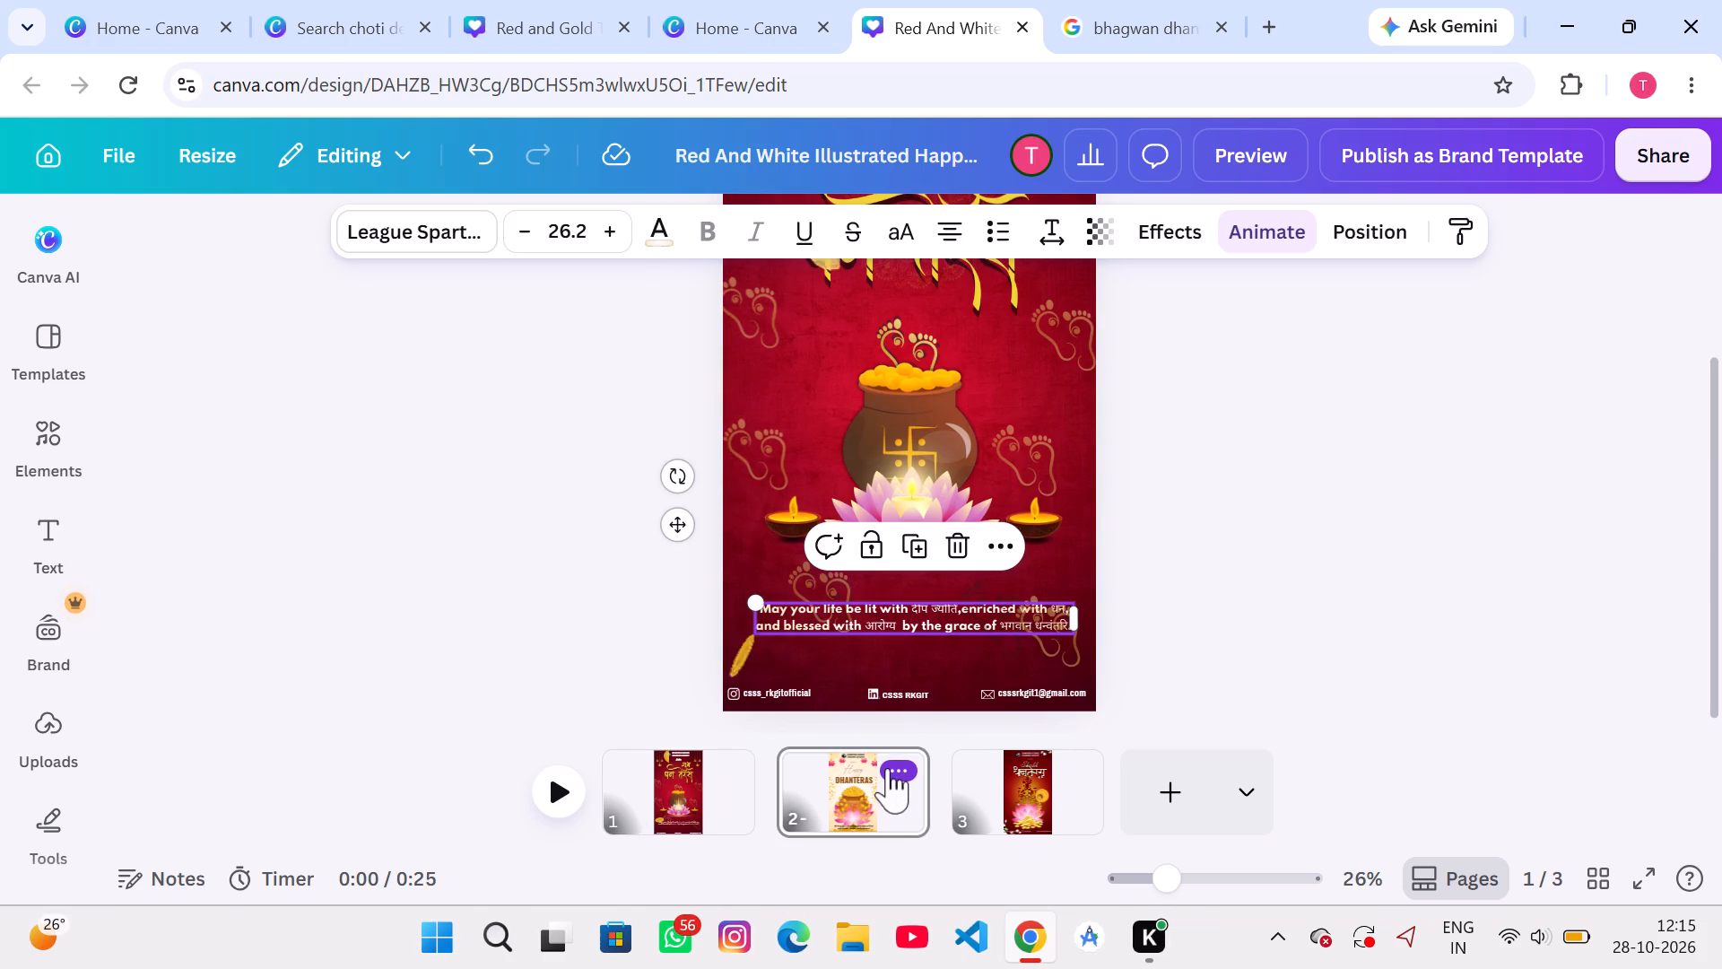
left_click(890, 641)
key("BackSpace")
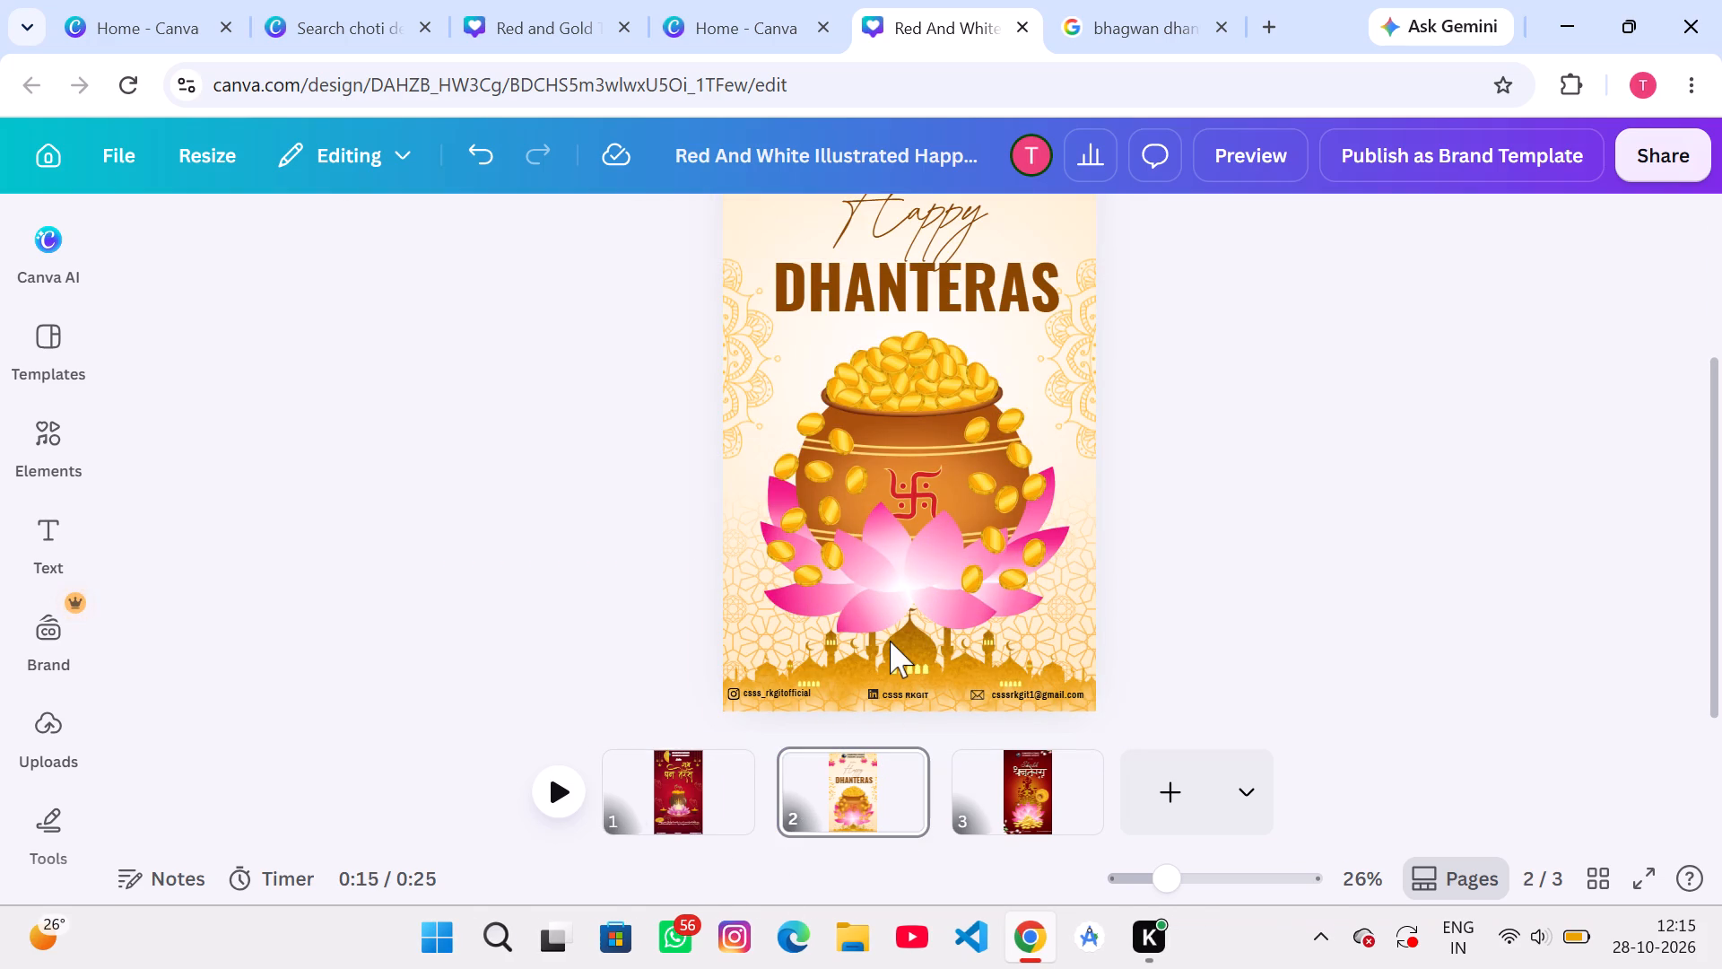
key("ctrl+v")
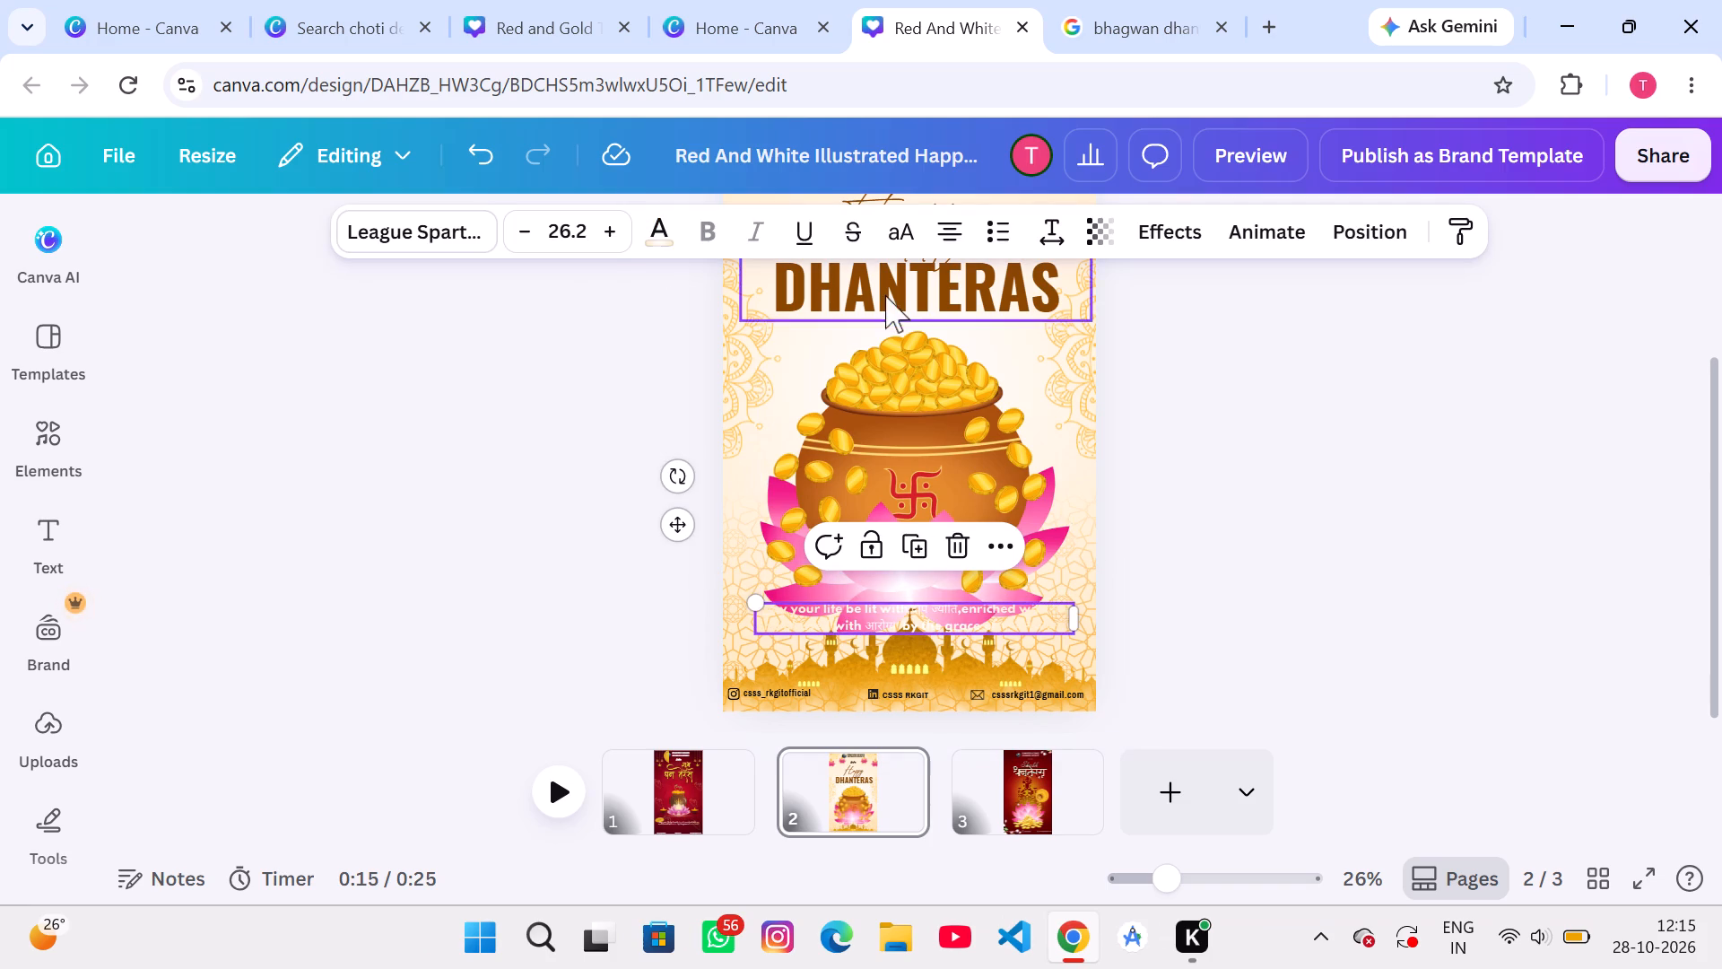
Increase the pasted wish's font size to 29.2 and widen its text box so it fits on two lines.
triple_click(604, 242)
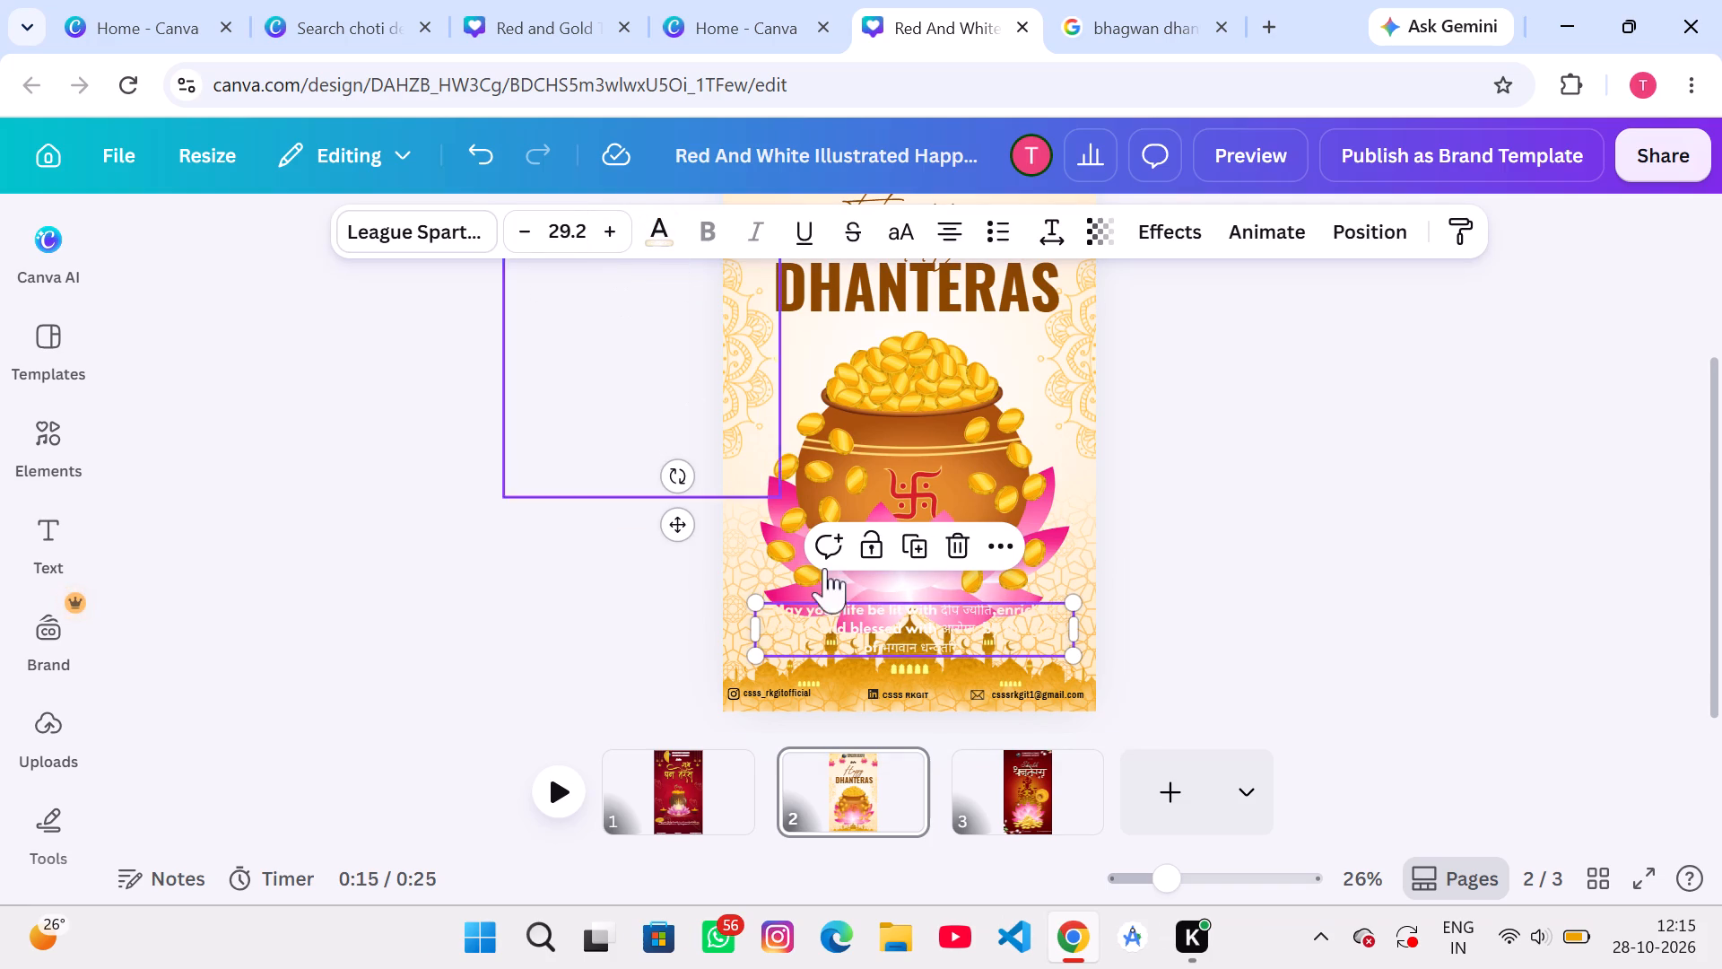
left_click_drag(753, 624, 710, 628)
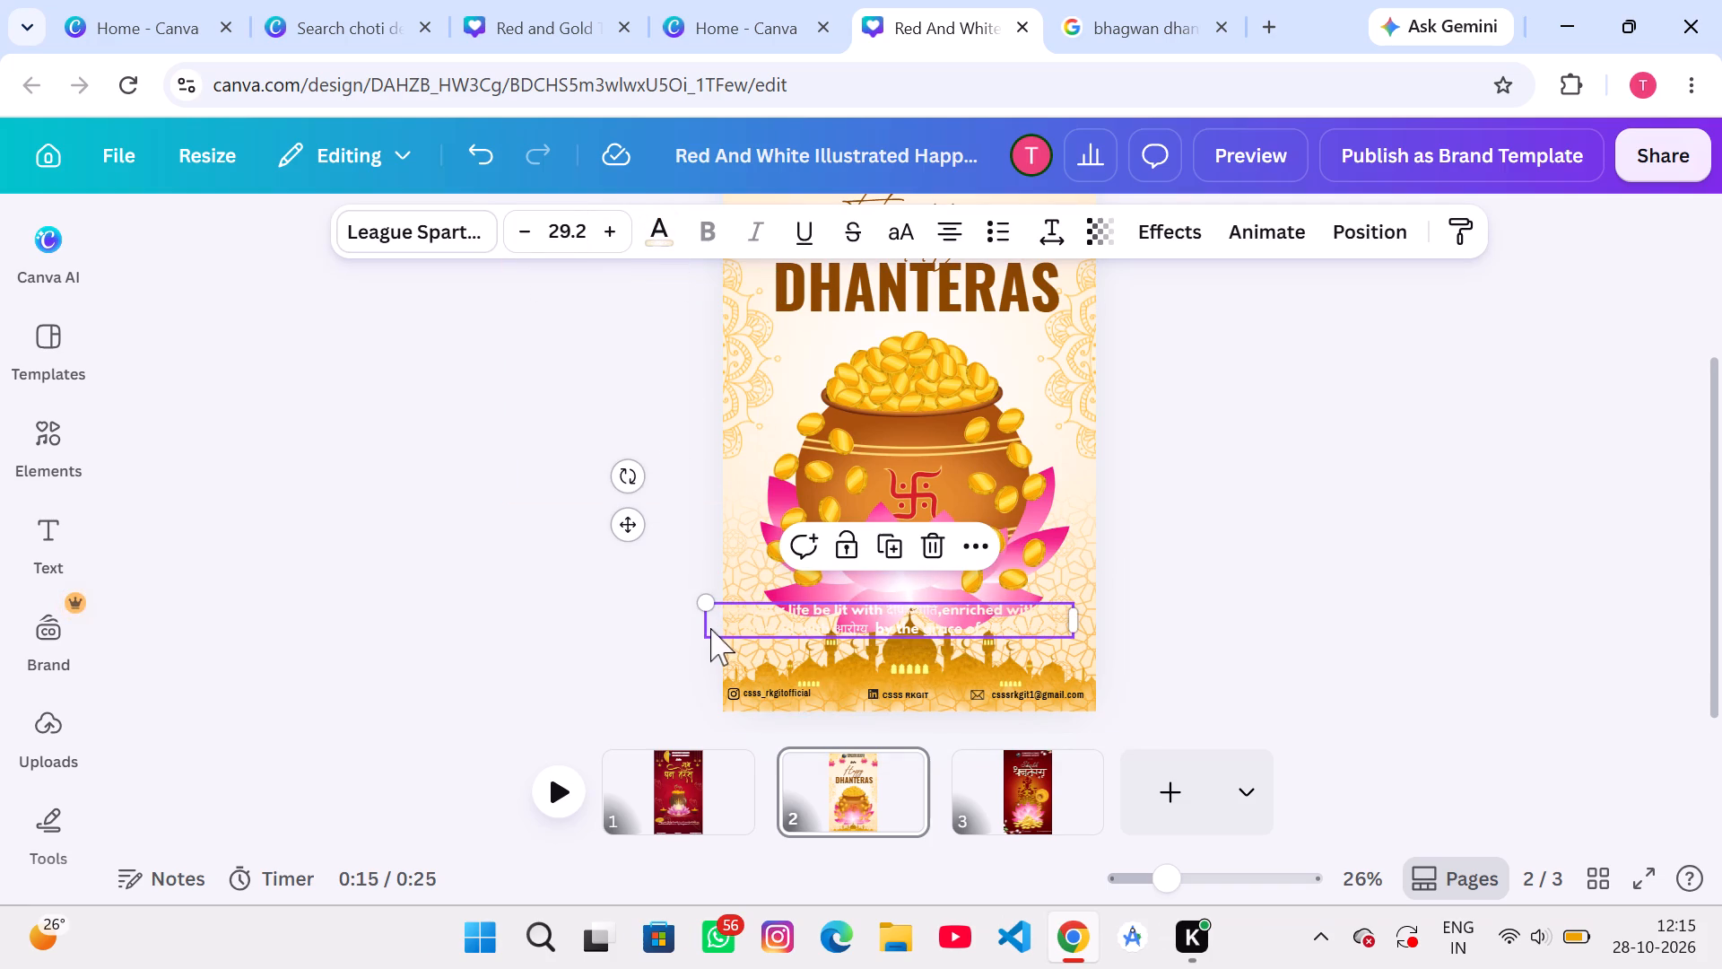
Set the text colour of page 2's wish to black.
left_click(665, 242)
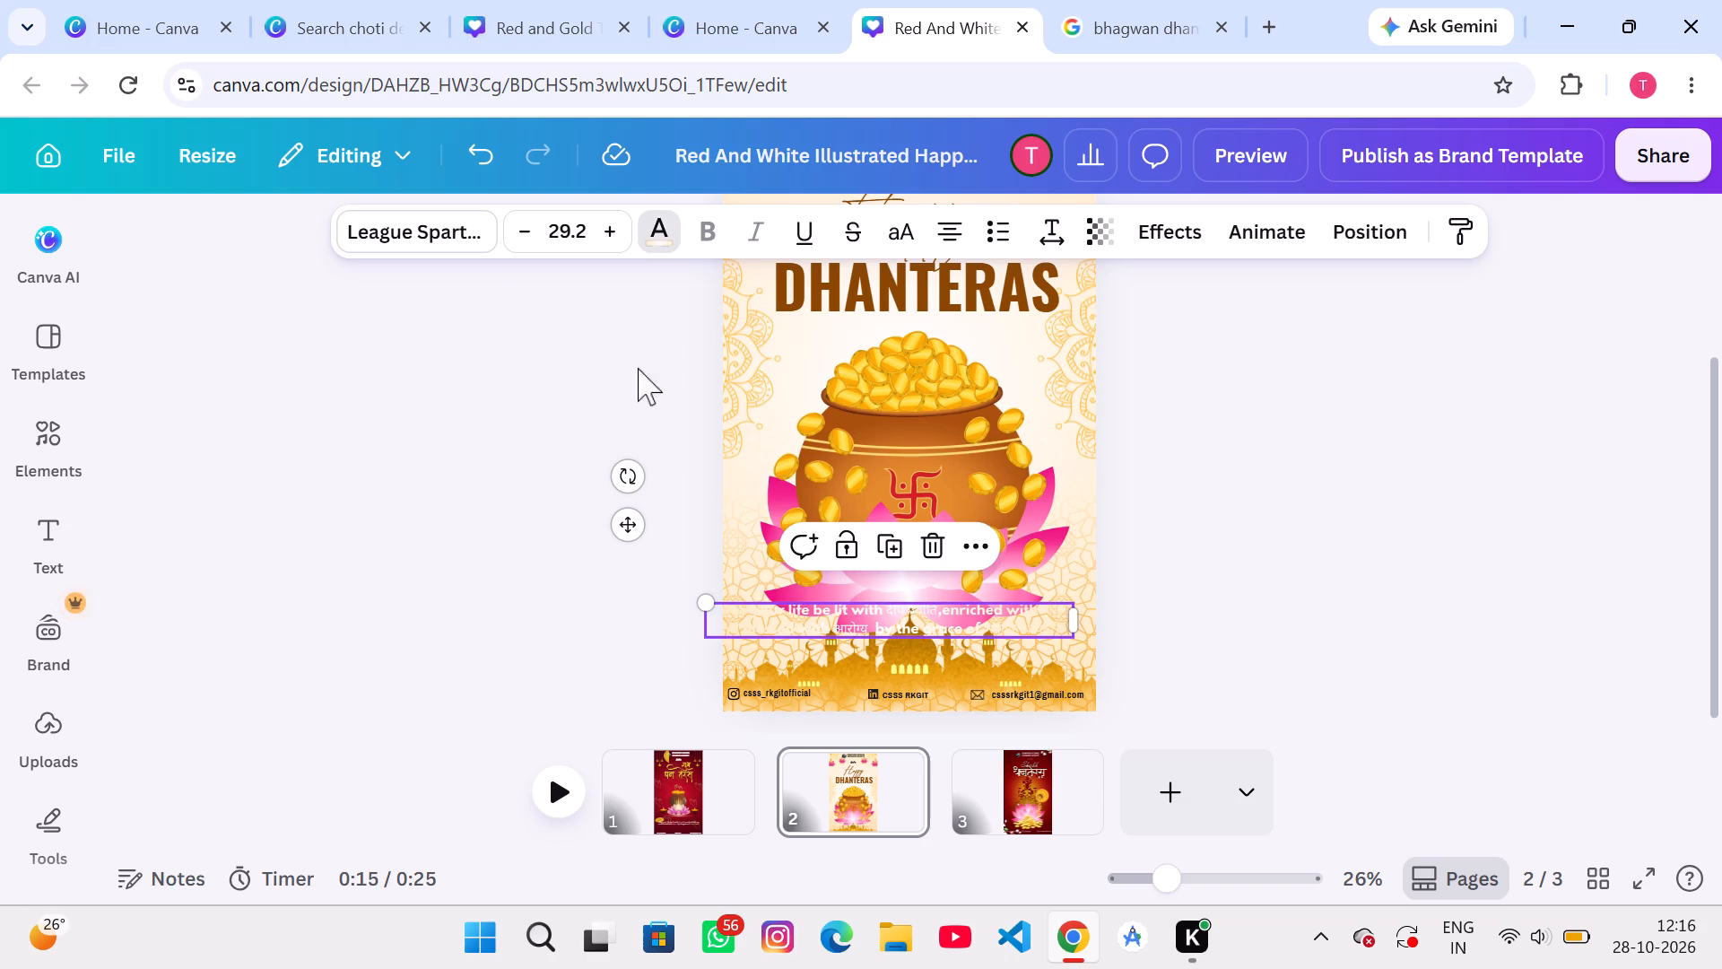
left_click(512, 485)
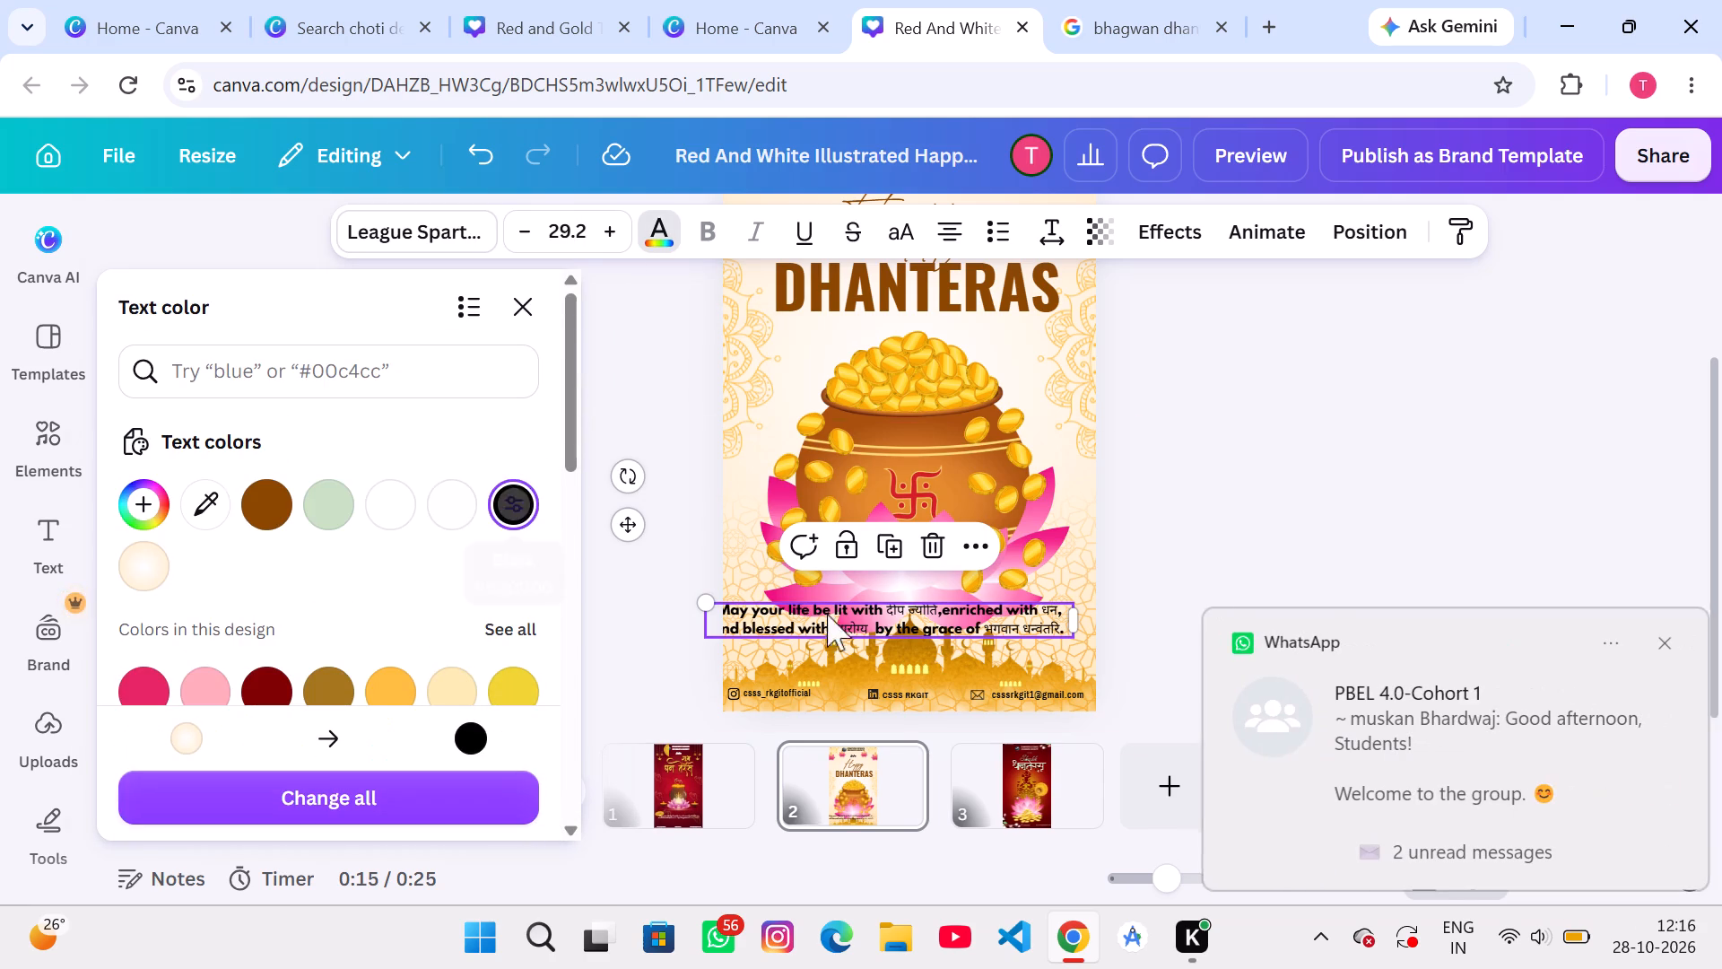
Adjust the width of page 2's wish text box and position it across the poster between the lotus and the contact row.
left_click_drag(1077, 615, 1091, 615)
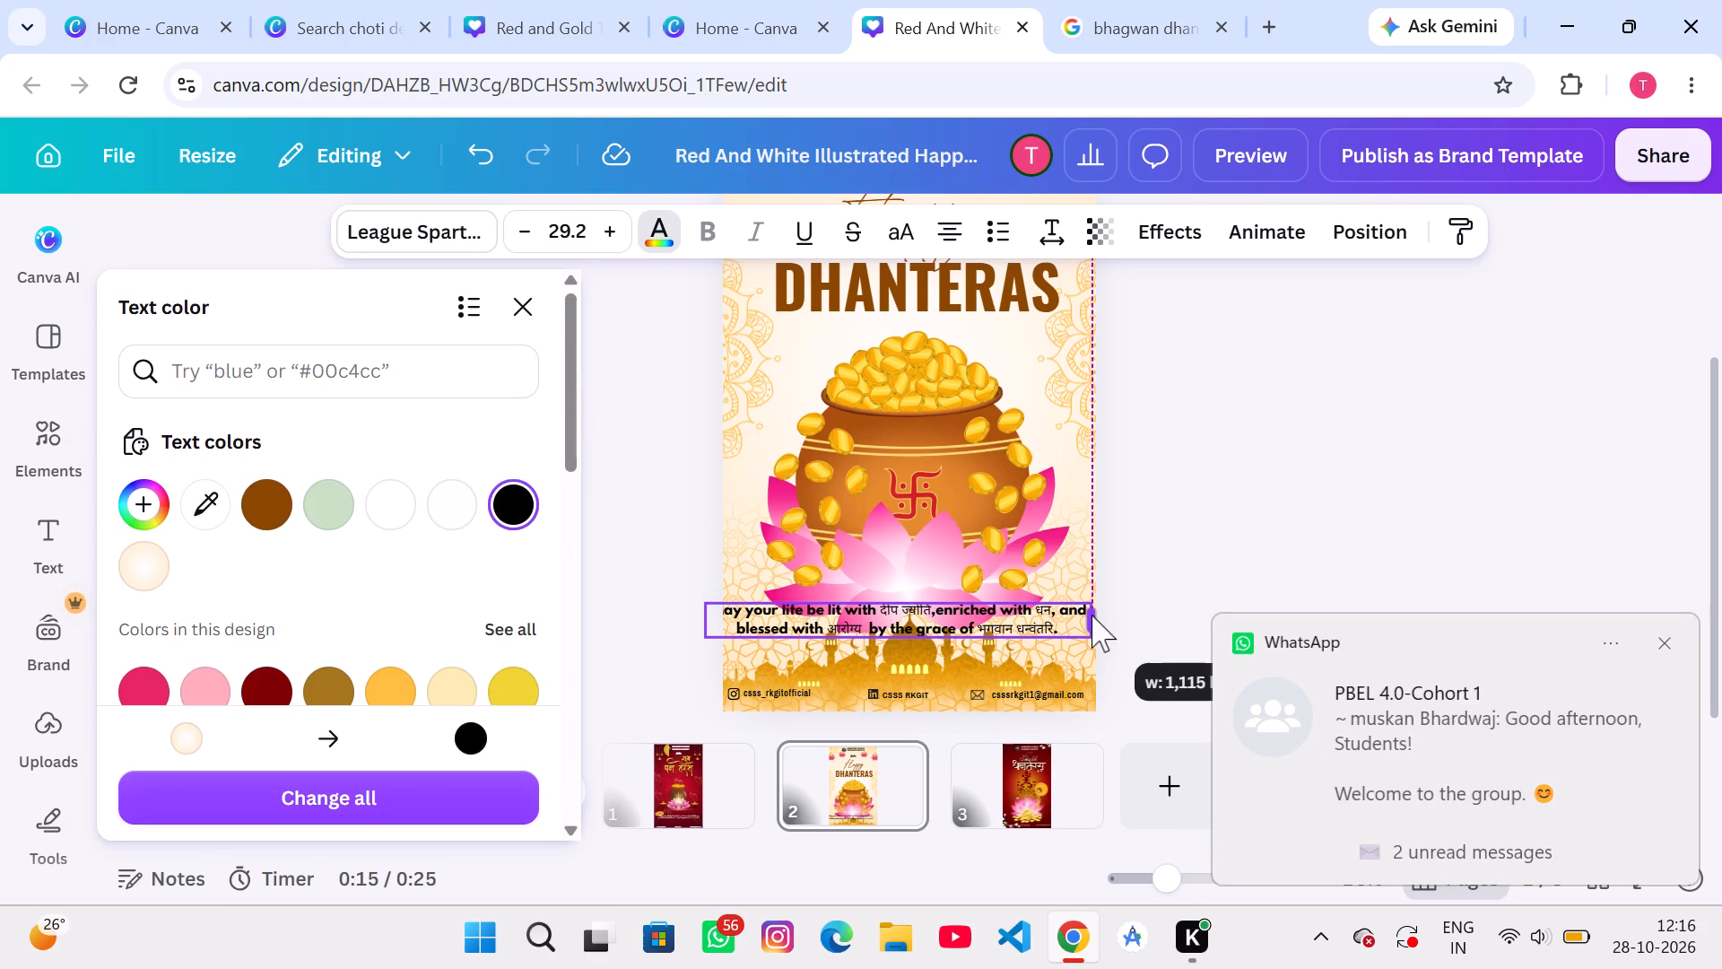
left_click_drag(1091, 615, 1091, 615)
left_click_drag(1009, 621, 1020, 644)
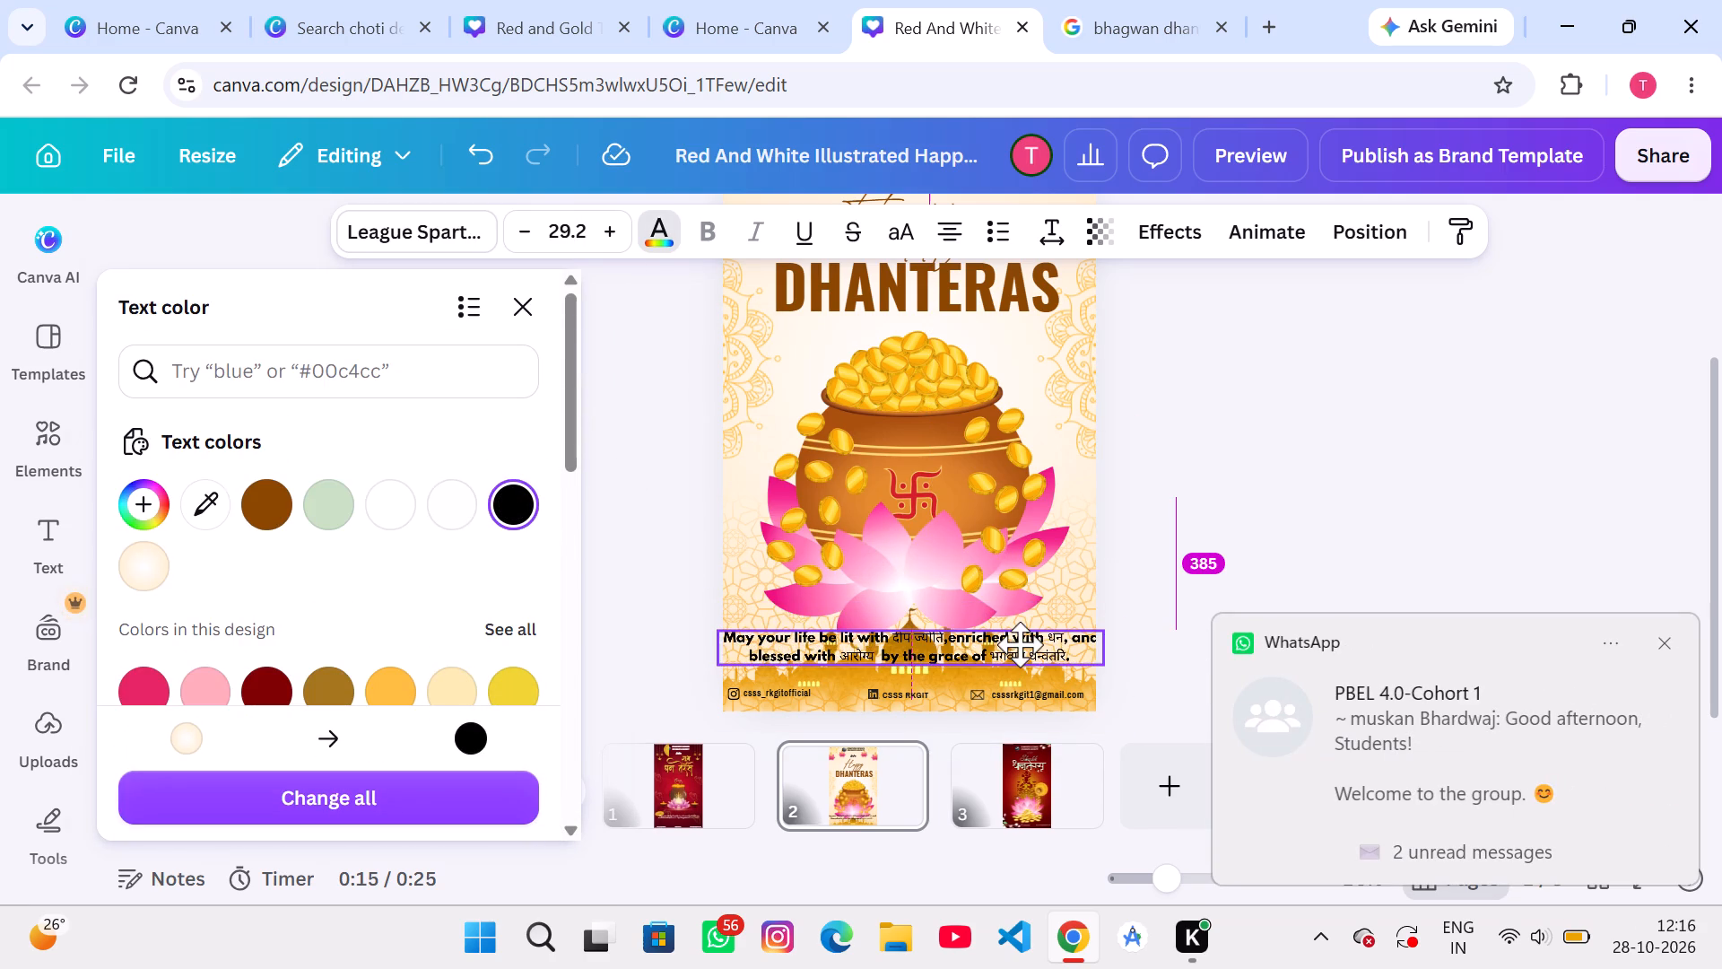
left_click_drag(1020, 644, 1018, 646)
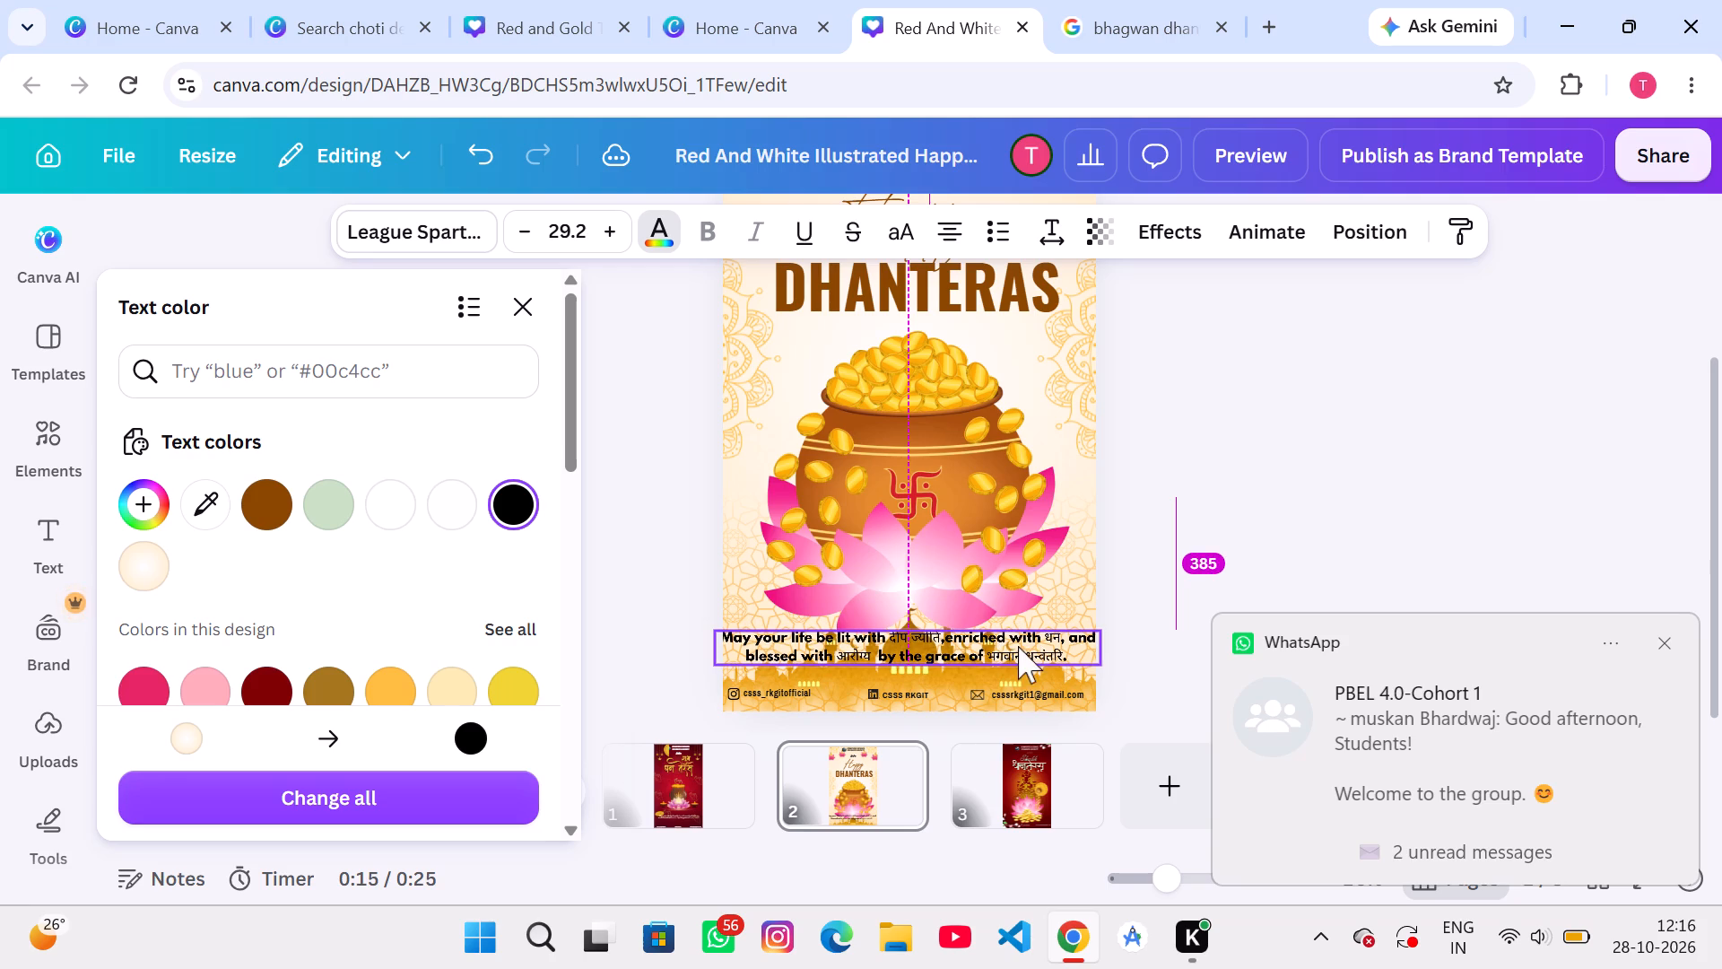
left_click_drag(1107, 650, 1079, 654)
left_click_drag(1023, 652, 1054, 659)
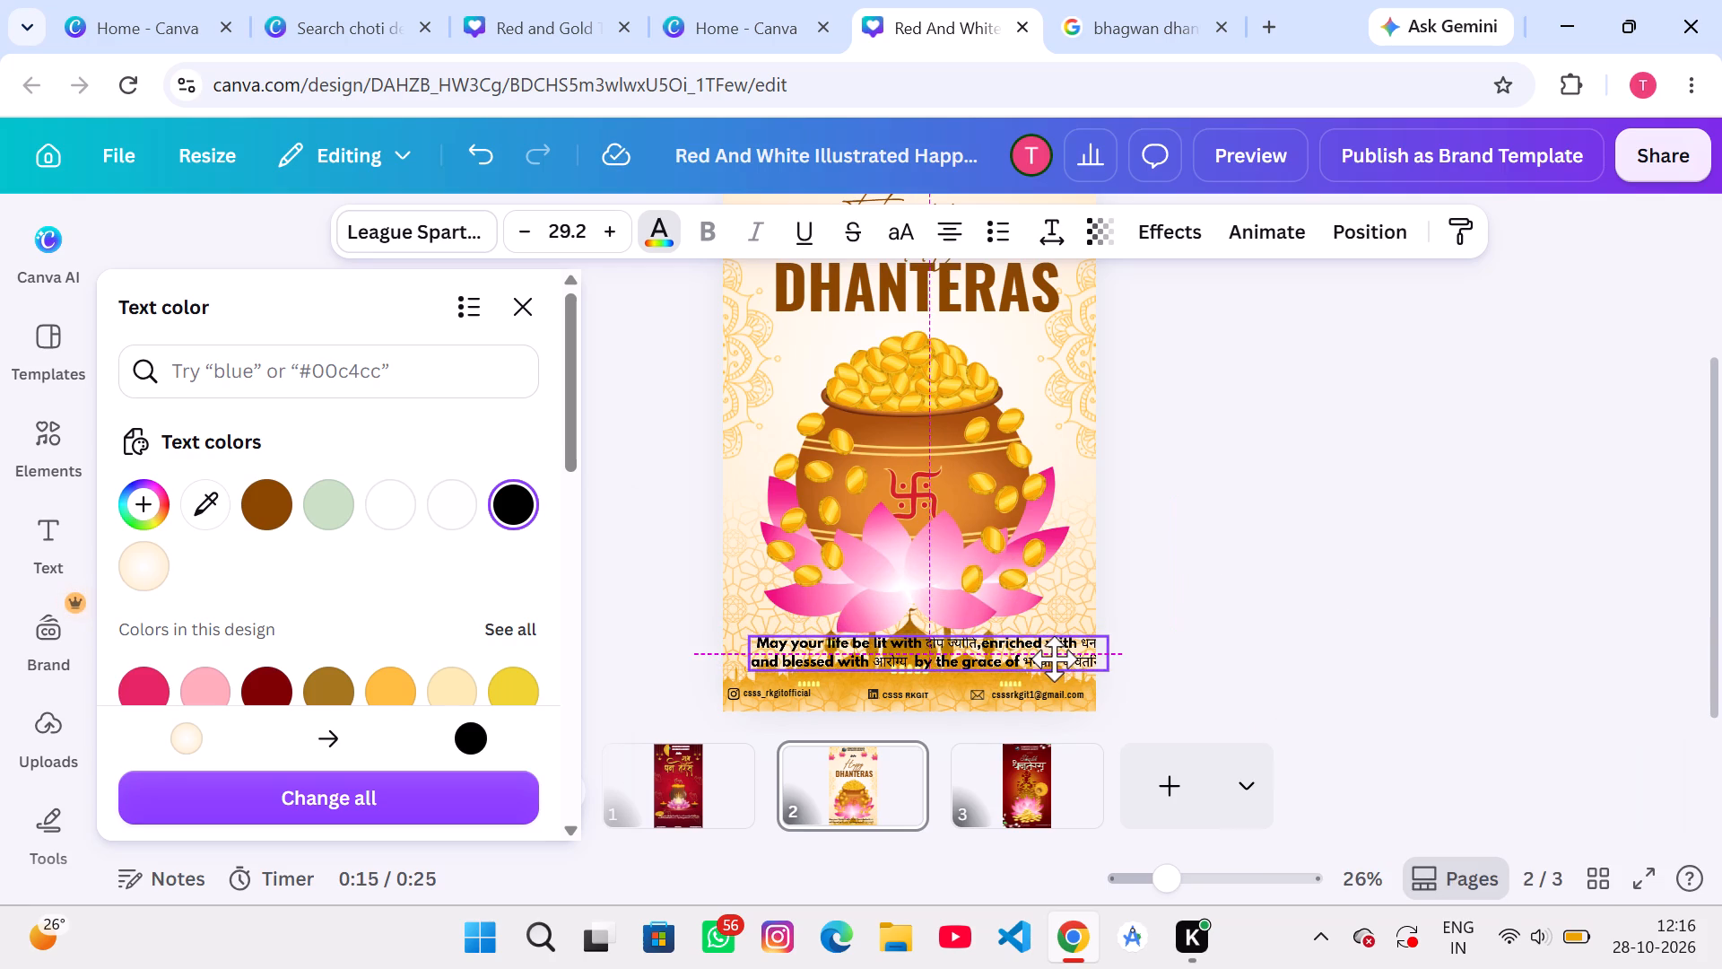
left_click_drag(1054, 659, 1045, 650)
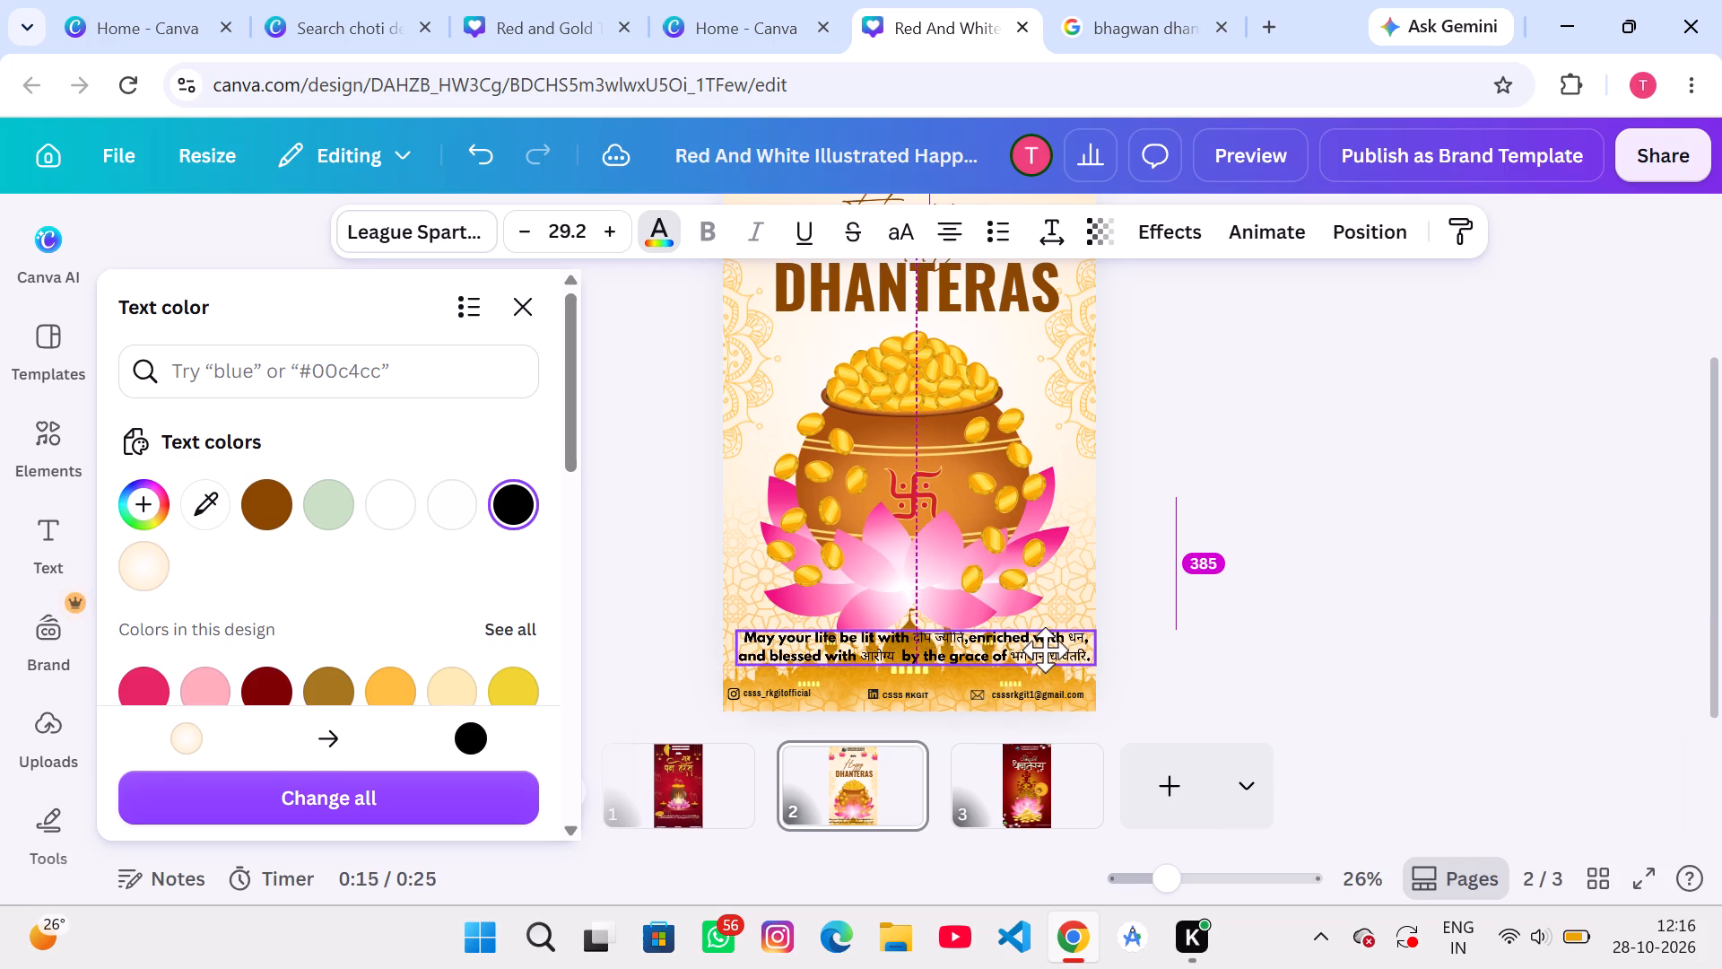
left_click_drag(1045, 650, 1045, 647)
left_click(1287, 636)
left_click(1287, 636)
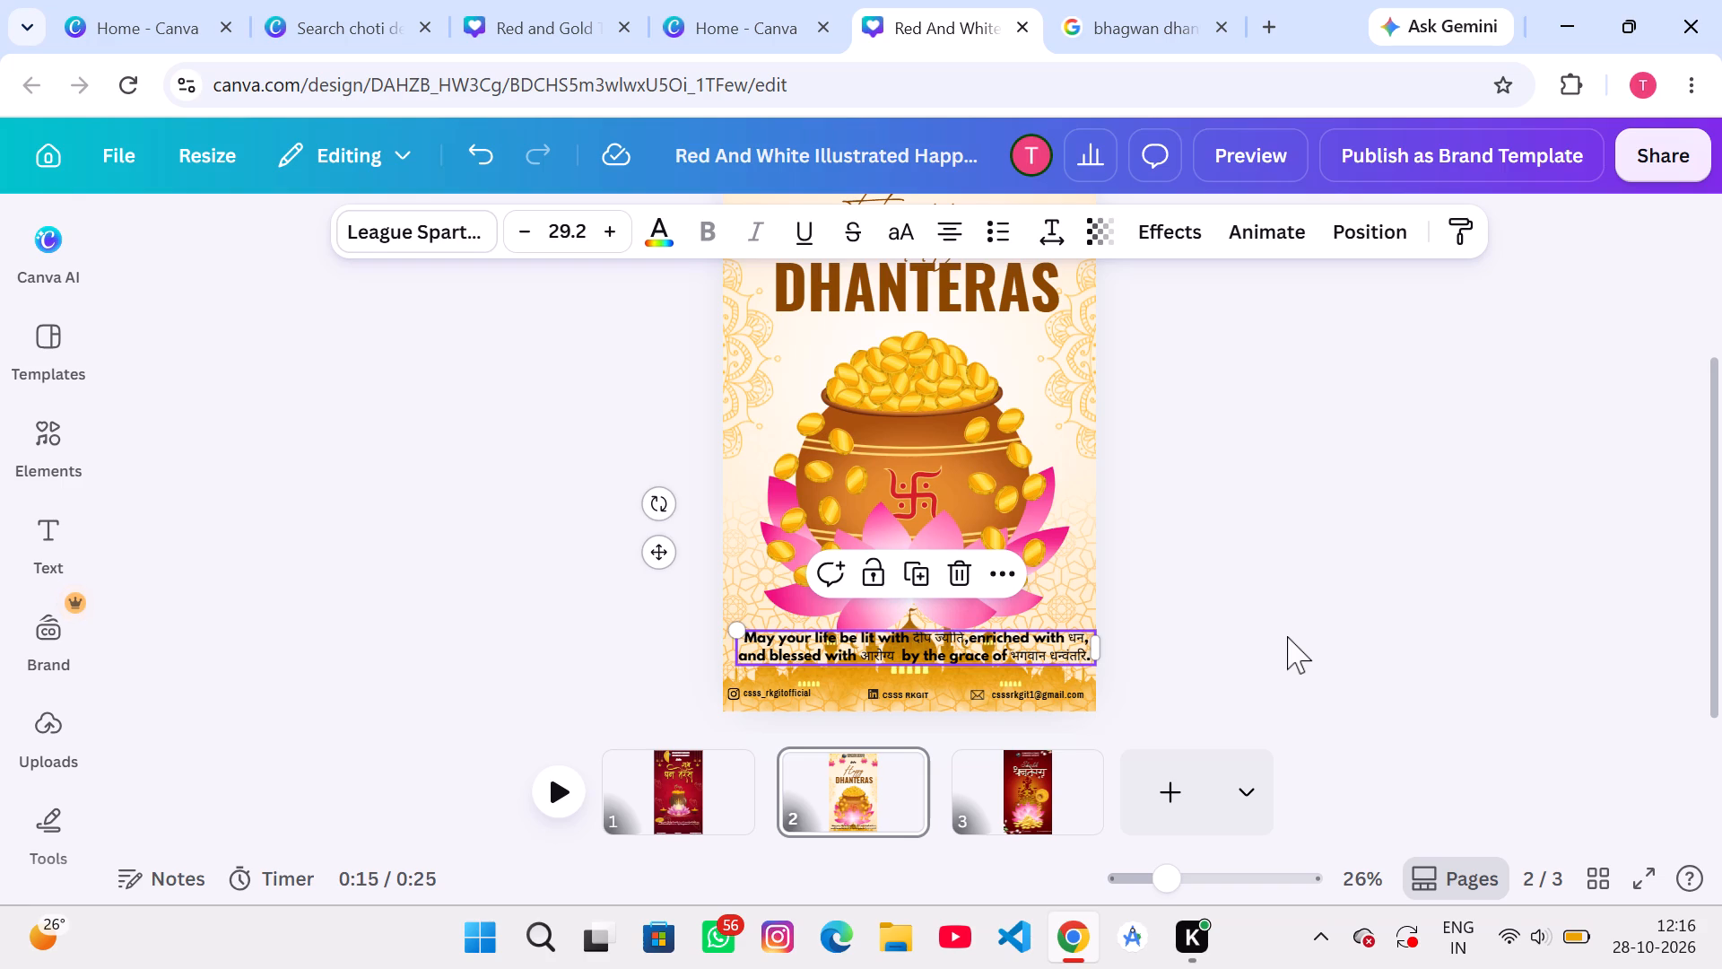
scroll(1287, 636, "up", 1)
left_click_drag(1046, 707, 1039, 687)
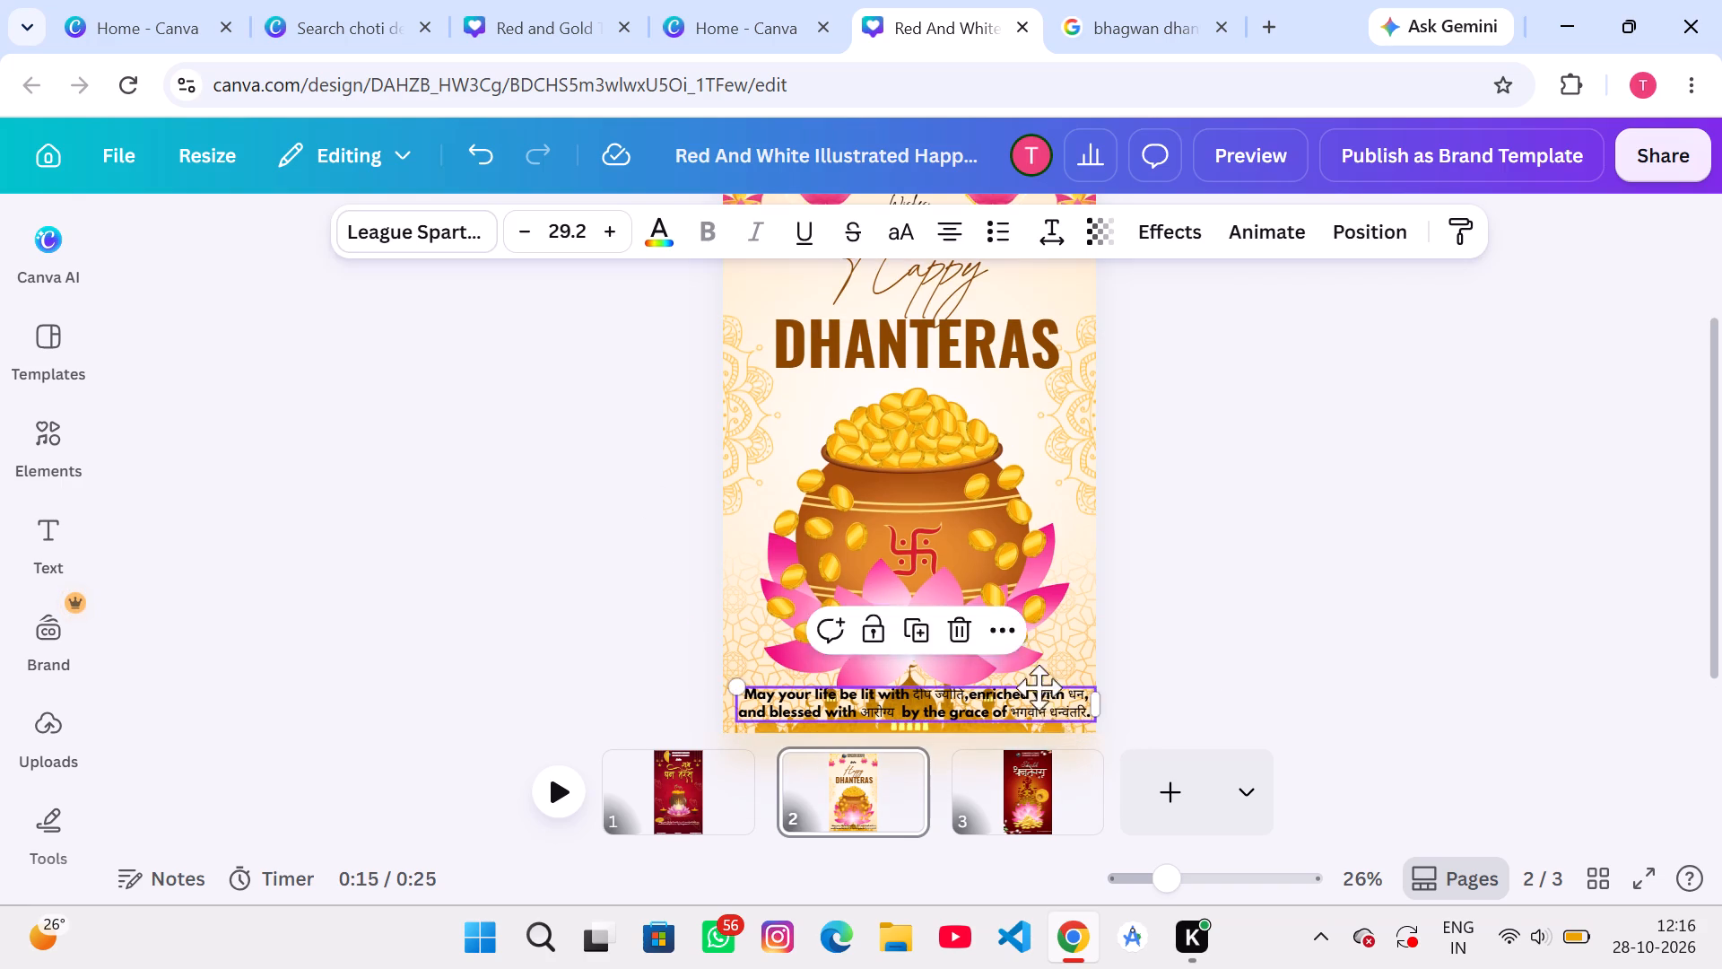
left_click_drag(1039, 687, 1051, 671)
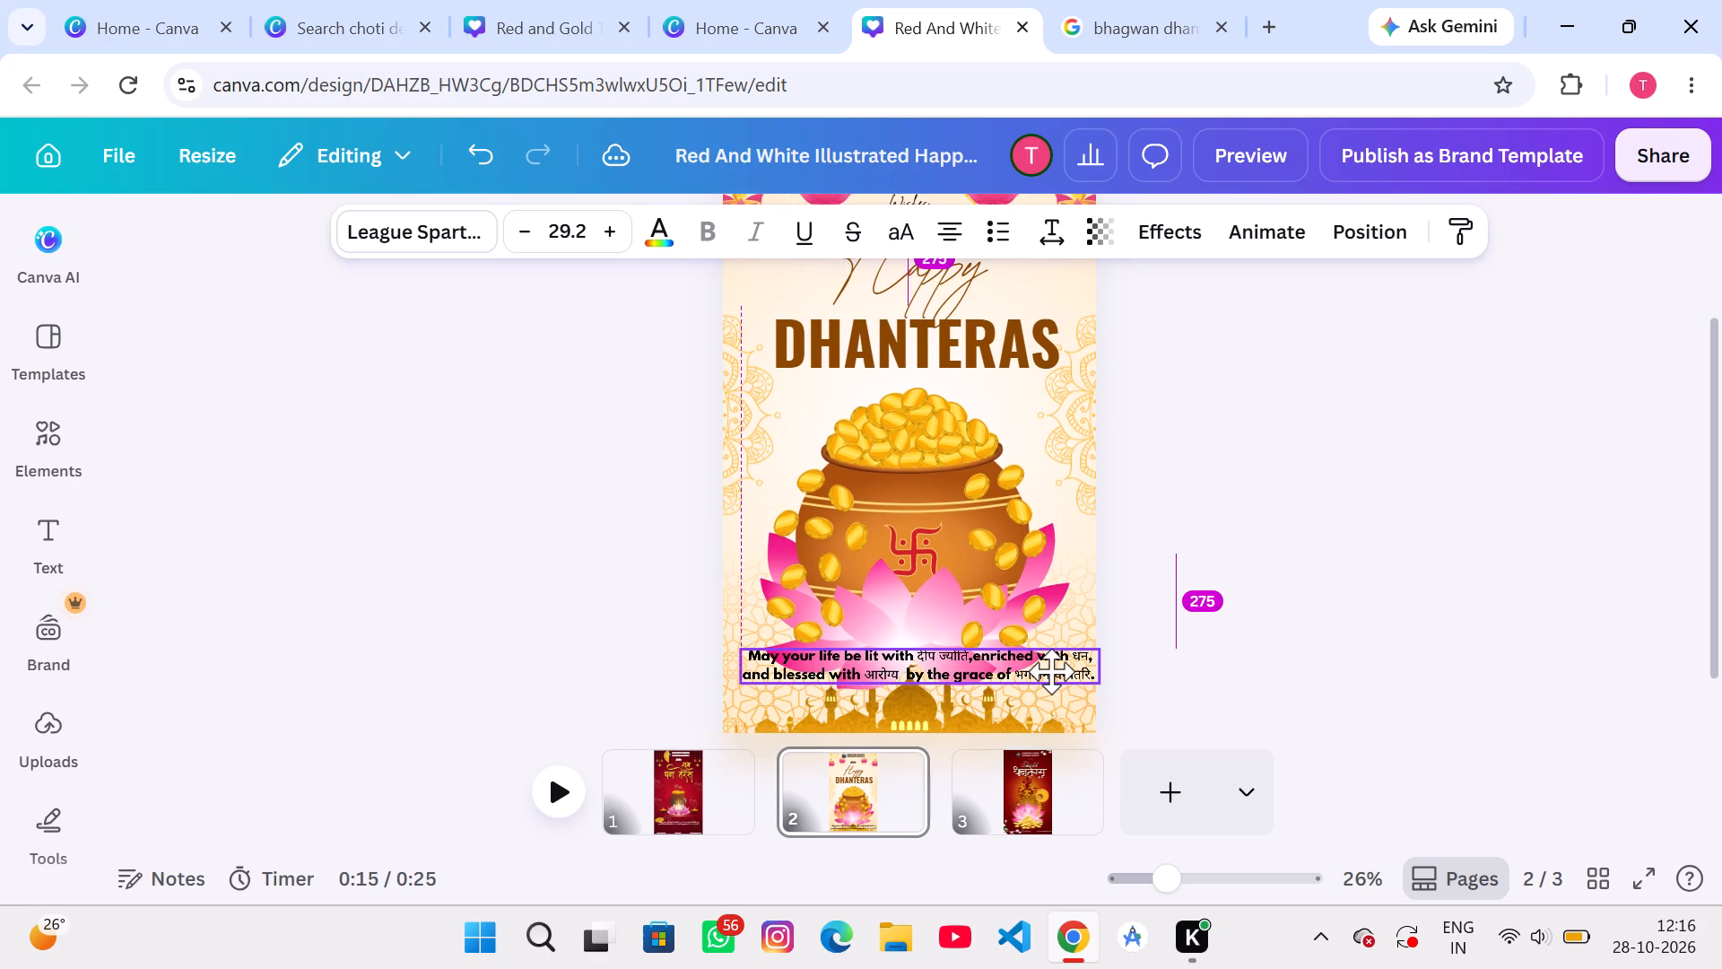
Nudge page 2's wish text slightly lower, across the base of the lotus above the temple silhouettes.
left_click_drag(1051, 671, 1051, 673)
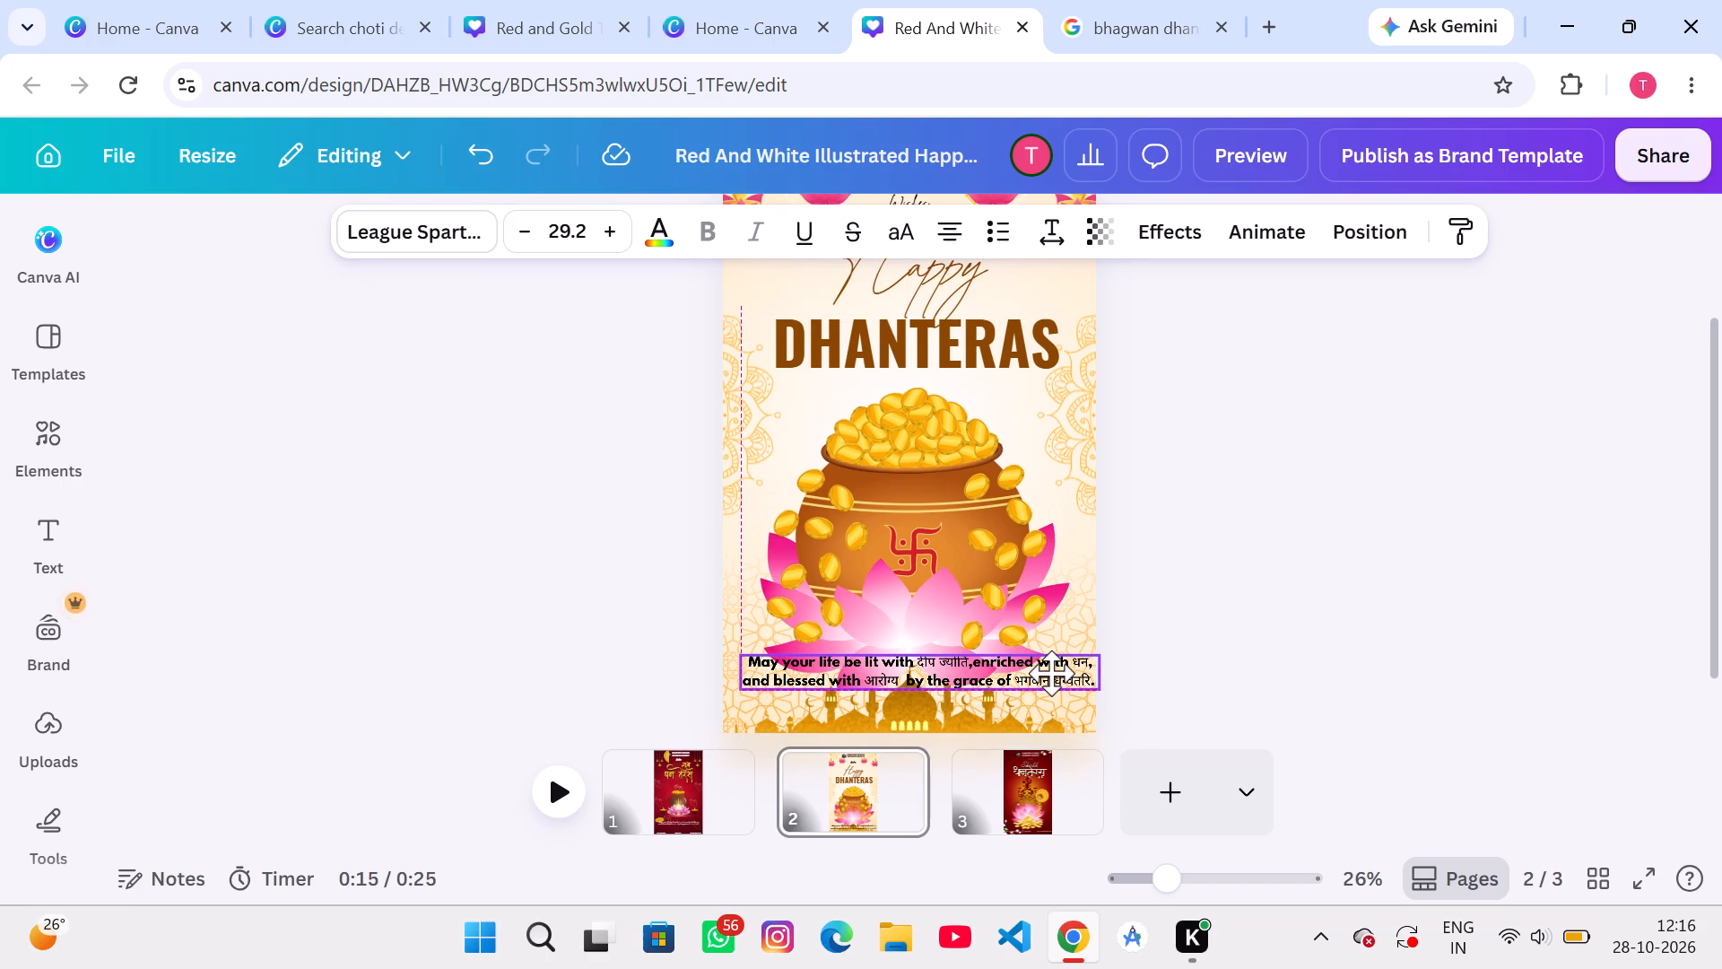
left_click_drag(1051, 673, 1053, 673)
left_click(1300, 663)
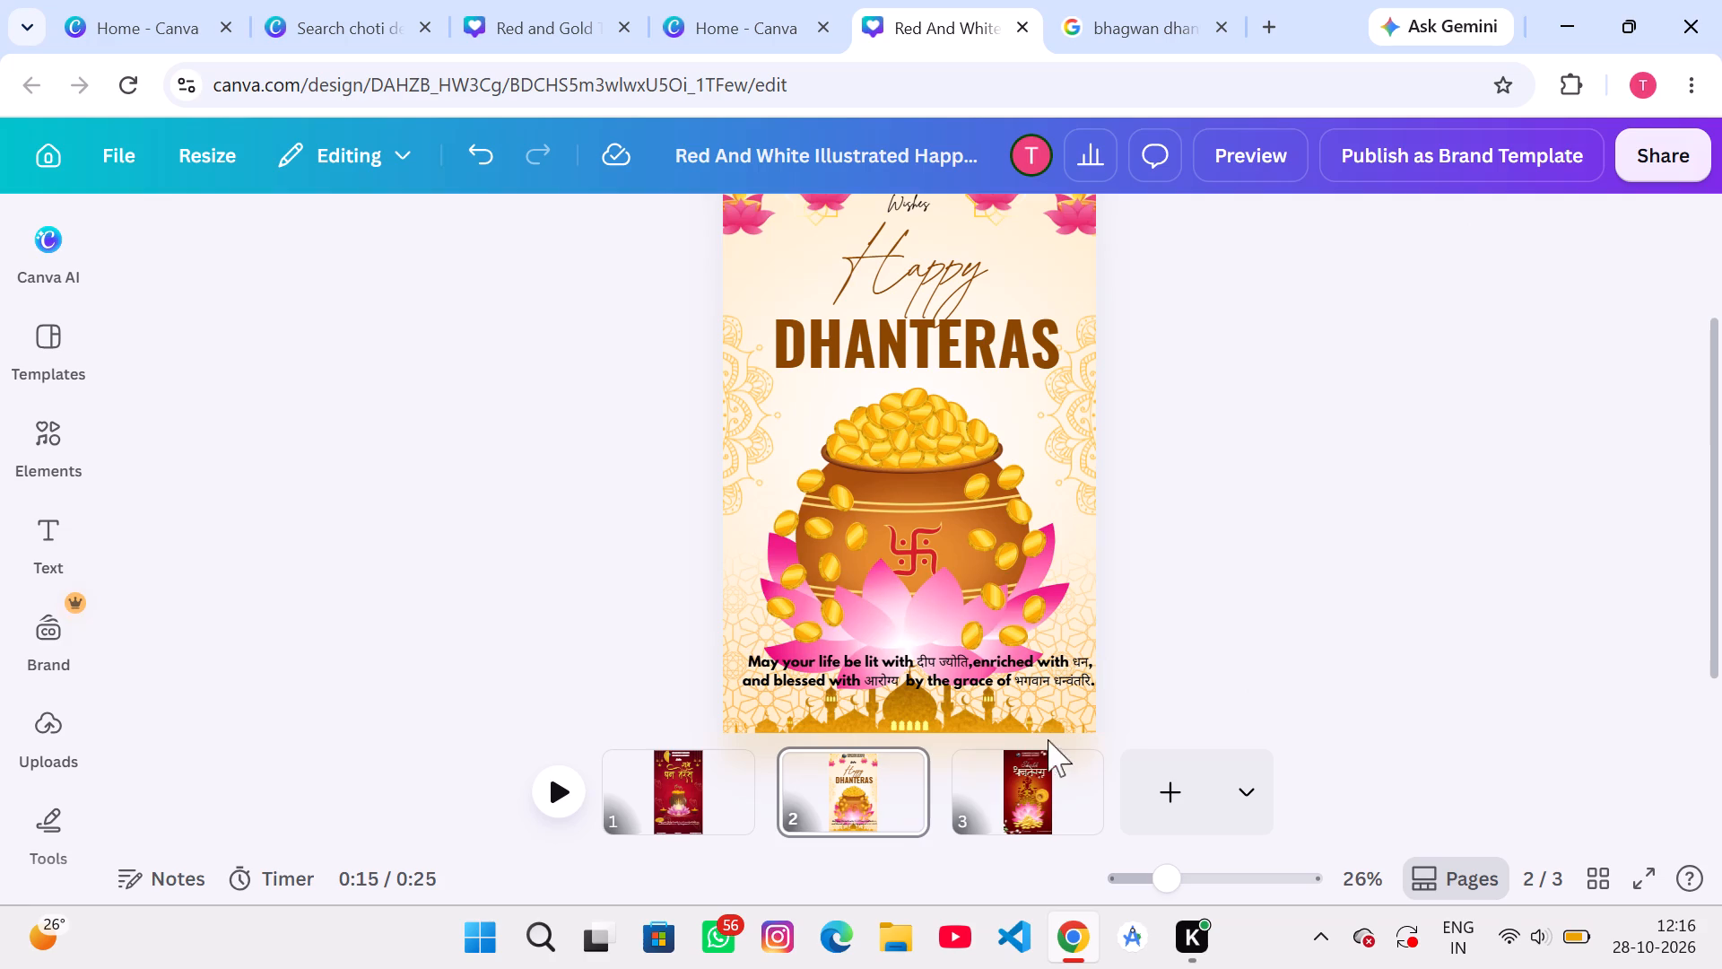
Paste the copied wish text onto page 3, over the gold coins at the base of the lotus.
left_click(985, 759)
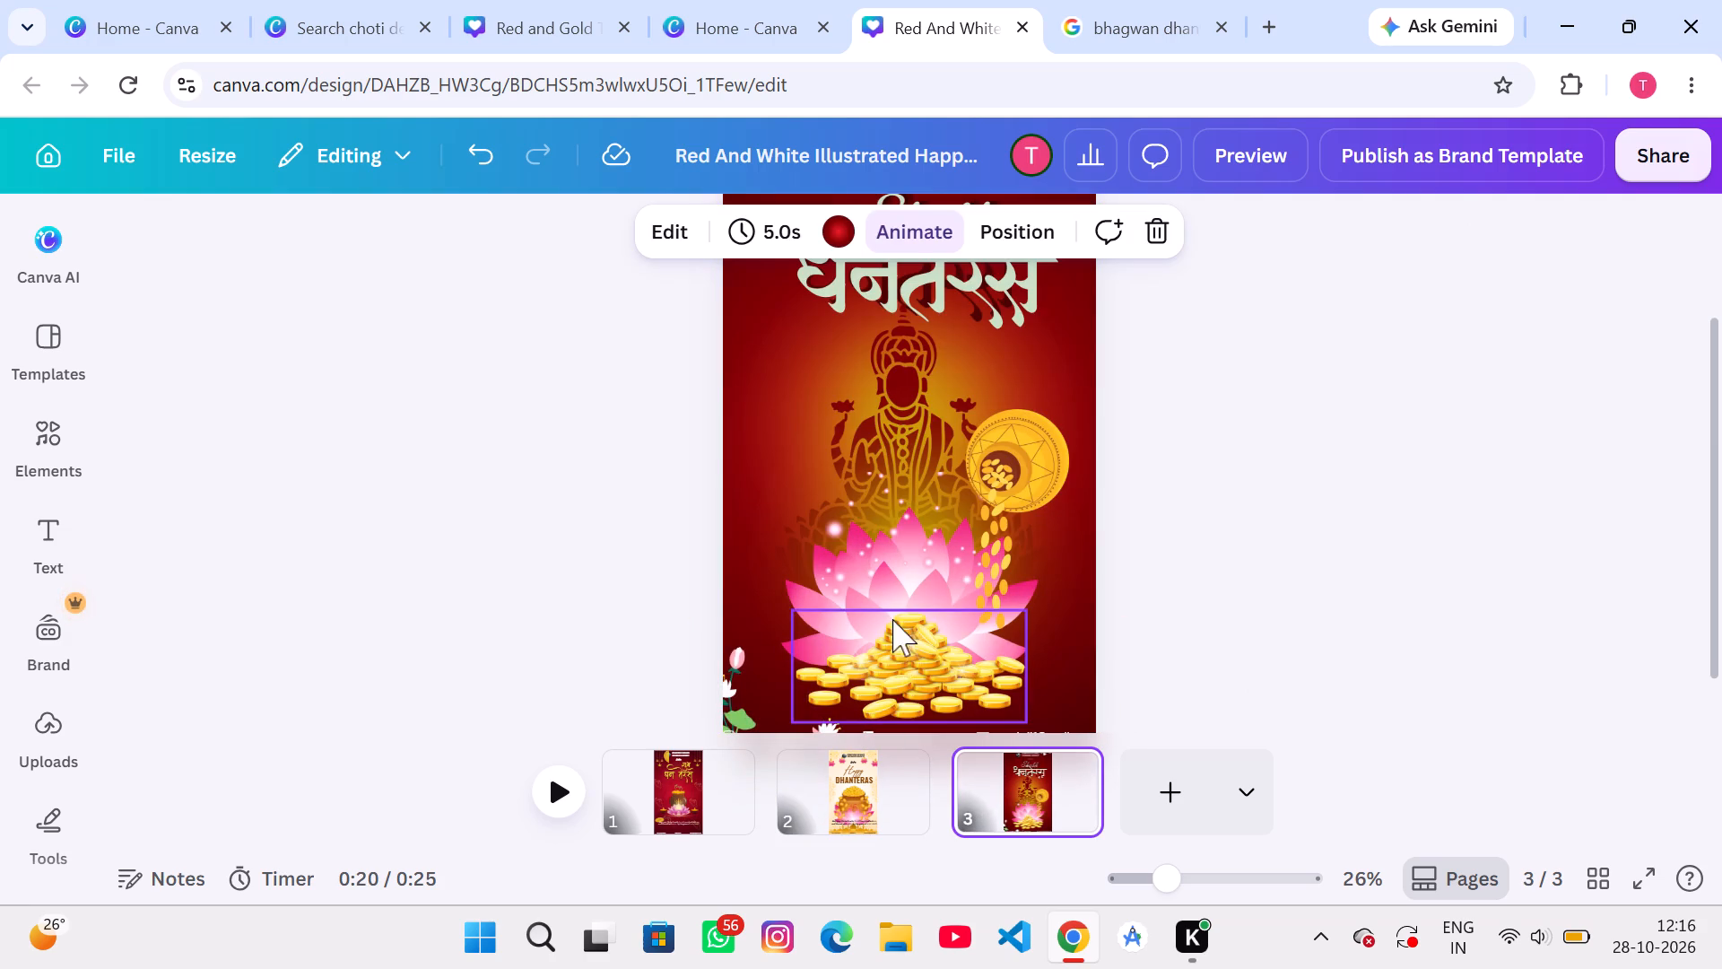
key("ctrl+v")
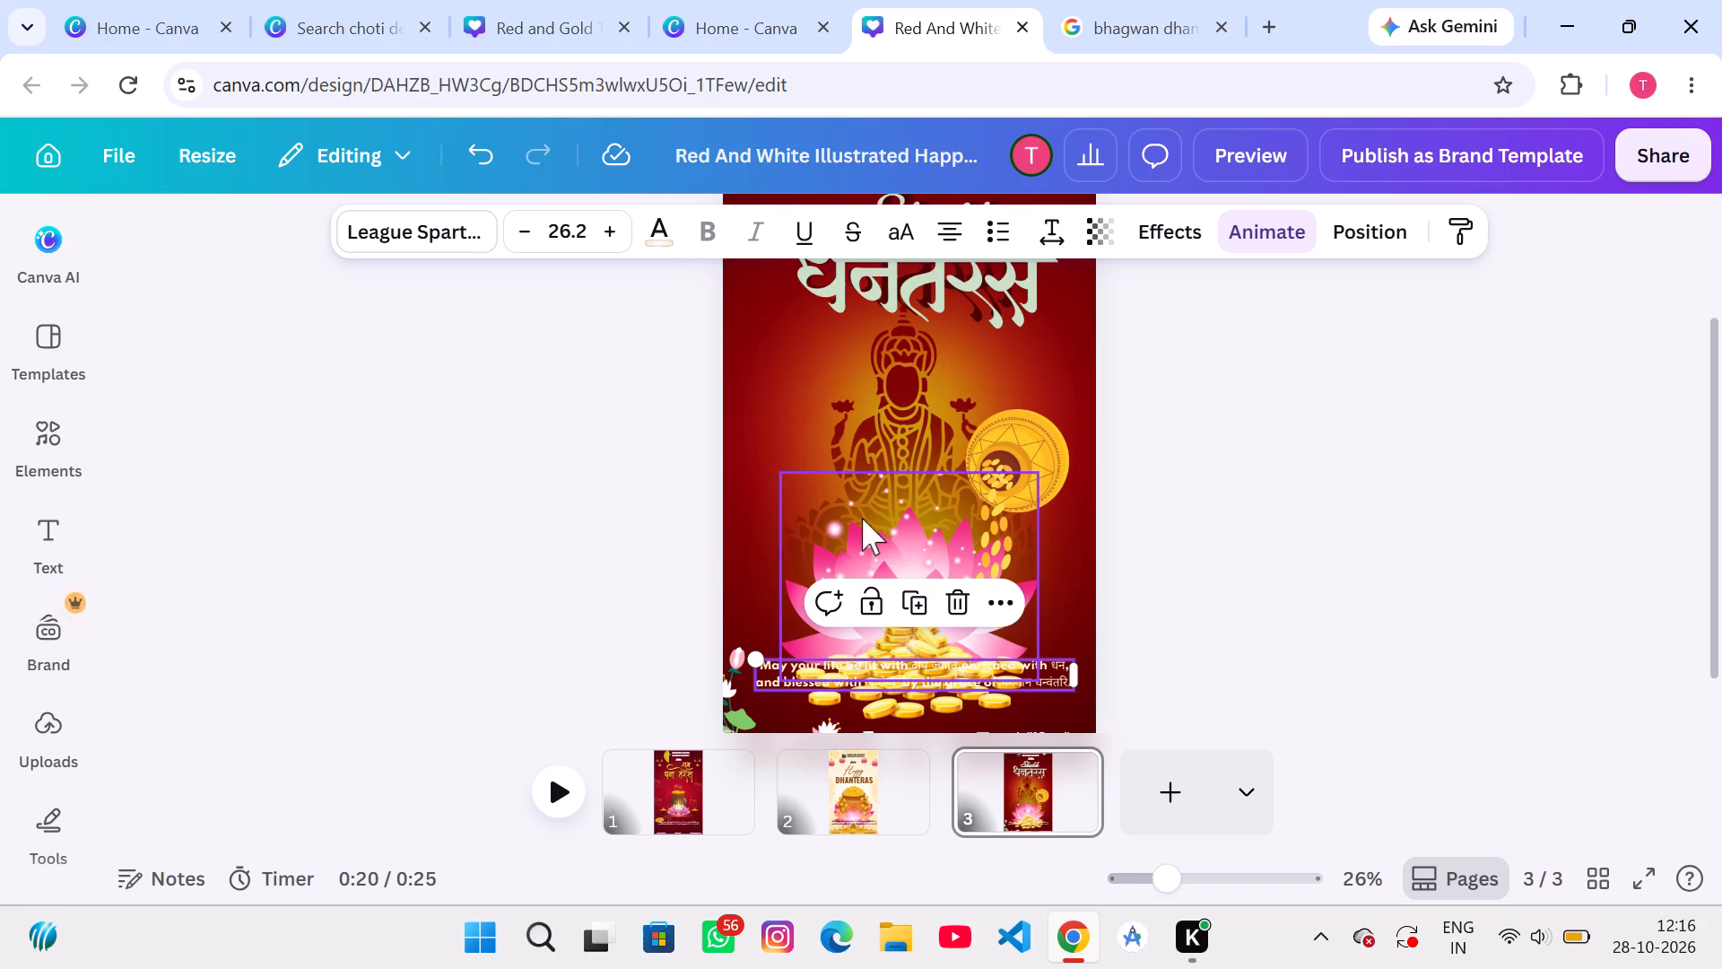
Set the text colour of page 3's wish to black and dismiss the chat notification.
left_click(660, 239)
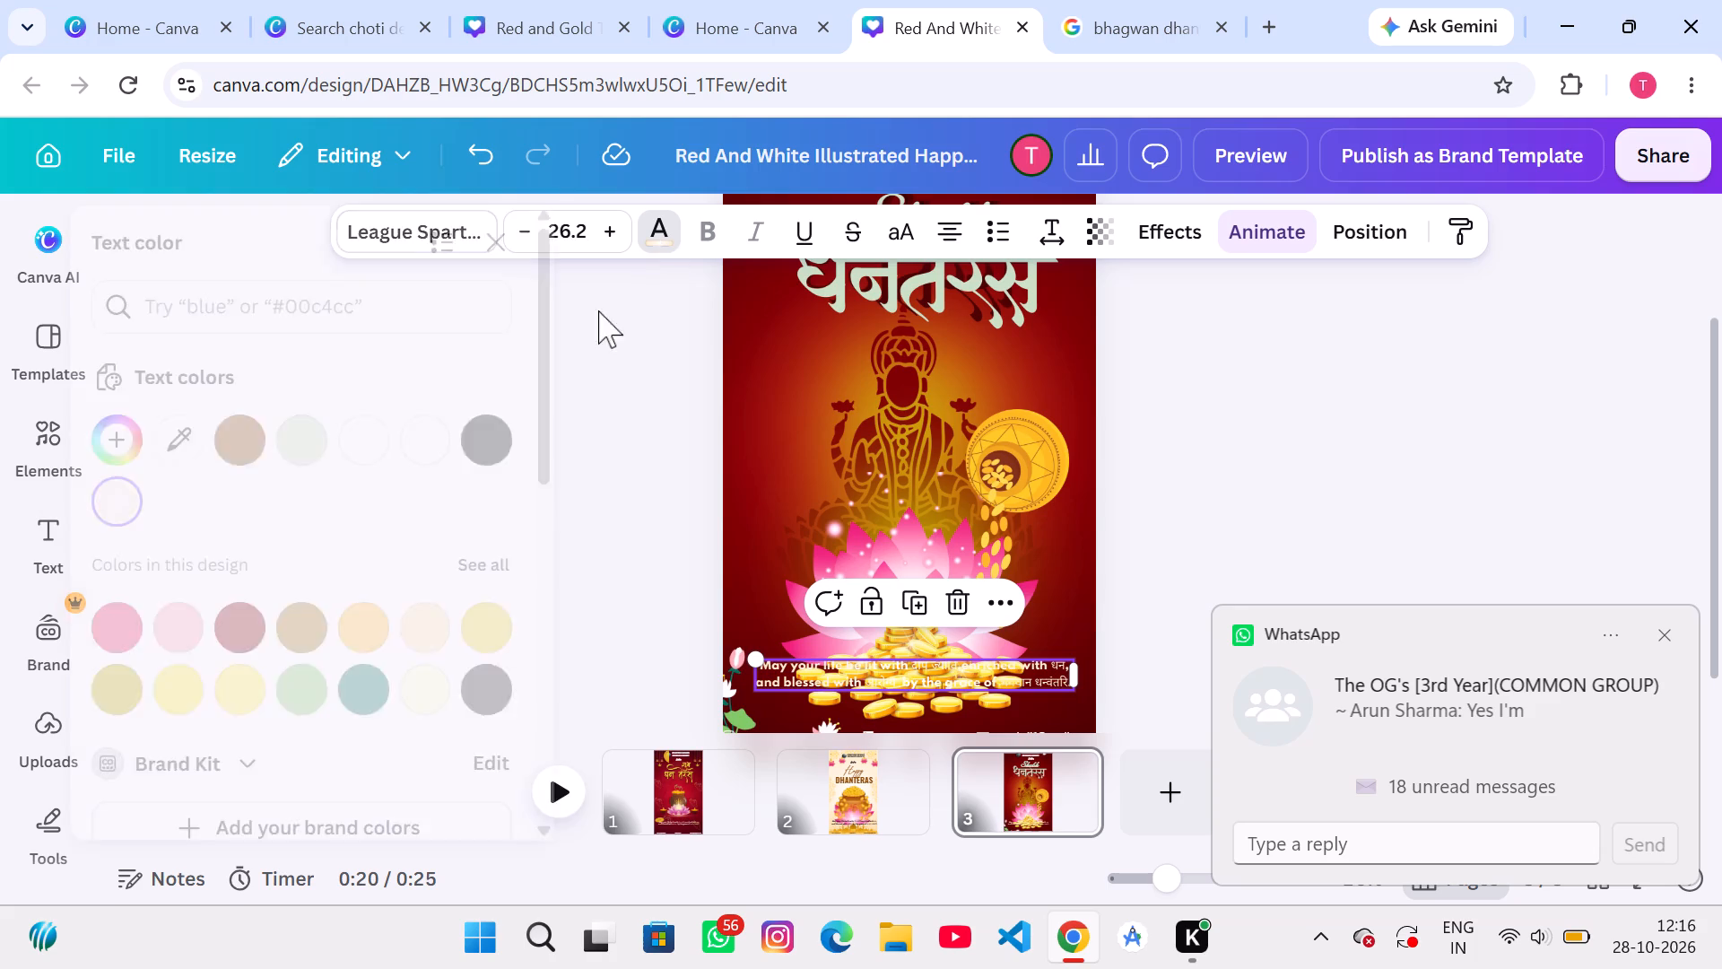
left_click(511, 503)
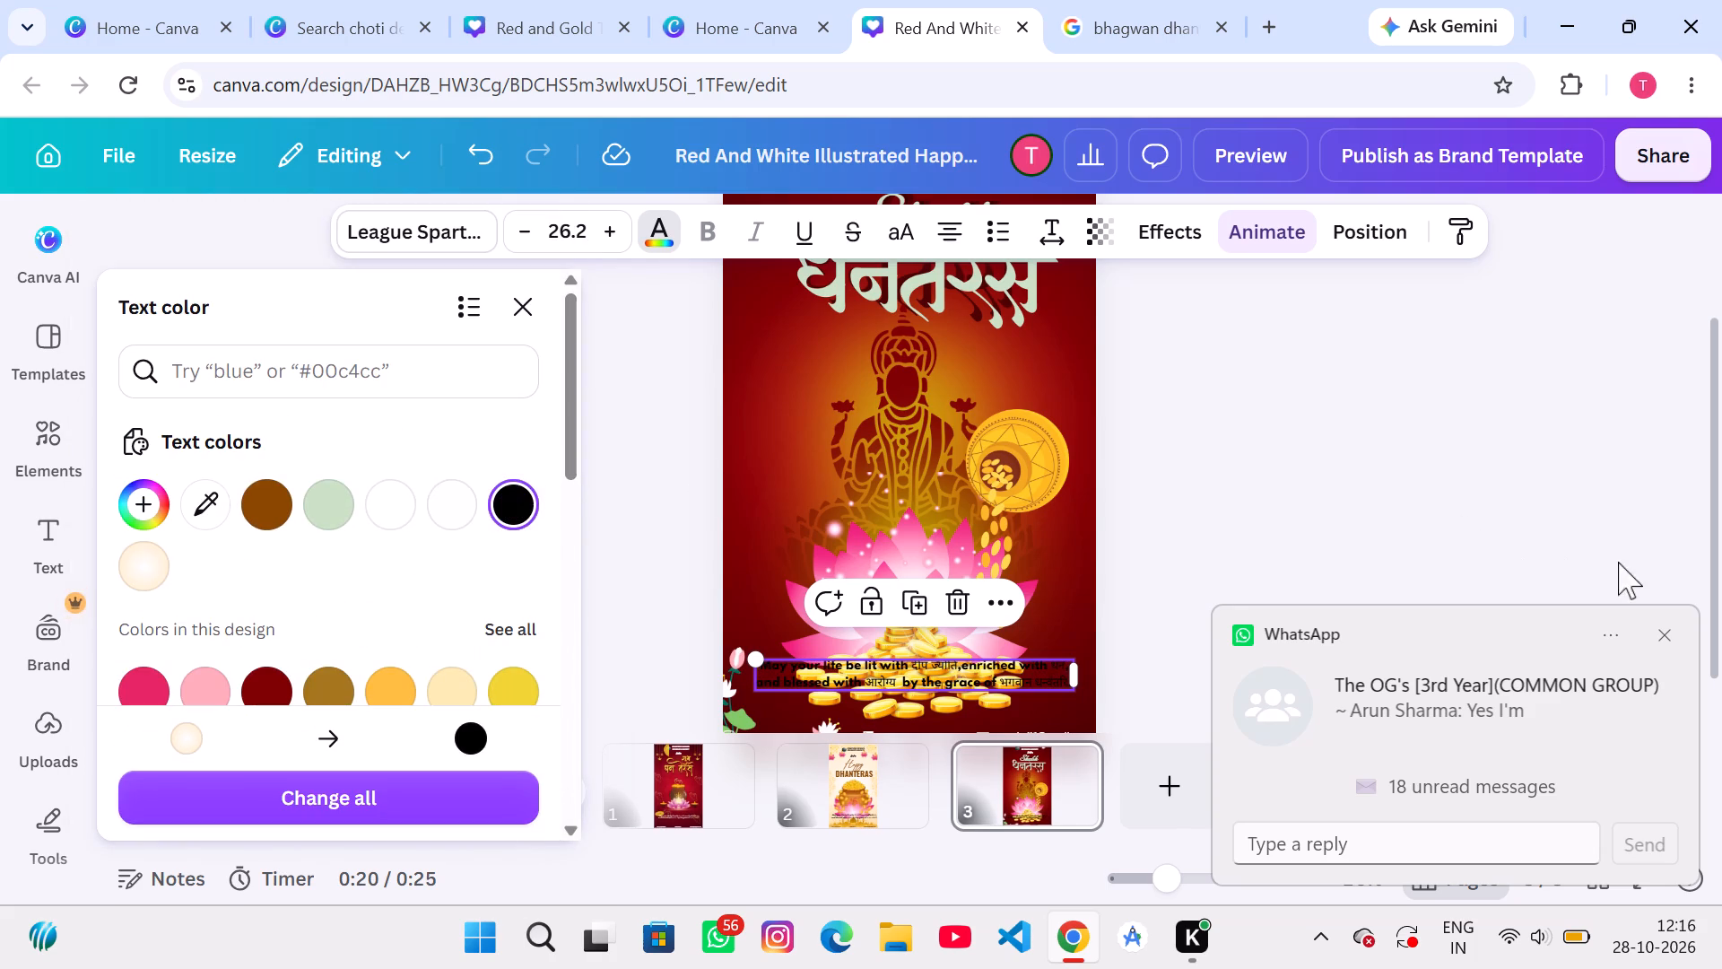
left_click_drag(1649, 650, 1656, 642)
left_click(1656, 642)
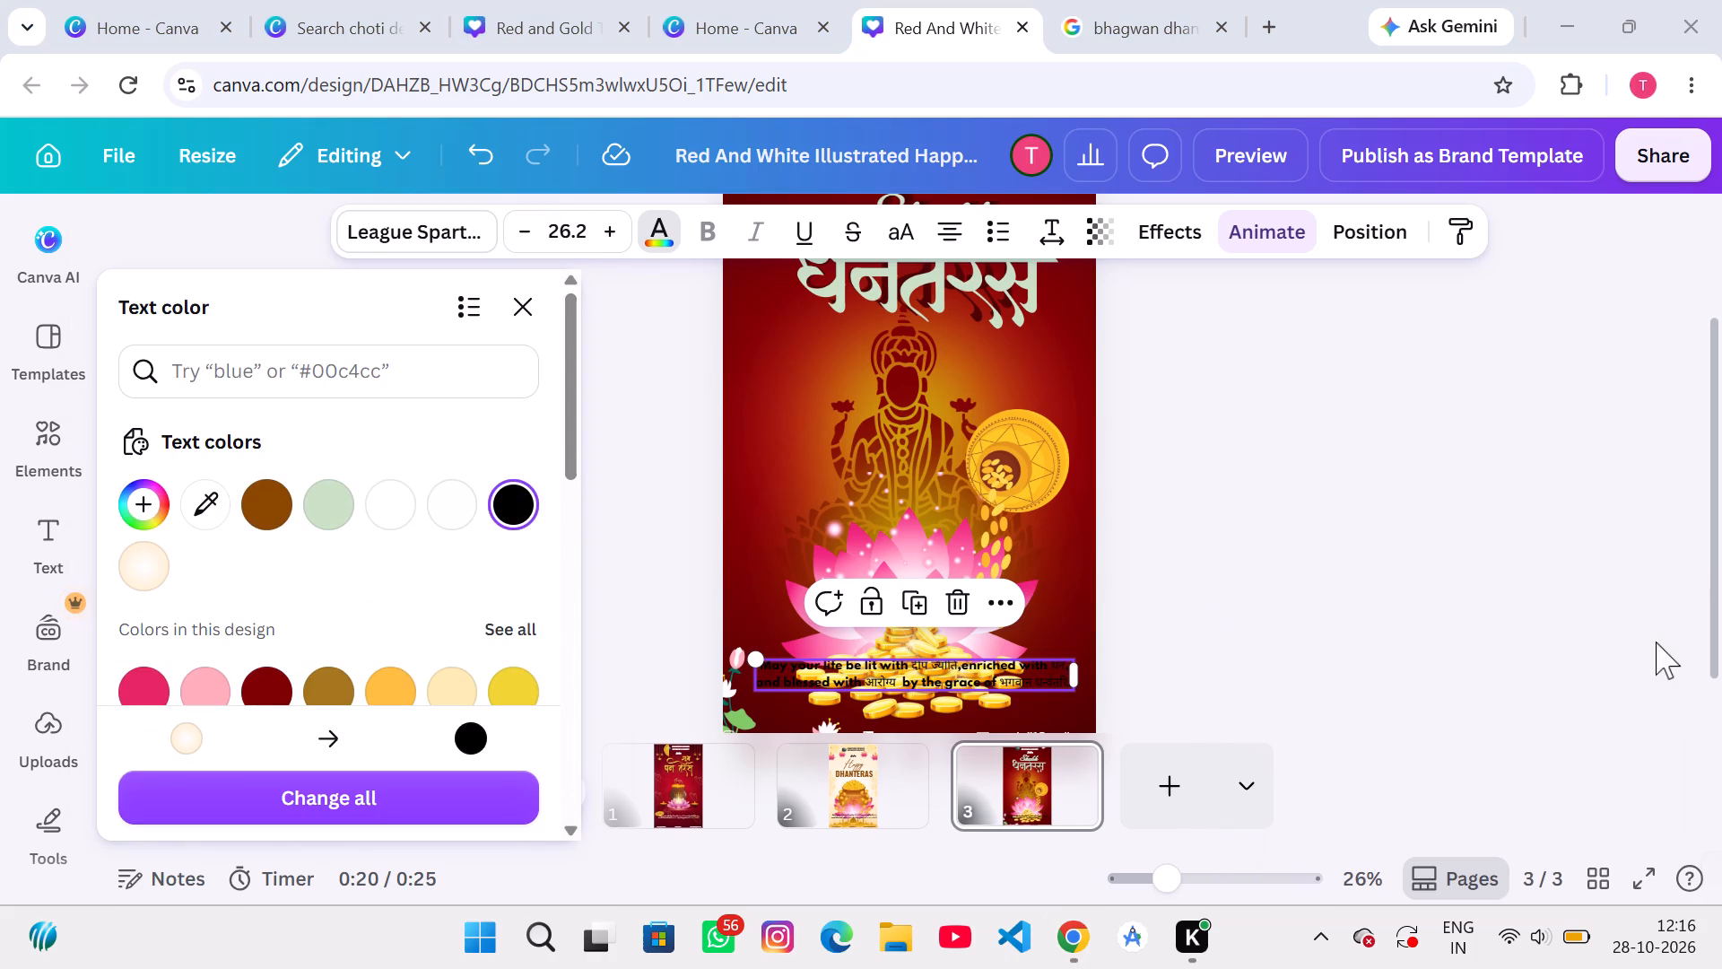
left_click(1470, 633)
left_click(1470, 633)
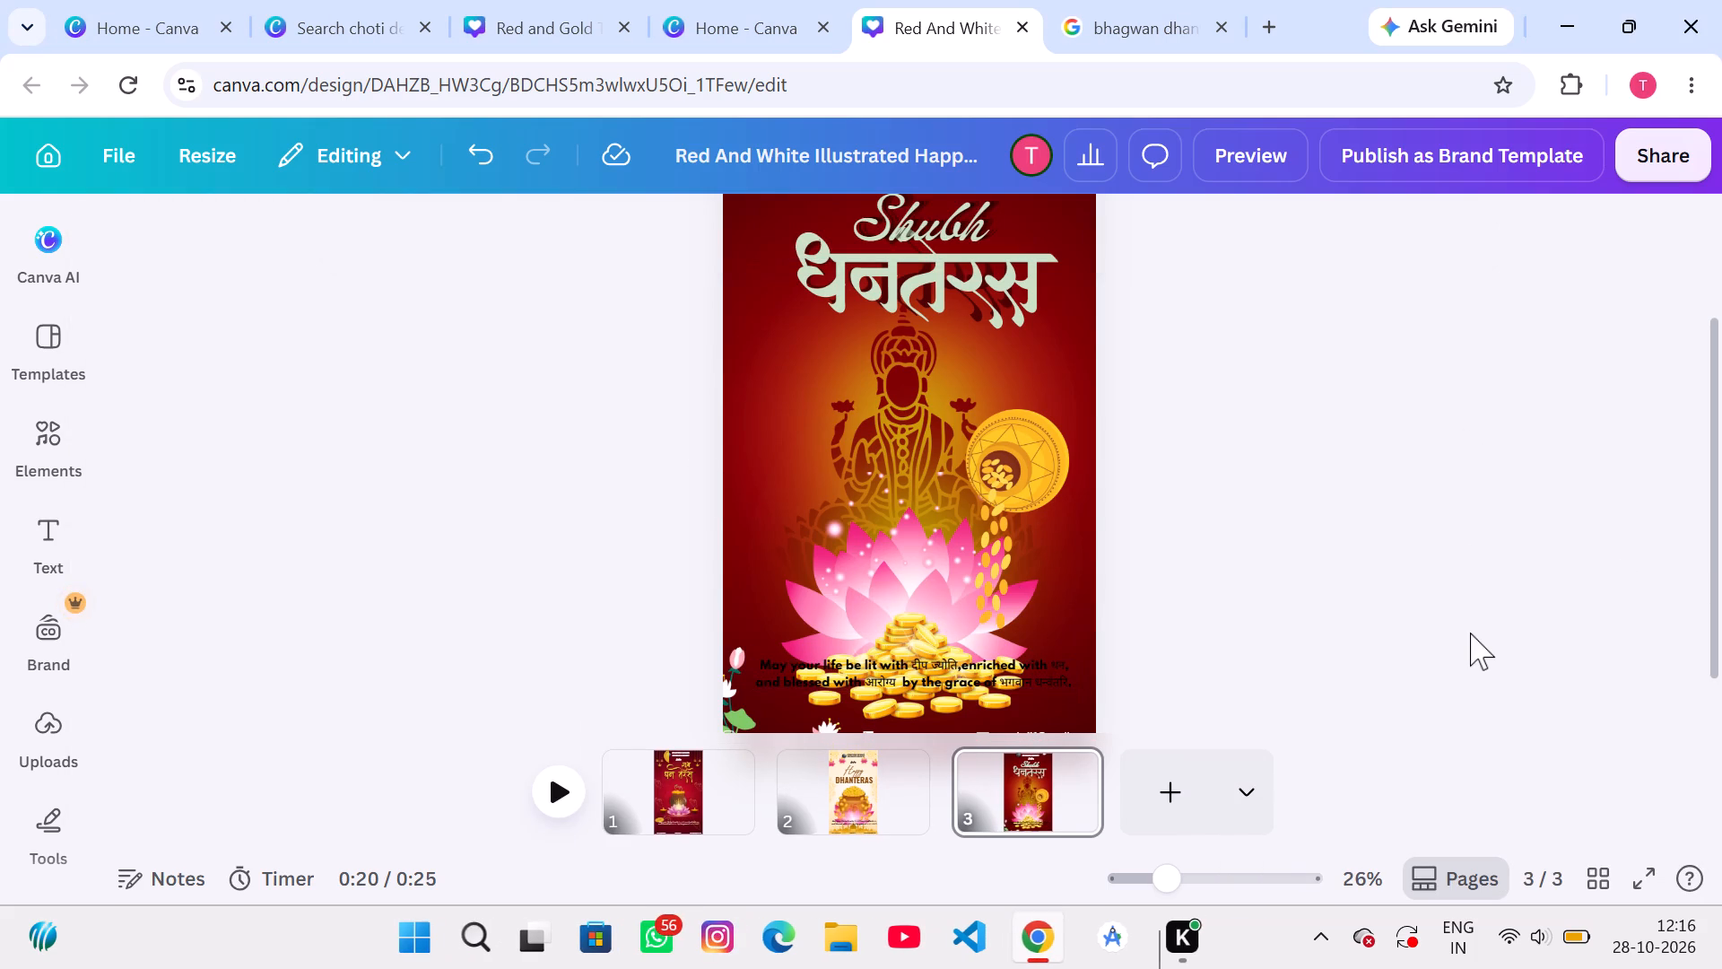
Adjust the position of page 3's wish text over the gold coins above the contact row.
left_click(913, 683)
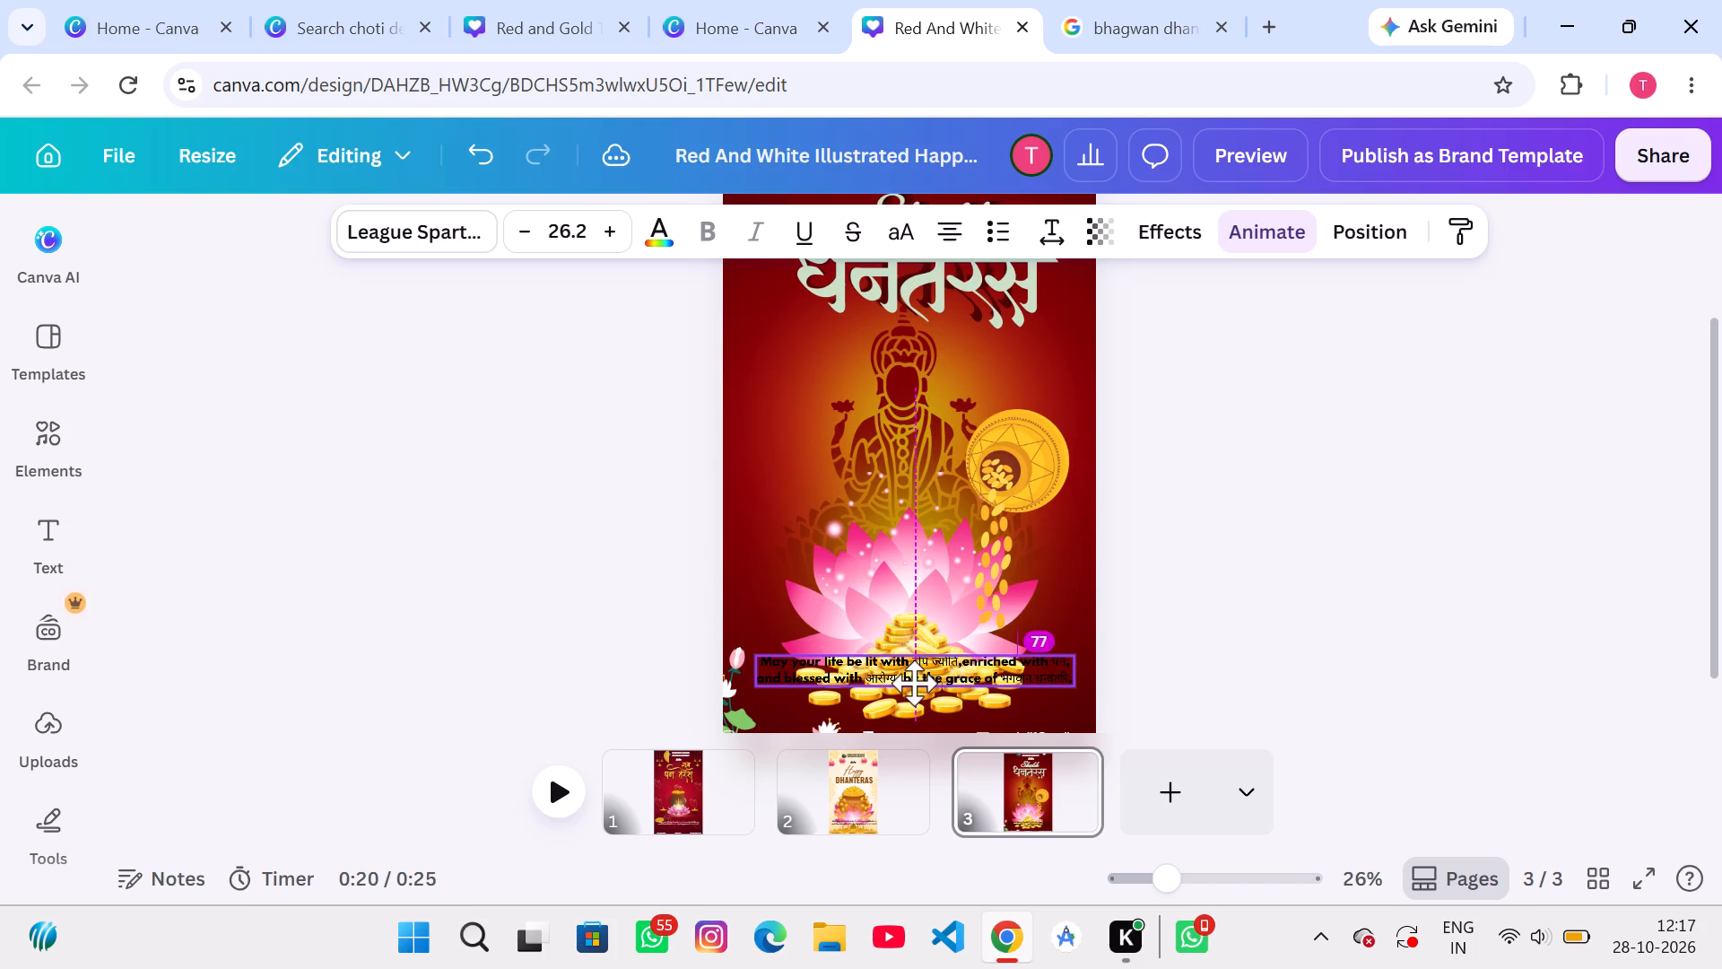
scroll(916, 678, "down", 1)
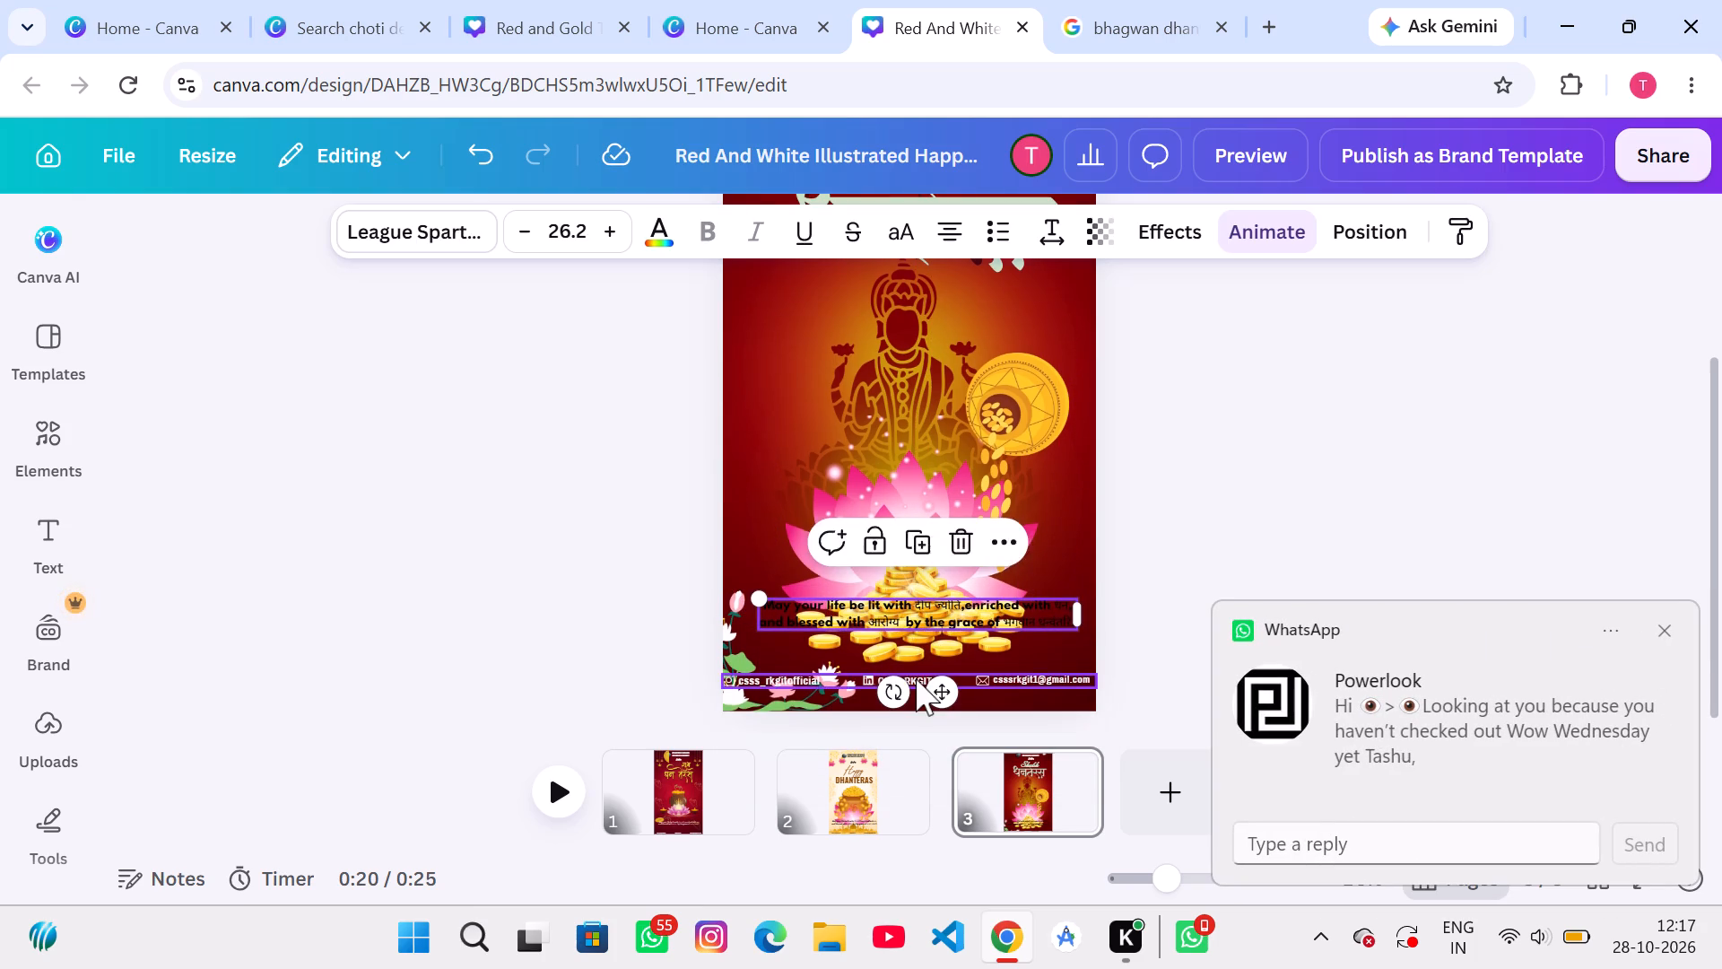
Recolour the wish text on page 3, trying dark green and Dark brown #8b4700 before applying Dark gray #231f20.
scroll(916, 678, "down", 1)
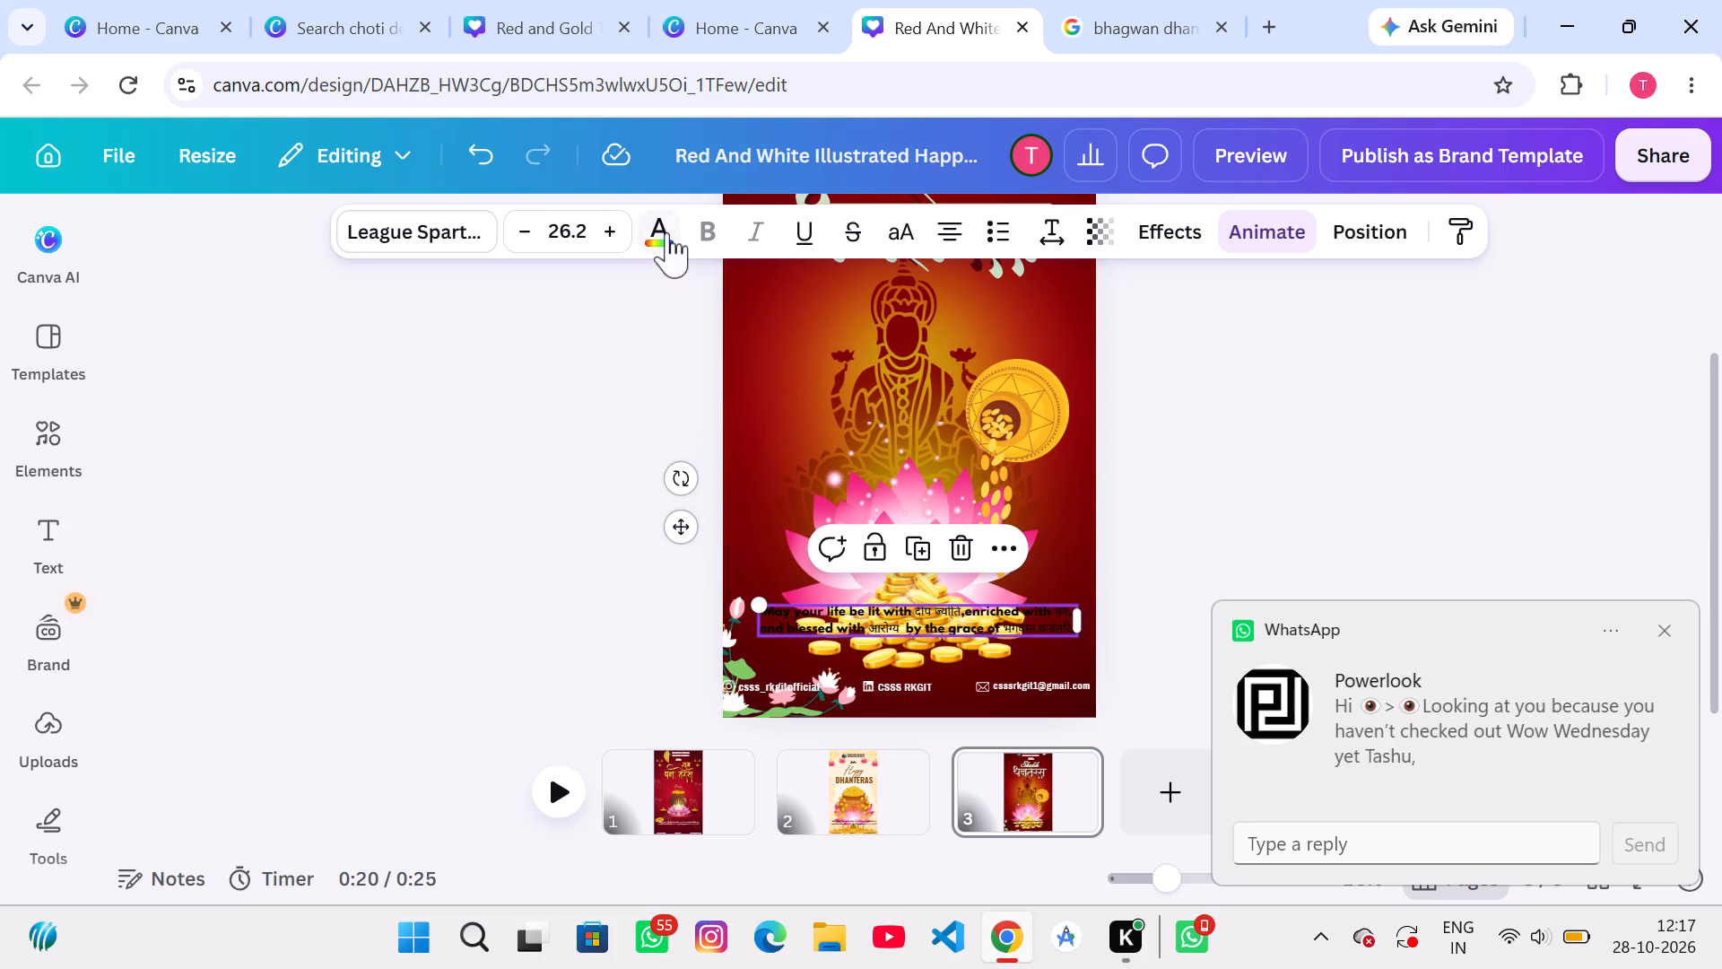
left_click(667, 231)
scroll(287, 670, "down", 1)
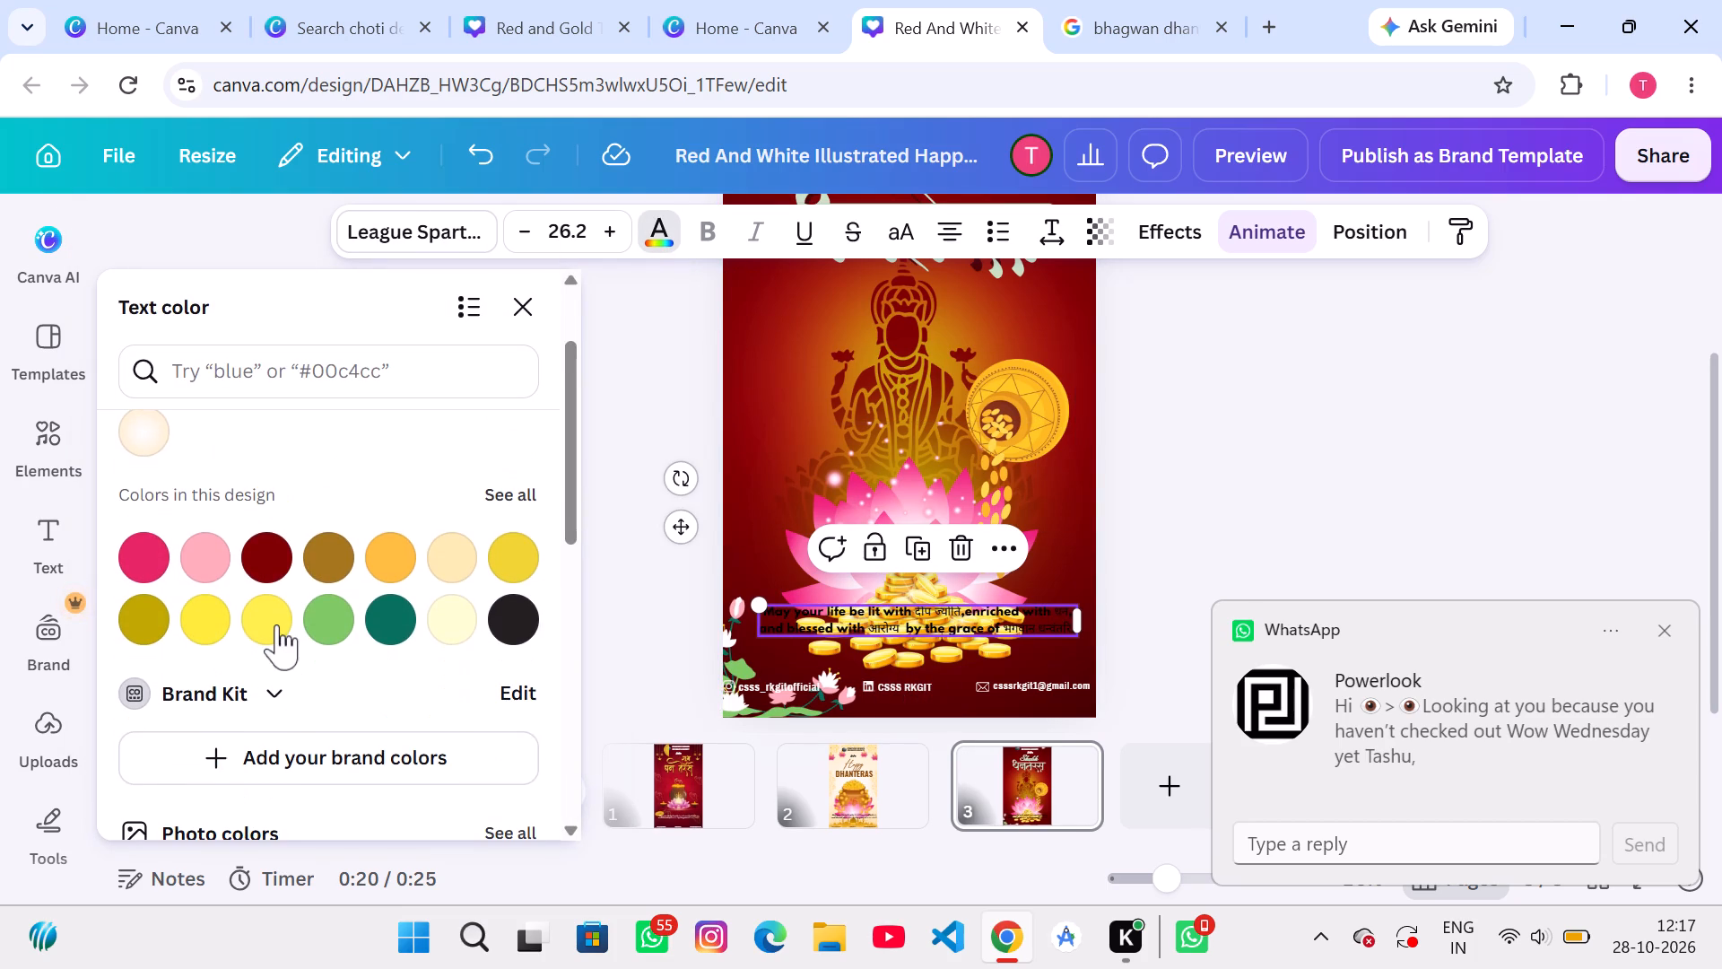
left_click(370, 636)
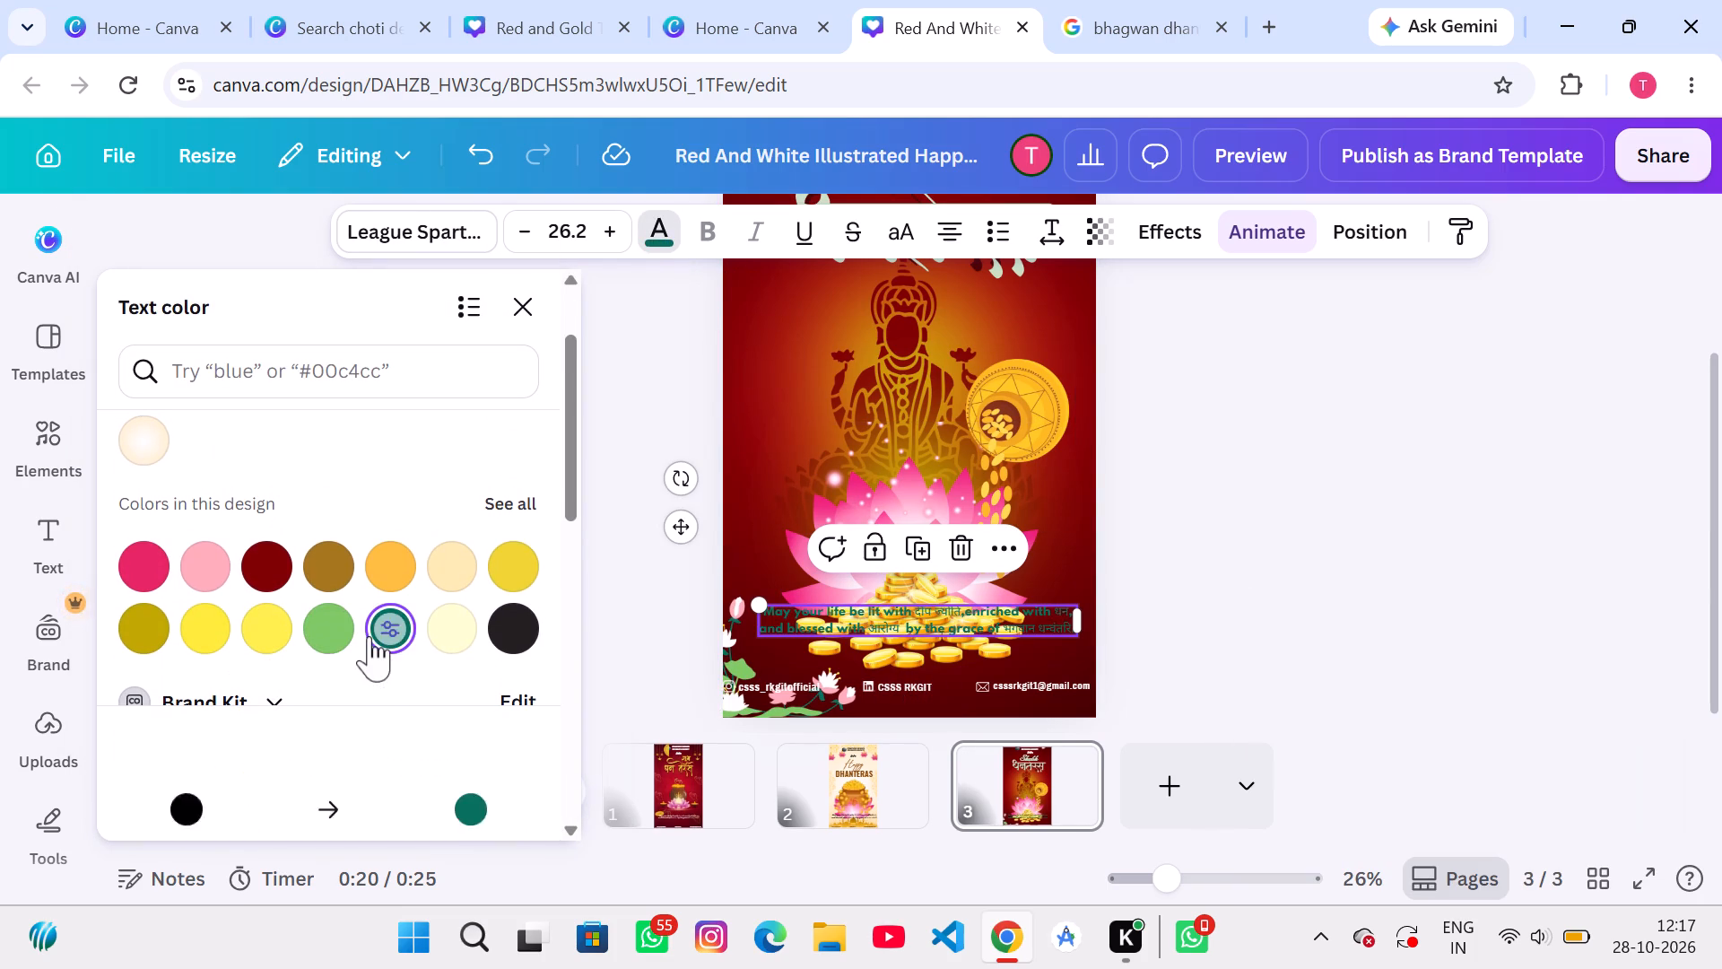
scroll(378, 581, "up", 1)
left_click(253, 500)
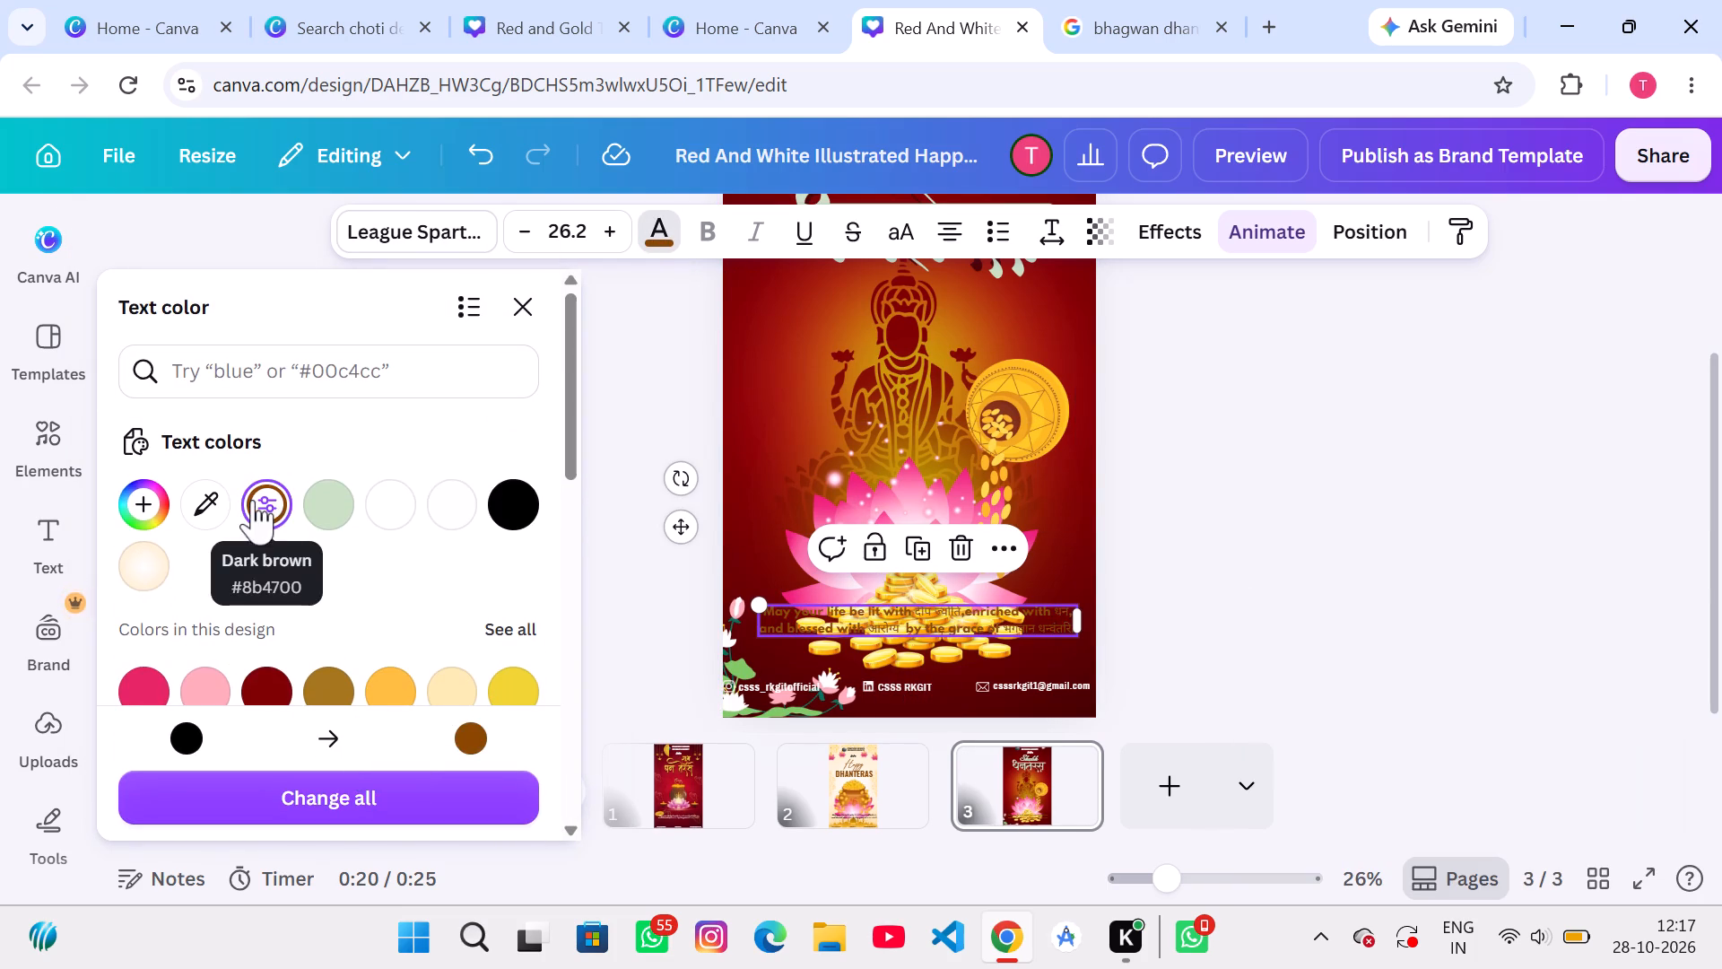
scroll(344, 571, "down", 1)
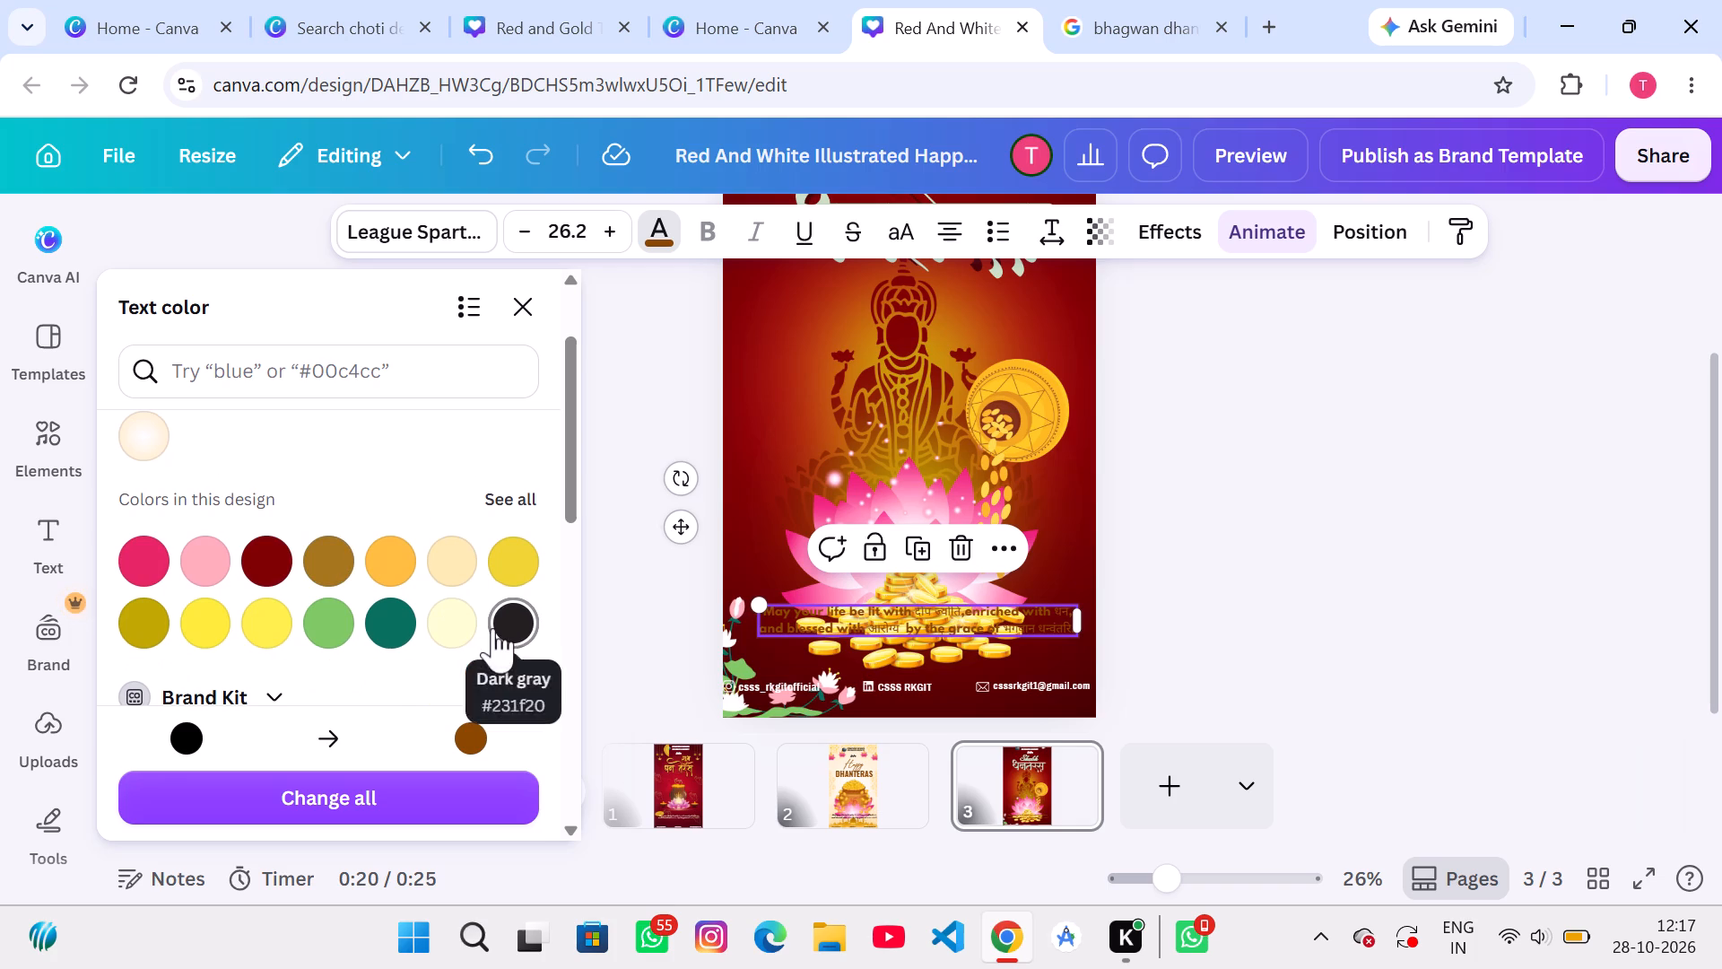
left_click(493, 628)
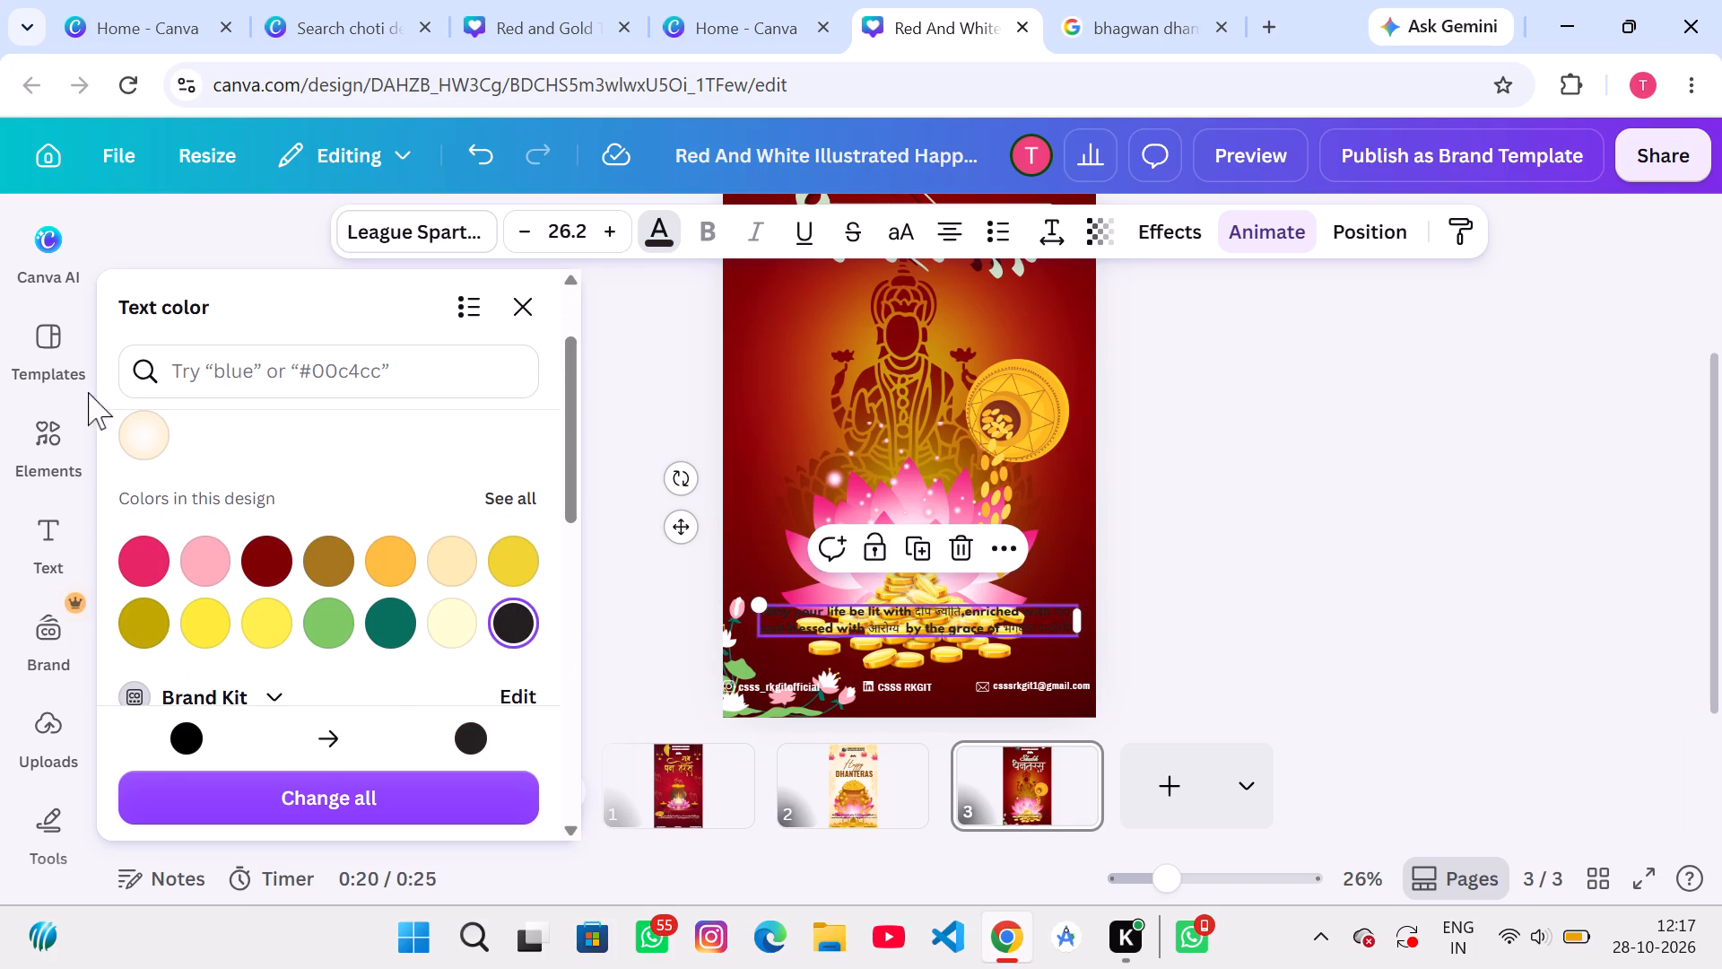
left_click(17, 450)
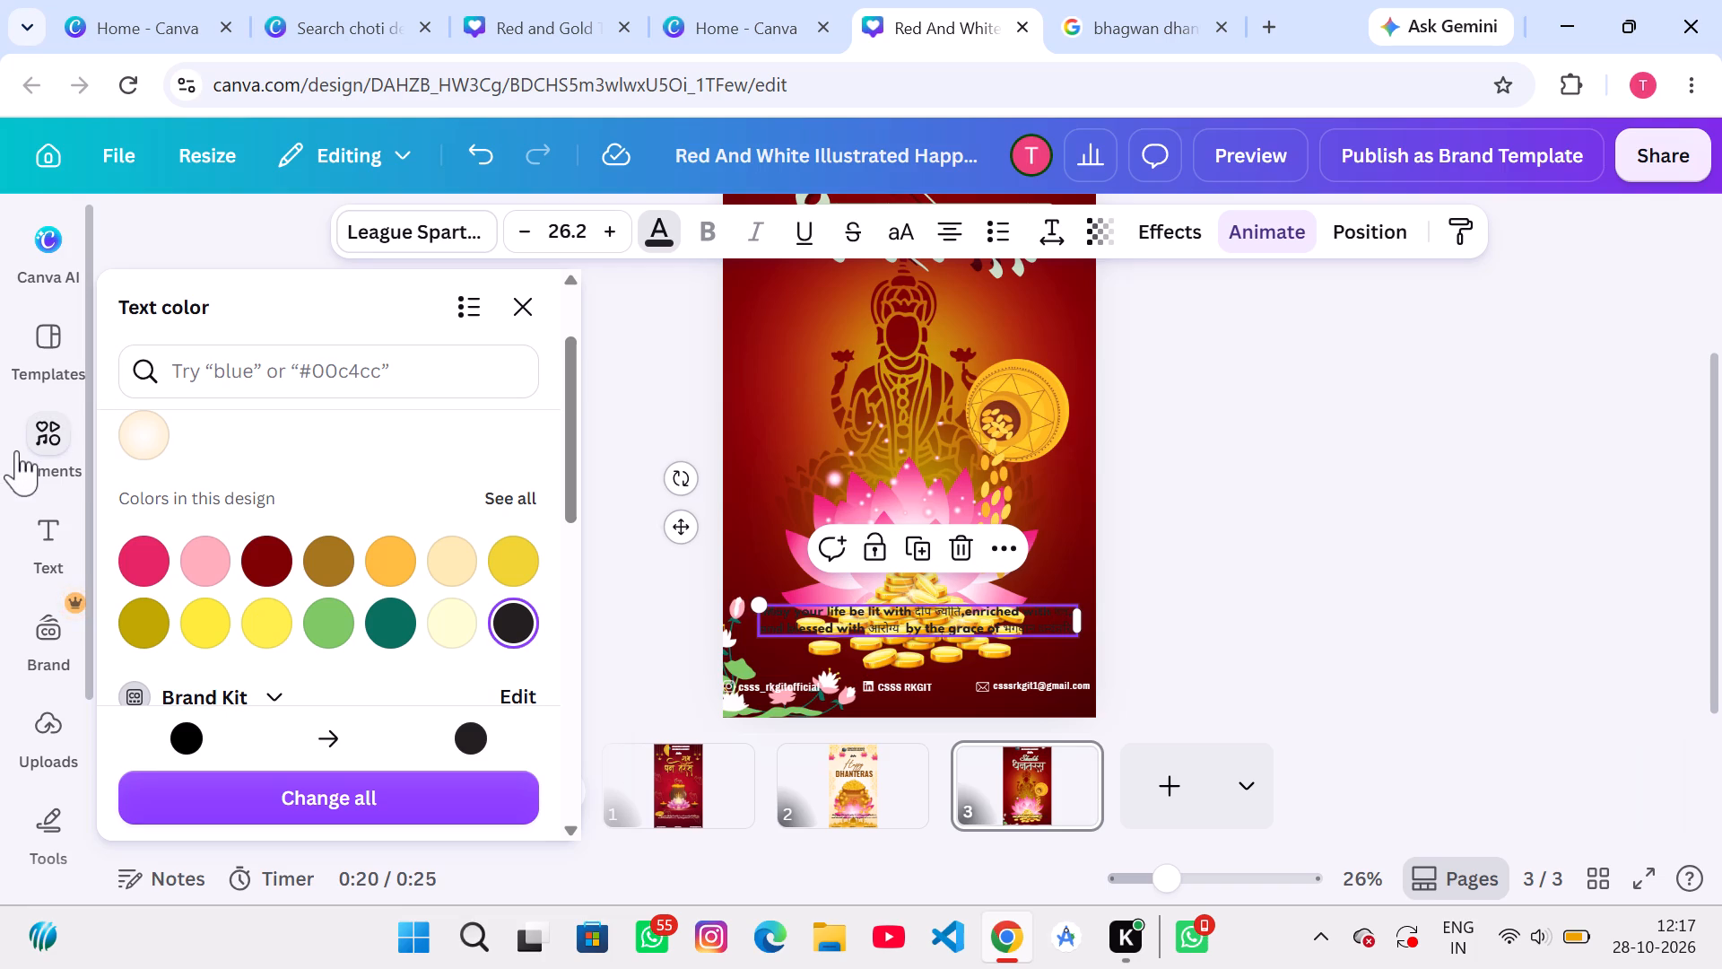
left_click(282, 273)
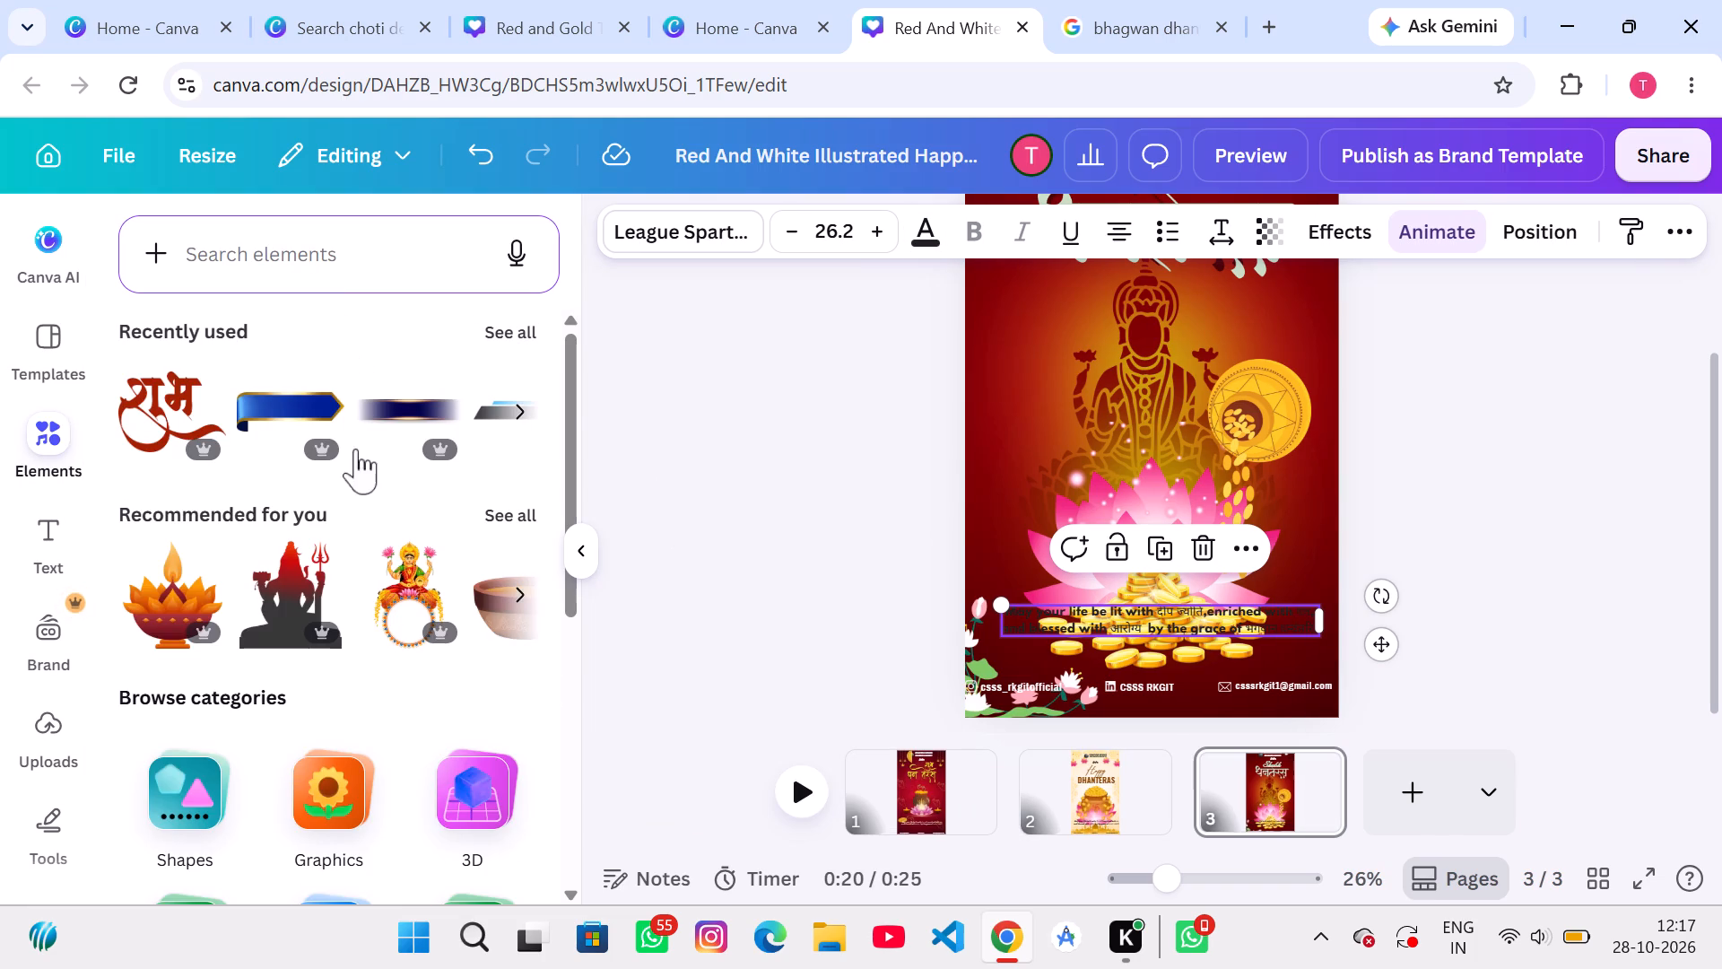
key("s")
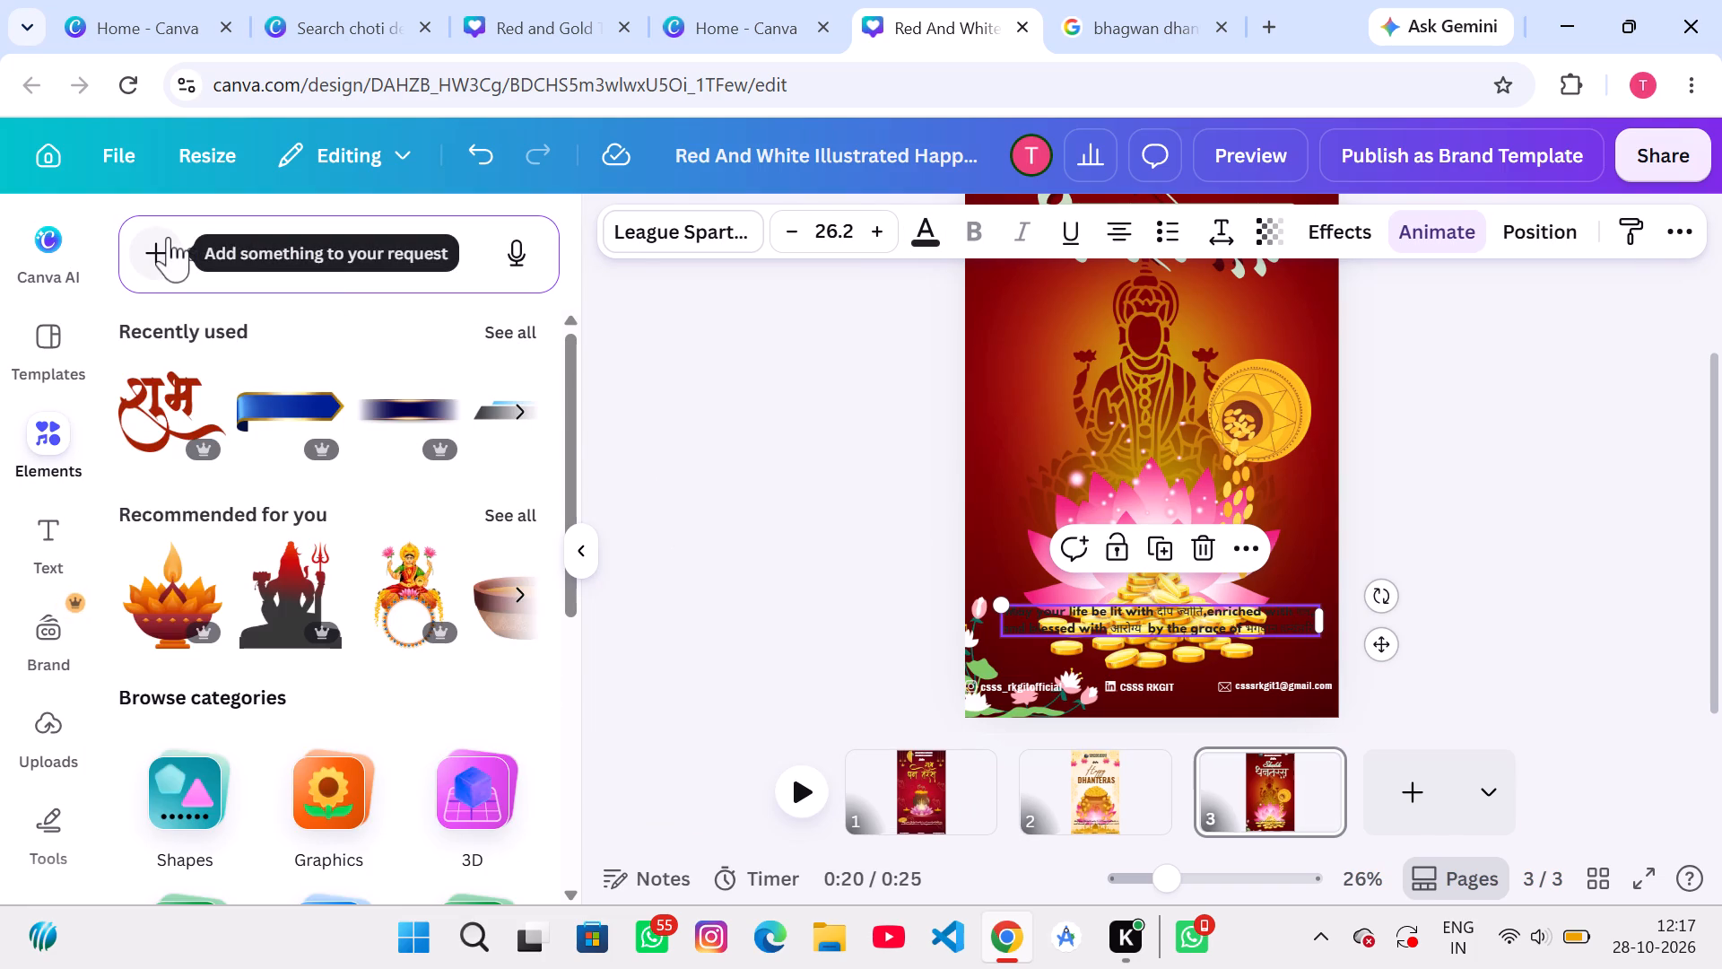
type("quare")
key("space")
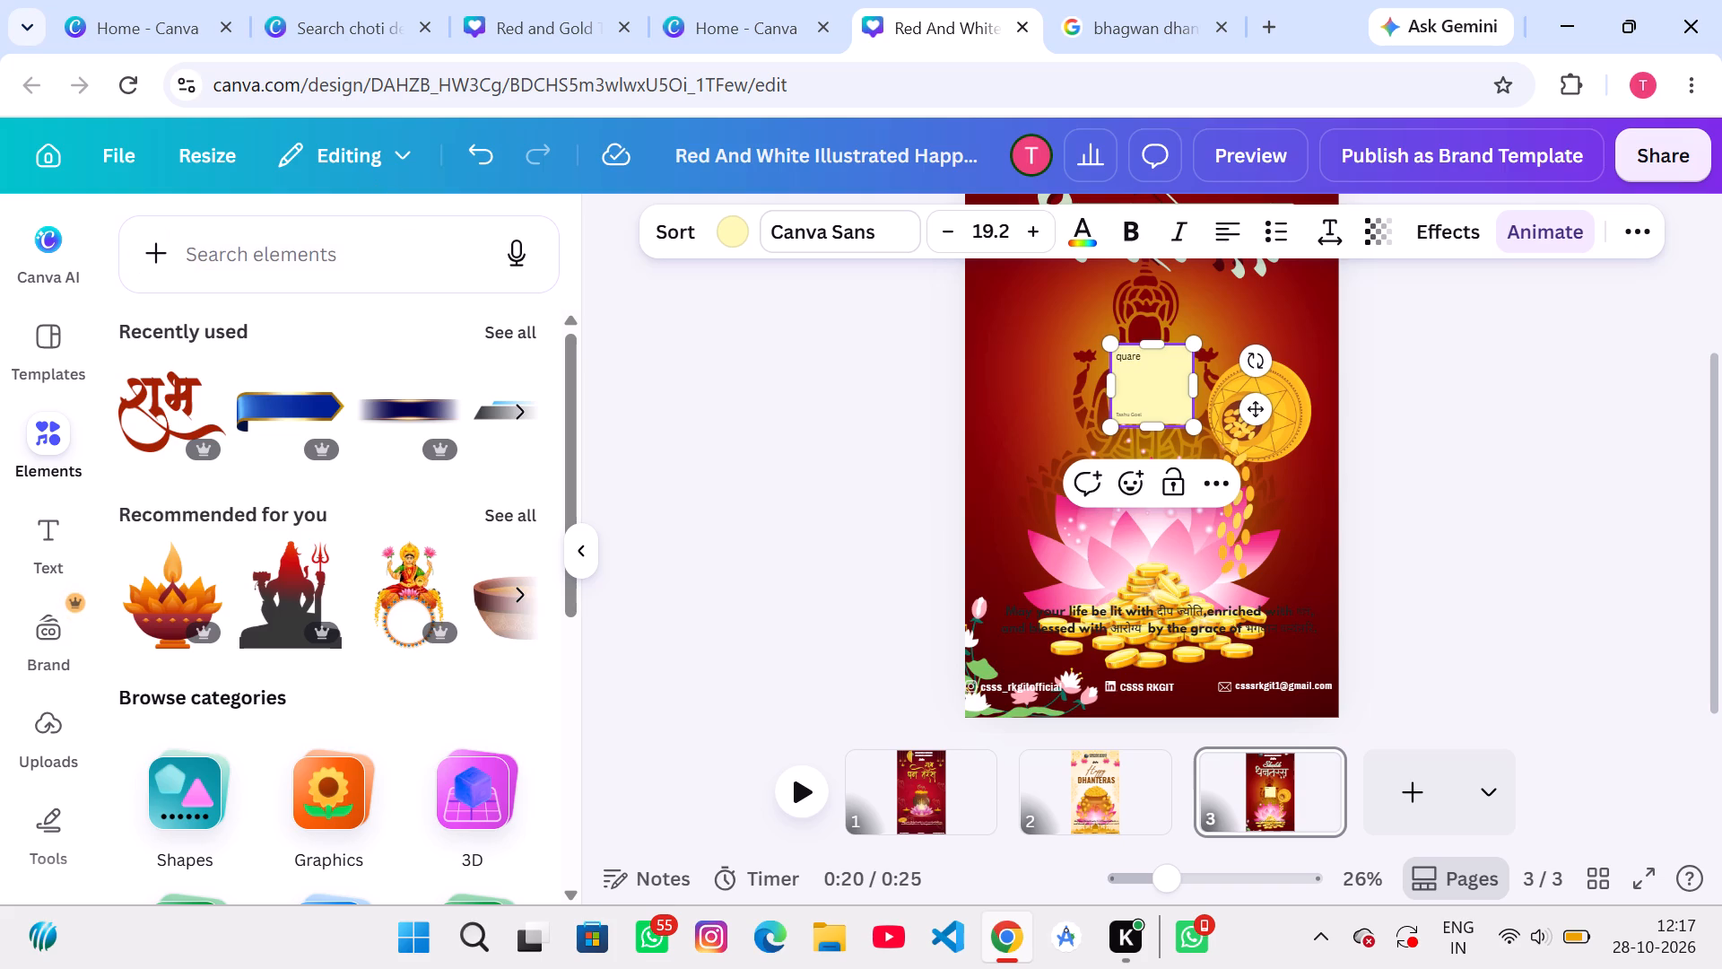
Search the elements library for "square box".
left_click(305, 271)
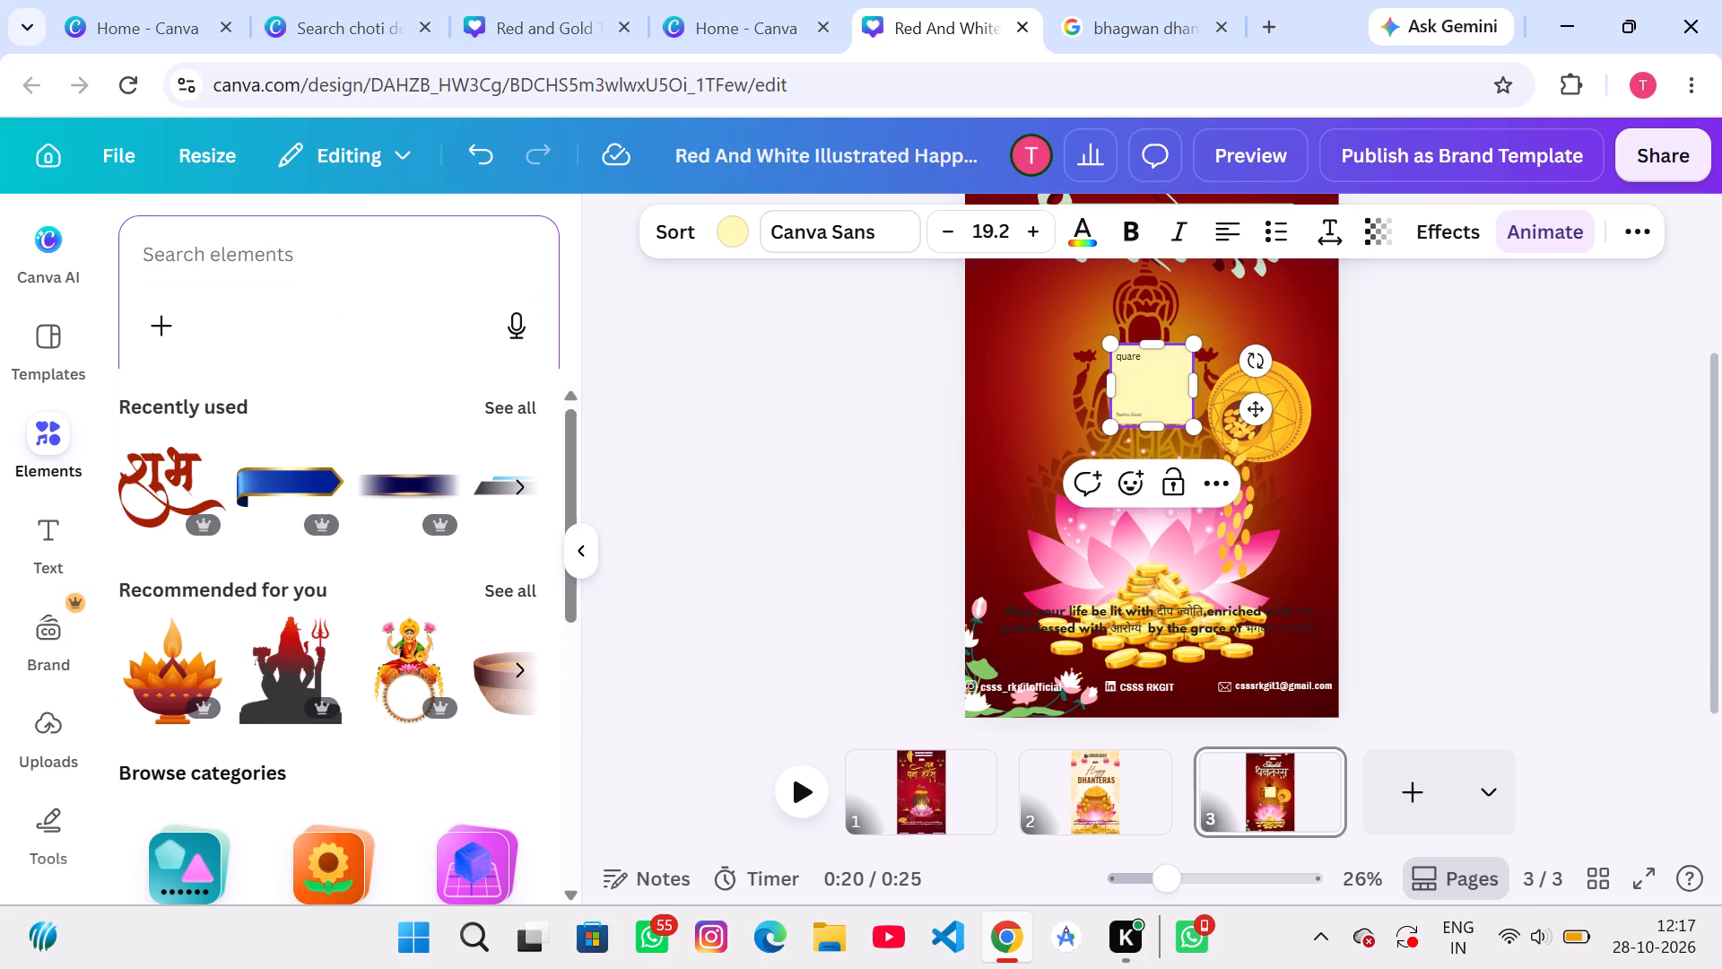
type("square box")
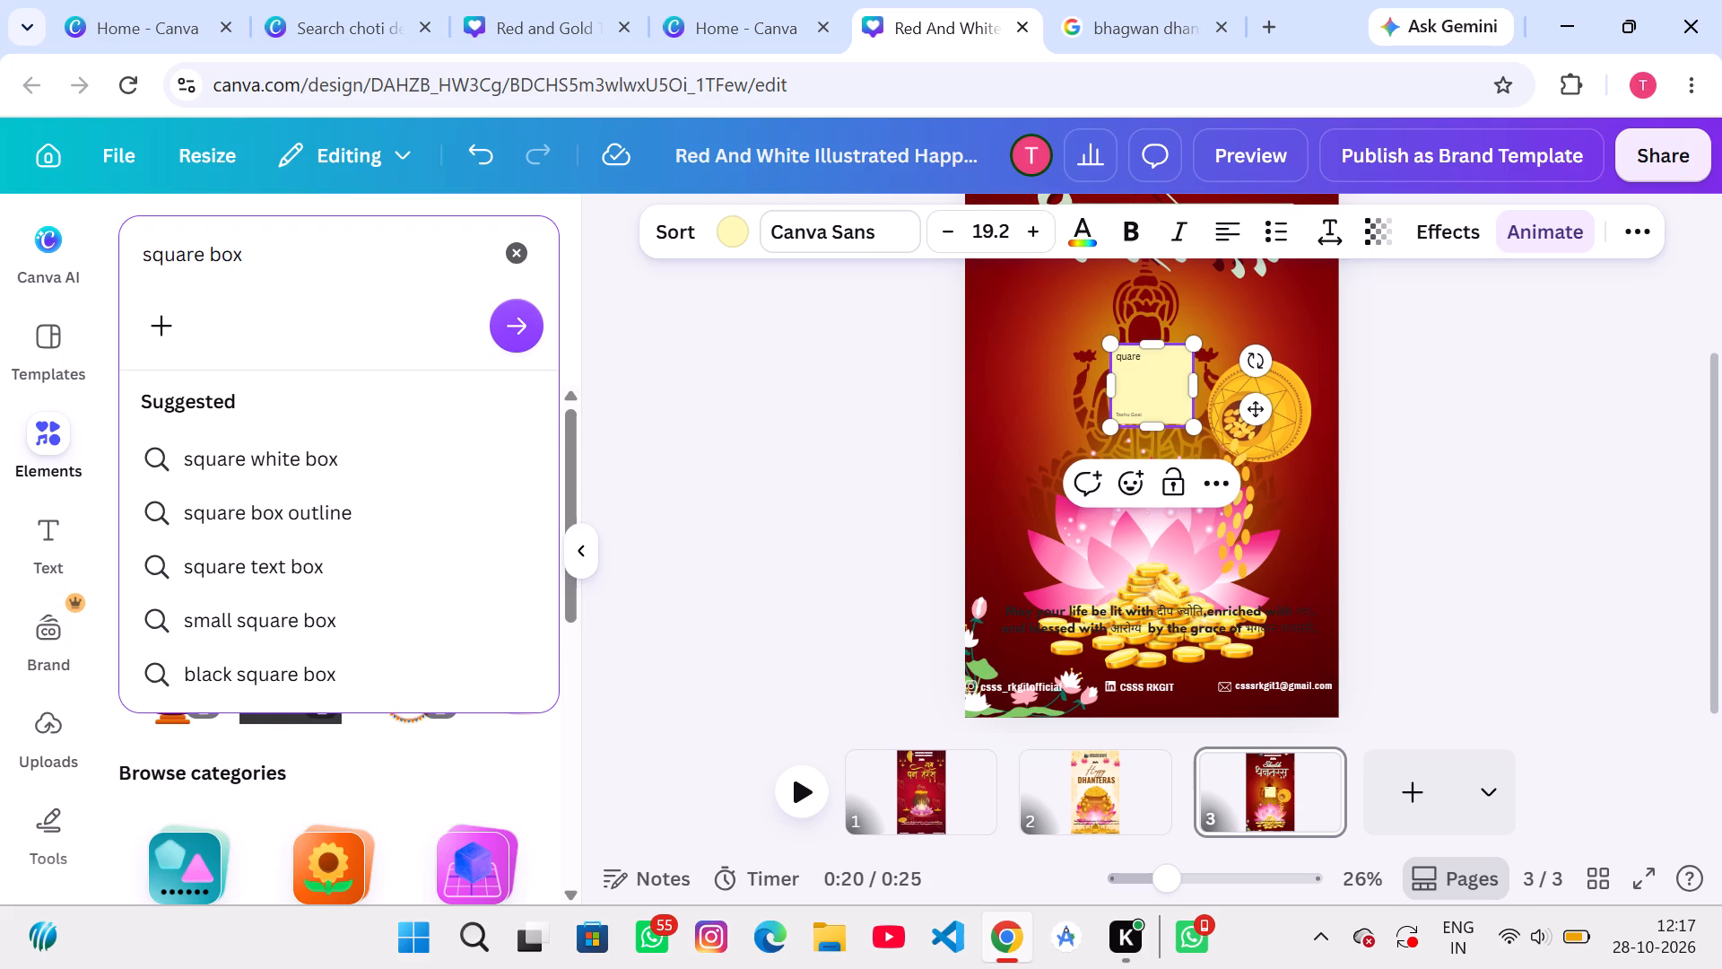
key("Return")
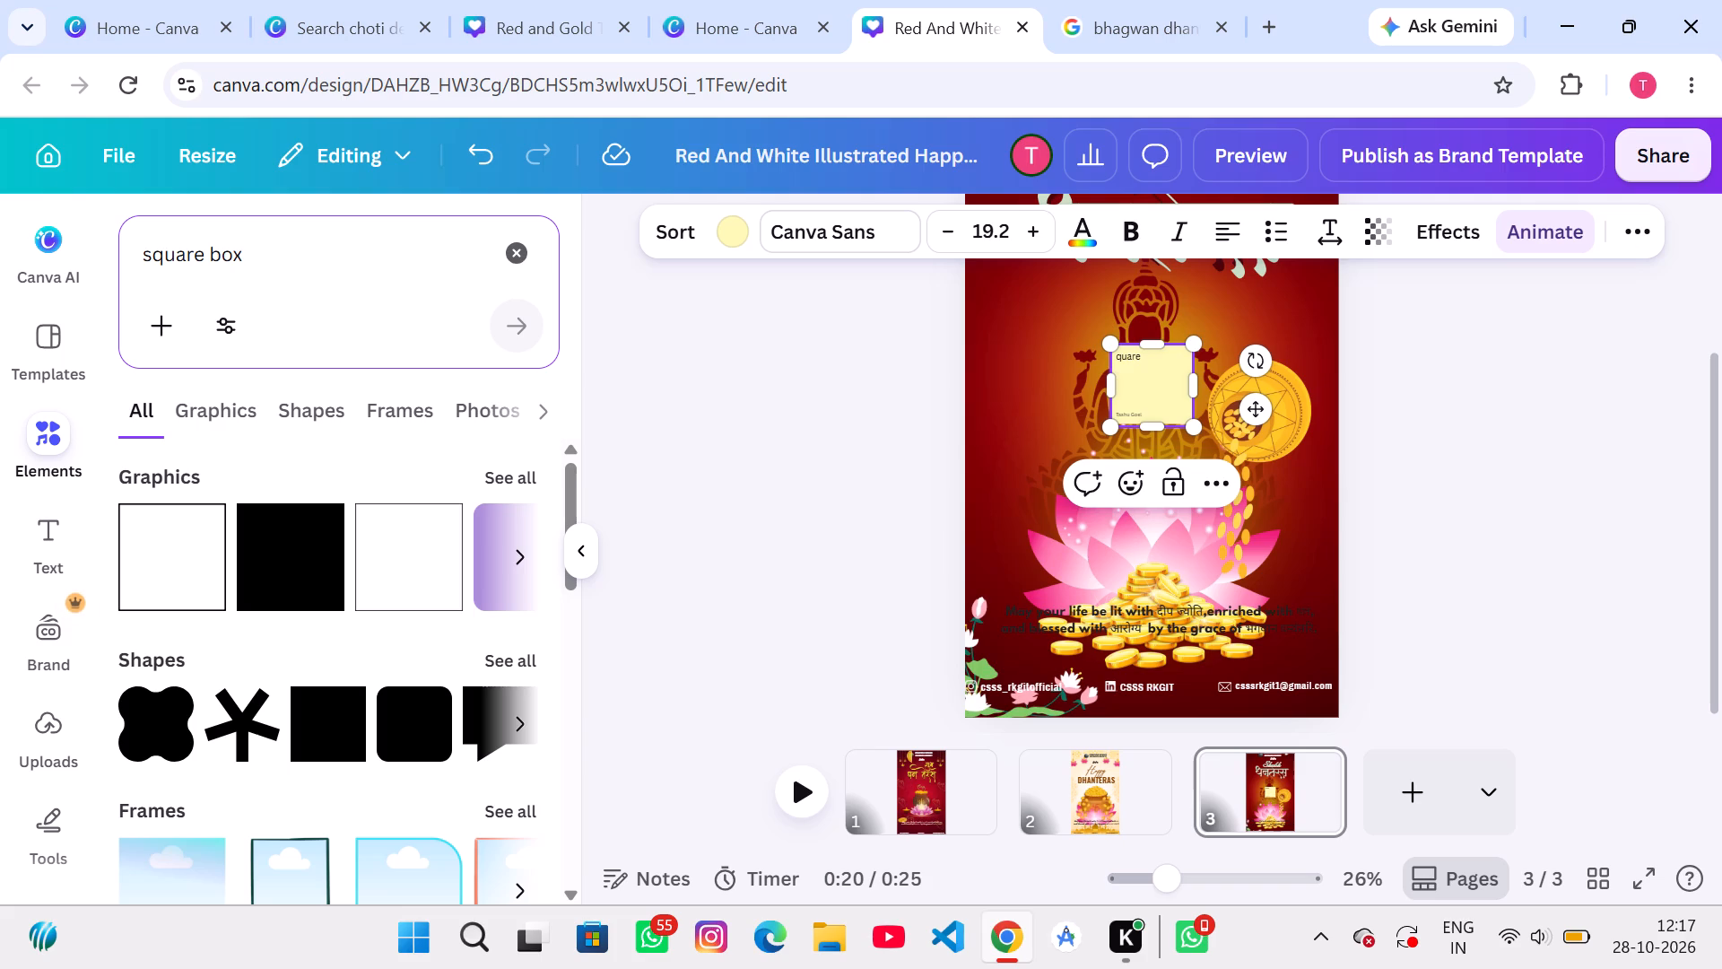
Browse the square box graphics and refine the elements search to "square box rectangular".
scroll(335, 538, "down", 1)
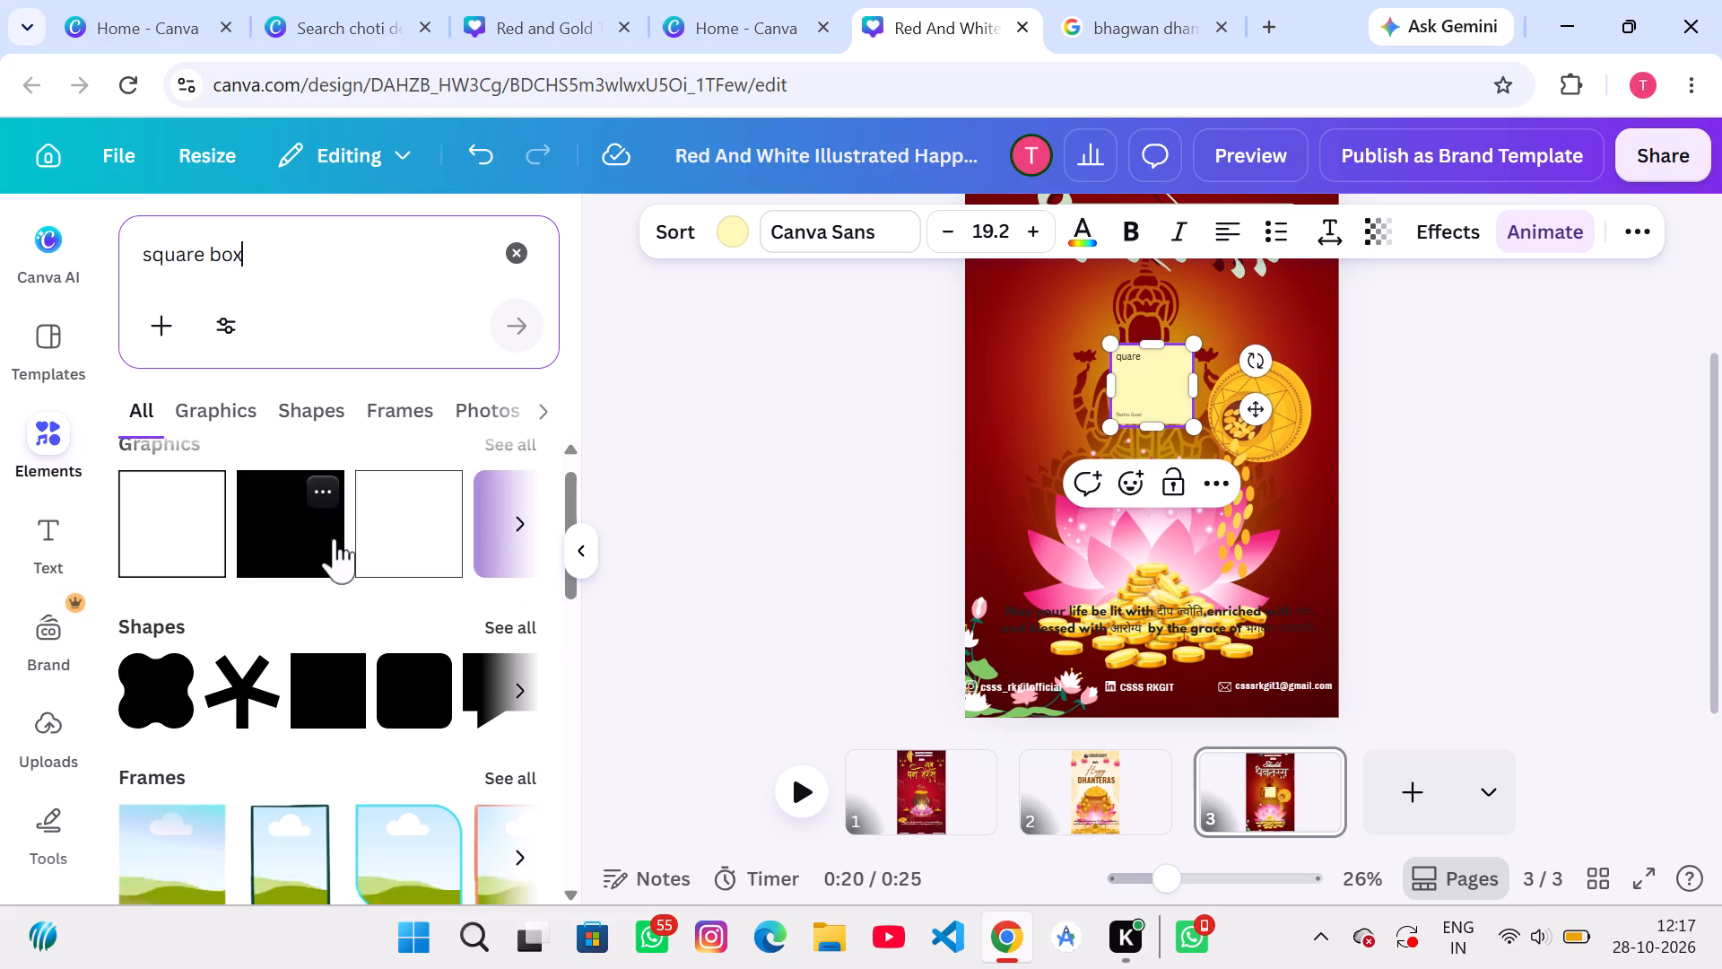
scroll(335, 538, "down", 1)
scroll(288, 638, "up", 1)
scroll(291, 549, "left", 1)
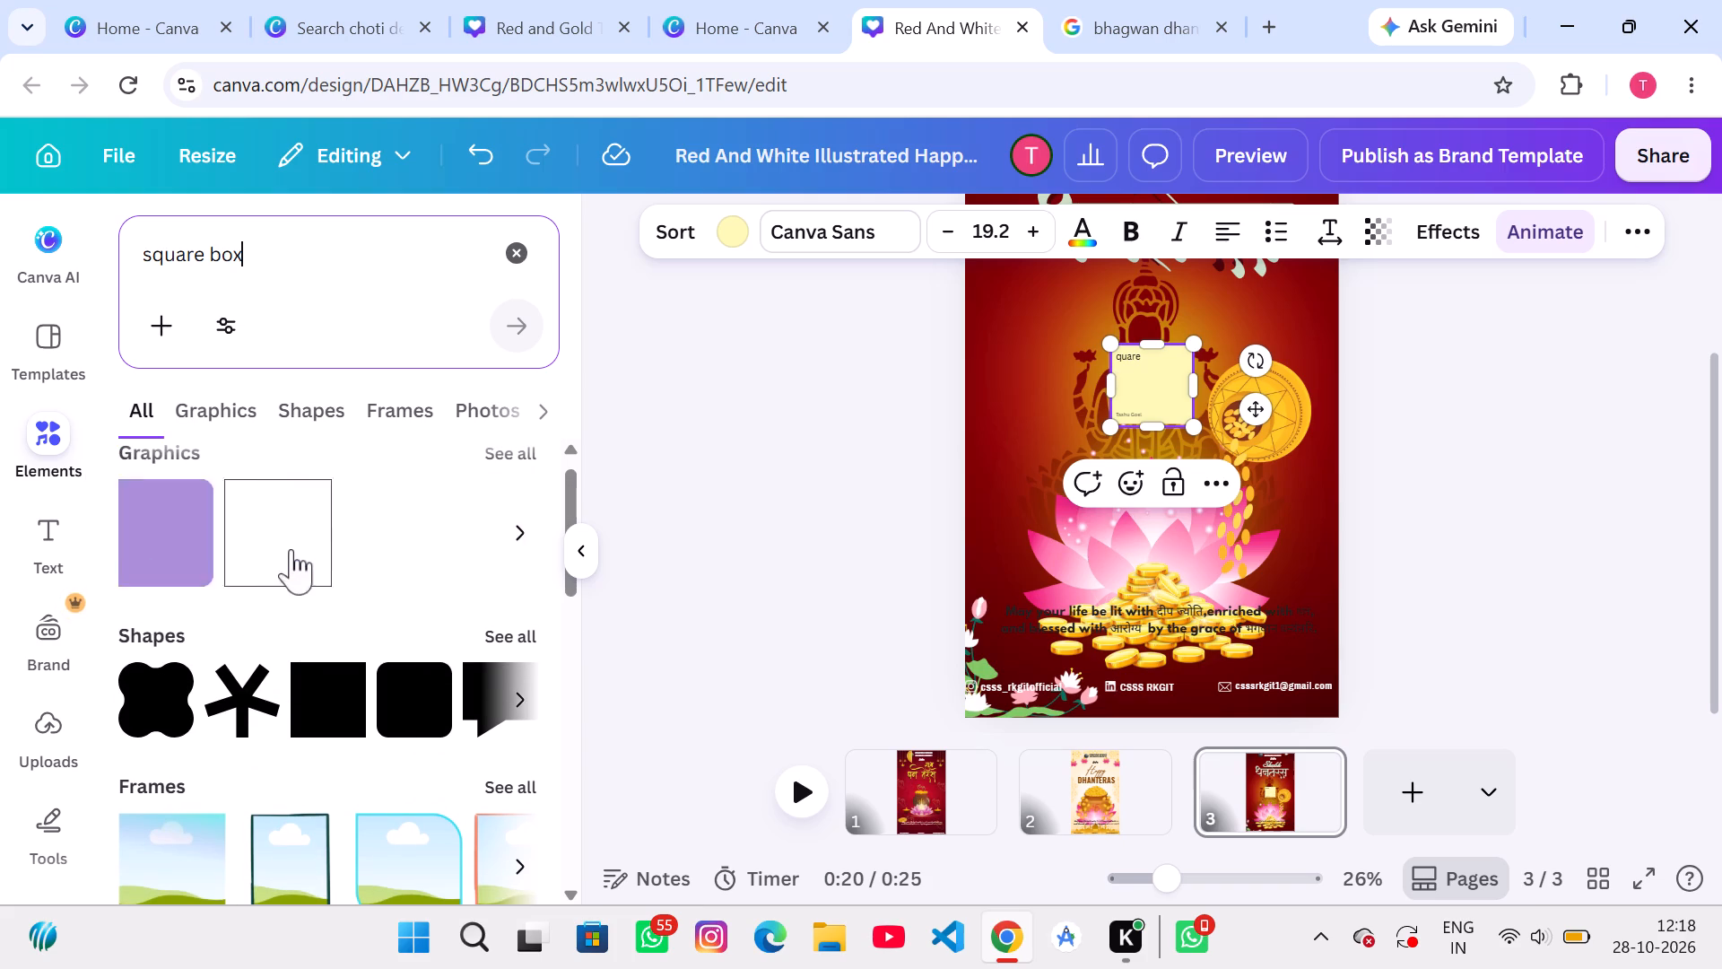
scroll(291, 549, "left", 2)
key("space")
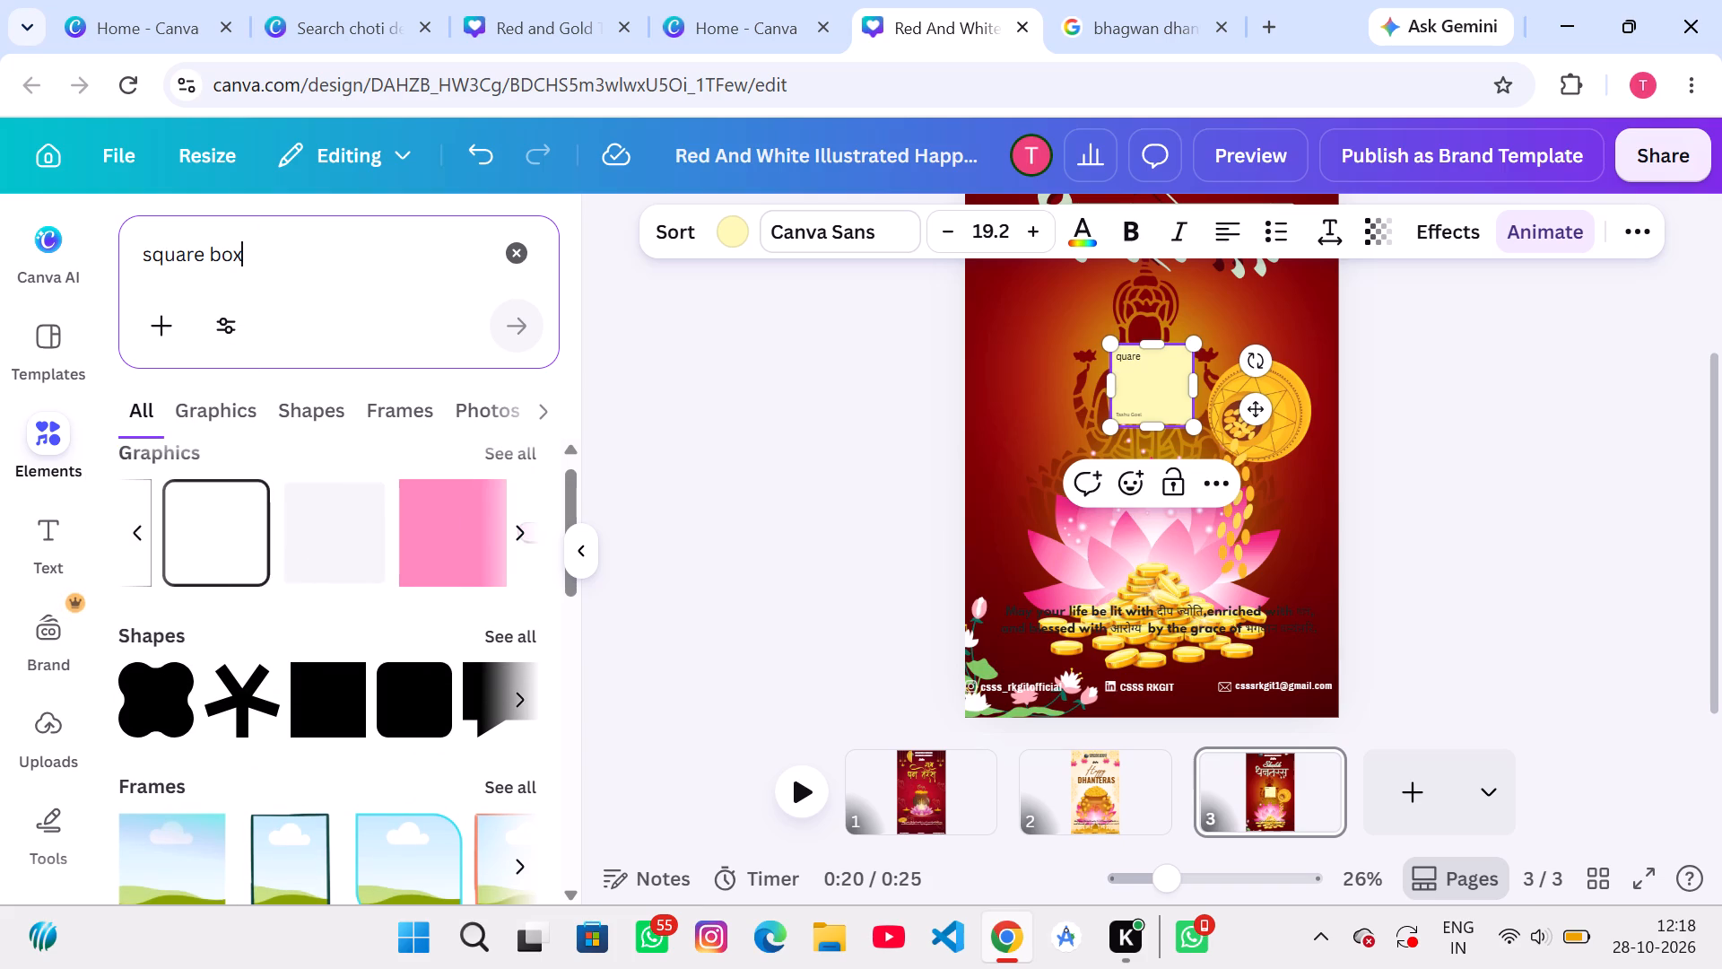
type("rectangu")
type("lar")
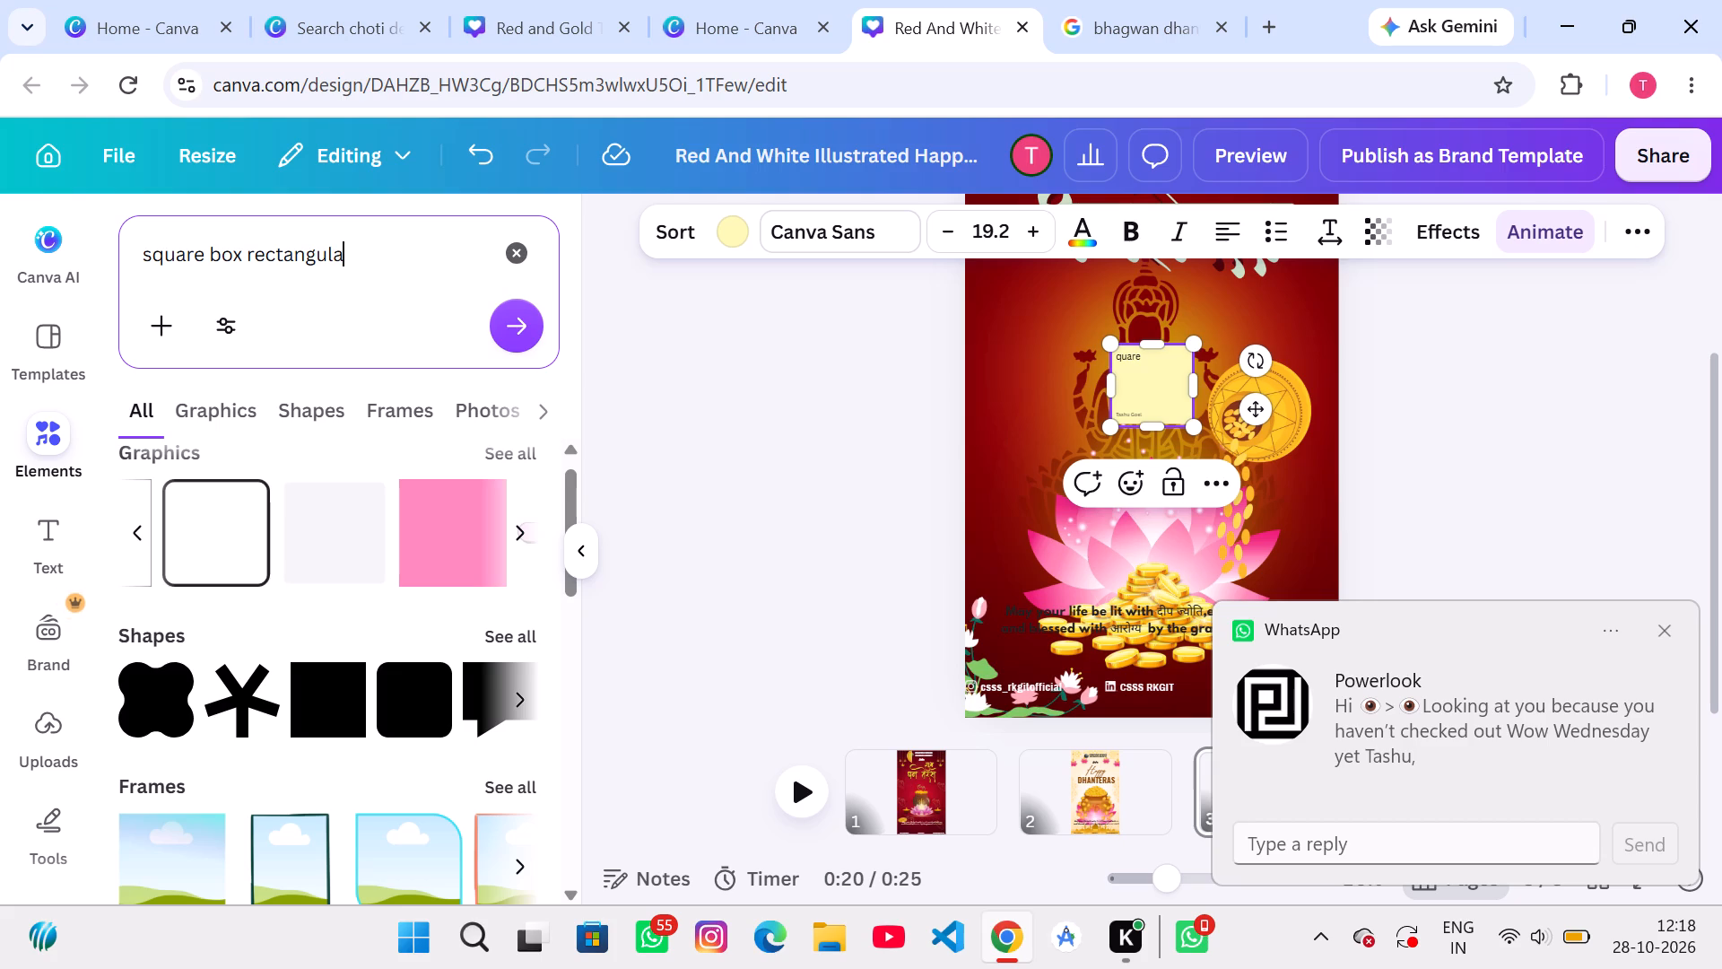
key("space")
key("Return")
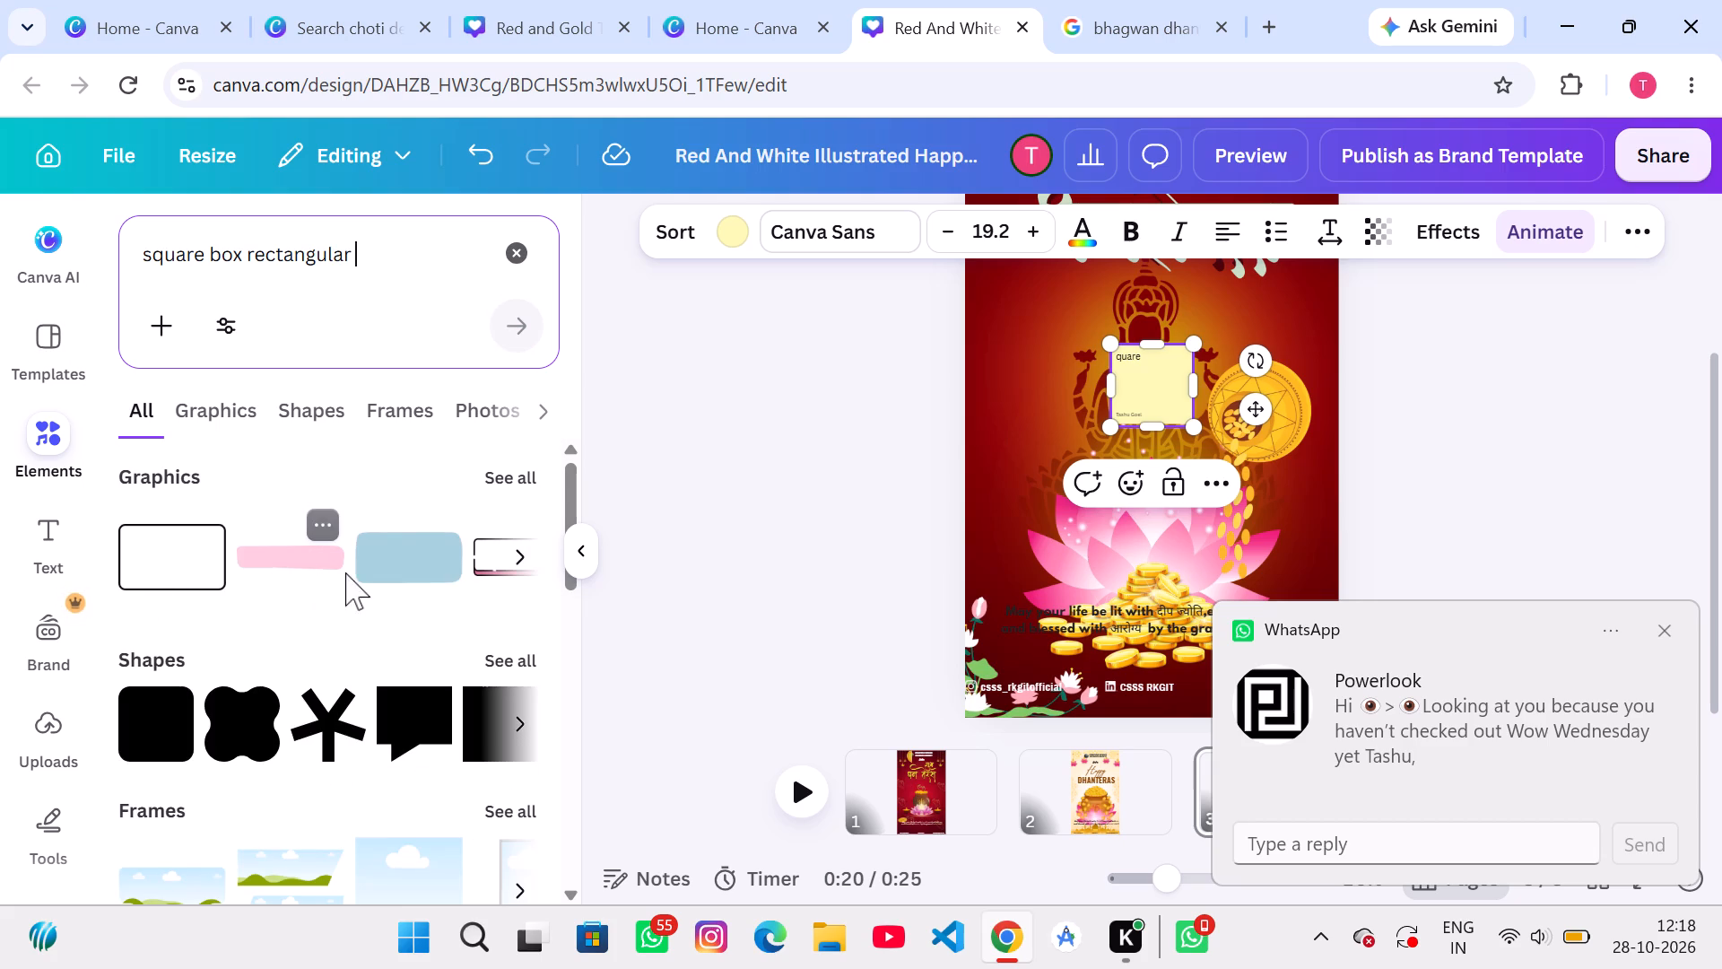
Add the pink rounded rectangle graphic to page 3, place it over the wish text area and enlarge it to span the poster's width.
scroll(345, 572, "left", 8)
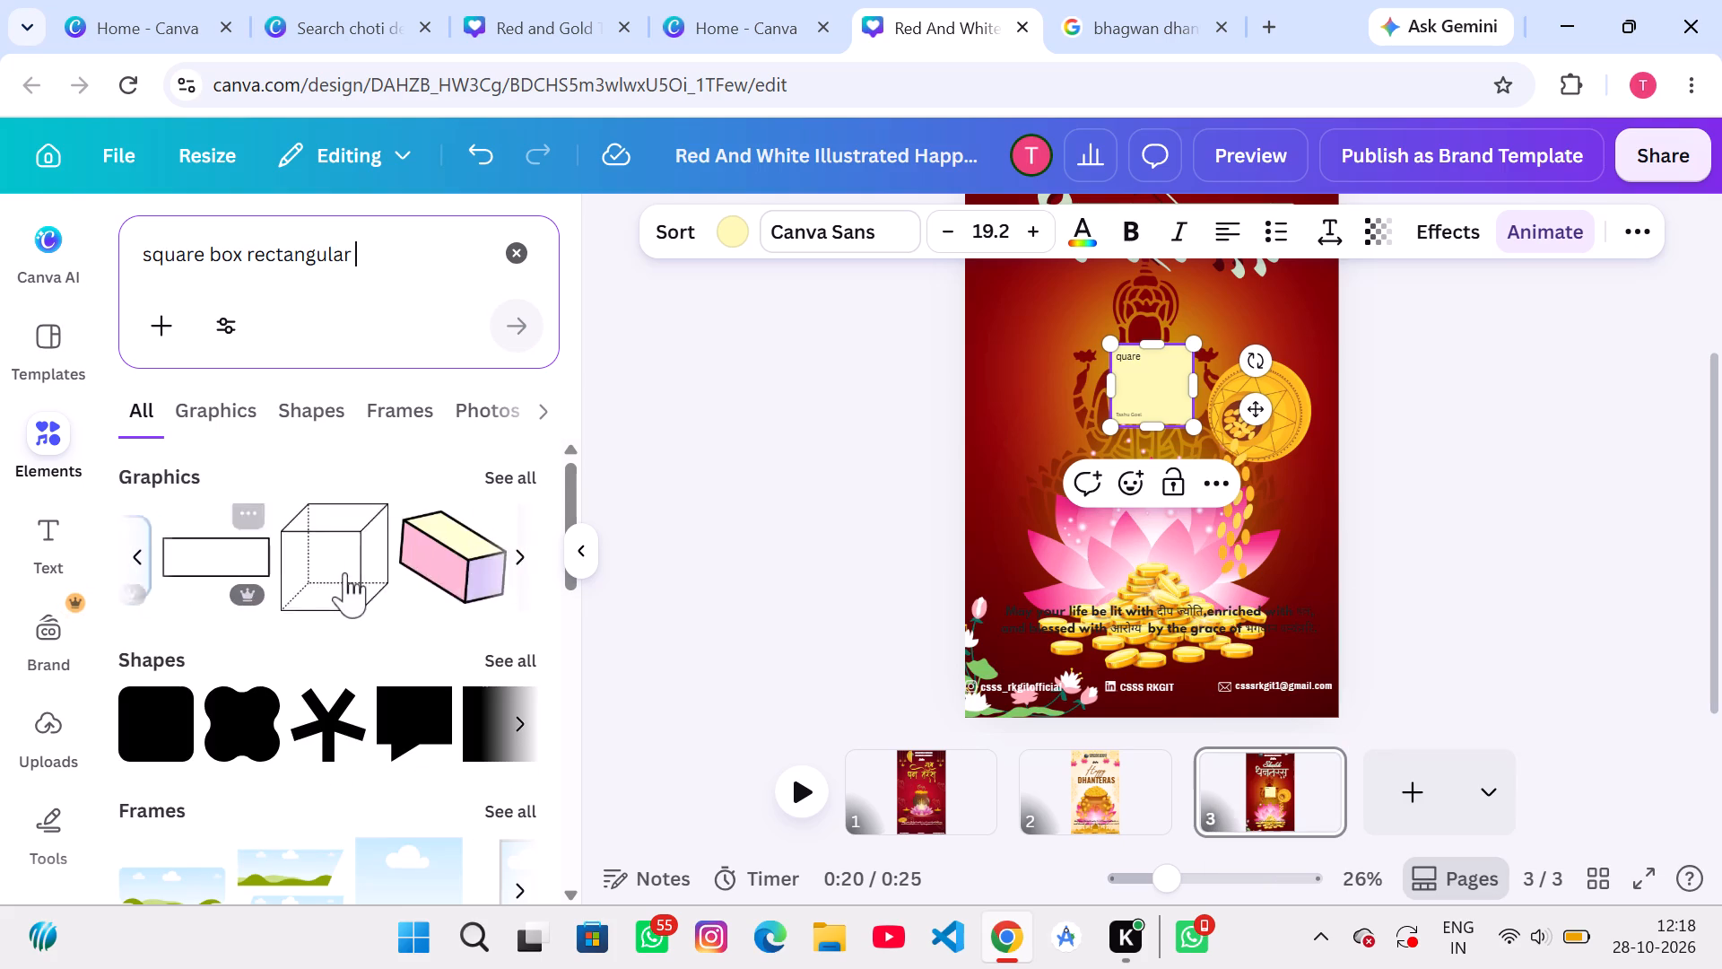
scroll(345, 572, "right", 1)
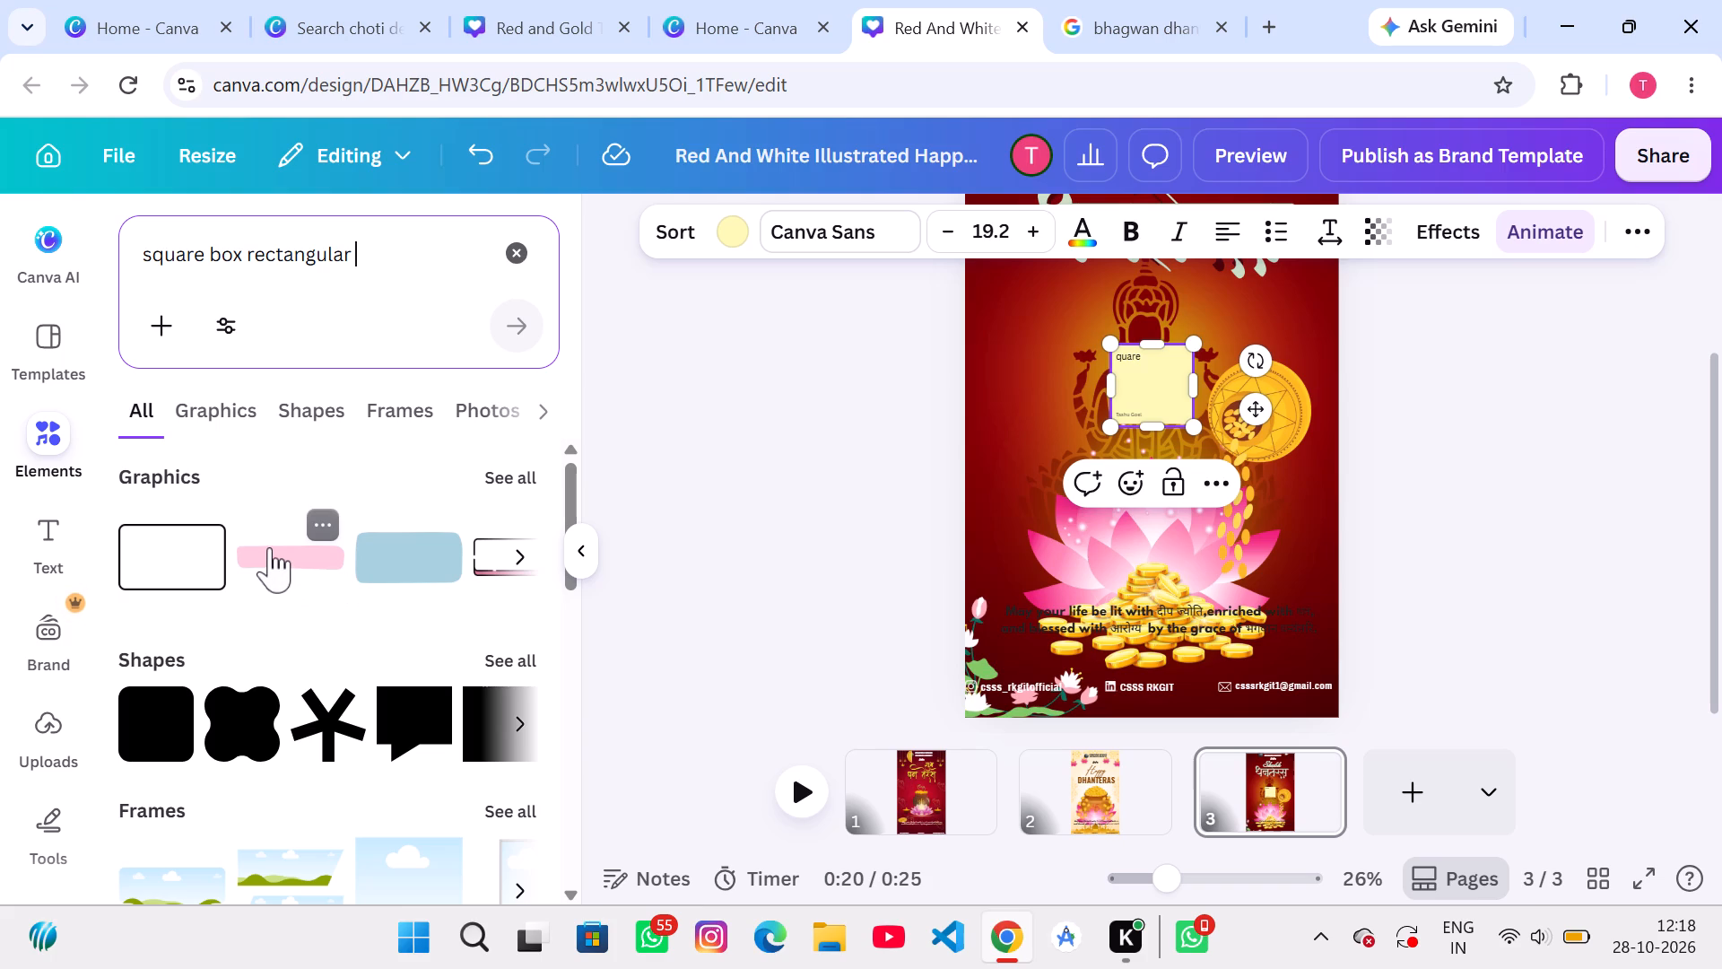
left_click(270, 547)
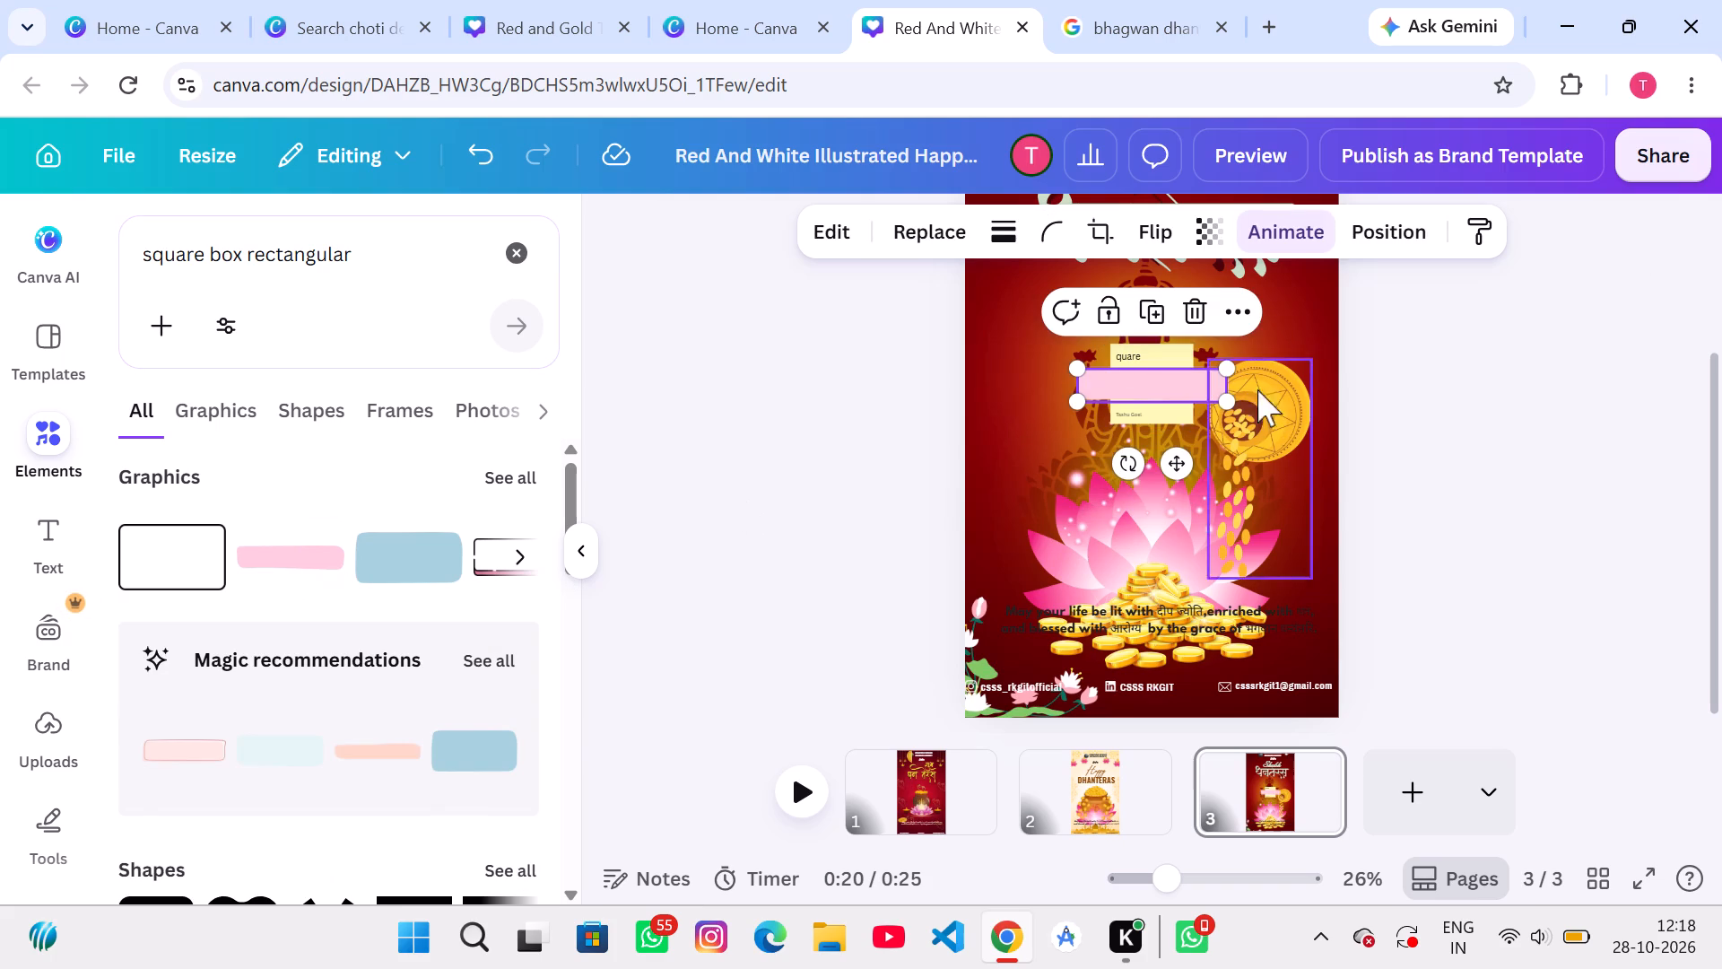
left_click_drag(1172, 457, 1105, 693)
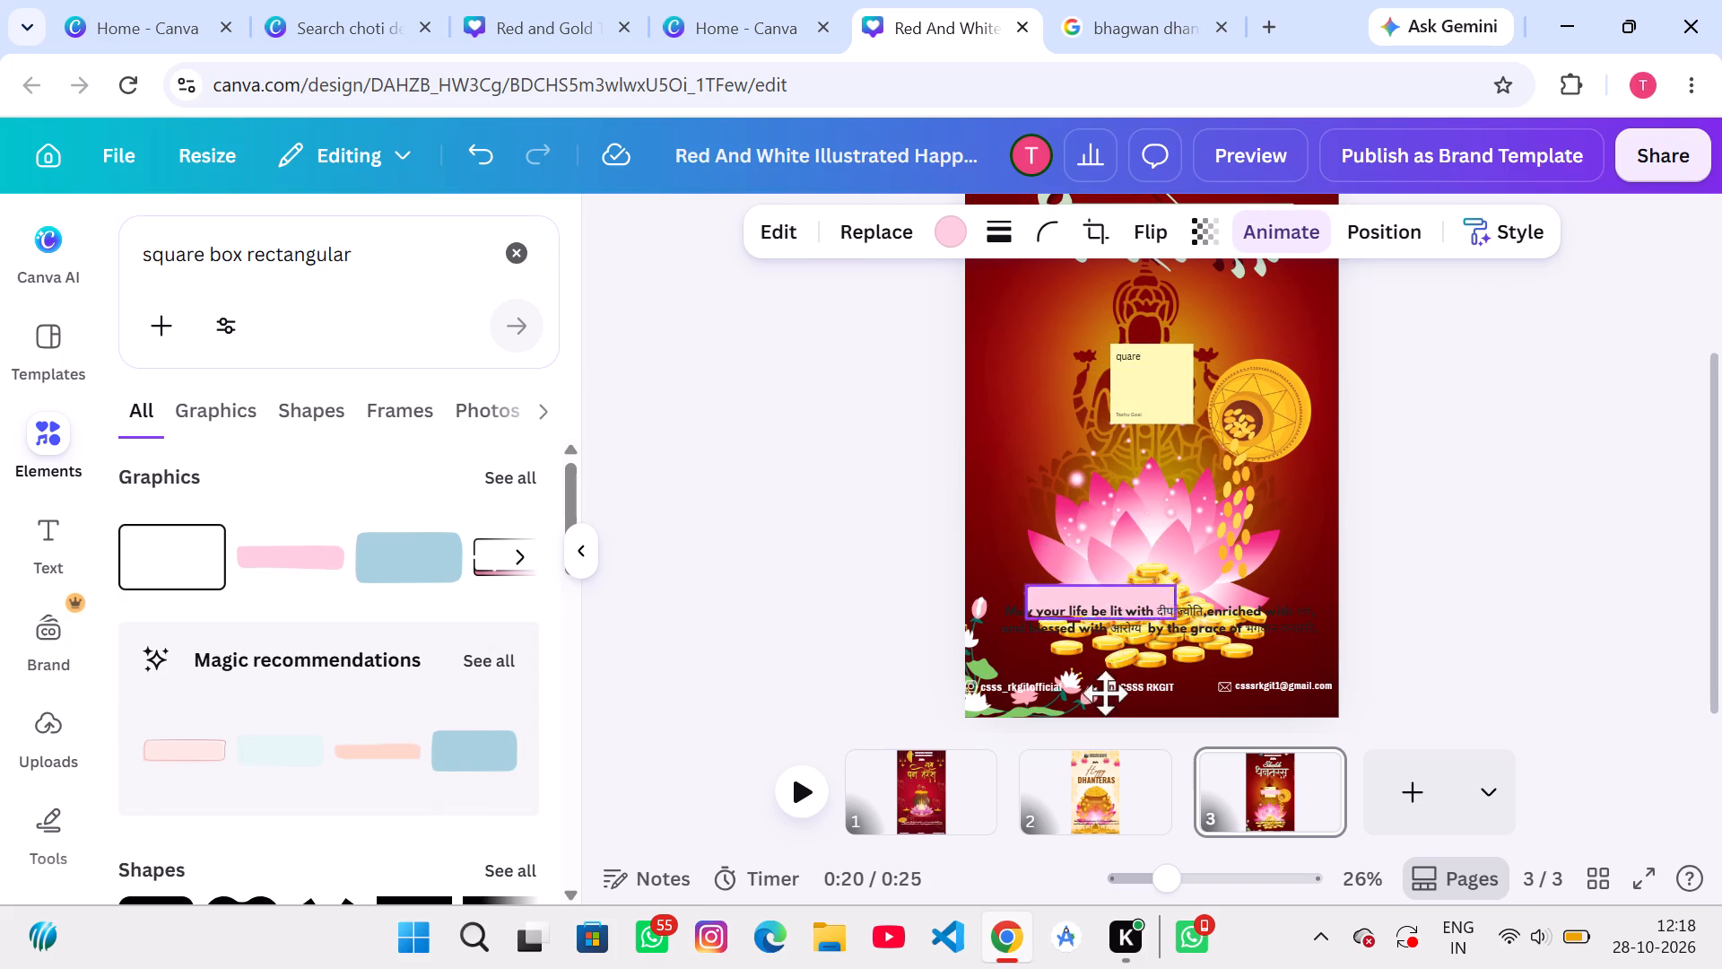
left_click_drag(1105, 693, 1058, 695)
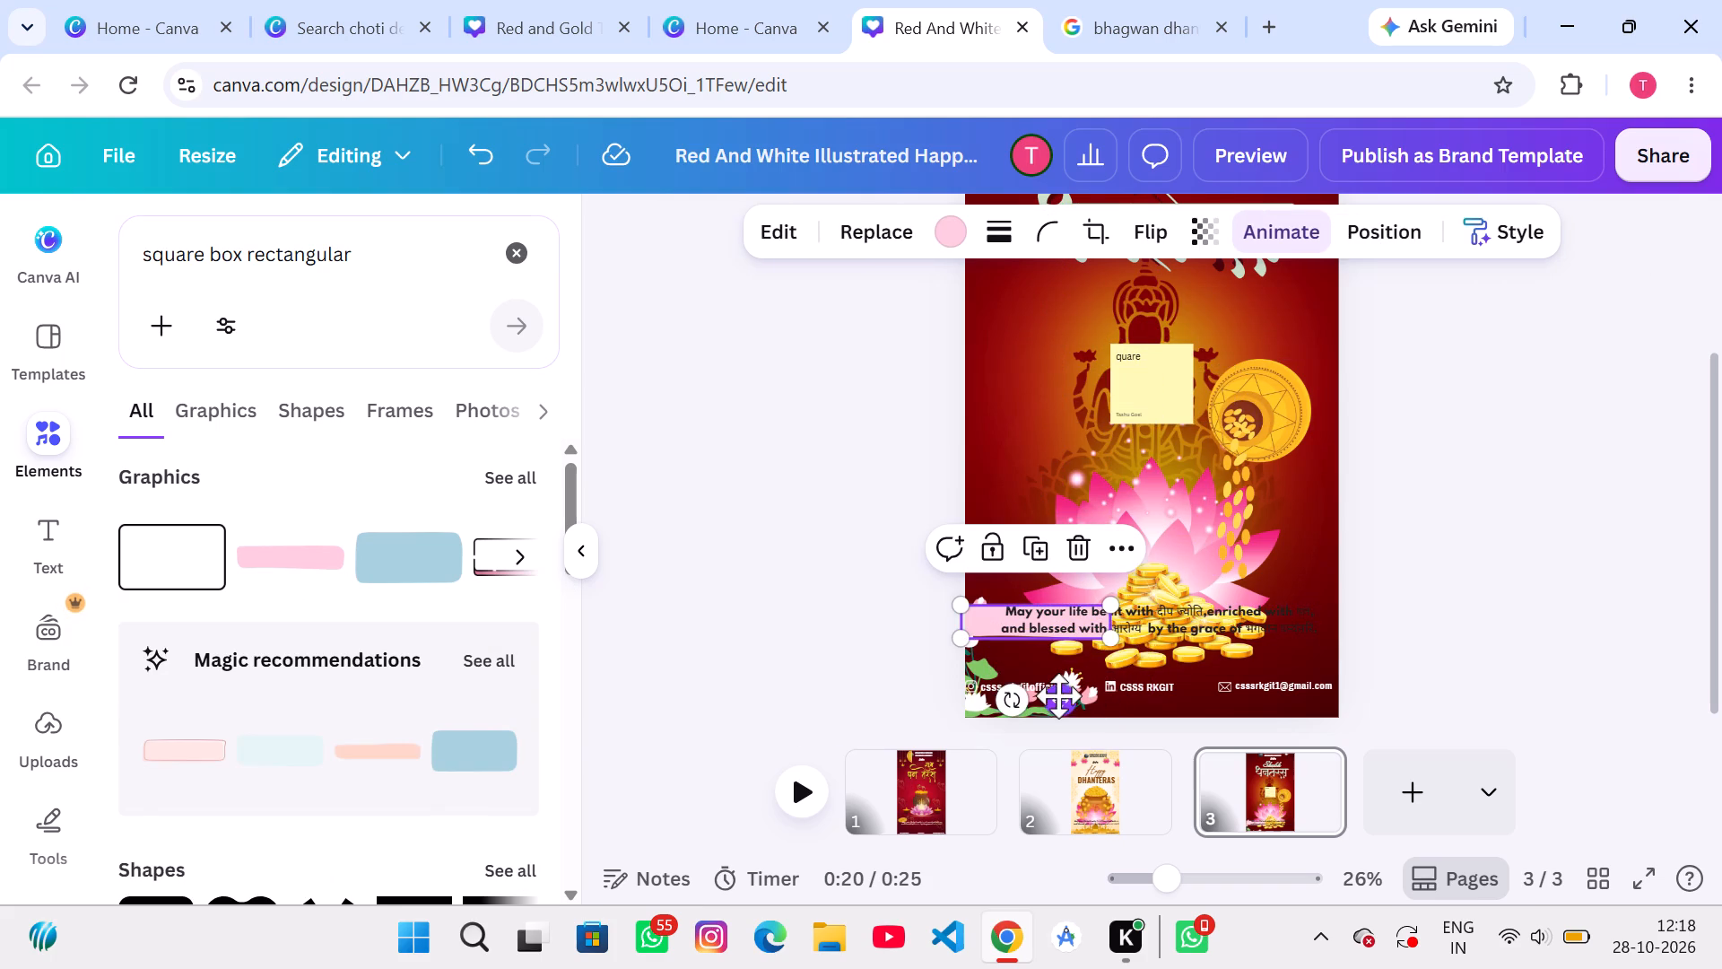
left_click_drag(1109, 611, 1344, 624)
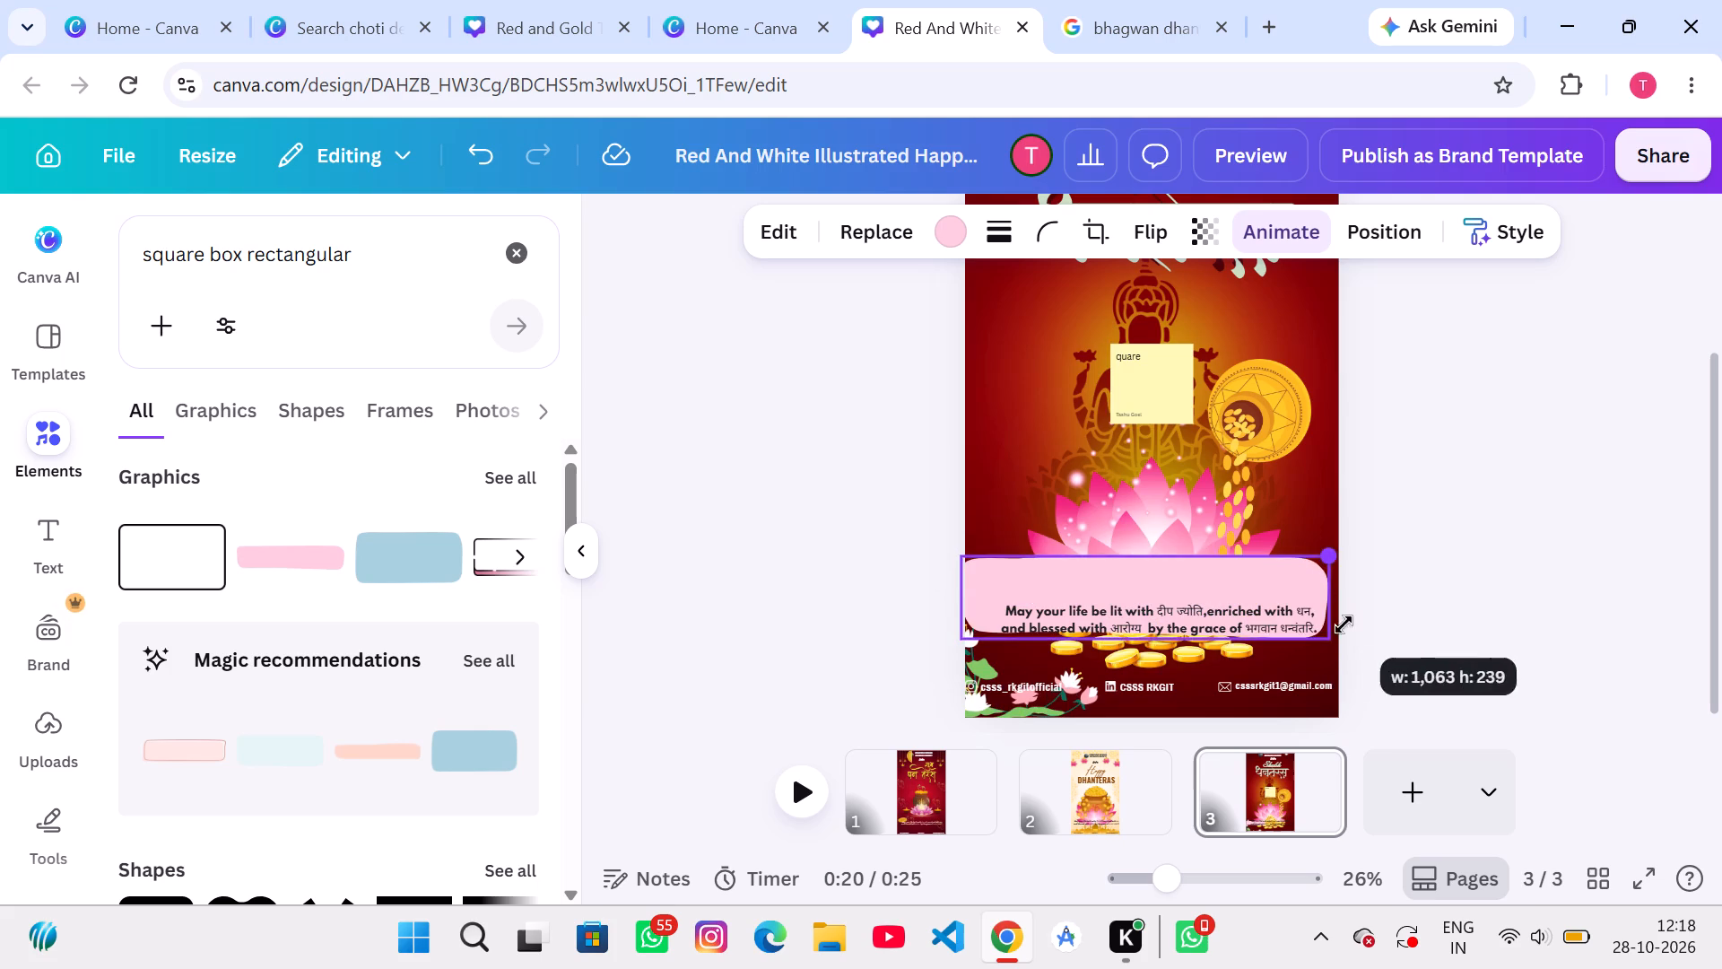
left_click_drag(1344, 624, 1366, 644)
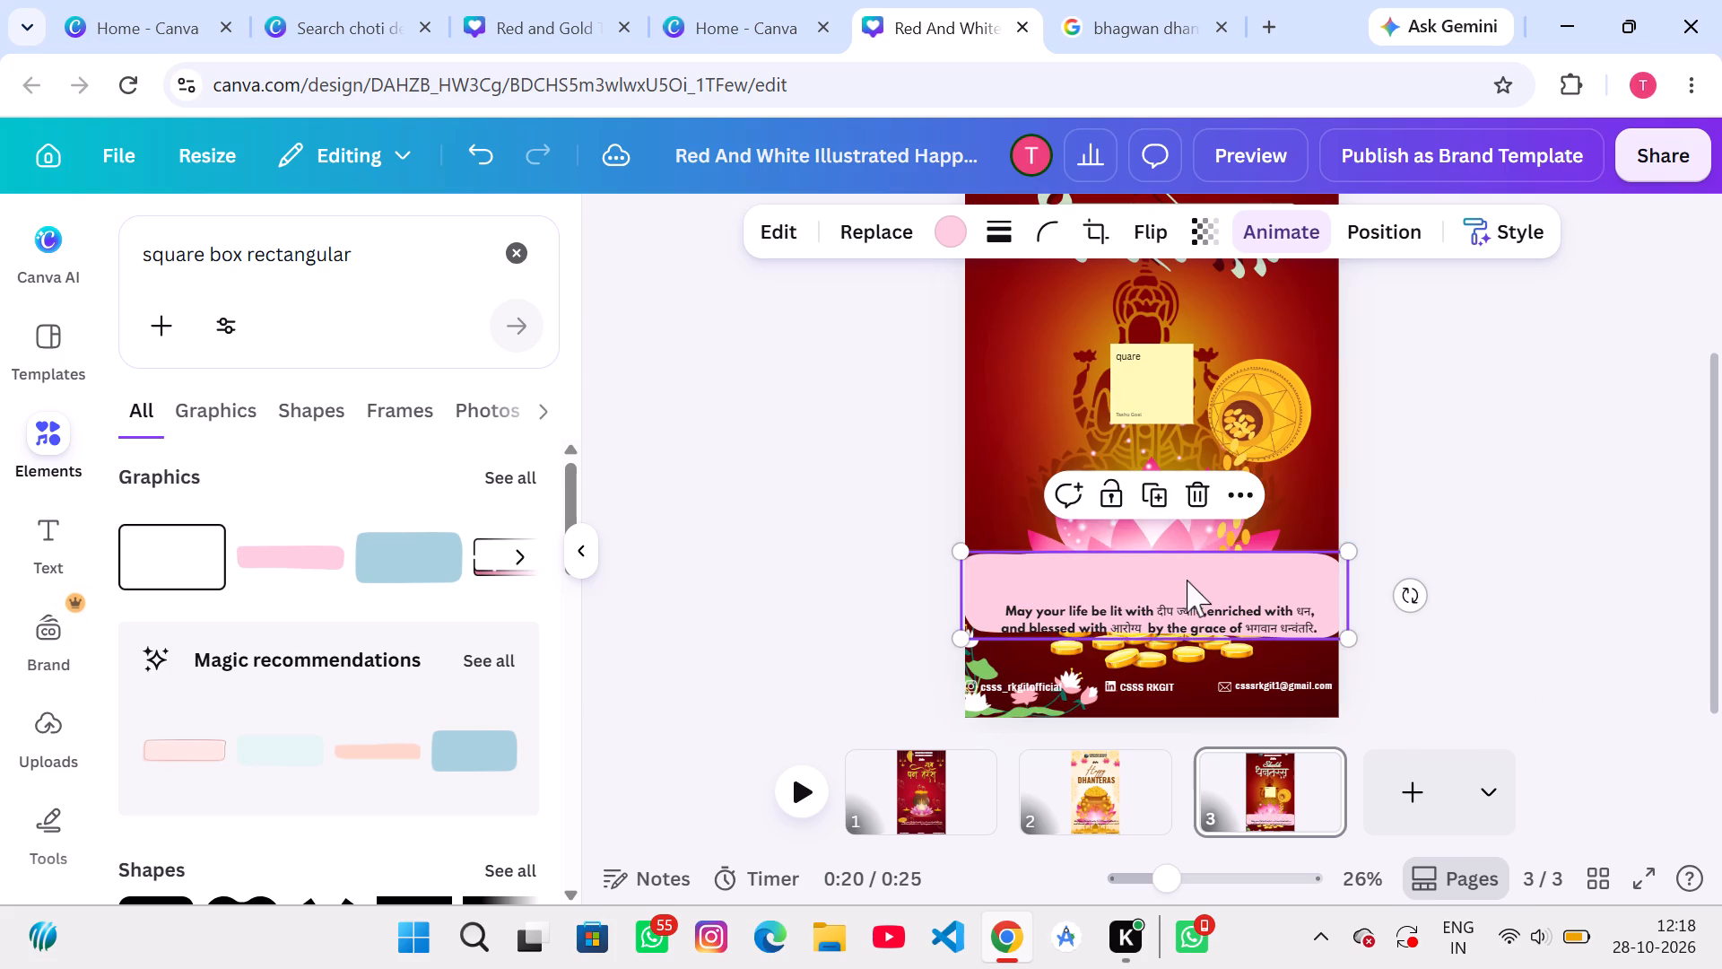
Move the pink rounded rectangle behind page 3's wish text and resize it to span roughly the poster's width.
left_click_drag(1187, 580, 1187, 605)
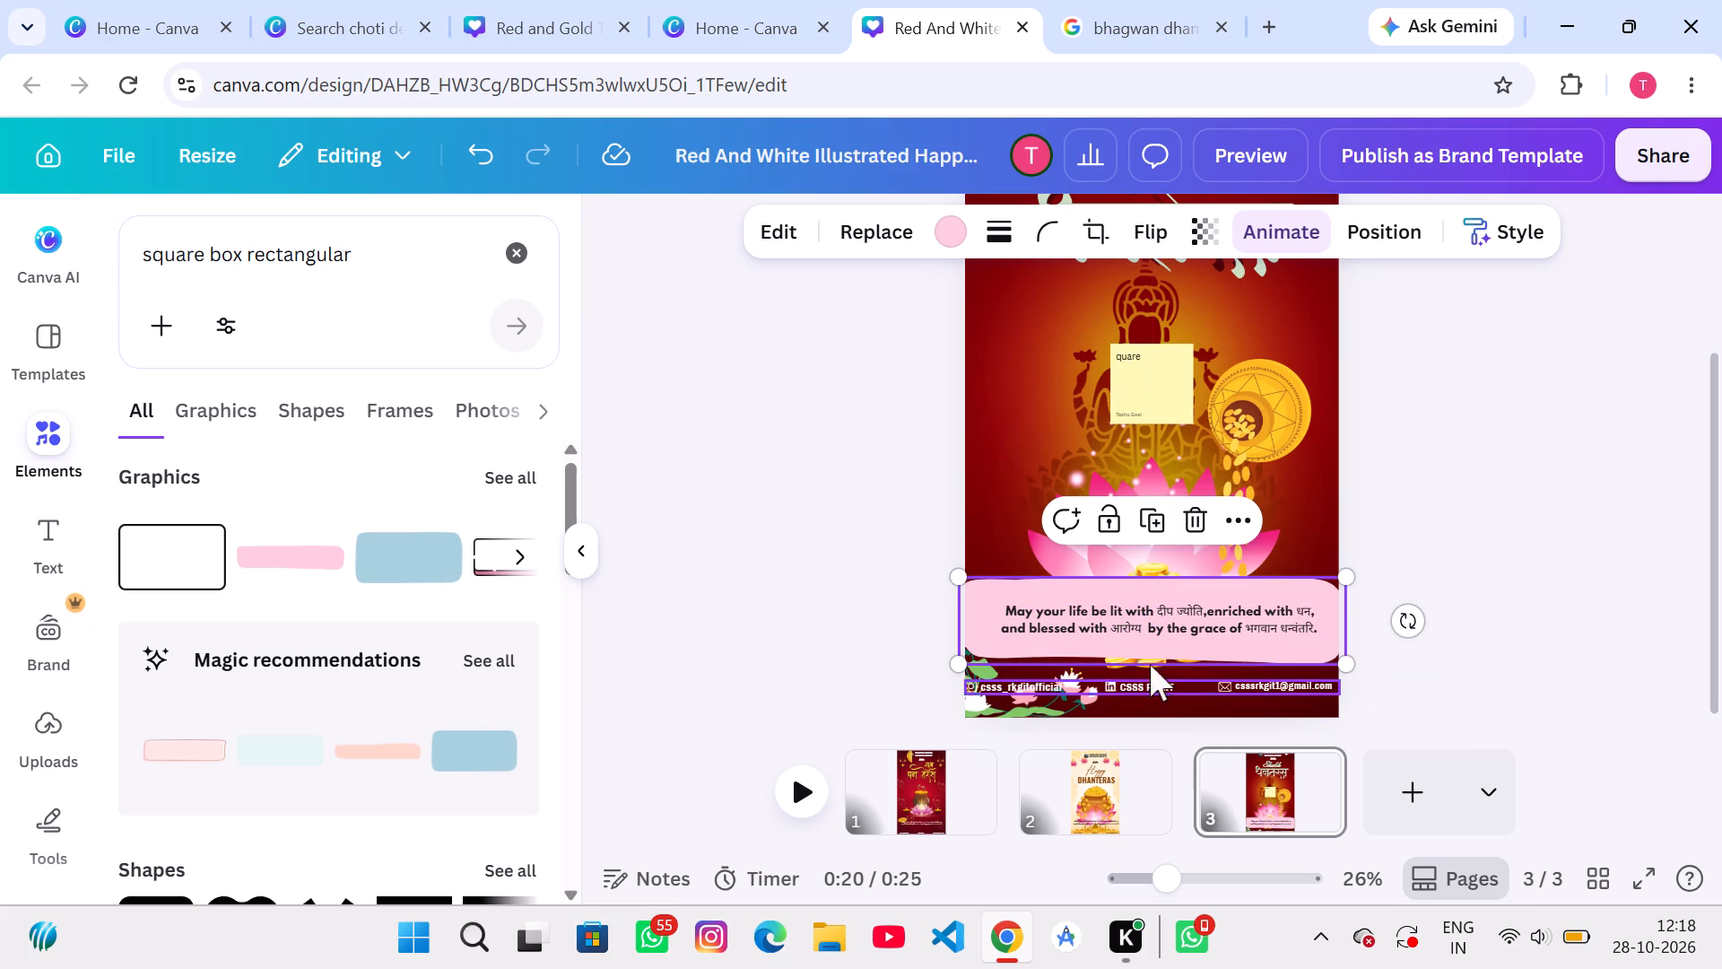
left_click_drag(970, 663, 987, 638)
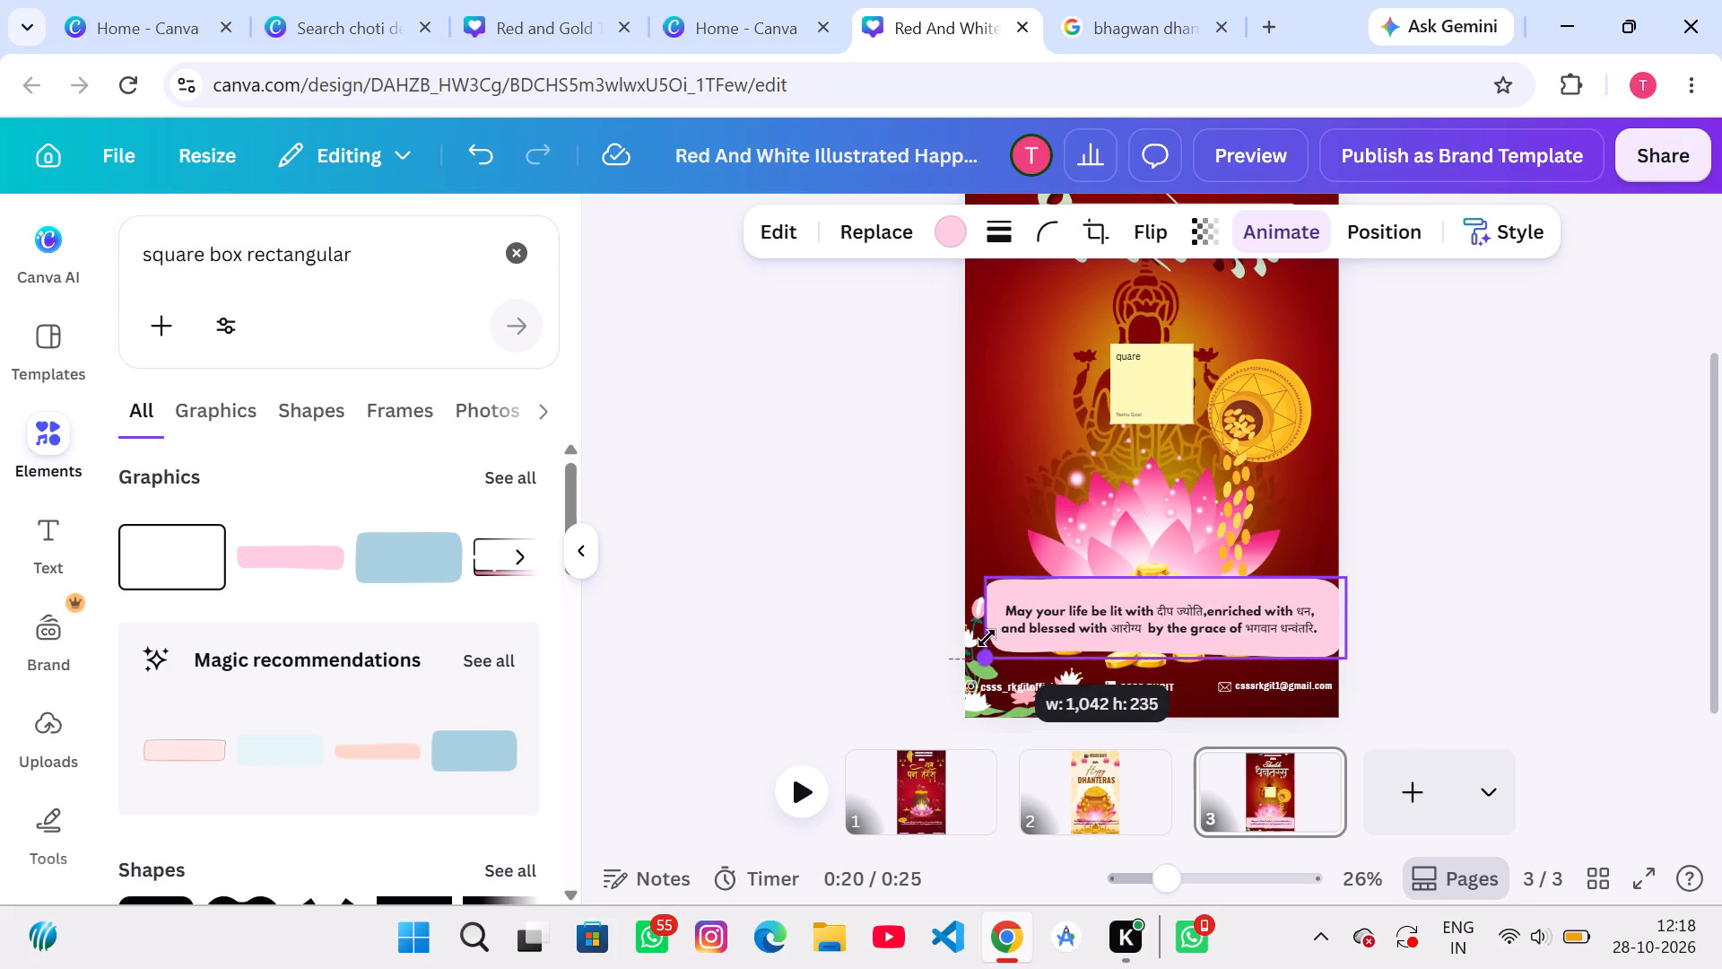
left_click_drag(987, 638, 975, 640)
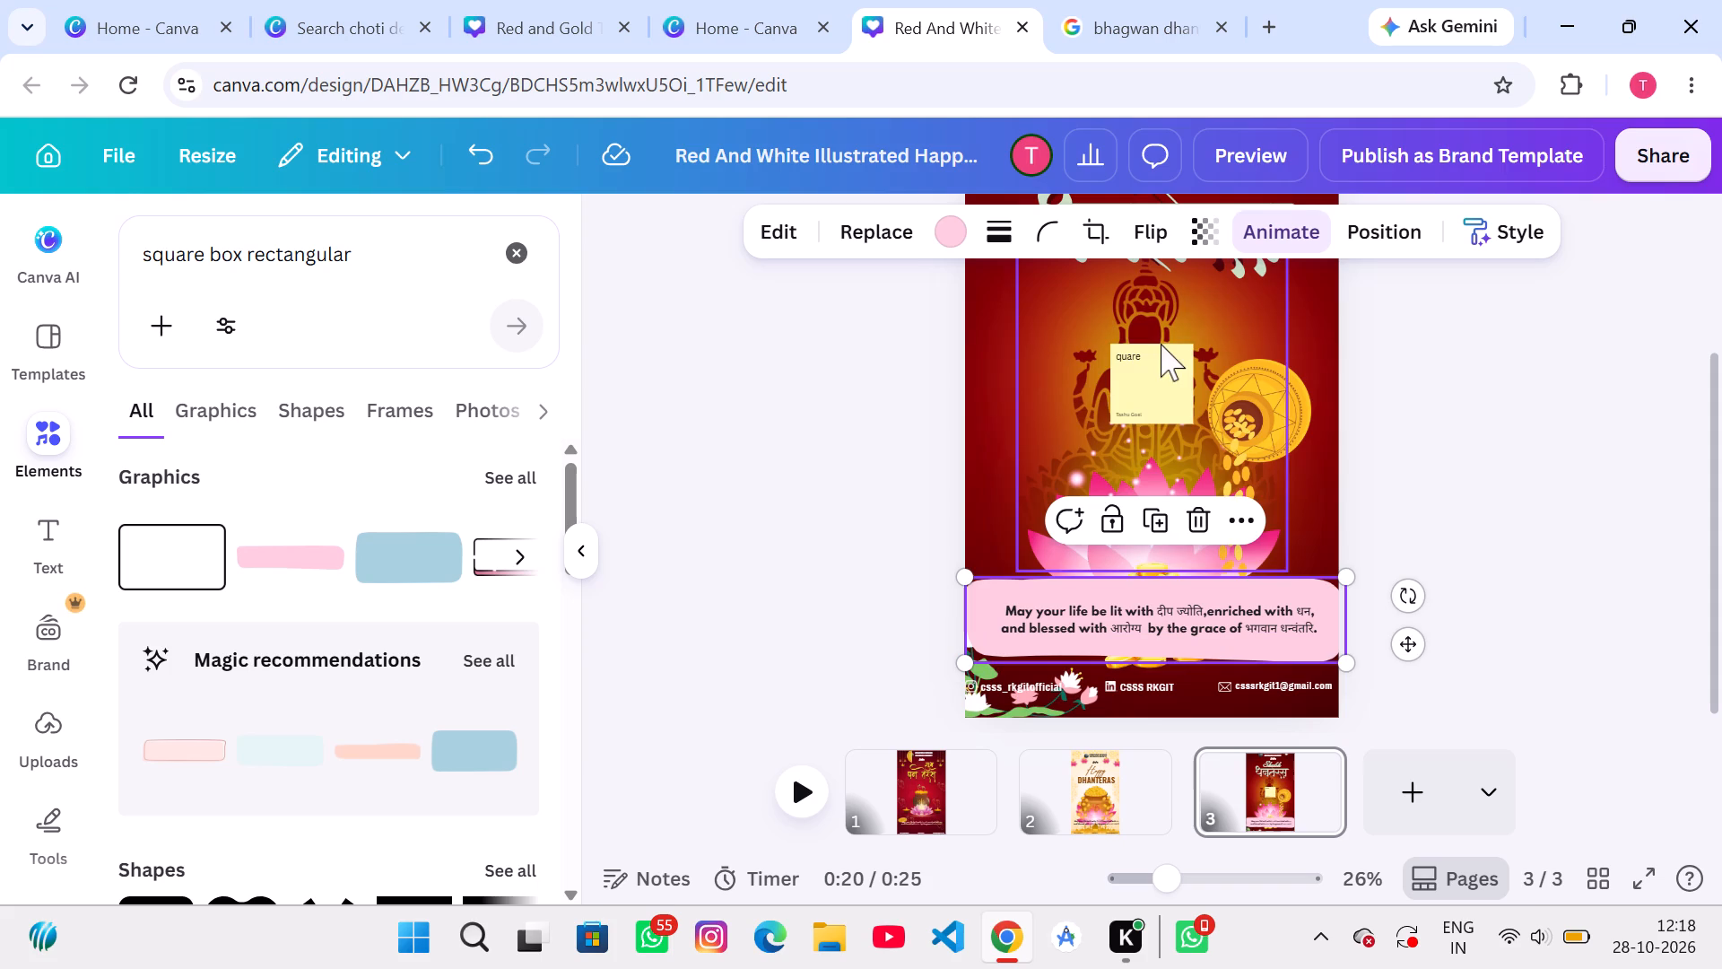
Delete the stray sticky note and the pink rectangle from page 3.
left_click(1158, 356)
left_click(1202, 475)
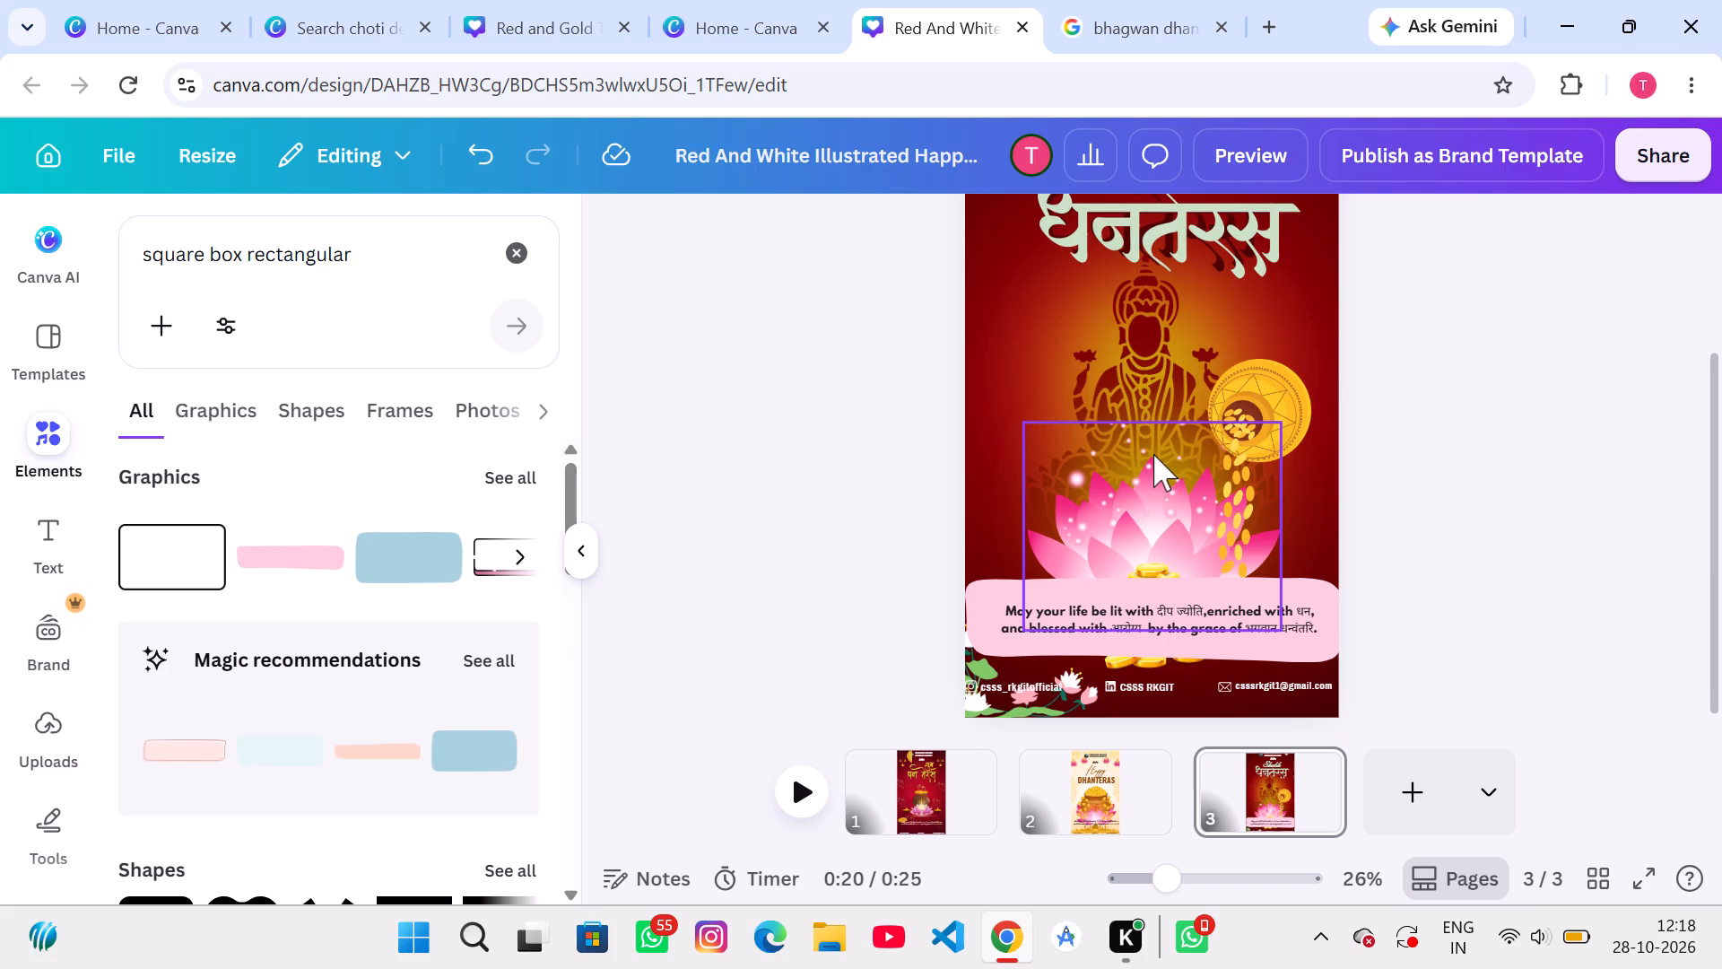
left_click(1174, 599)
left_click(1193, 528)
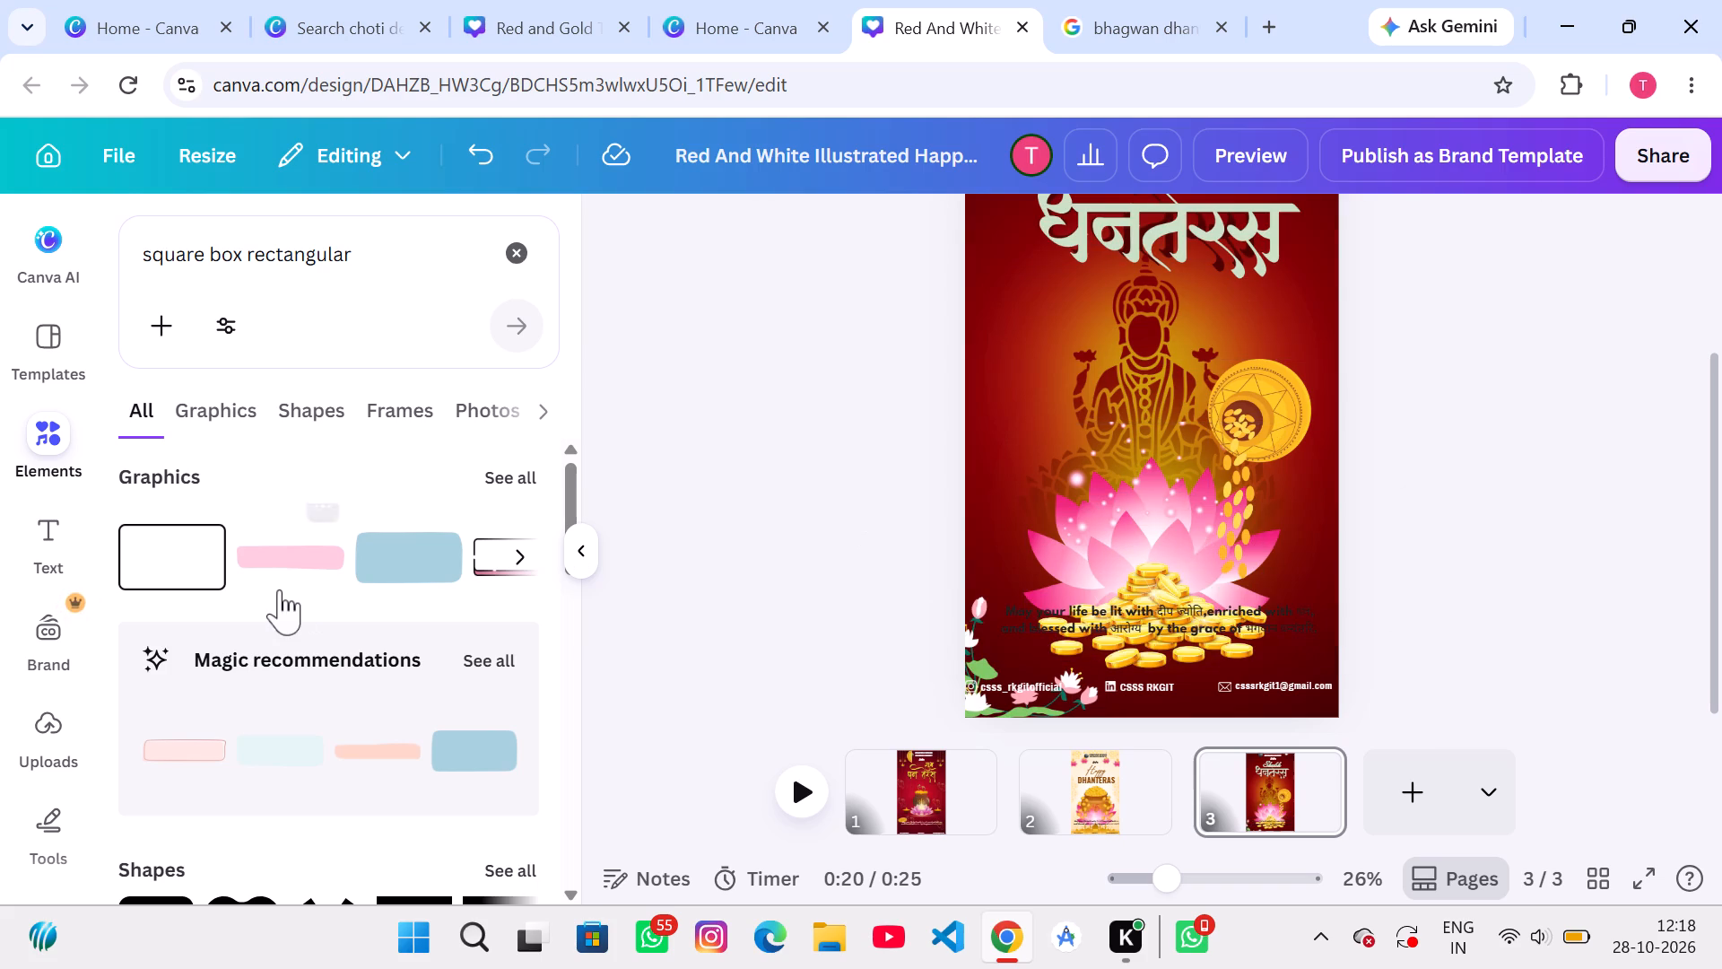
Browse the graphics and shapes results and add the solid square shape to page 3.
scroll(280, 589, "left", 3)
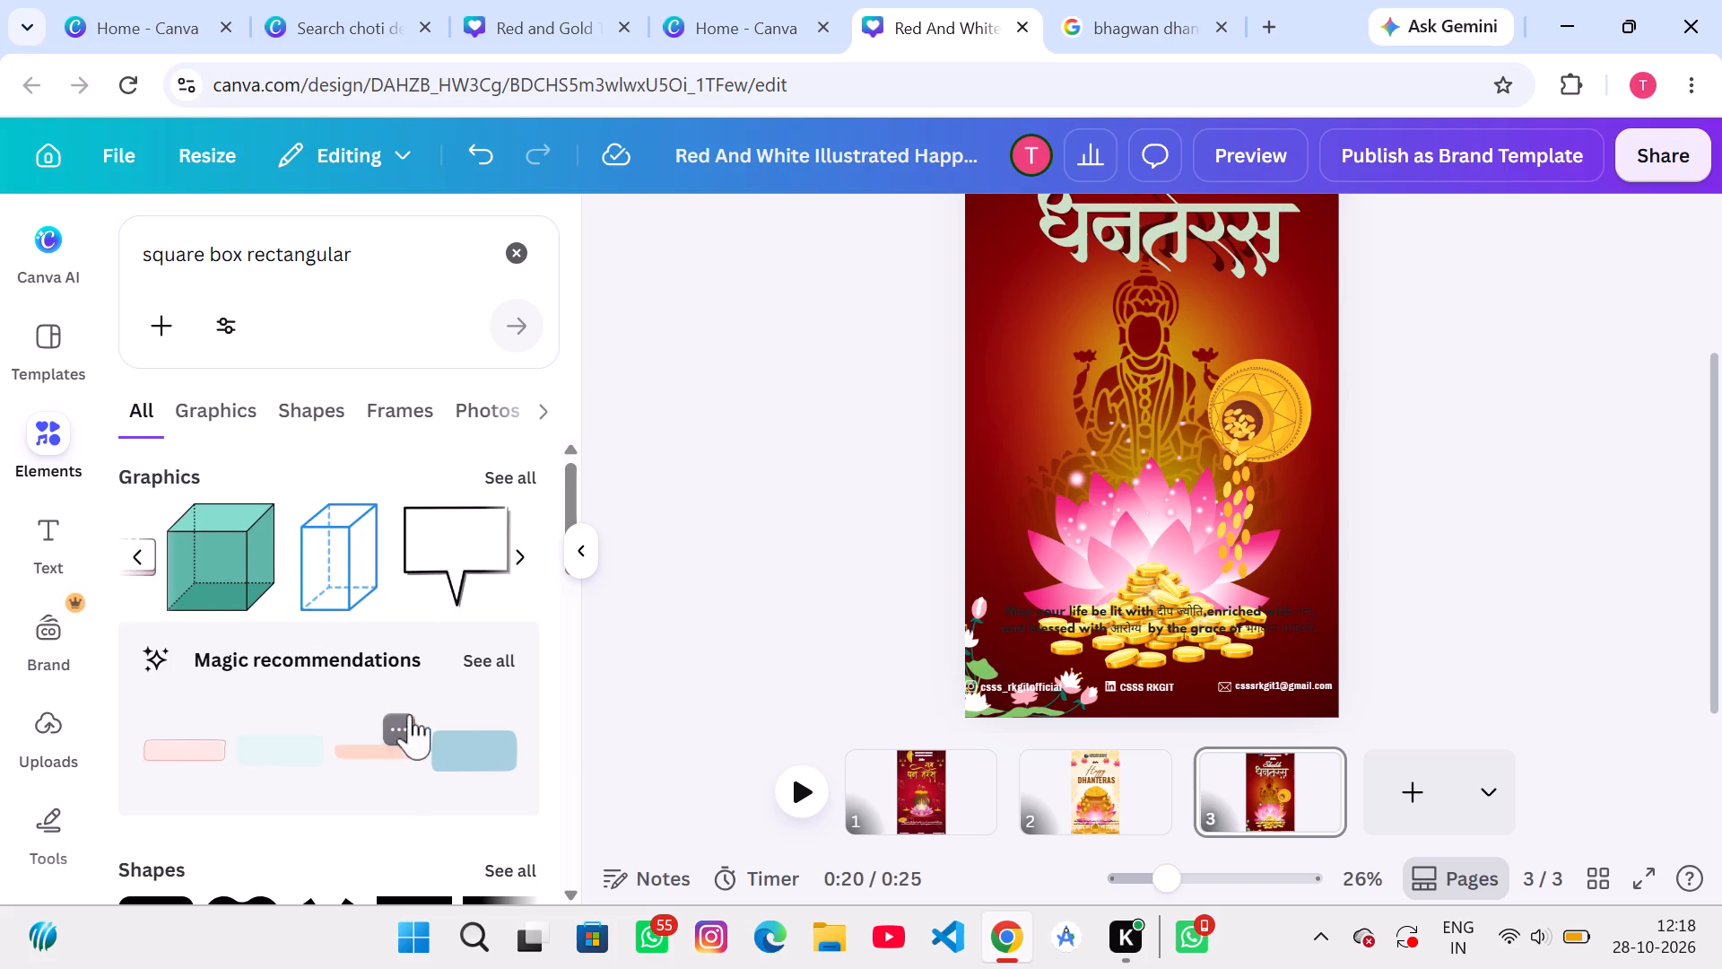
scroll(404, 563, "left", 7)
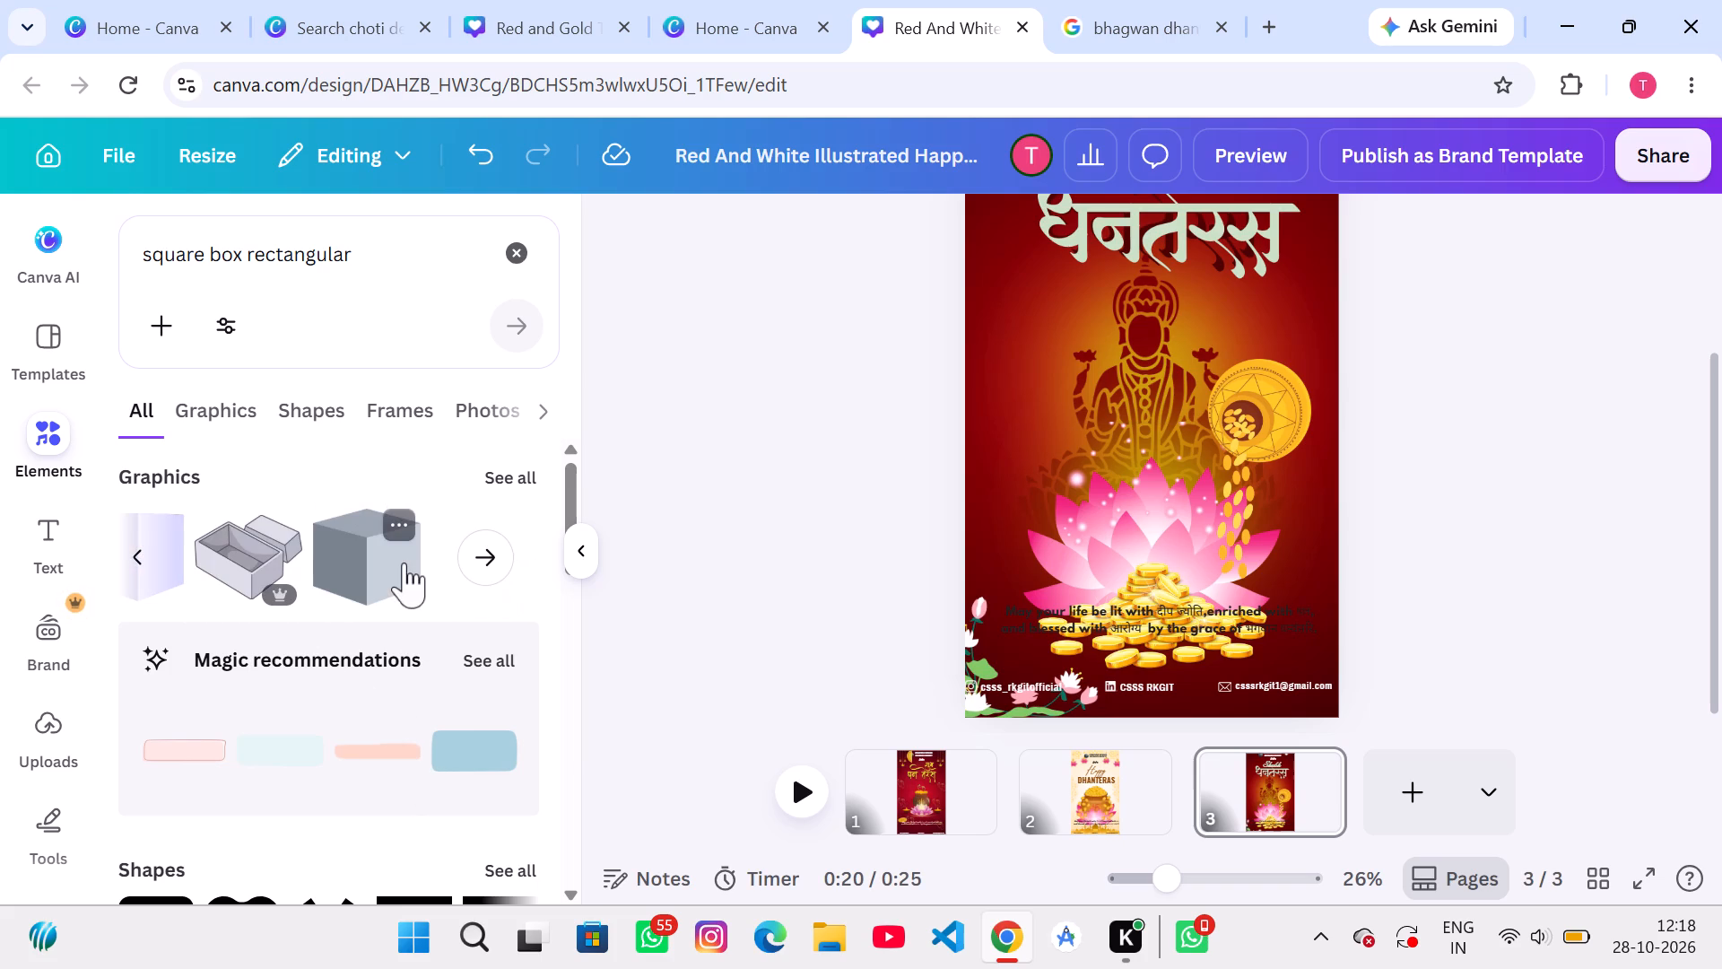
scroll(404, 563, "left", 2)
scroll(370, 689, "down", 2)
scroll(333, 581, "up", 1)
left_click(333, 581)
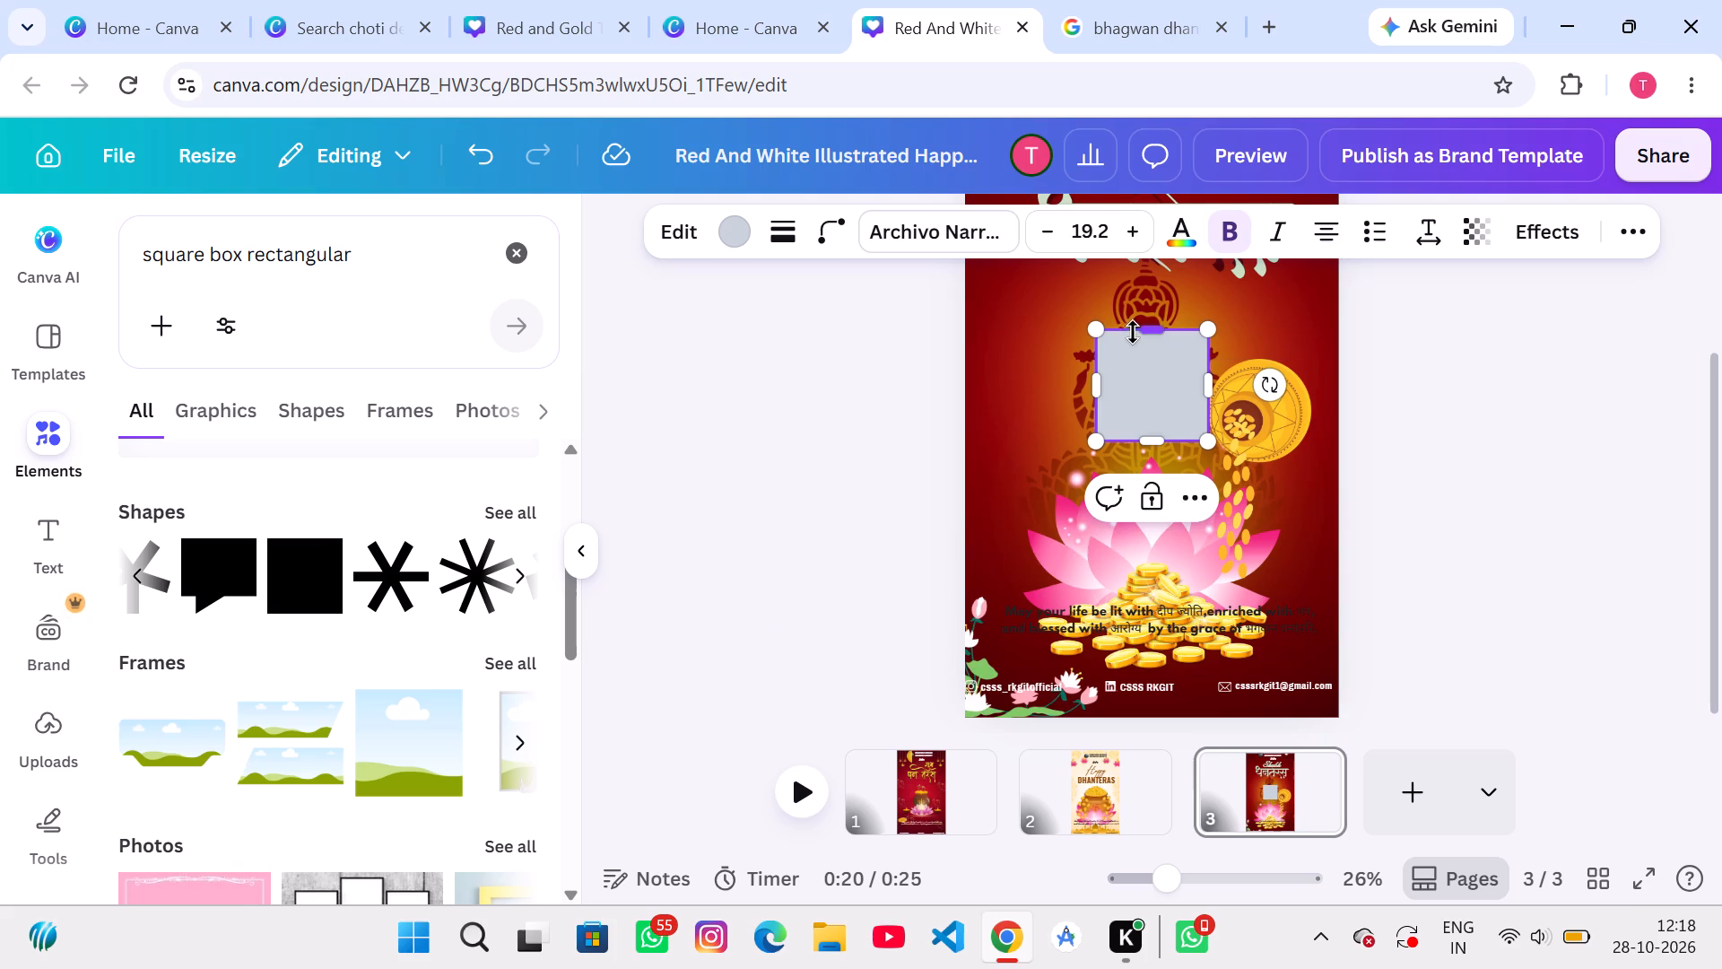
Reshape the square into a strip about 1183 px wide and 95 px high, placed behind page 3's wish text.
left_click_drag(1154, 324, 1152, 406)
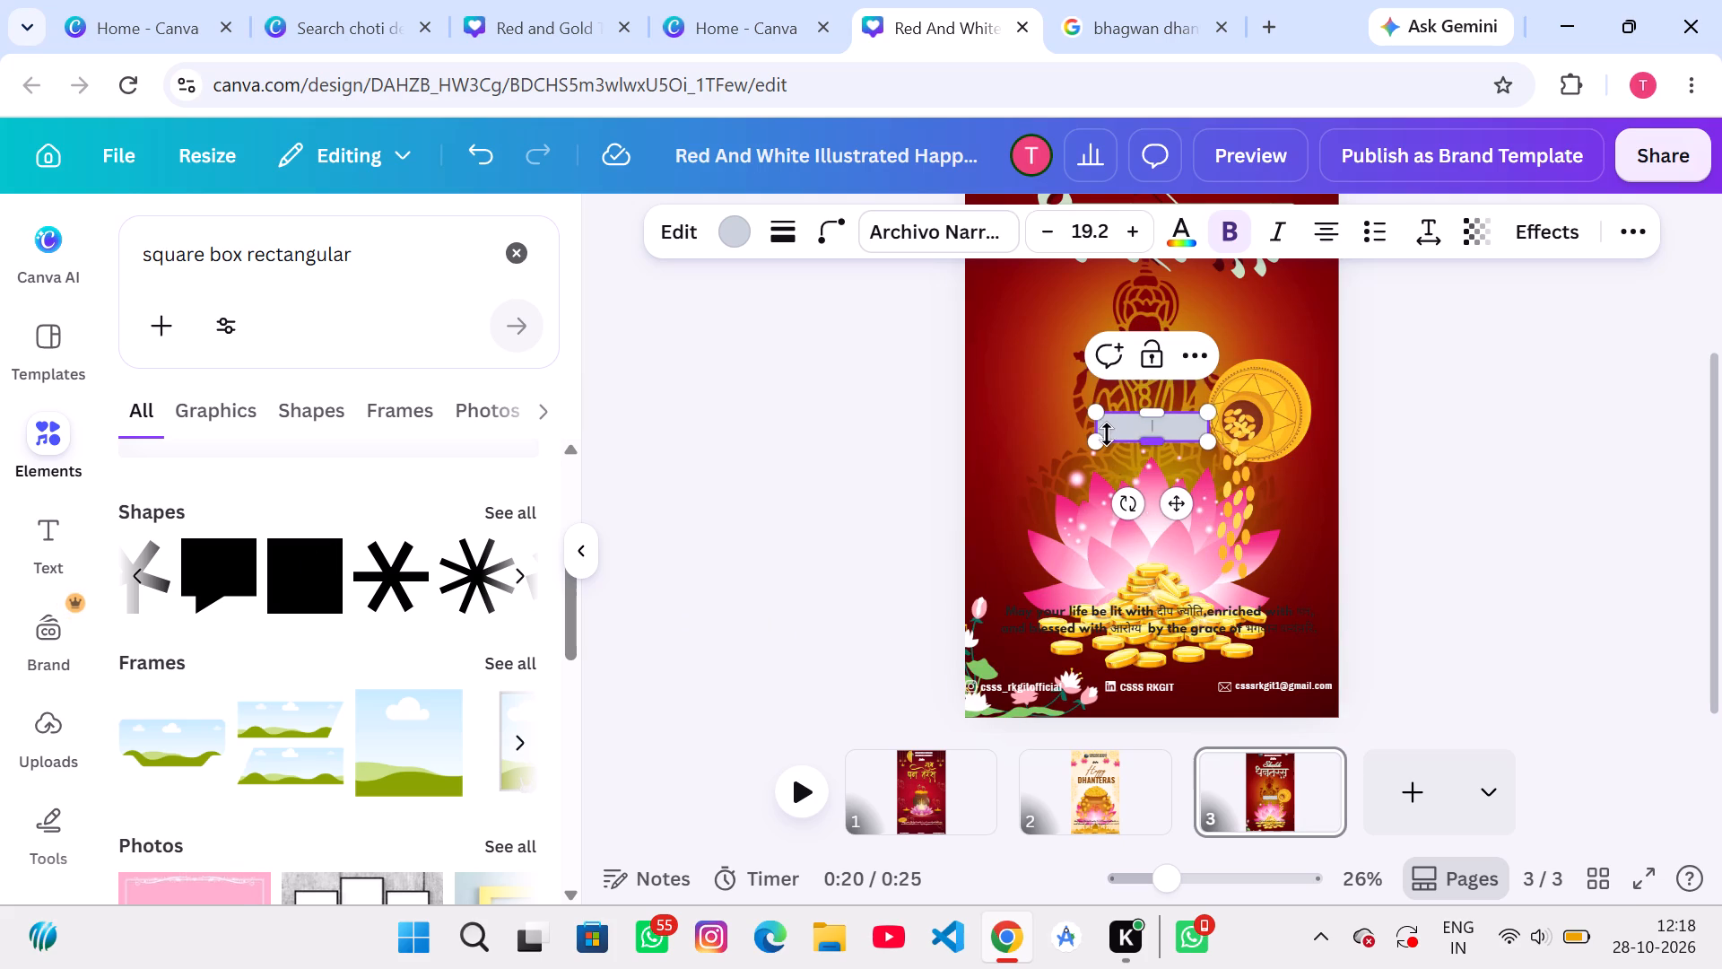
left_click_drag(1090, 436, 936, 471)
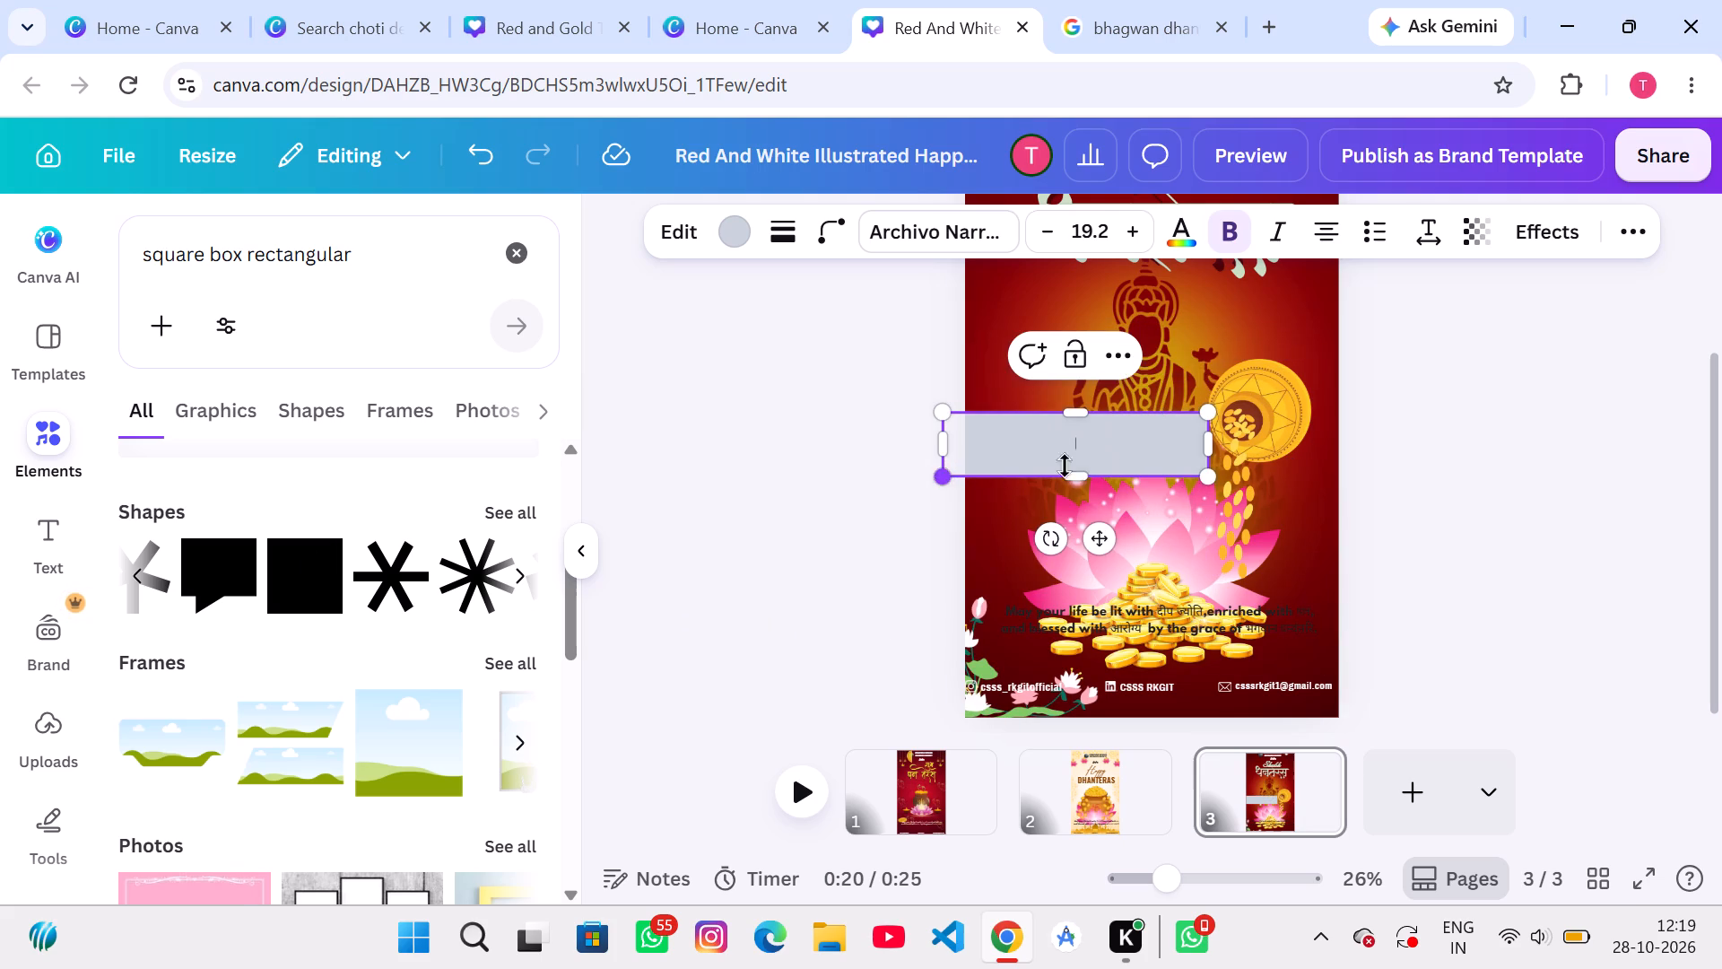
left_click_drag(1210, 445, 1353, 445)
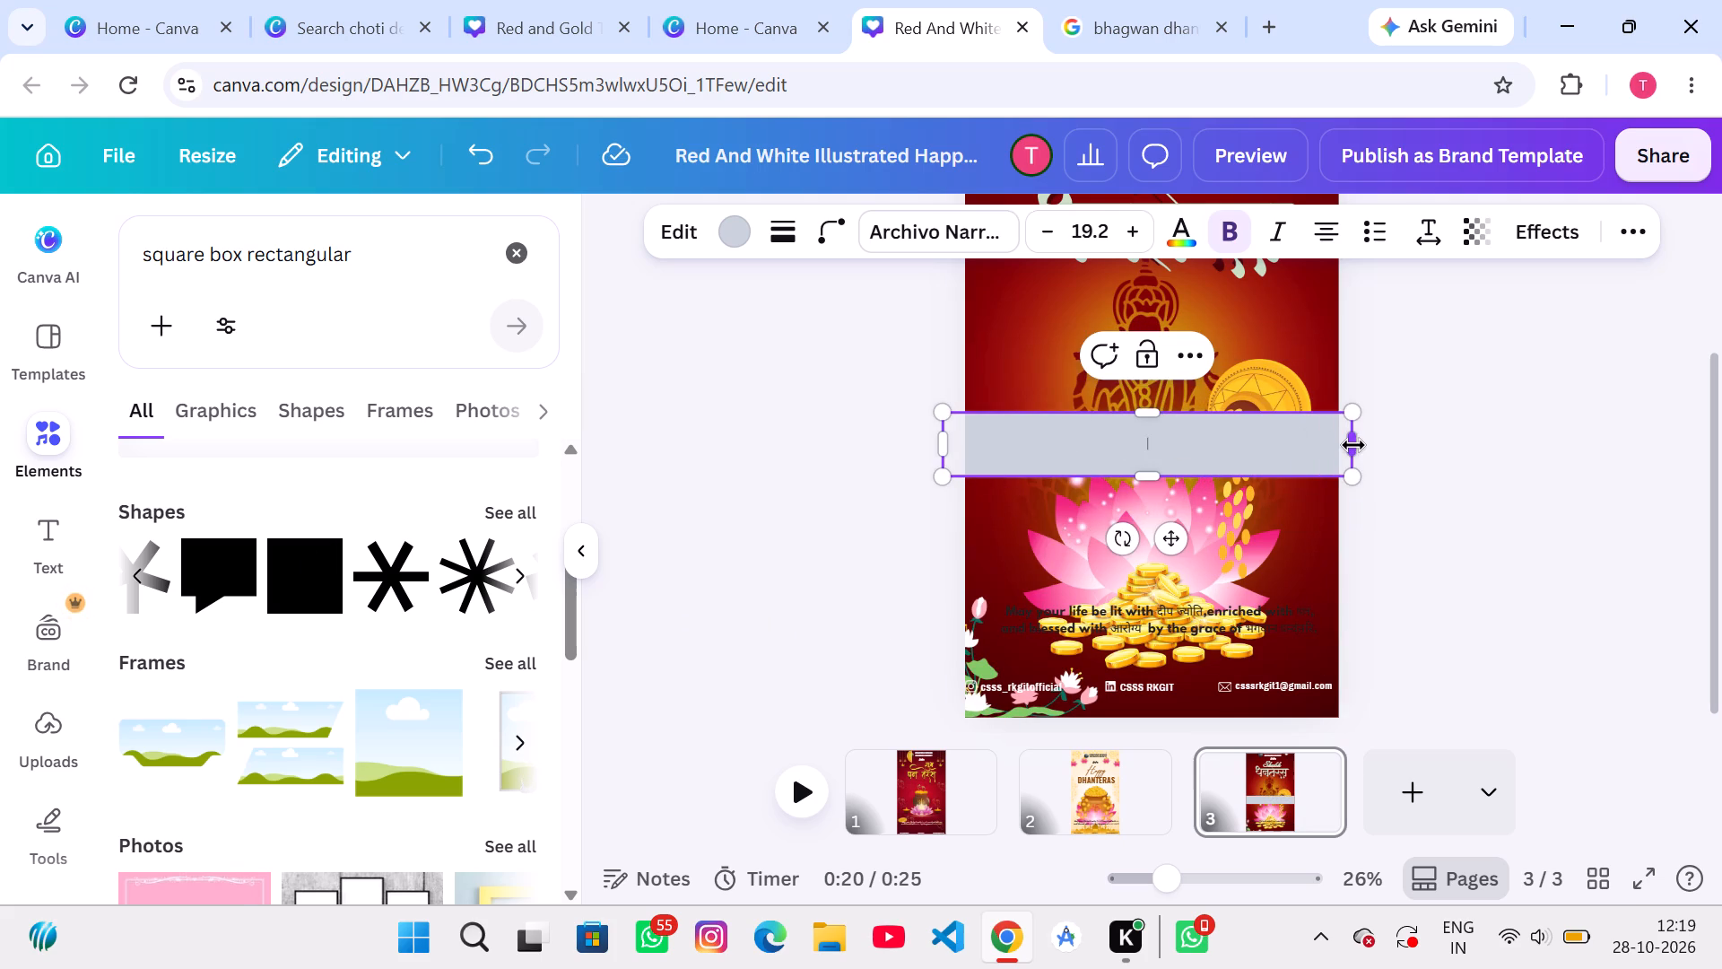
left_click_drag(1239, 423, 1252, 601)
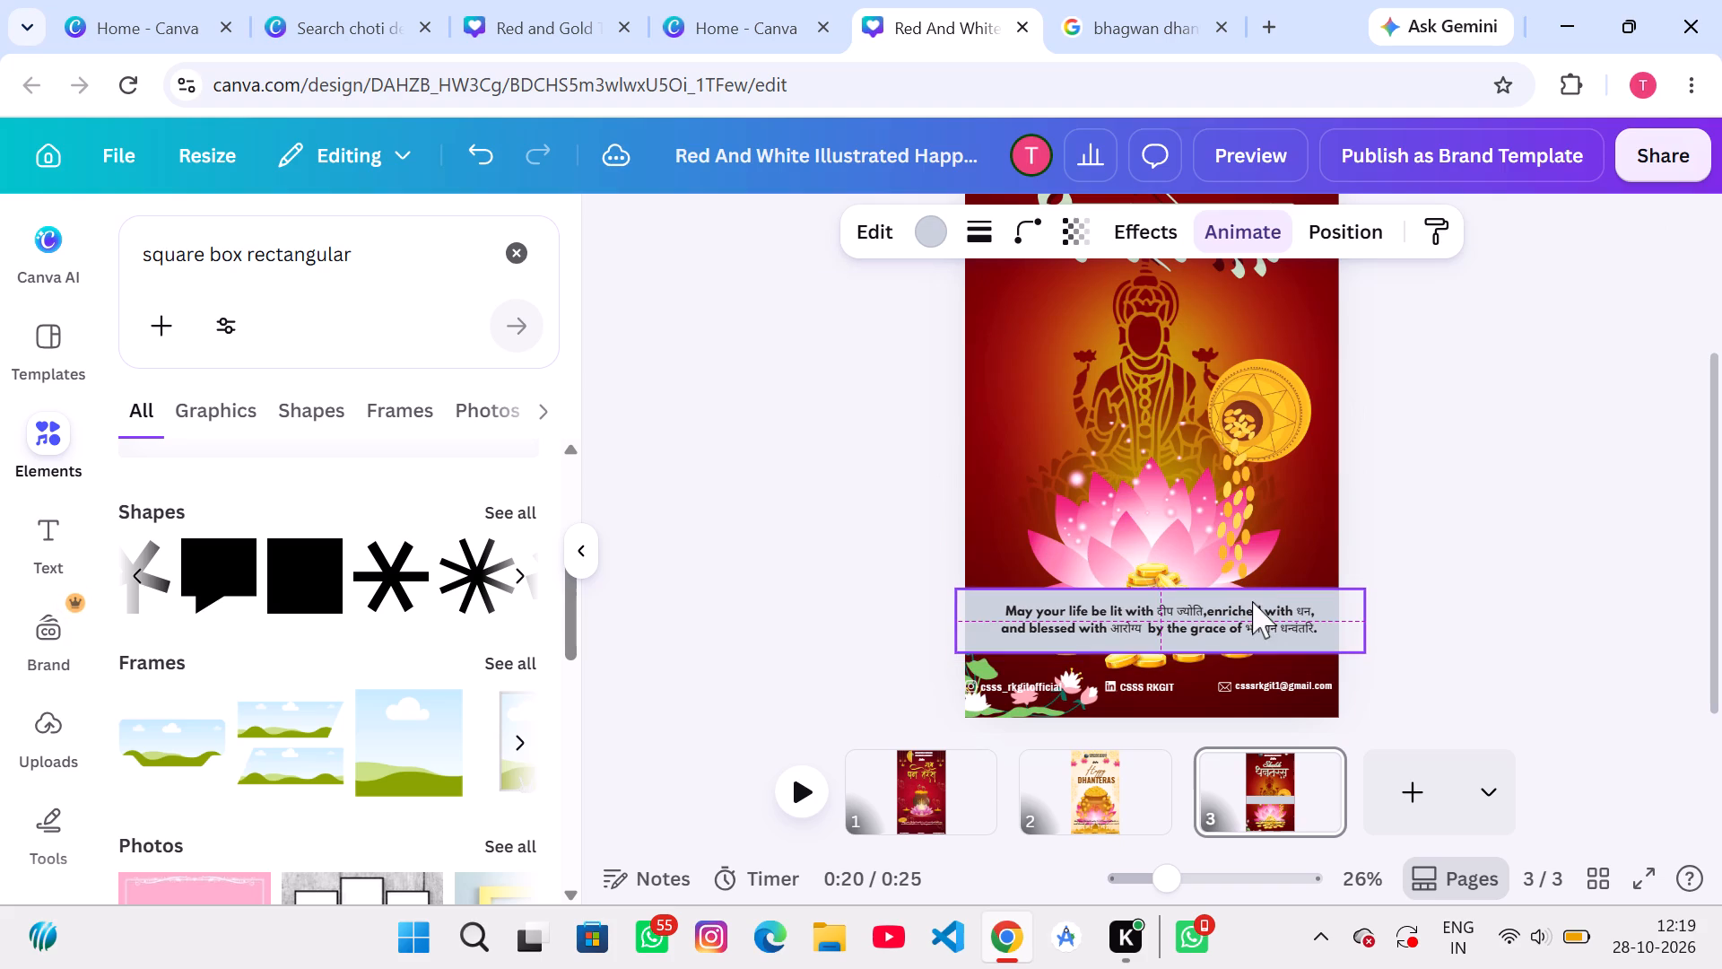
left_click_drag(1174, 651, 1173, 636)
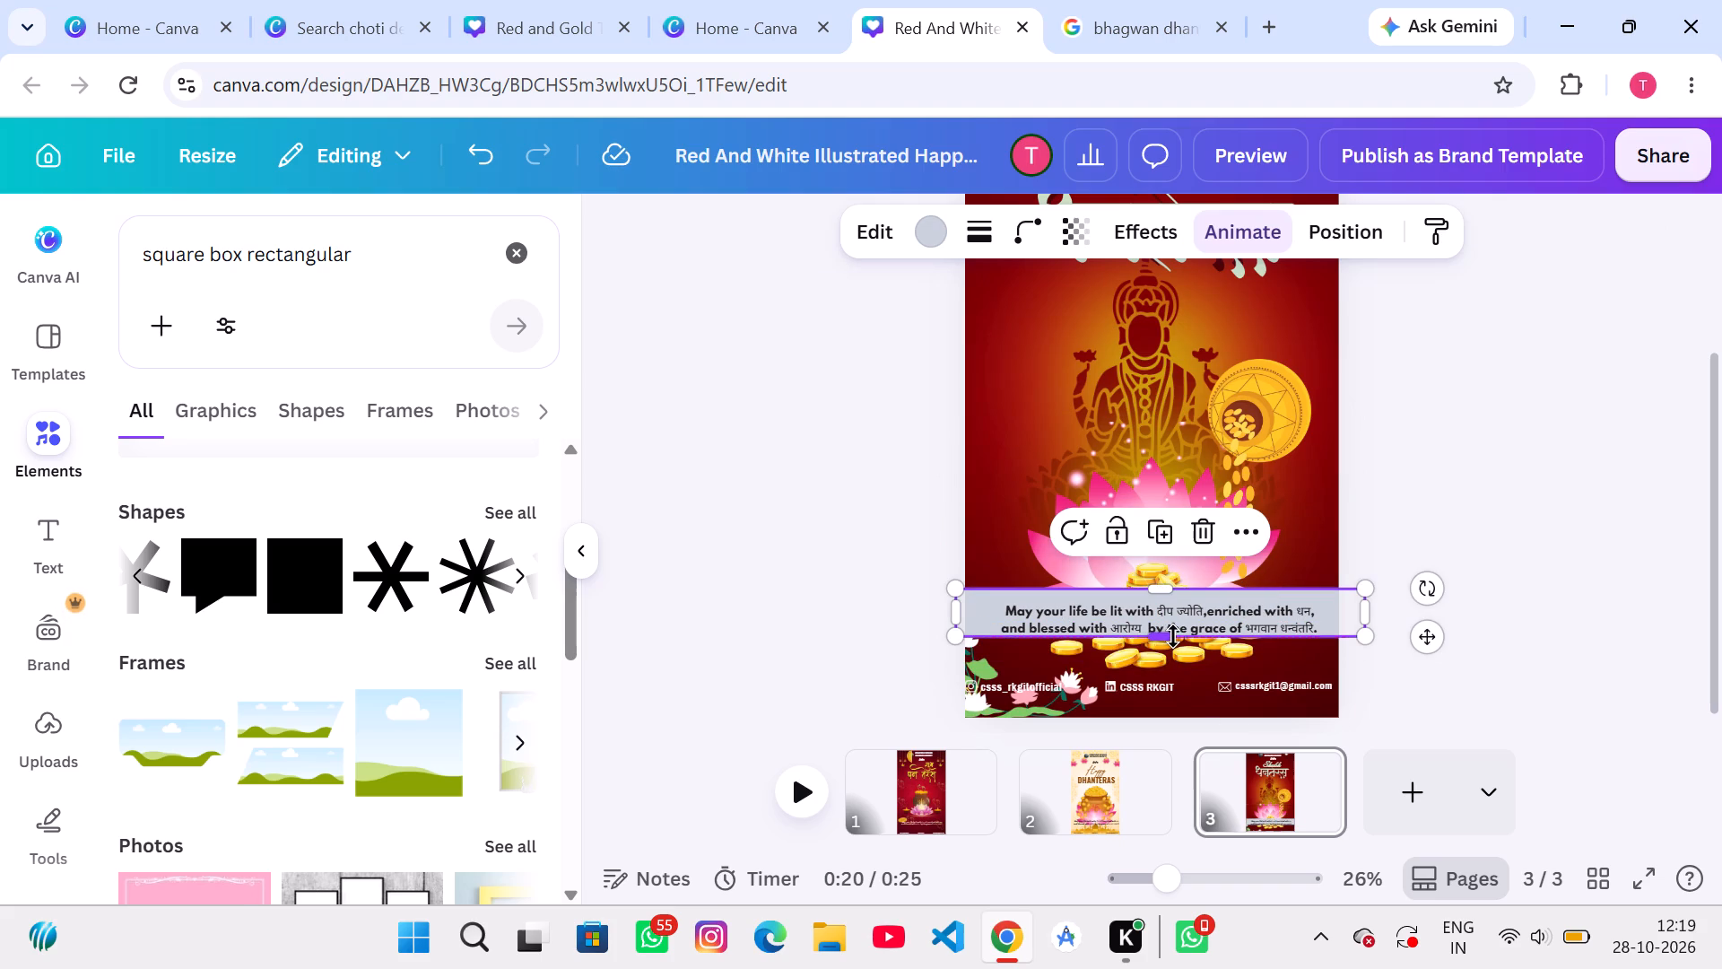
Lower the top edge of the strip behind page 3's wish text to make it about 95 px high.
left_click_drag(1164, 590, 1167, 606)
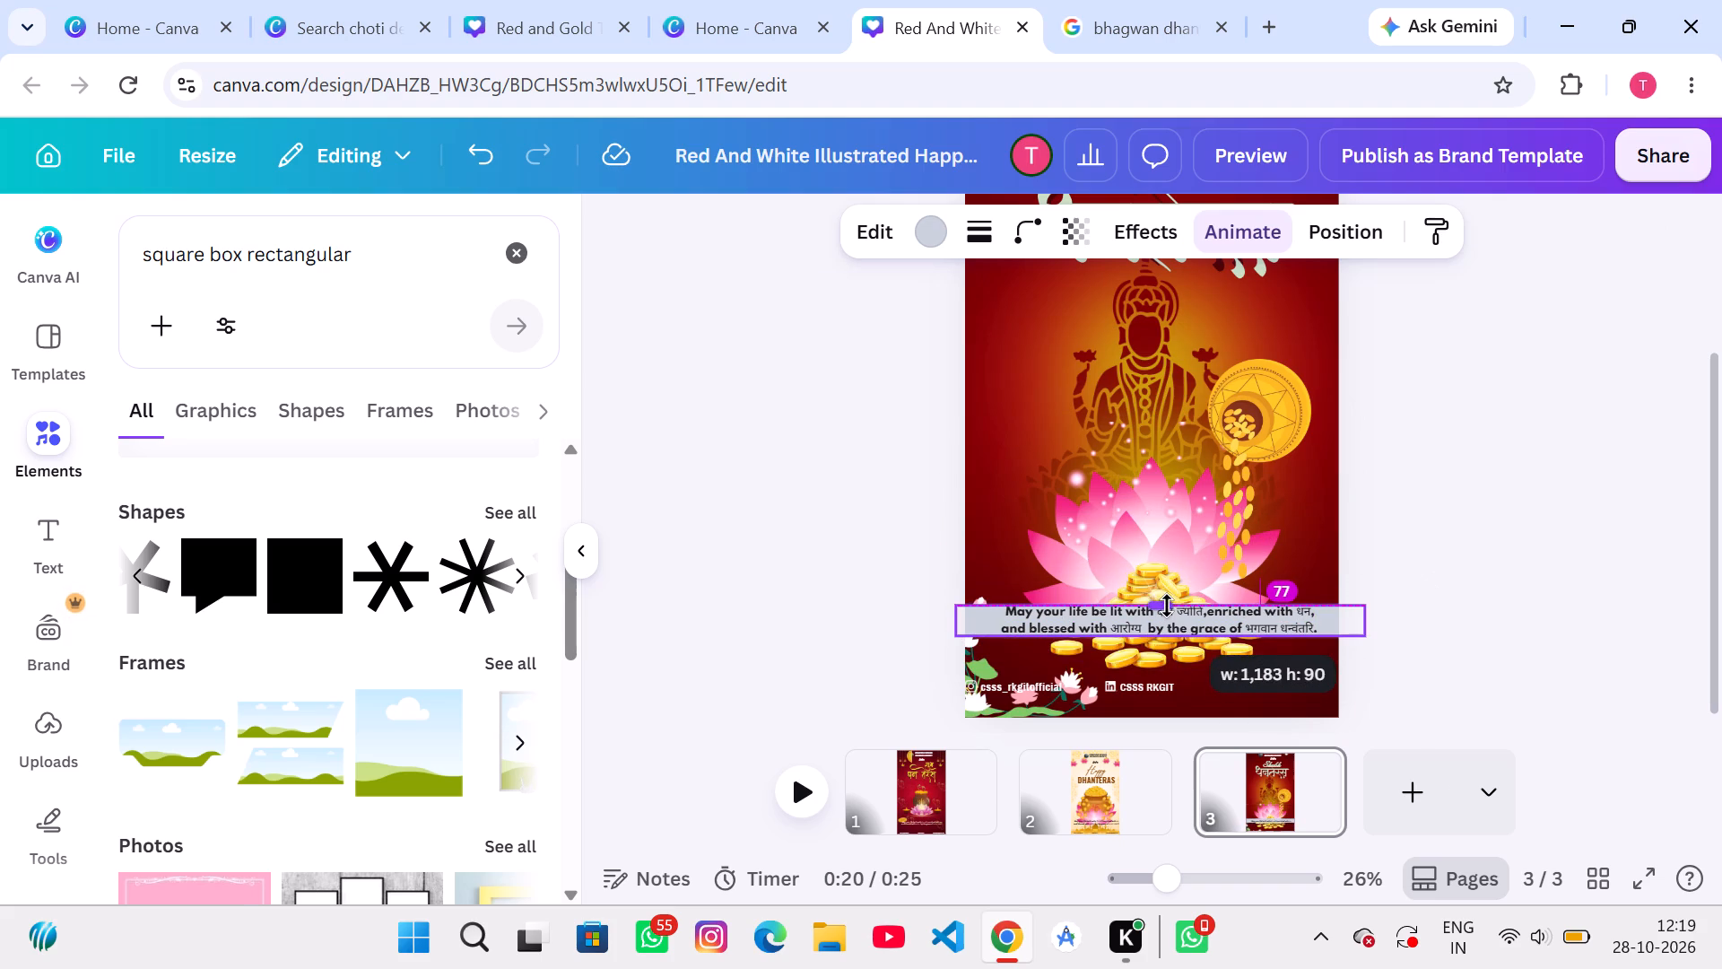
left_click_drag(1167, 606, 1167, 603)
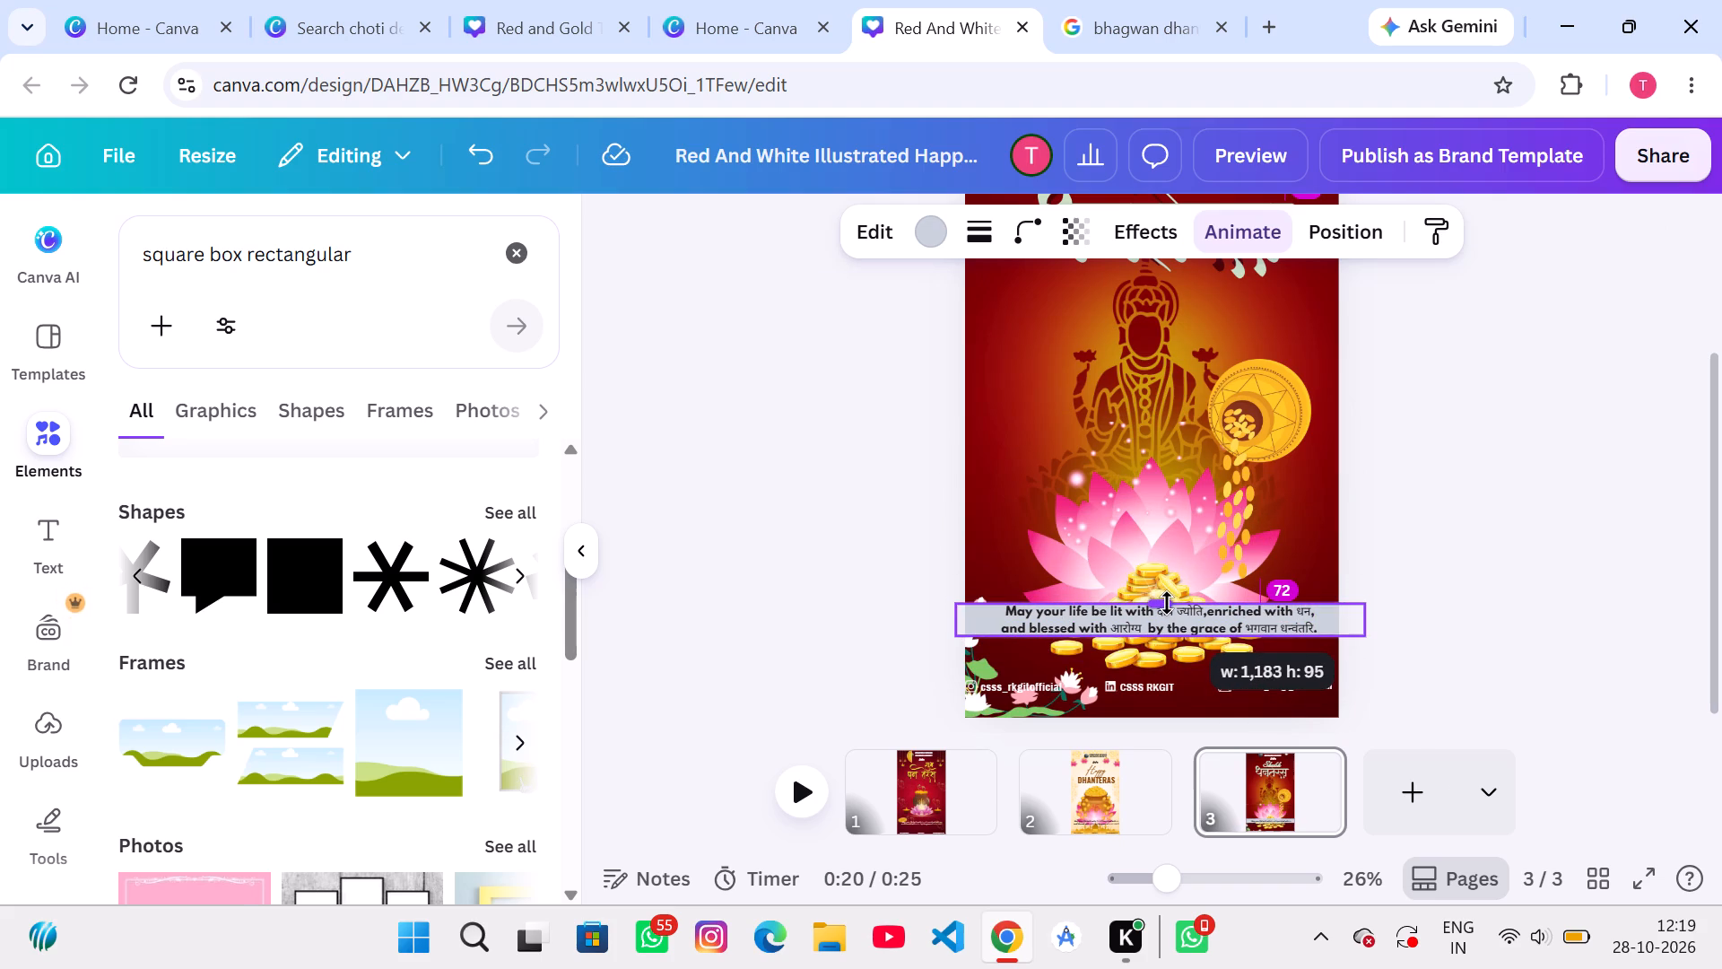
left_click_drag(1167, 603, 1167, 601)
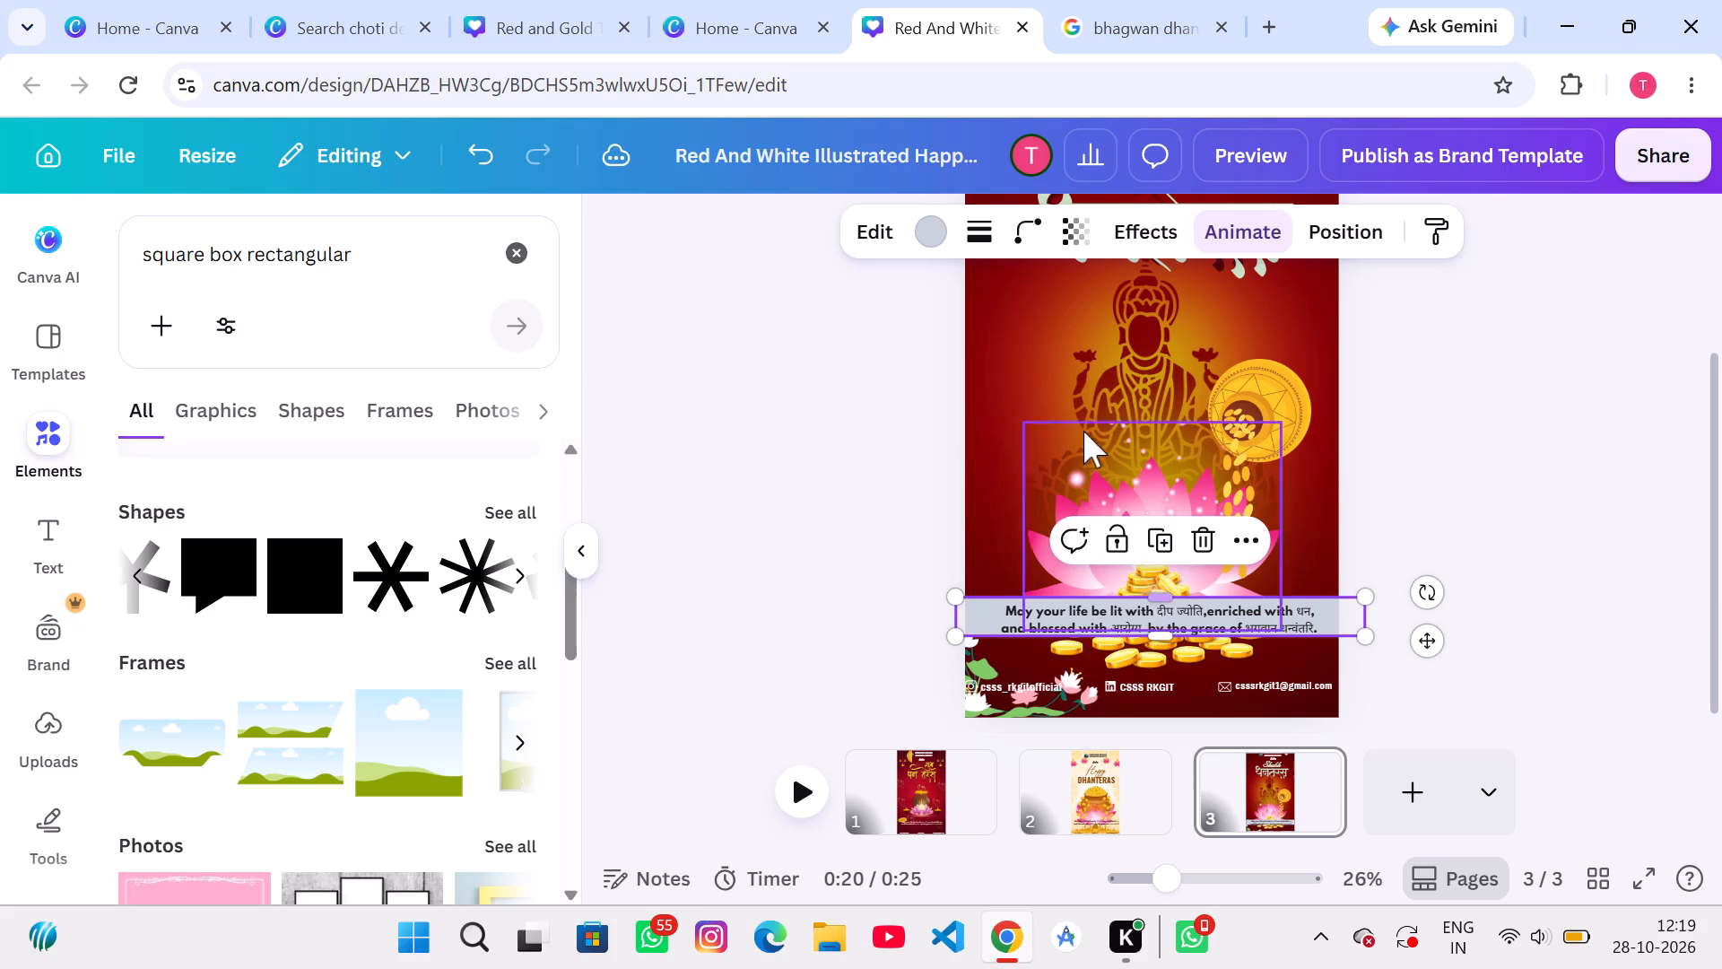
left_click(1158, 585)
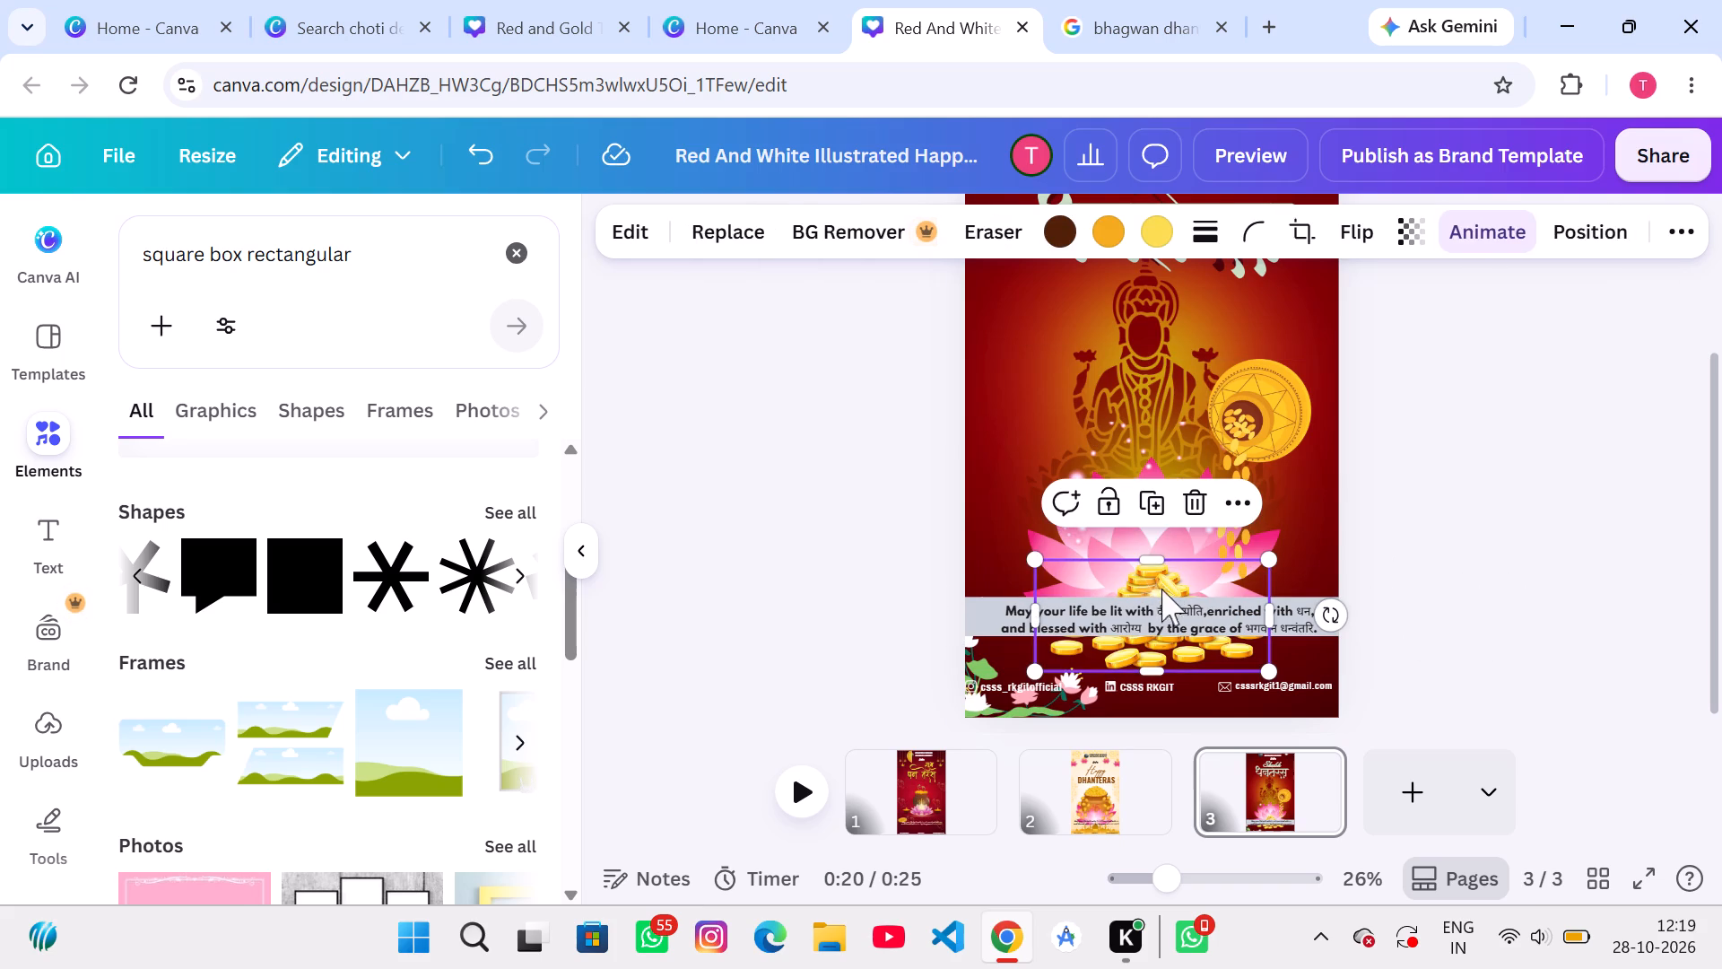
left_click(1138, 601)
left_click(1138, 601)
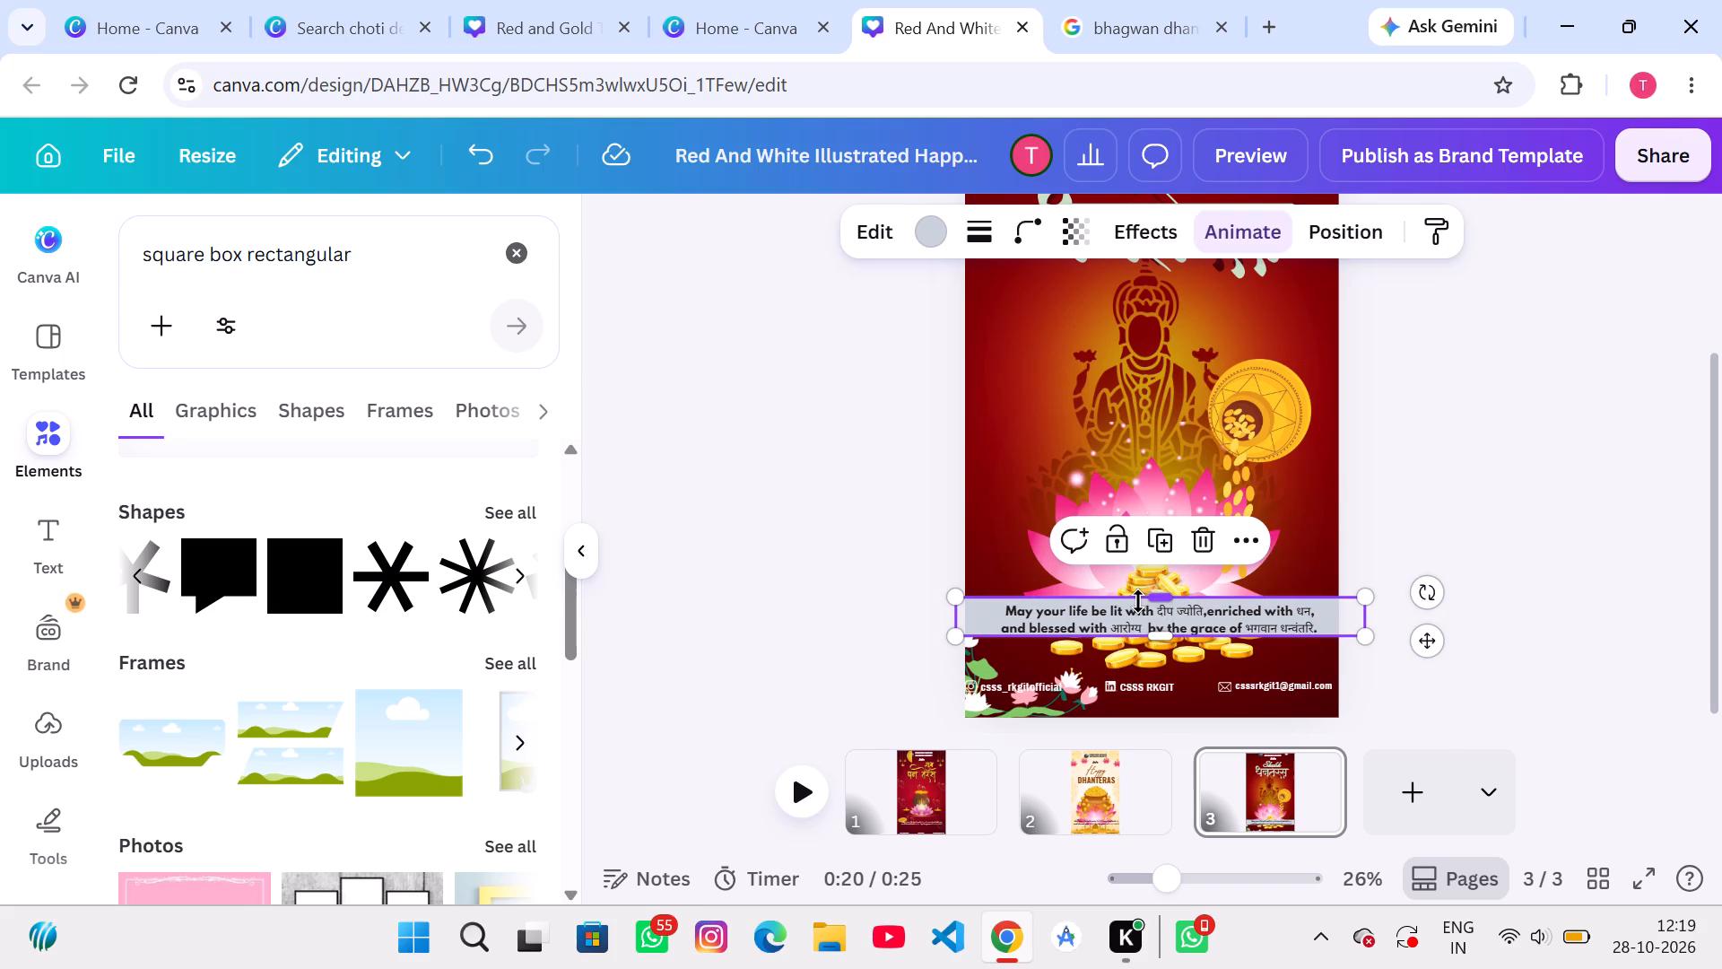
left_click(1150, 600)
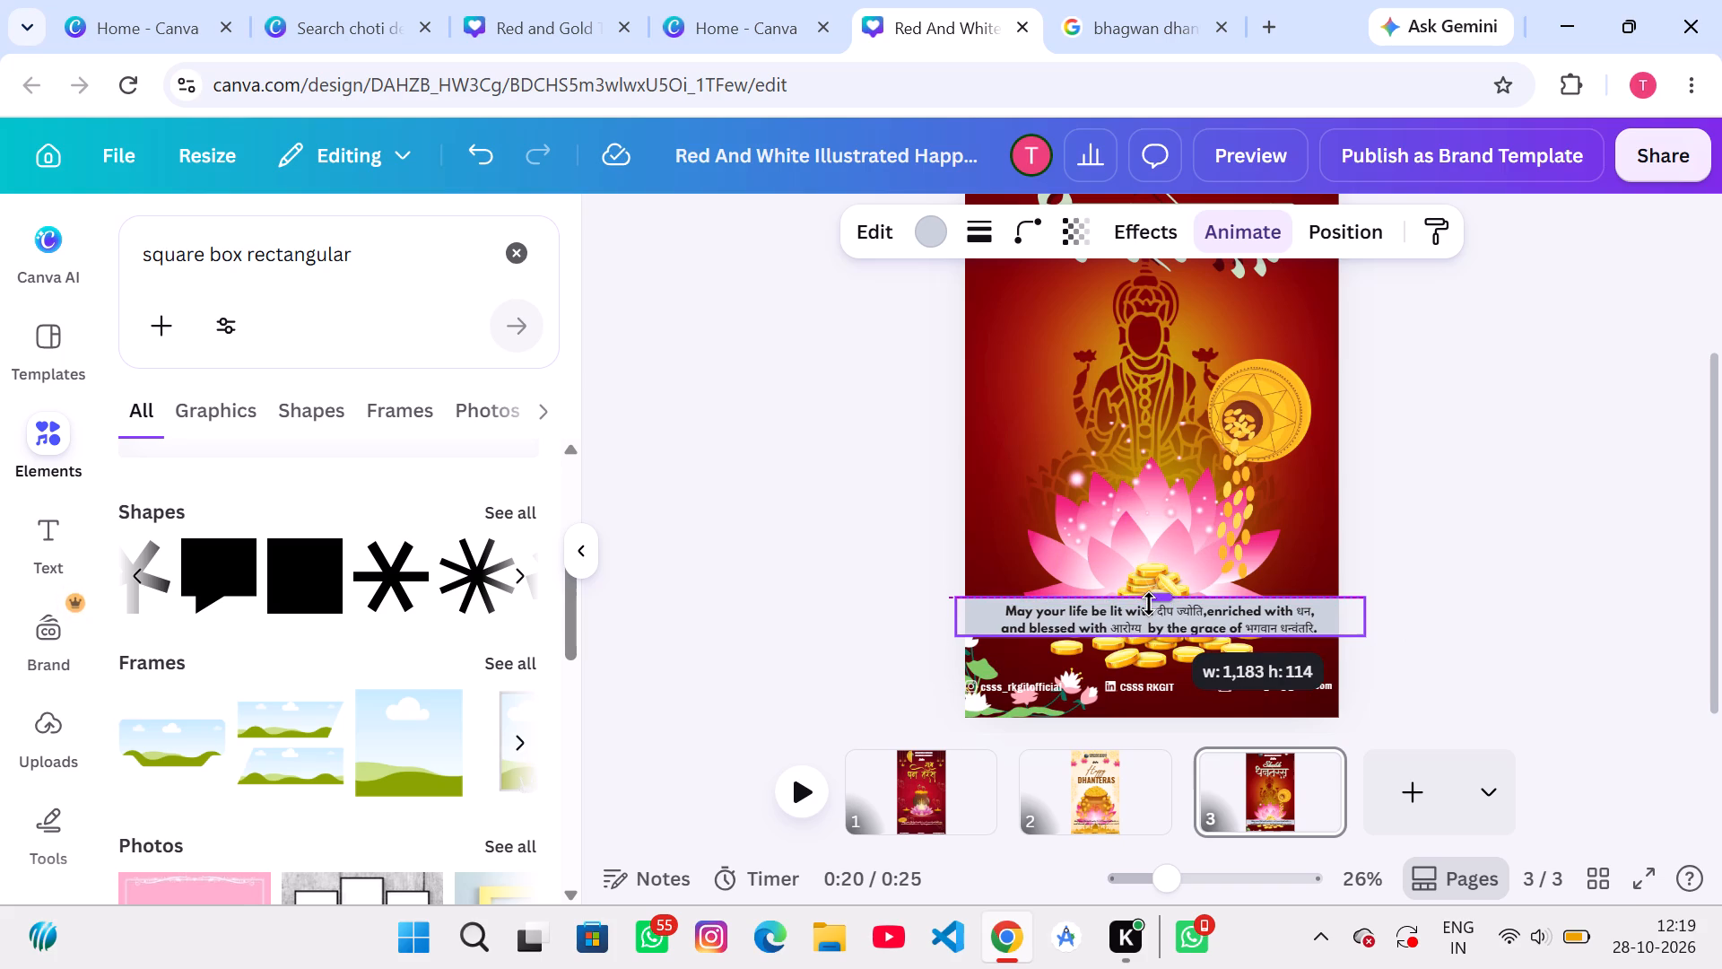
left_click(1358, 636)
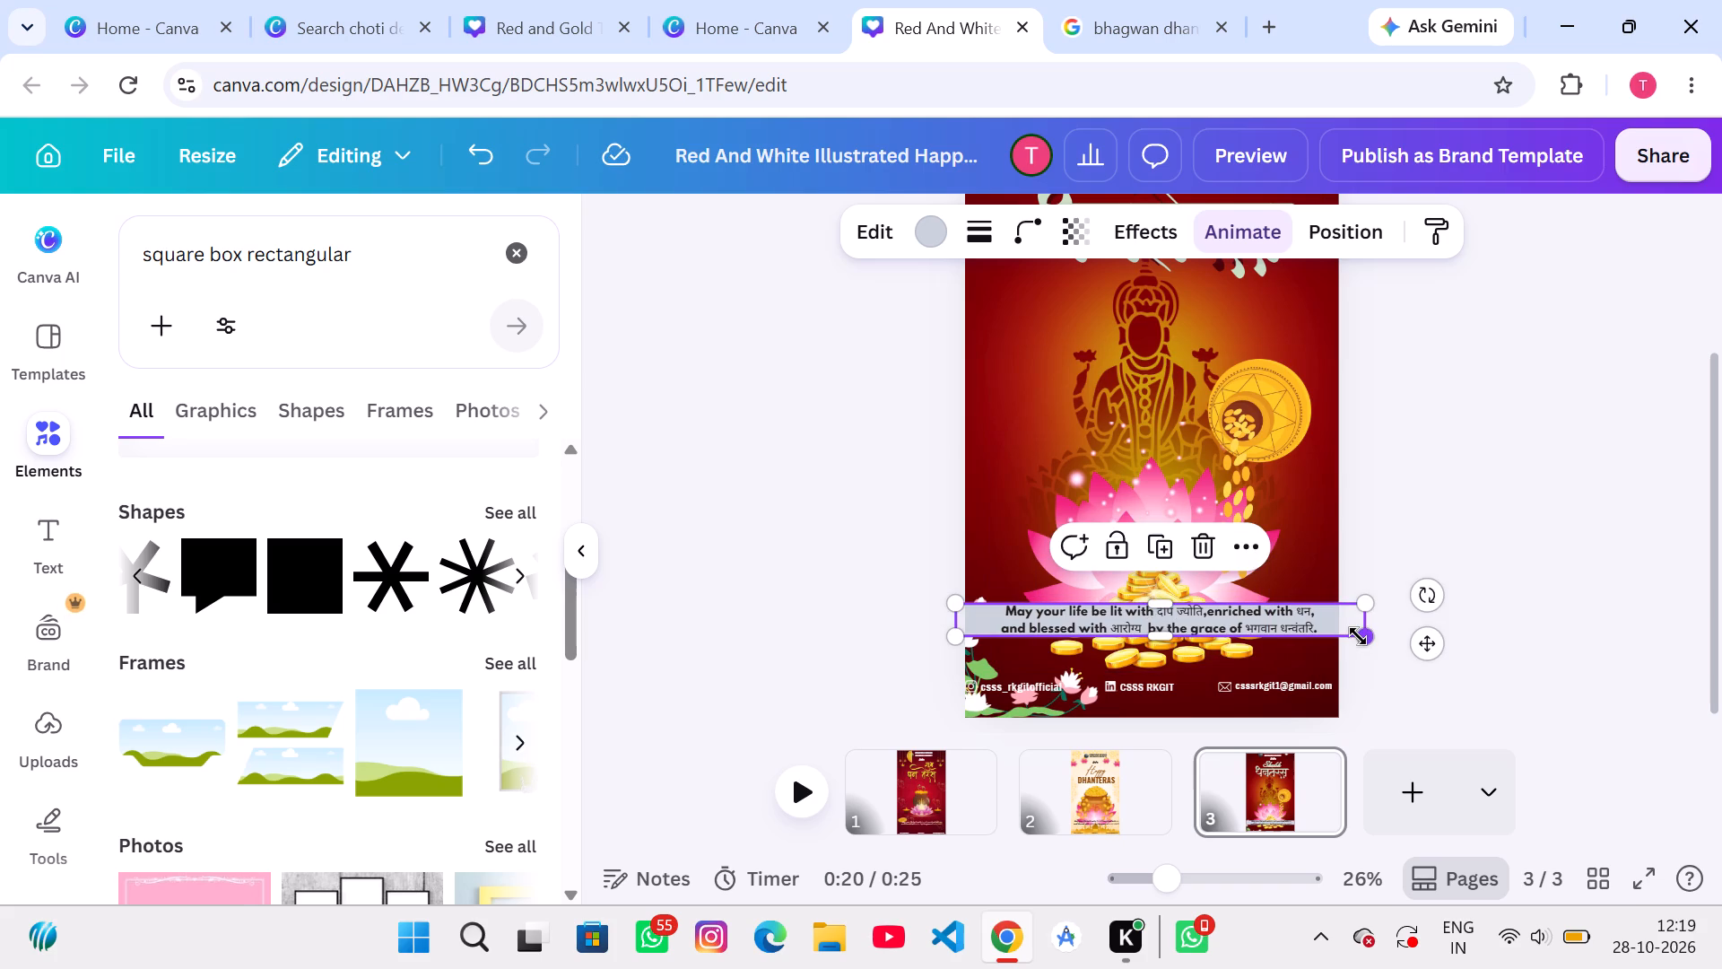
left_click(1574, 517)
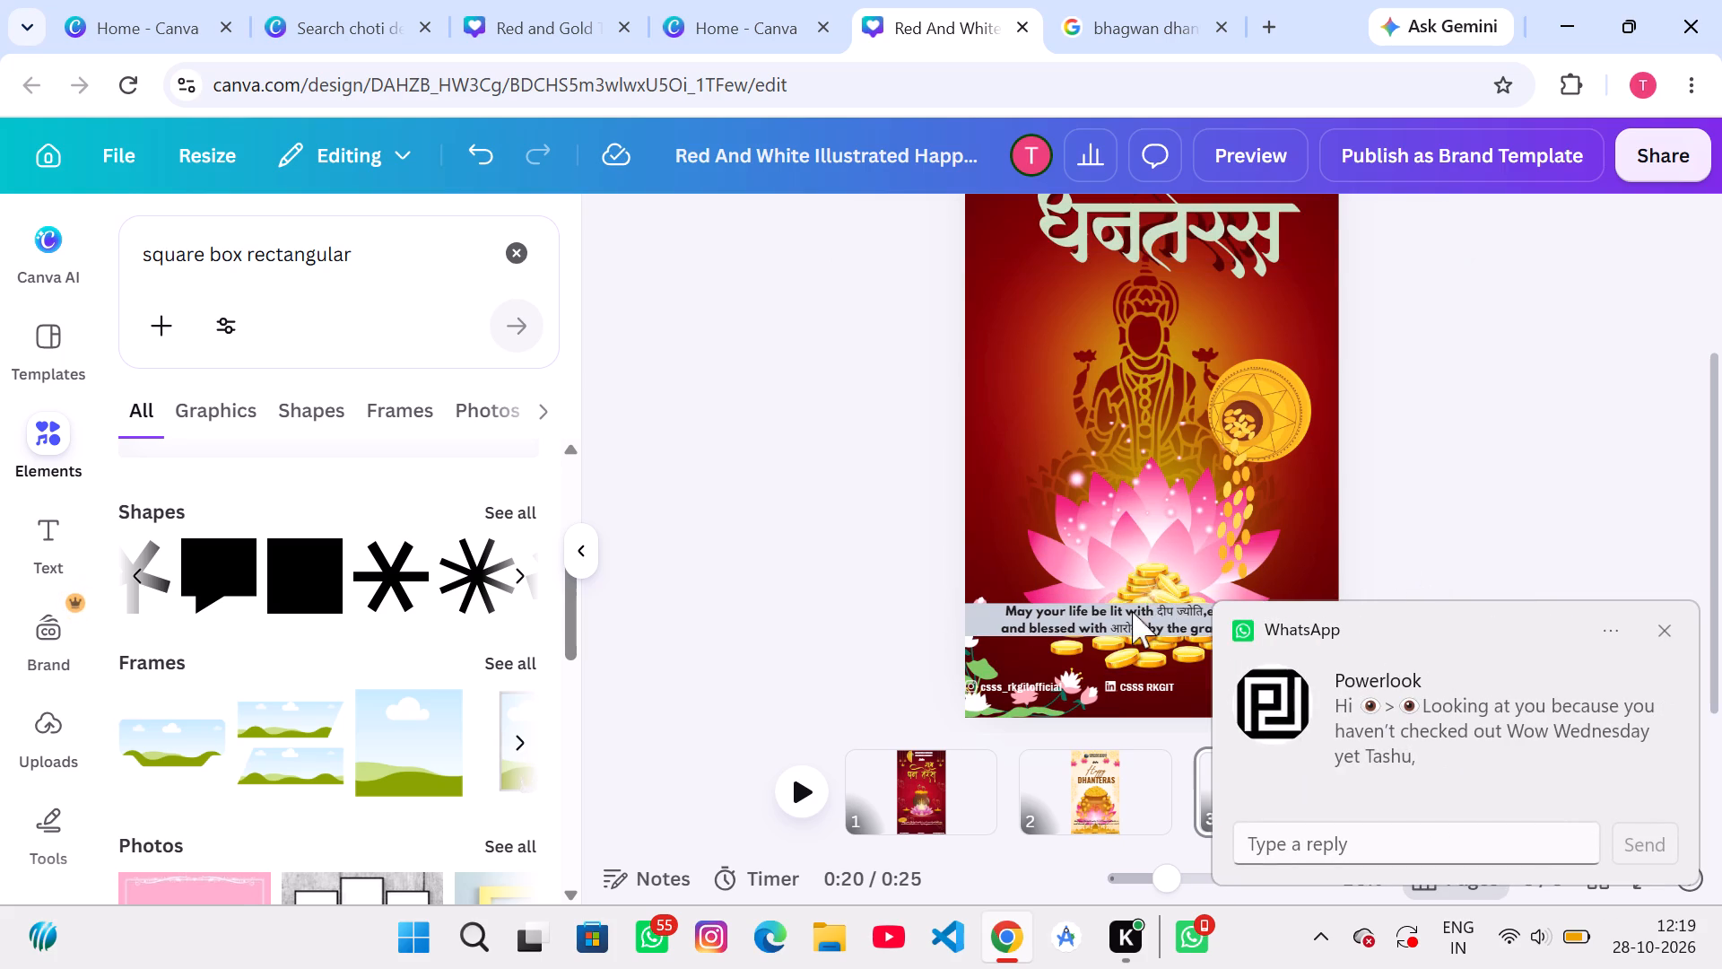
Recolour the strip behind page 3's wish text to the lighter bright yellow among the design's own colours.
left_click(976, 617)
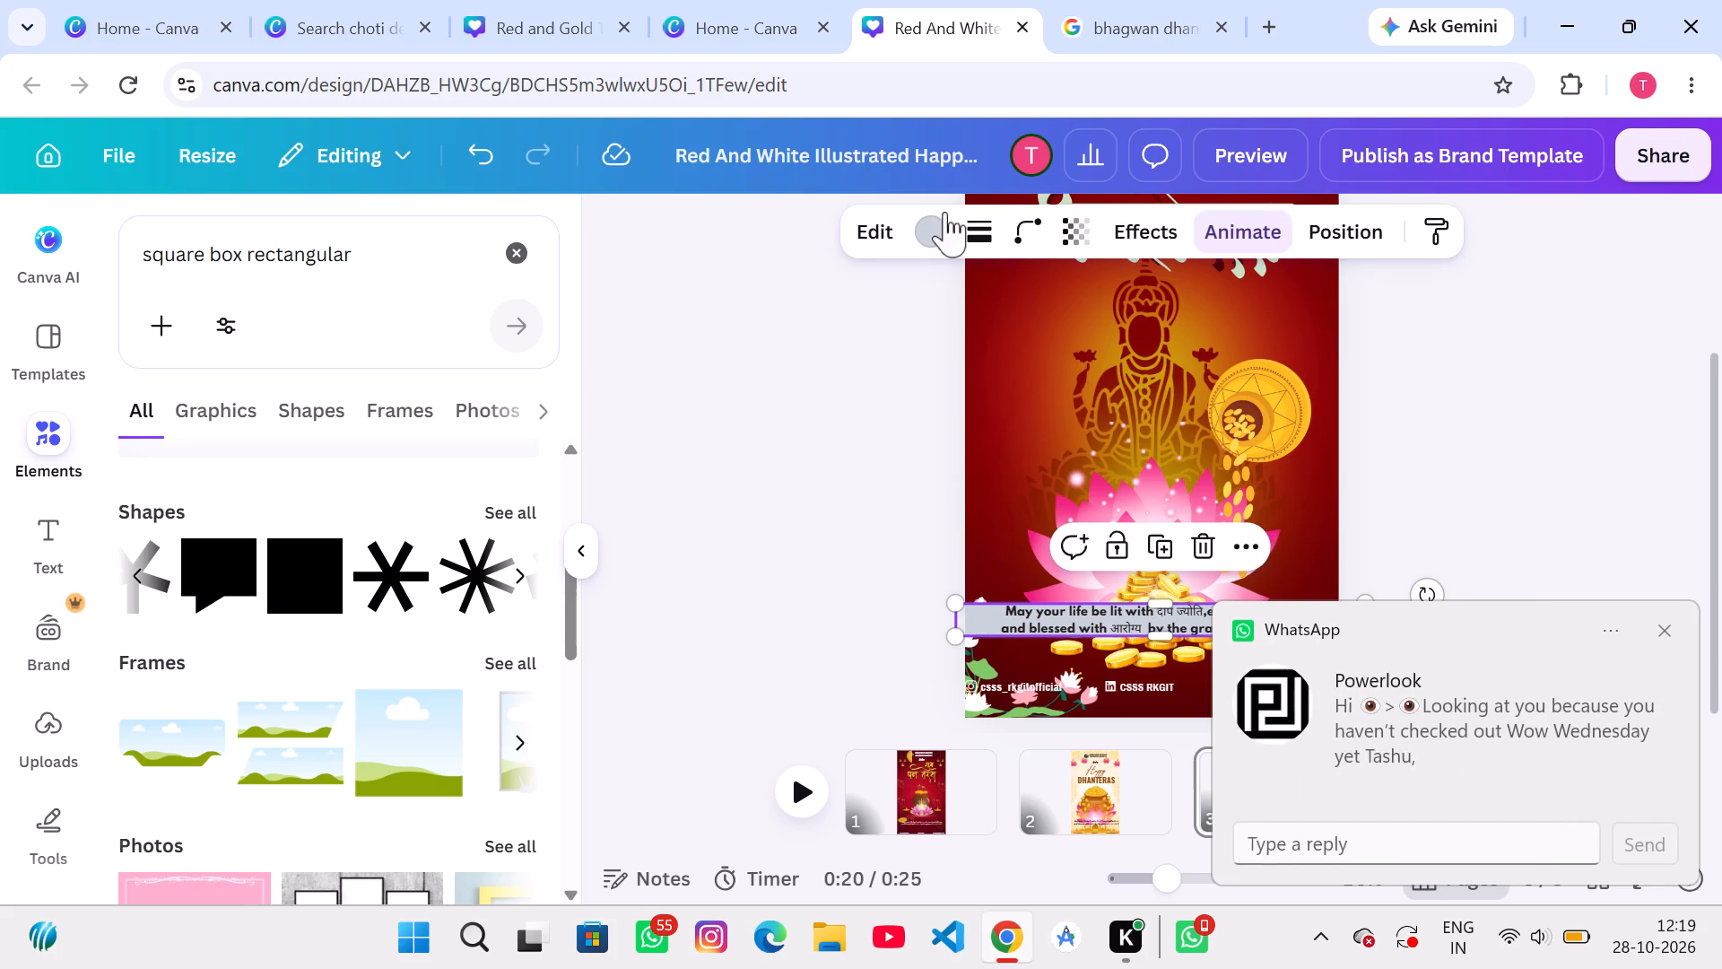
left_click(936, 223)
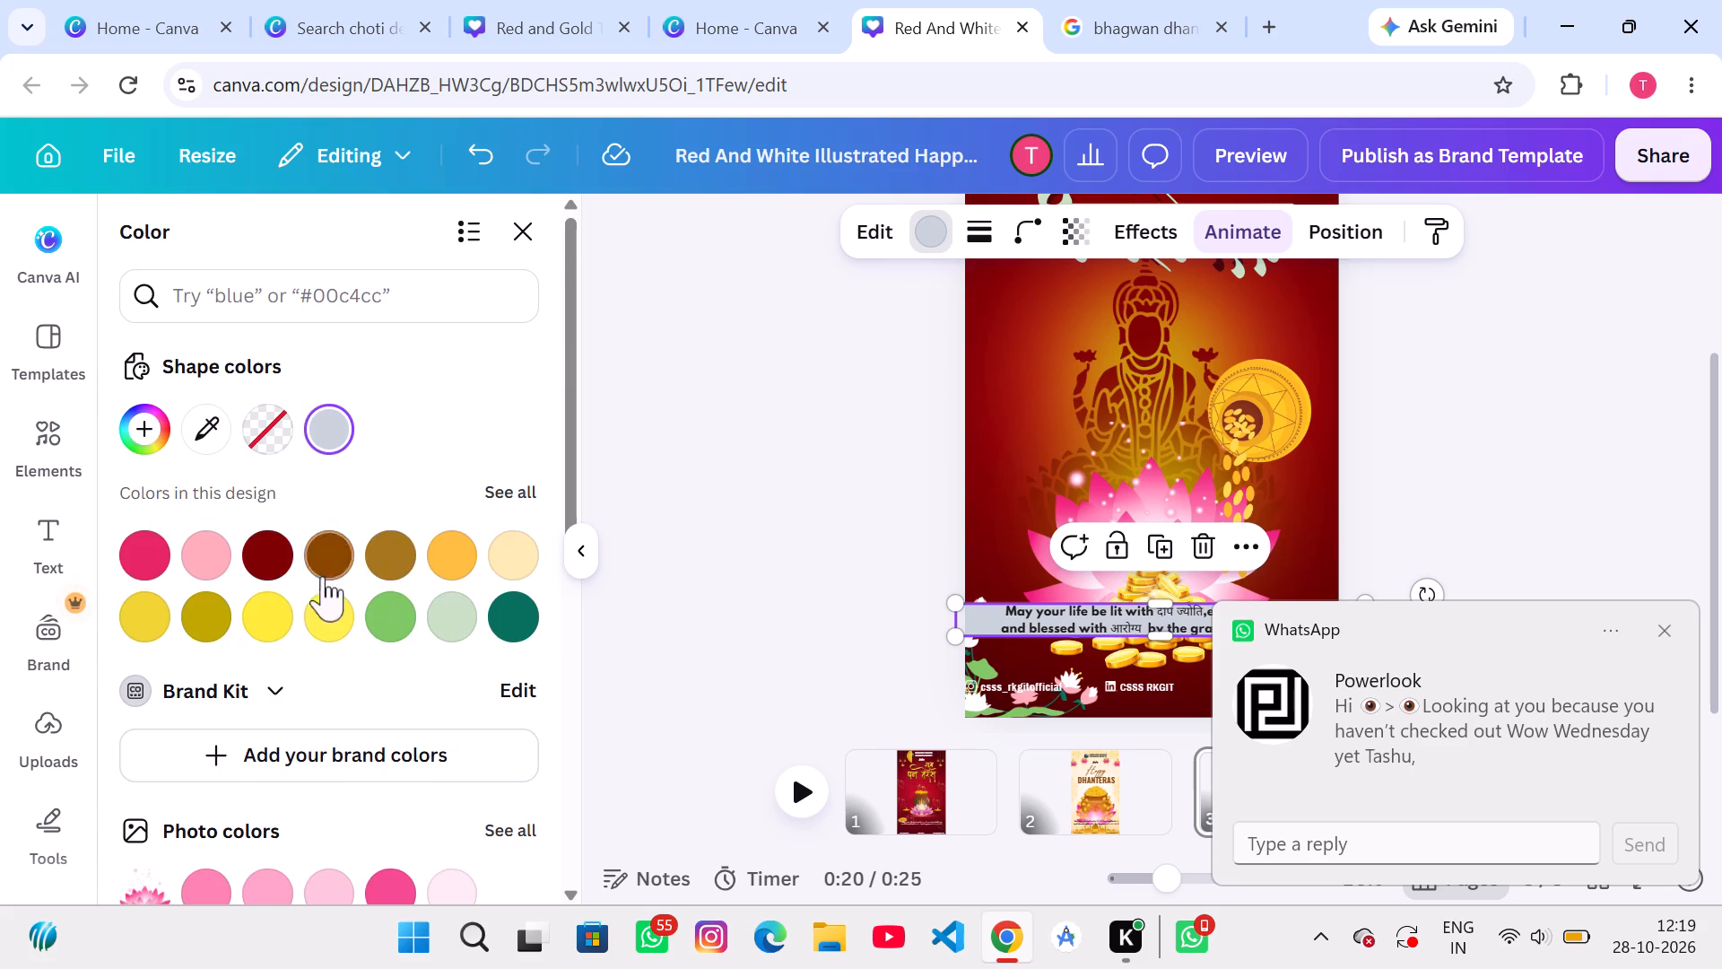
left_click(309, 604)
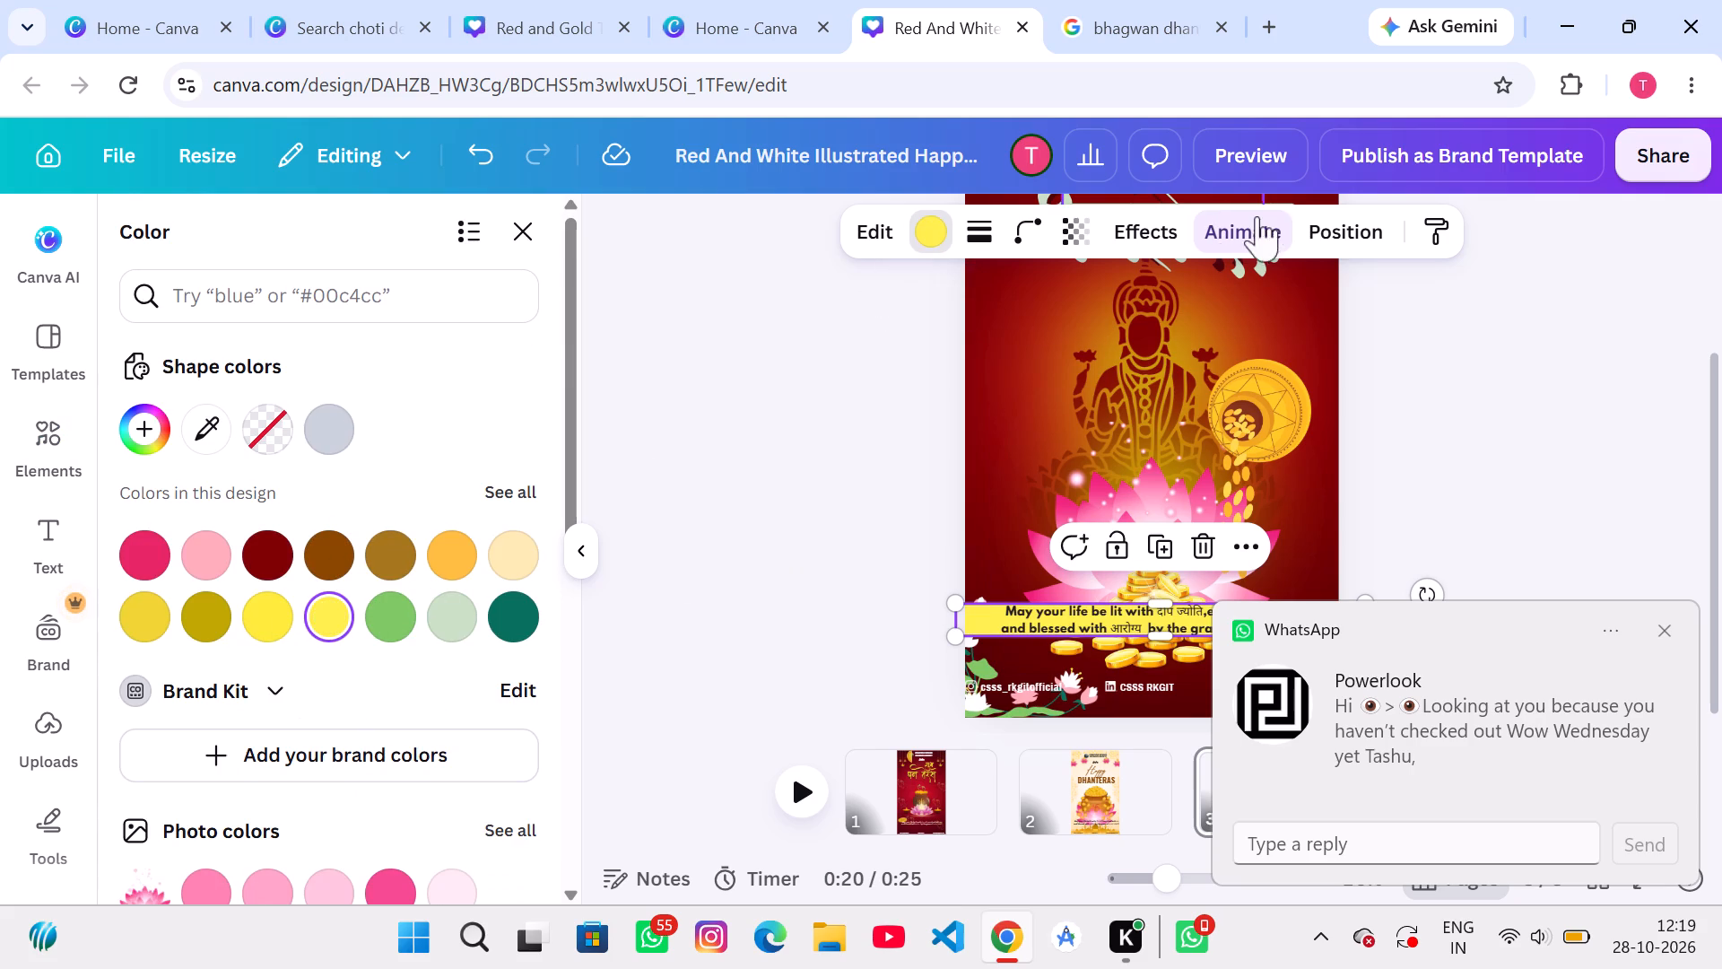
Send the yellow strip behind page 3's wish text backward by two layers.
left_click(1314, 220)
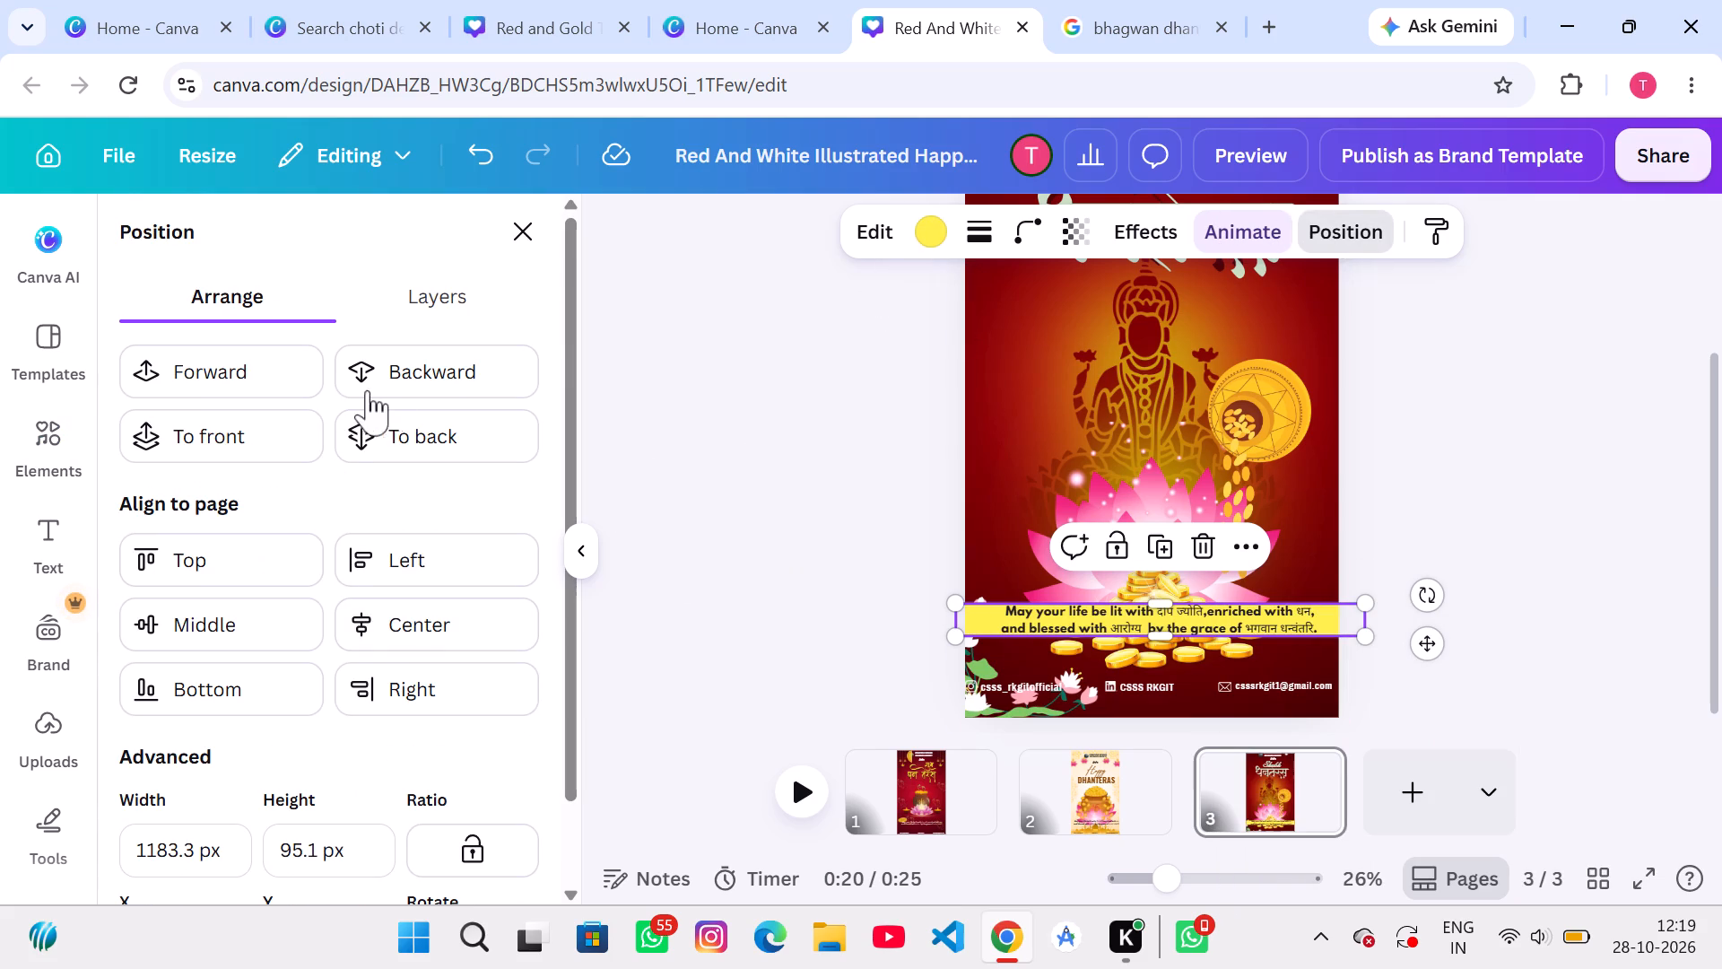
left_click(387, 382)
left_click(387, 382)
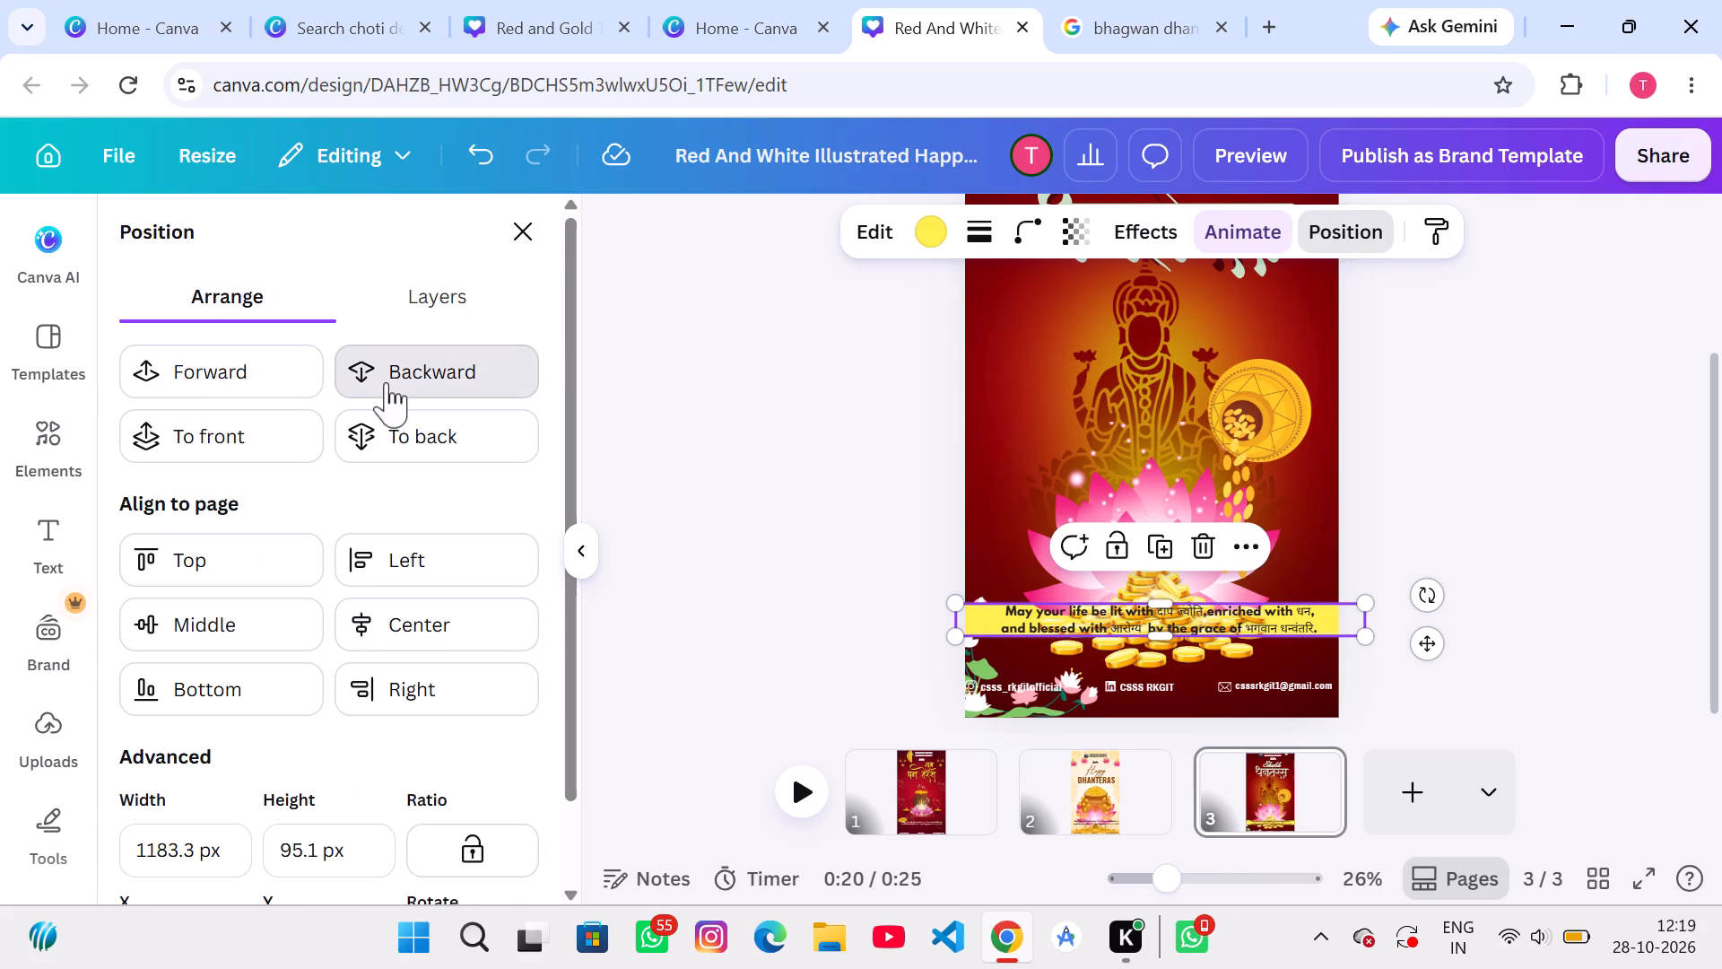
Send the yellow strip backward until it is the rearmost element above the page 3 background.
left_click(387, 382)
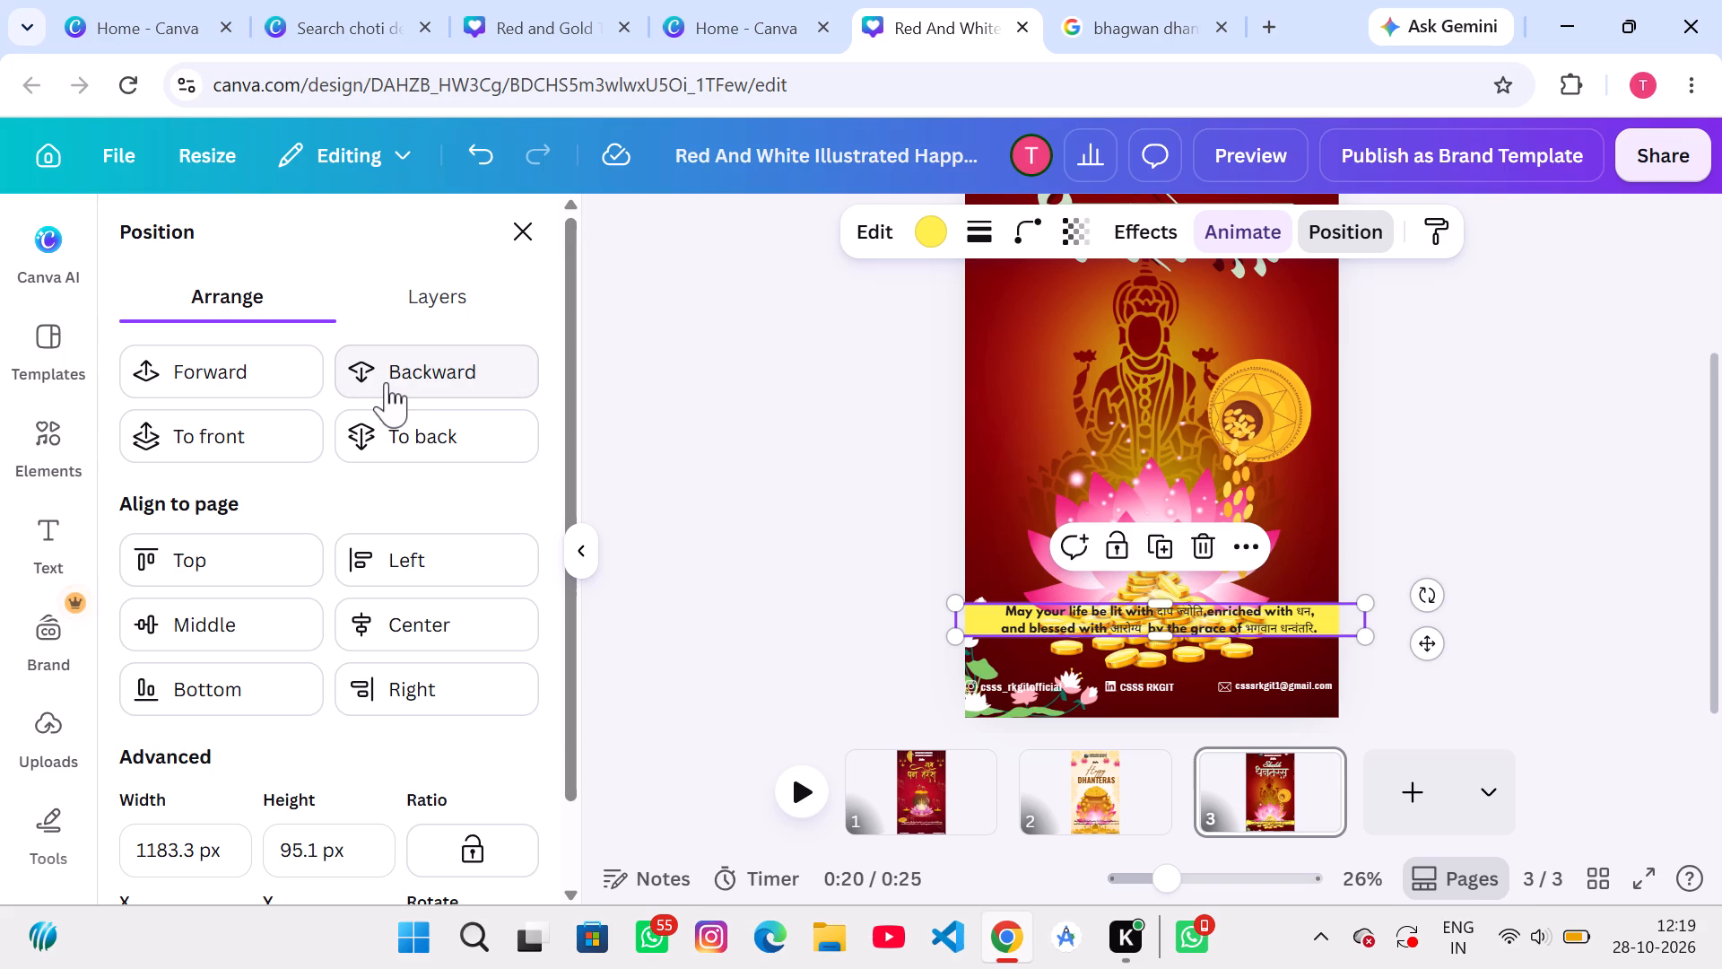
left_click(387, 382)
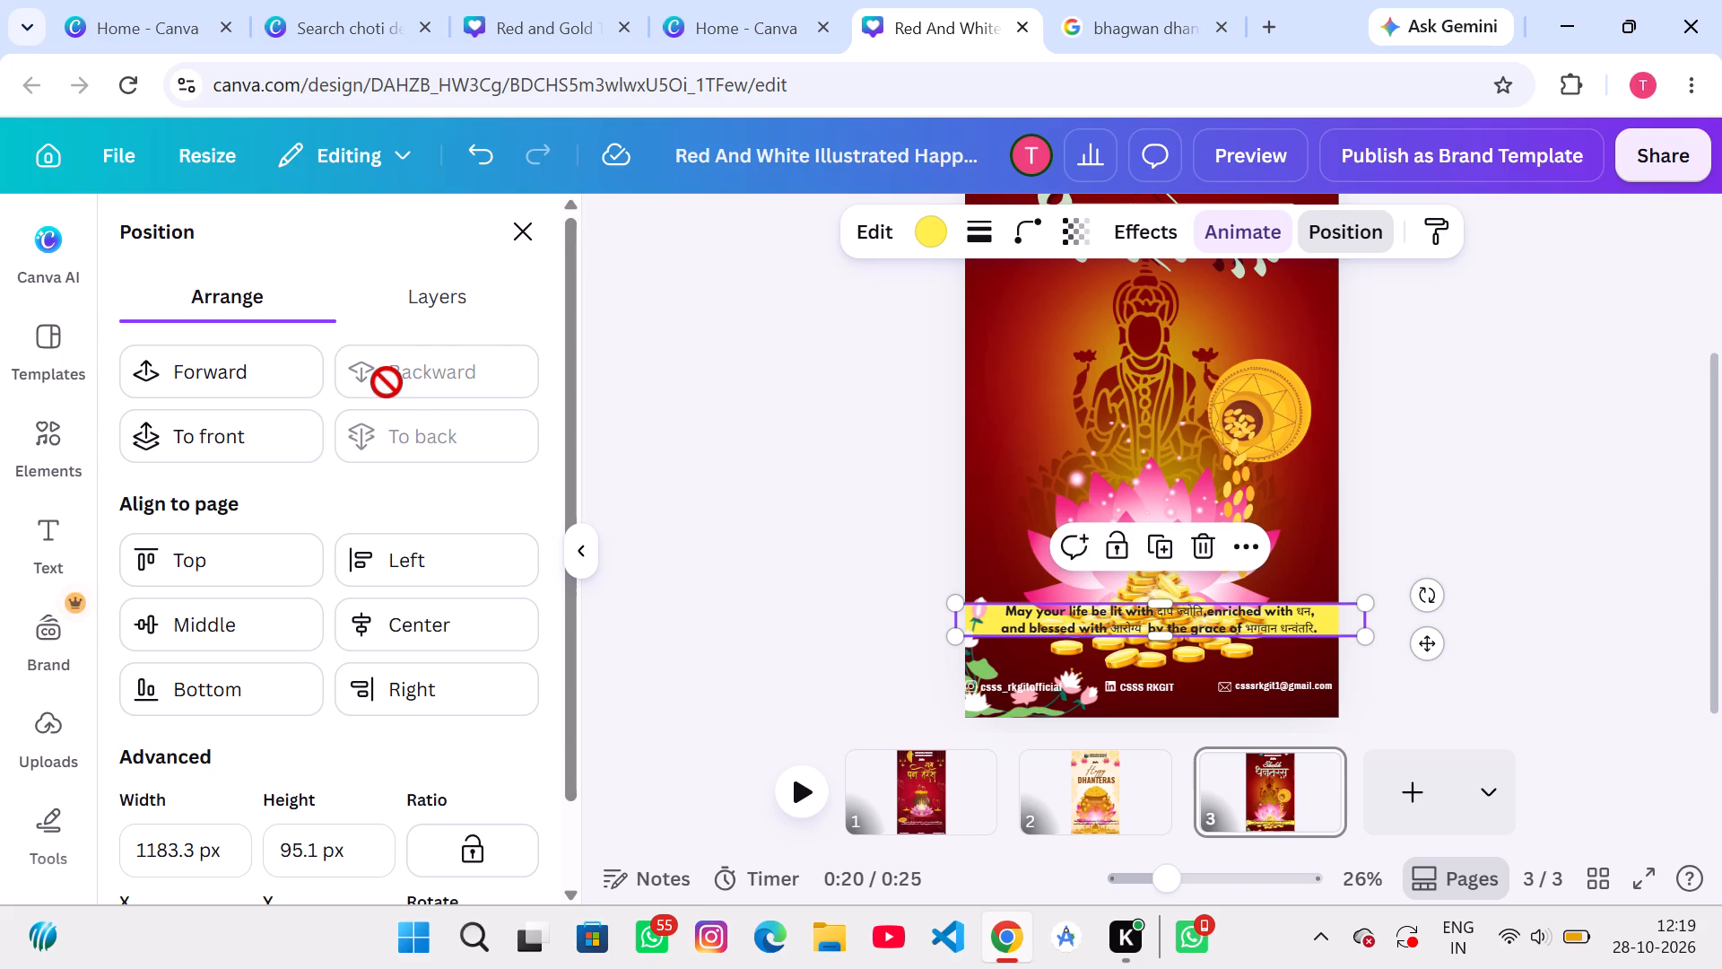
left_click(387, 382)
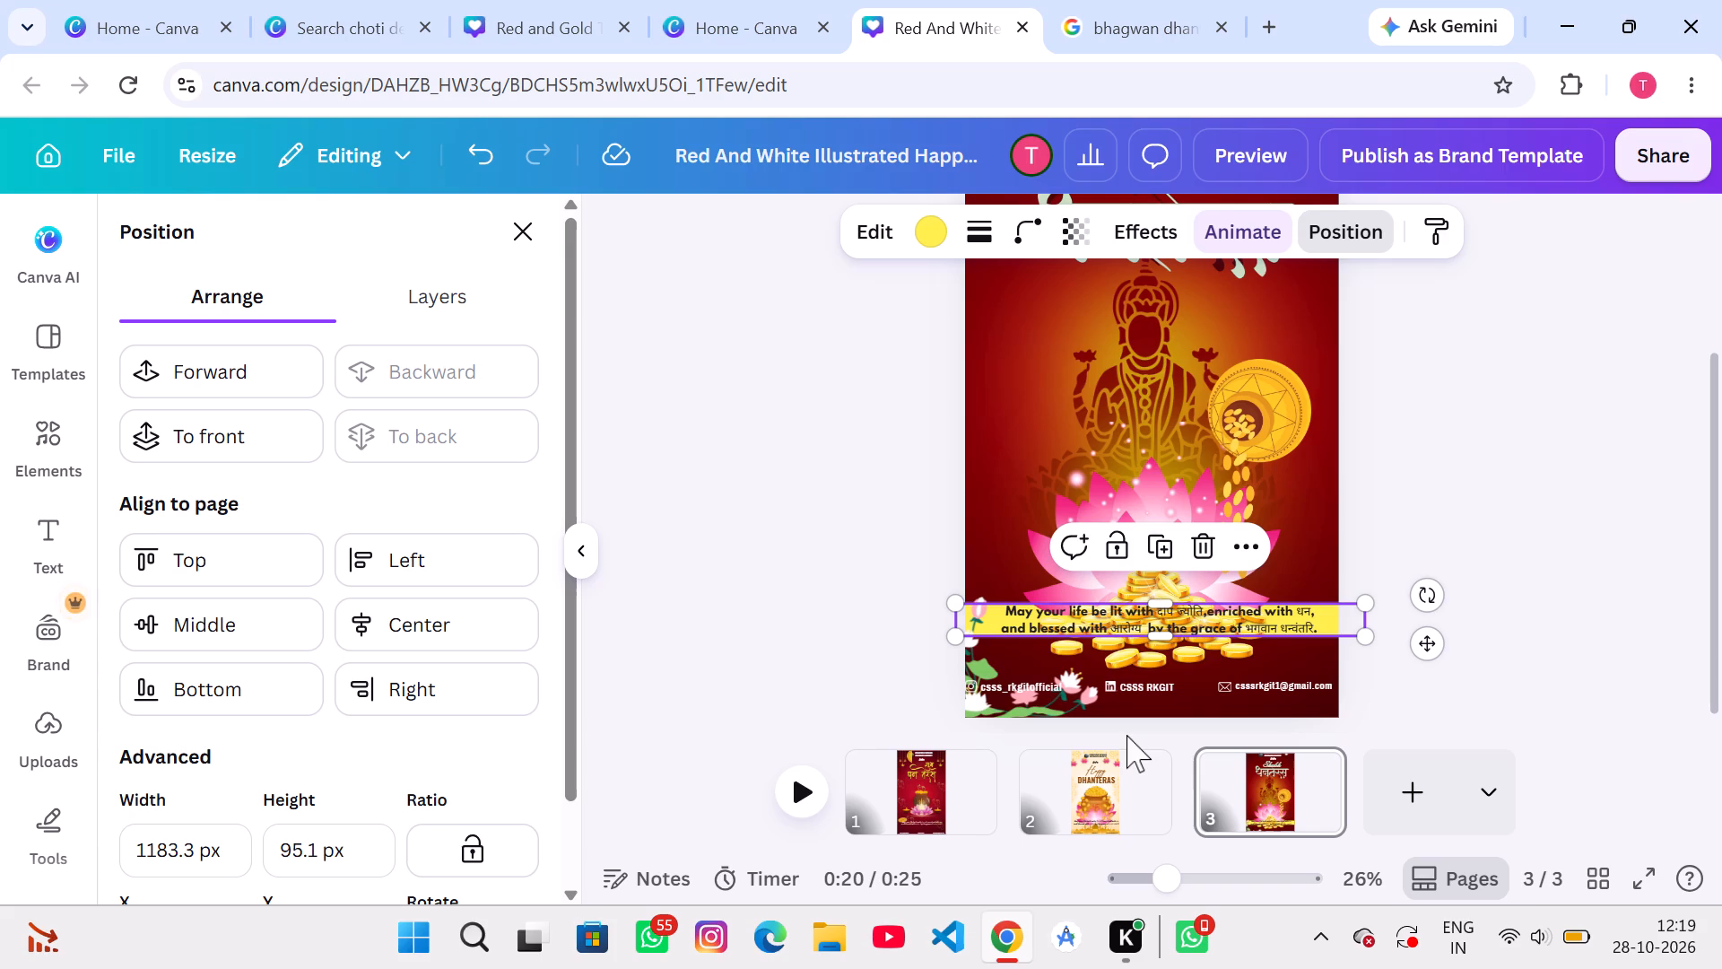
Set the yellow strip's transparency to 59 and deselect it.
left_click(1088, 250)
left_click(1074, 328)
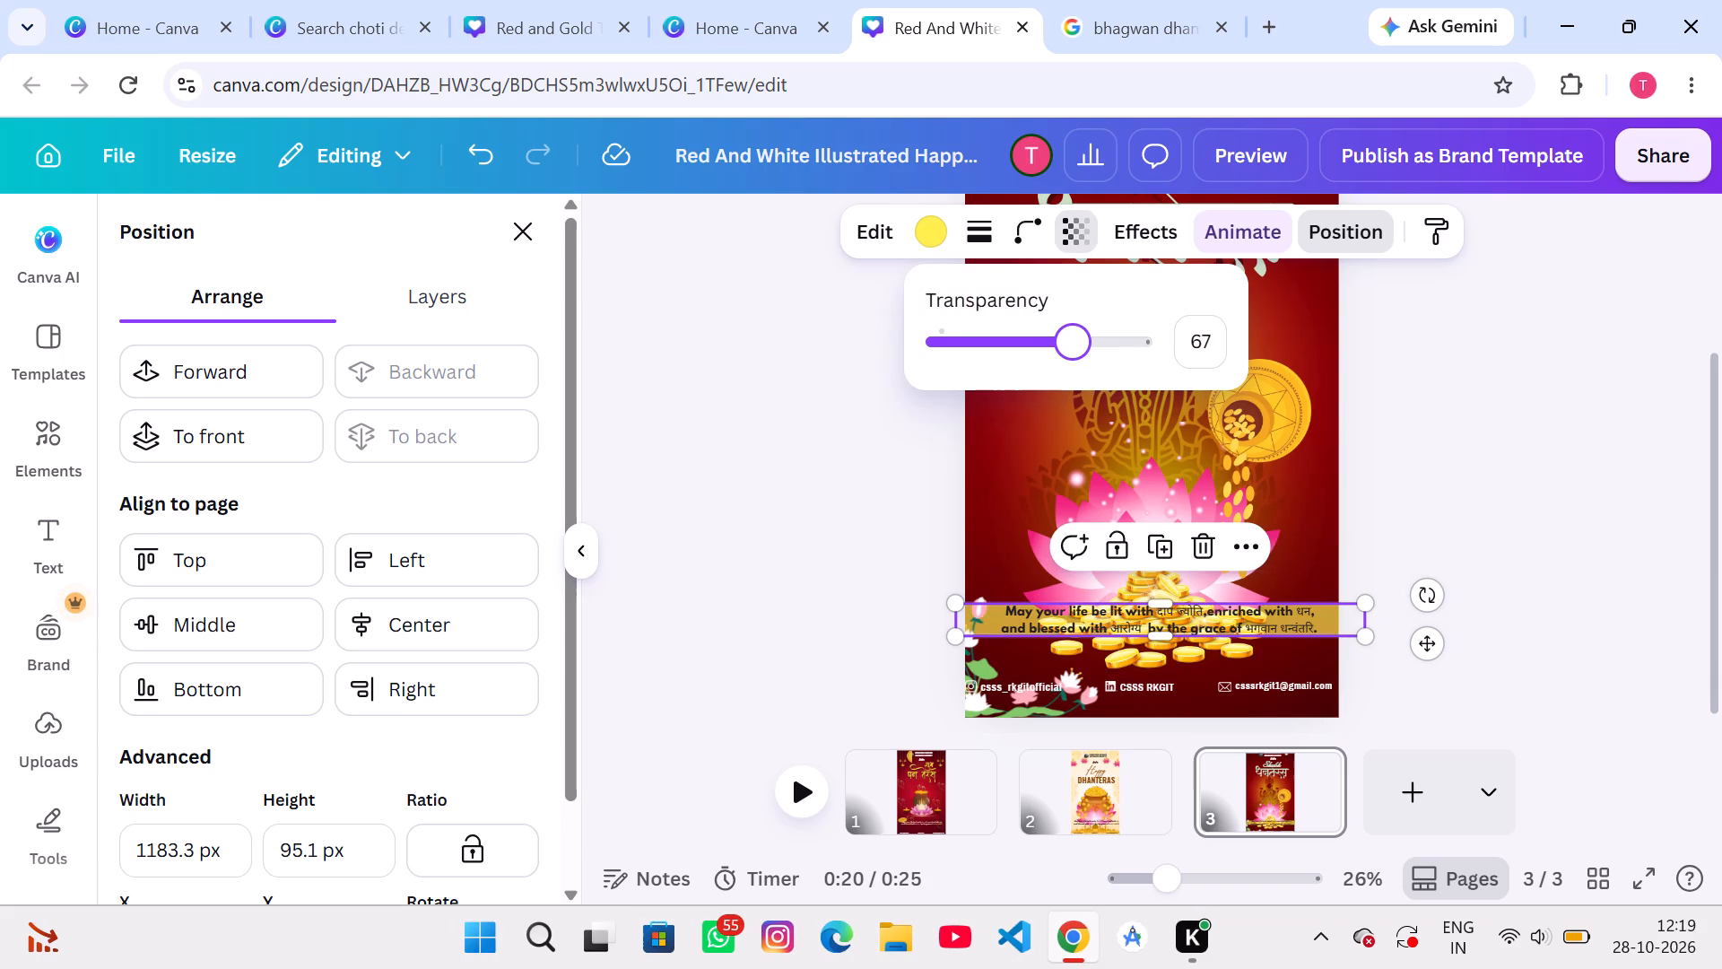
left_click(1058, 345)
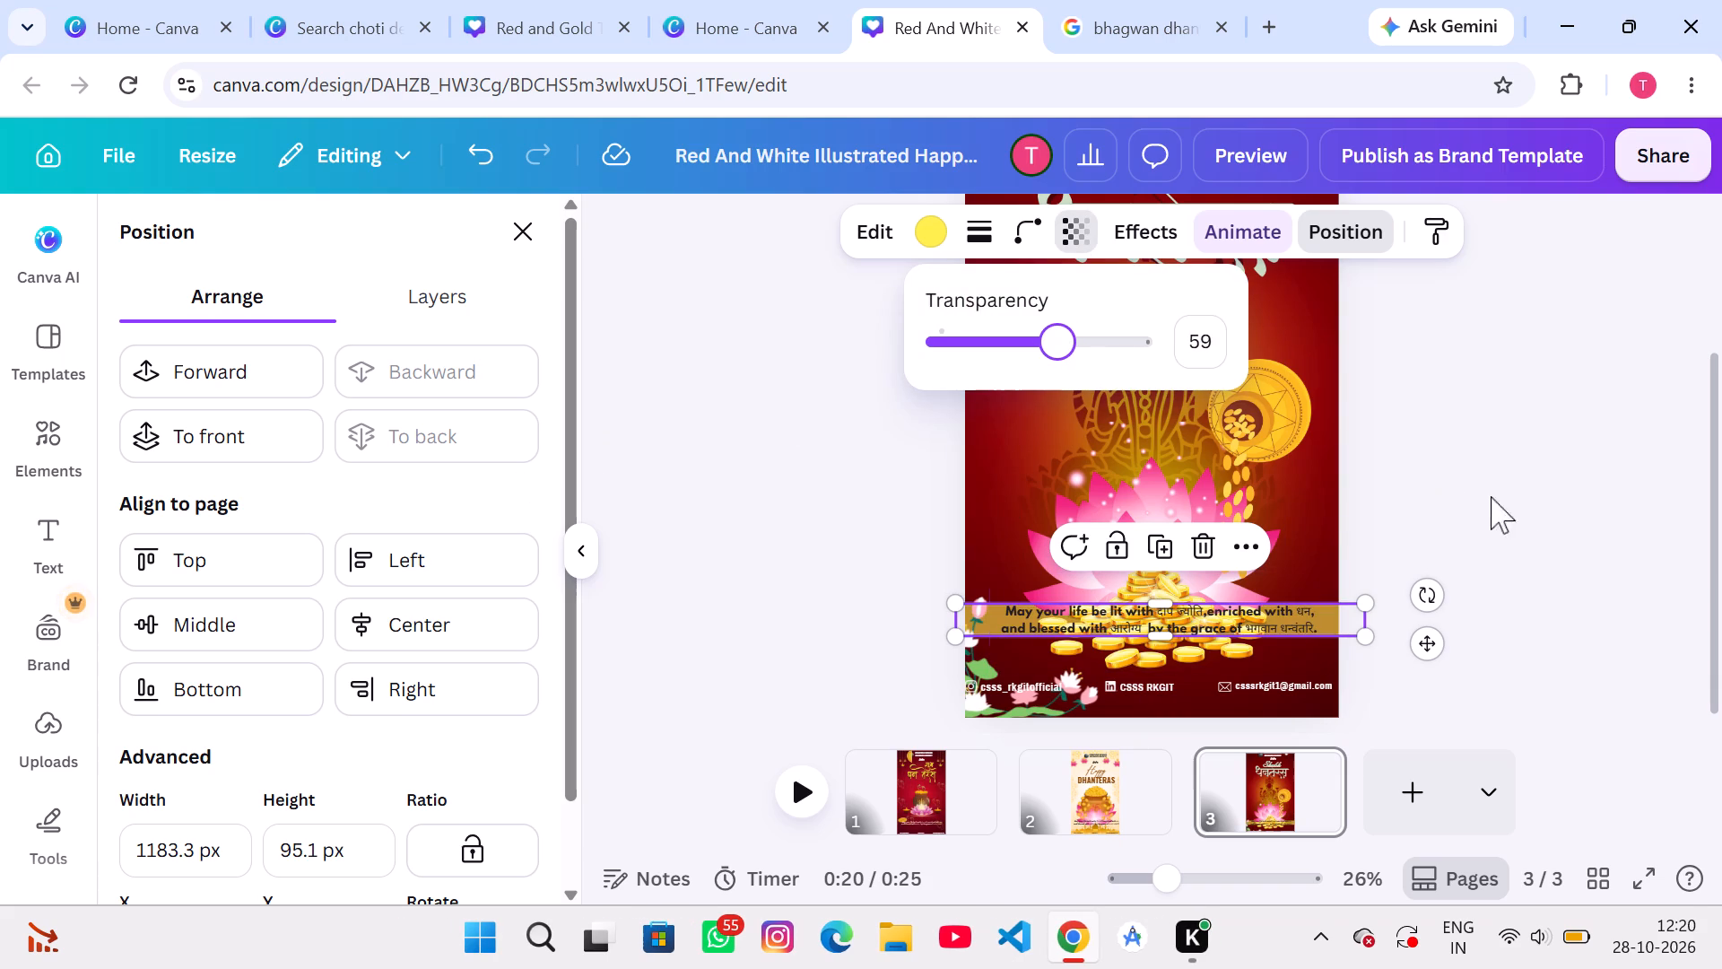
left_click(1539, 528)
left_click(1510, 423)
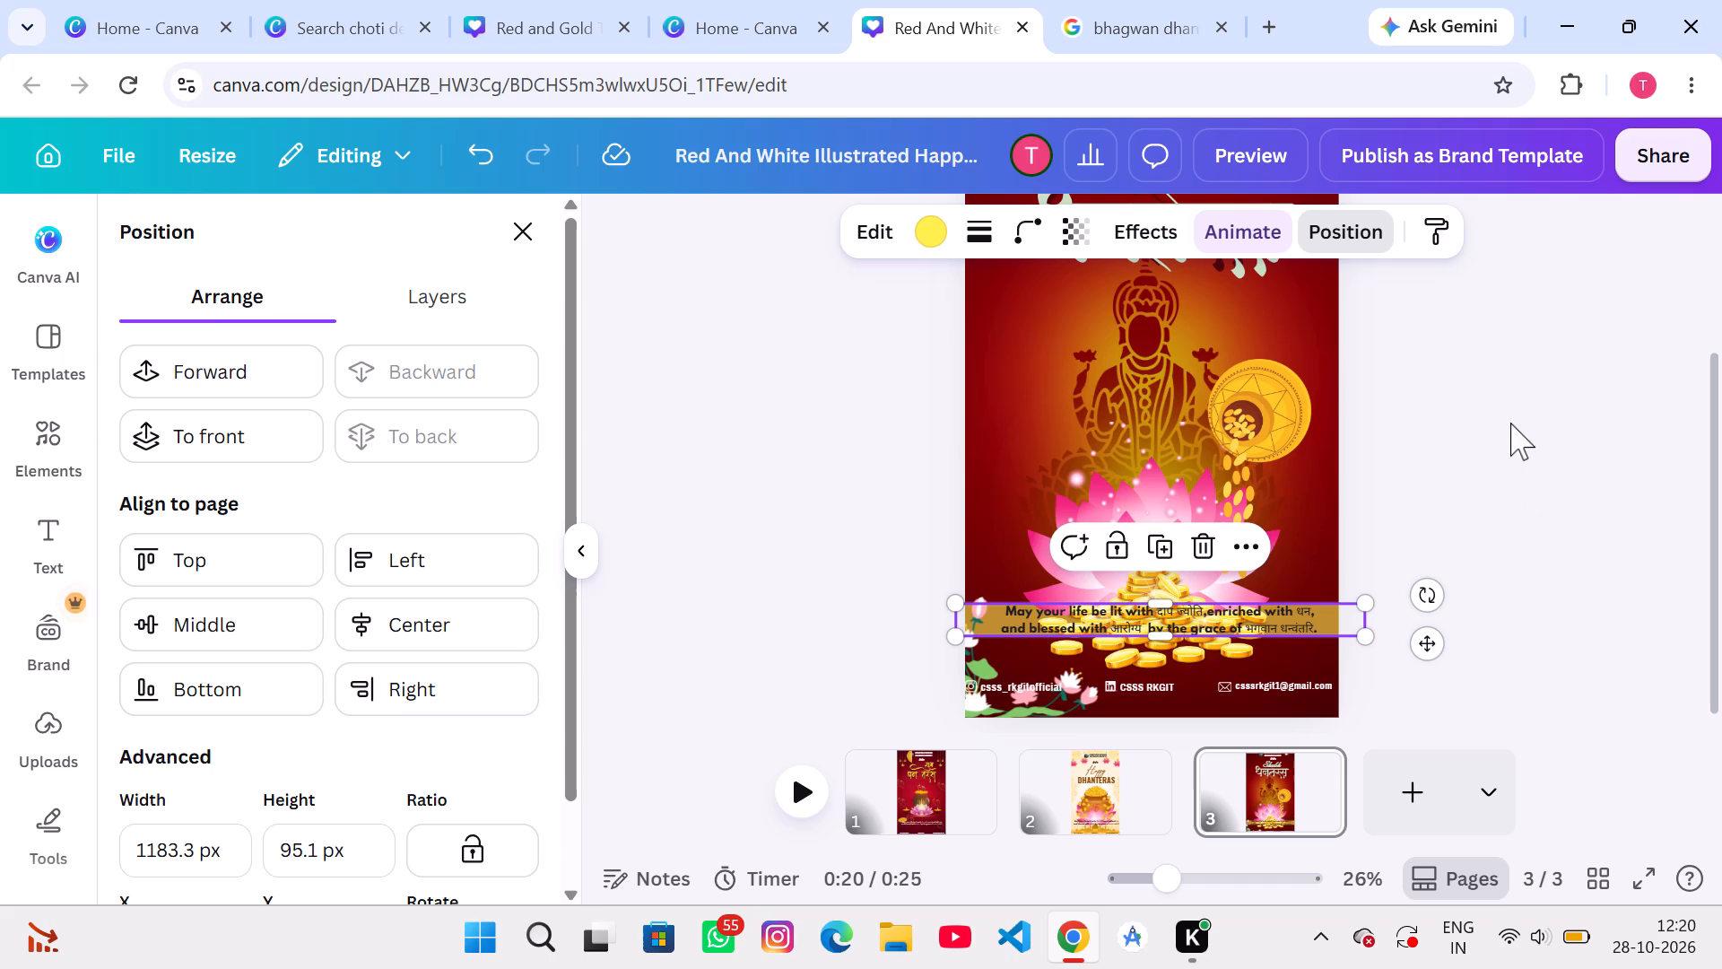
left_click(1461, 523)
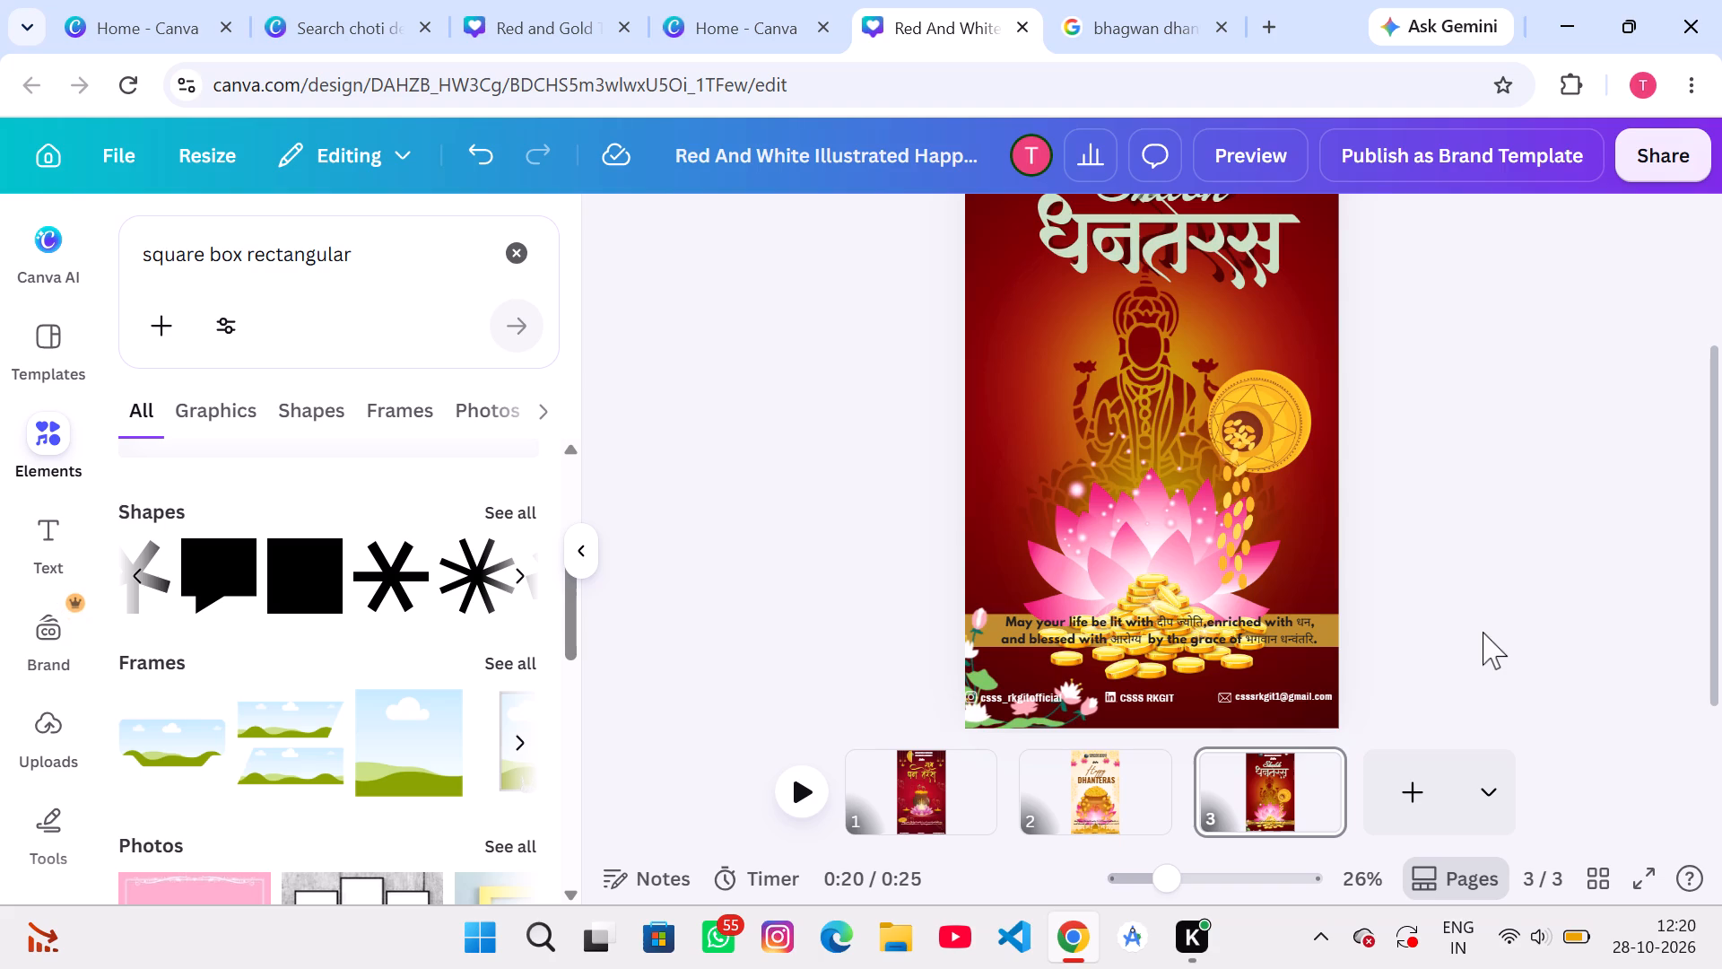
Review the layouts of pages 2 and 1, examining page 1 from the contact row up to the header.
left_click(1503, 597)
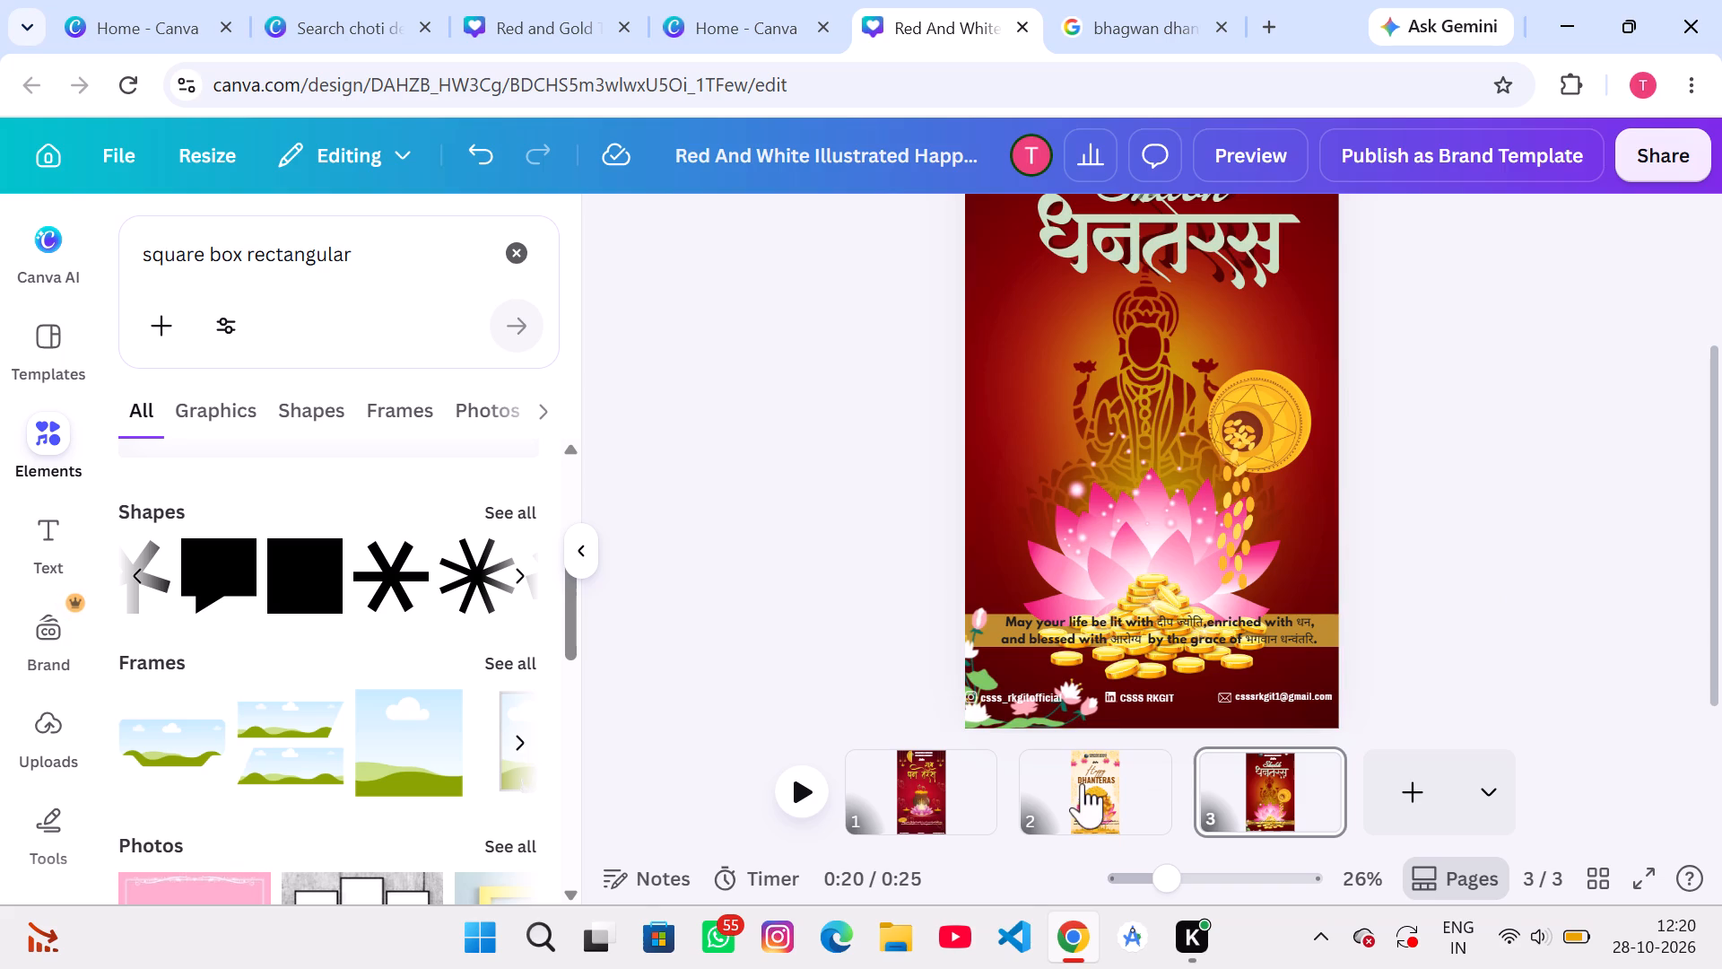
left_click(1082, 779)
left_click(948, 798)
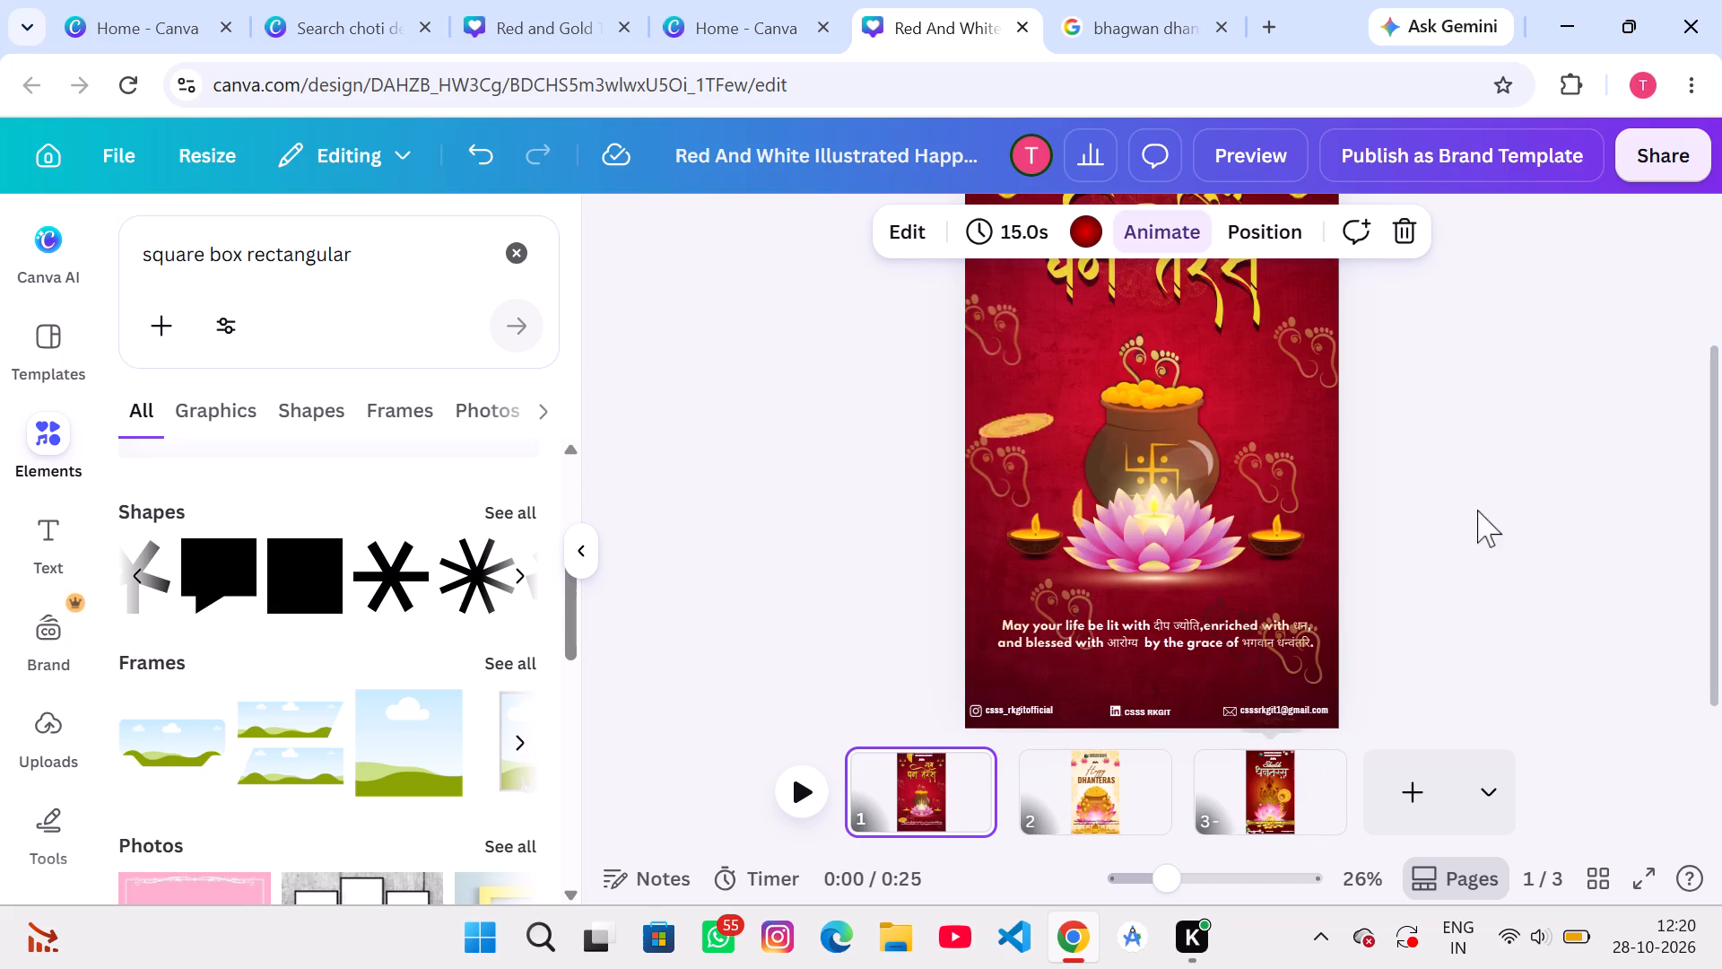
scroll(1492, 481, "left", 1)
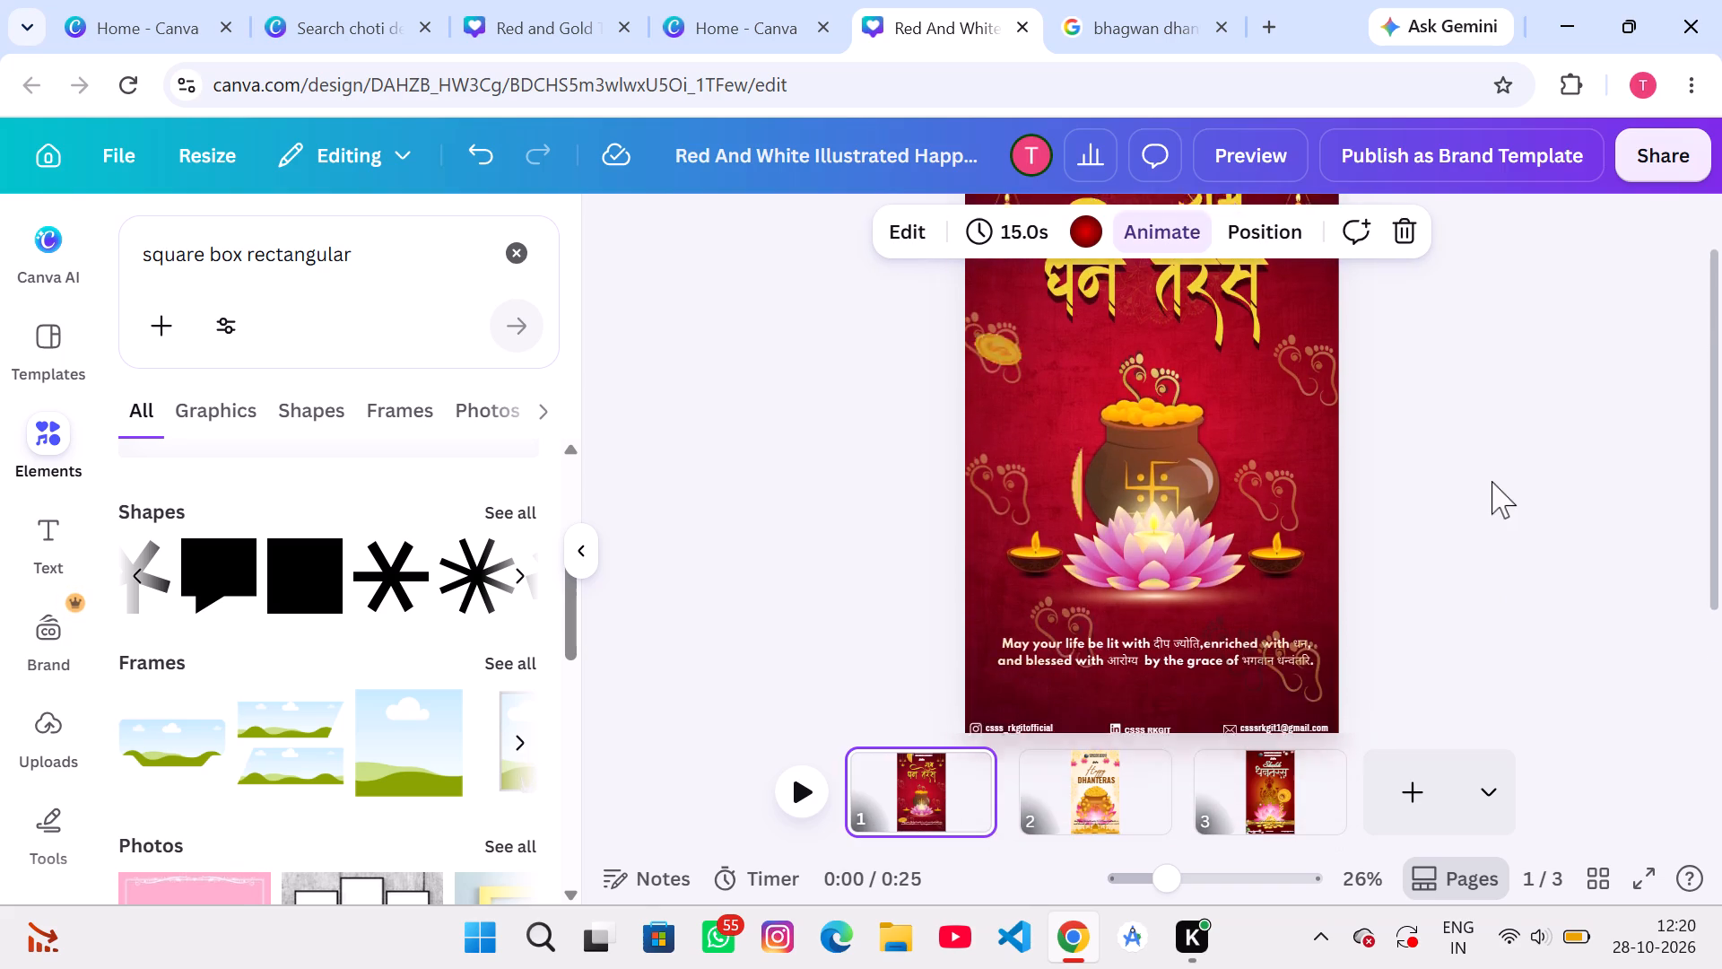
scroll(1492, 481, "left", 1)
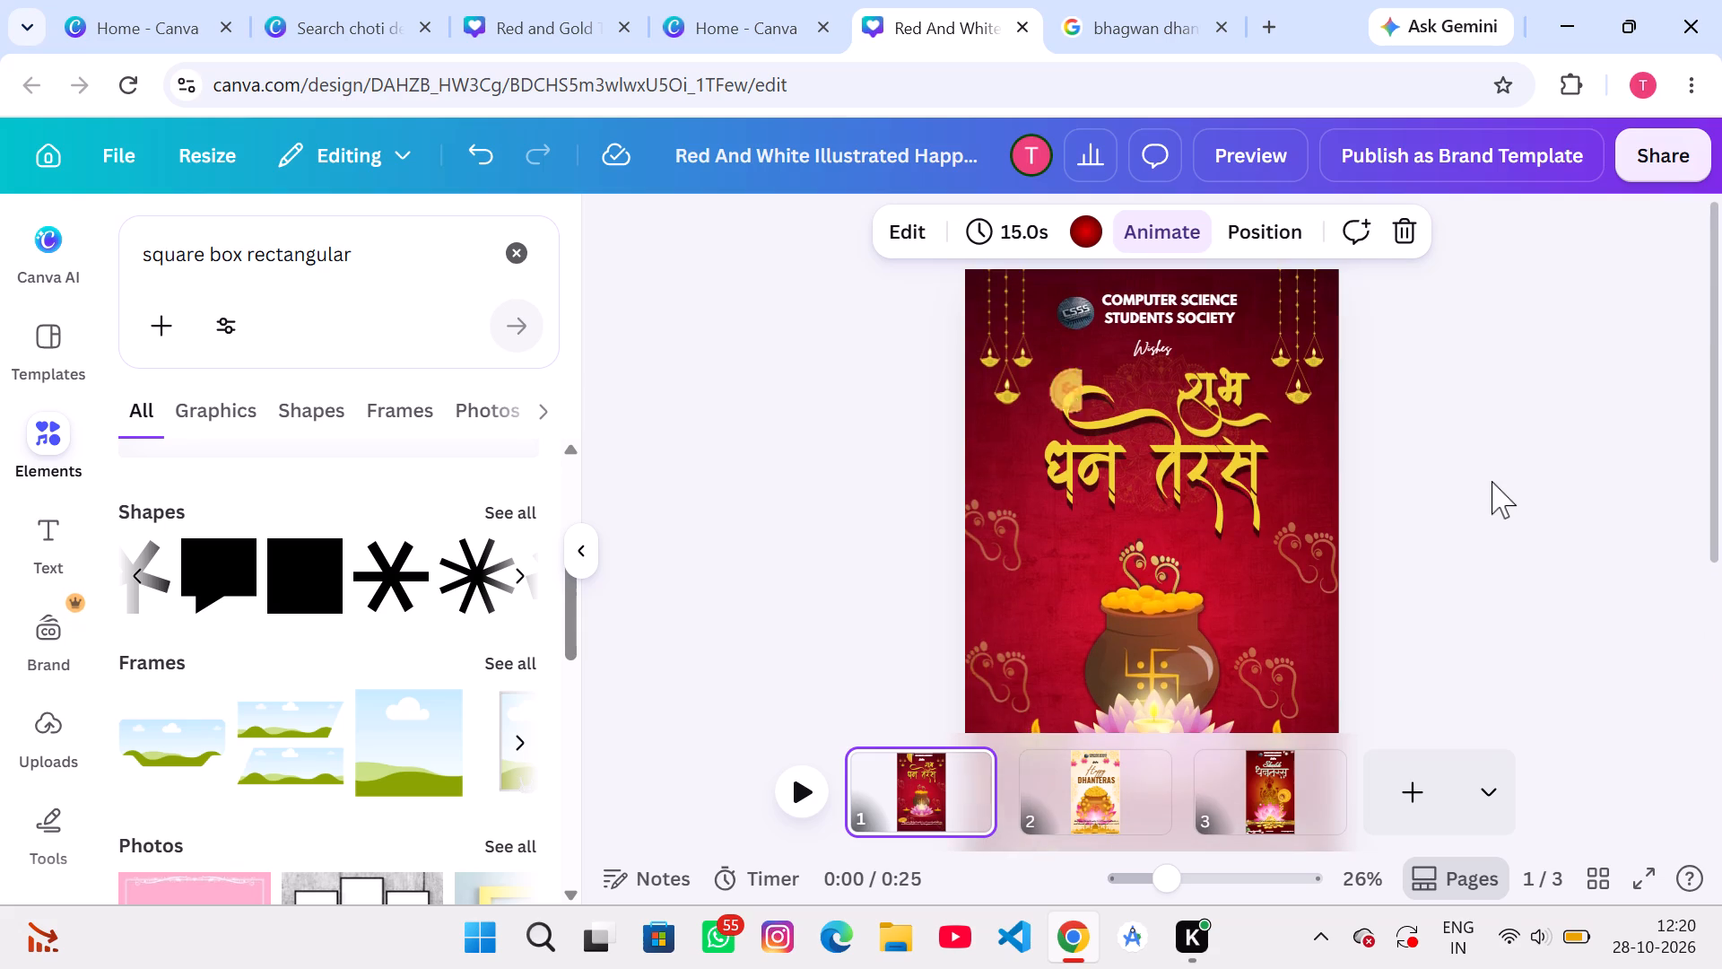
scroll(1492, 481, "left", 1)
On page 2, enlarge the Instagram handle to font size 24.2 and widen its text box to fit one line.
left_click(1109, 773)
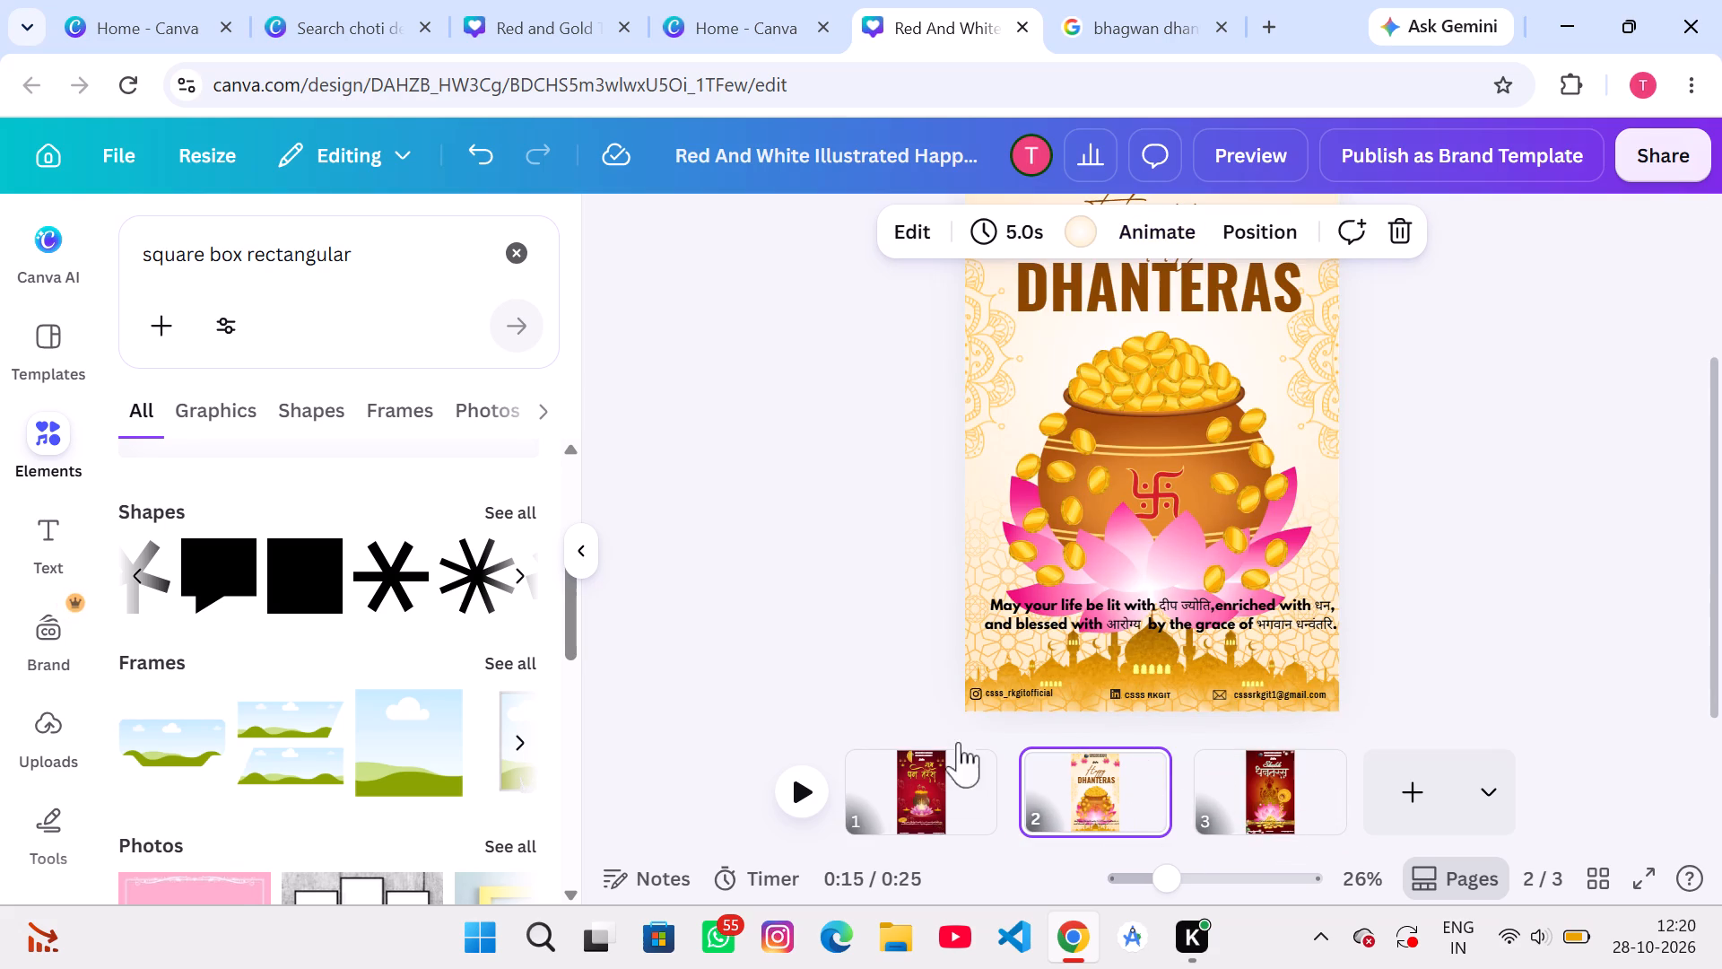
left_click(1041, 690)
left_click(1041, 690)
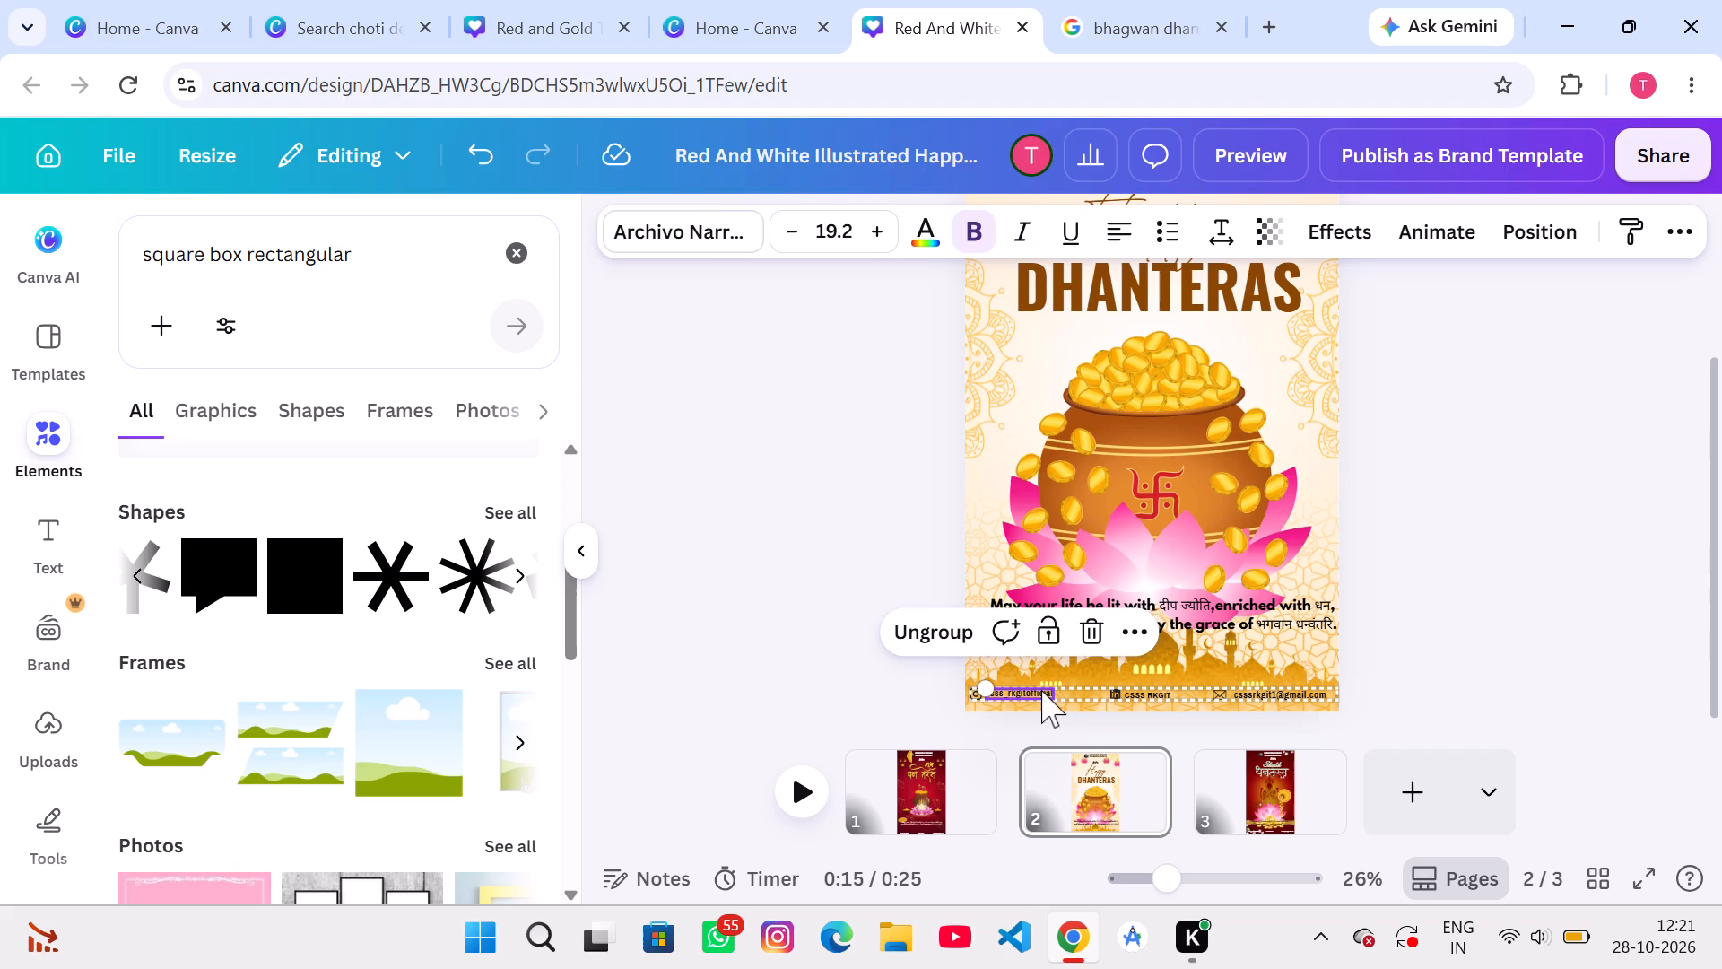
triple_click(879, 225)
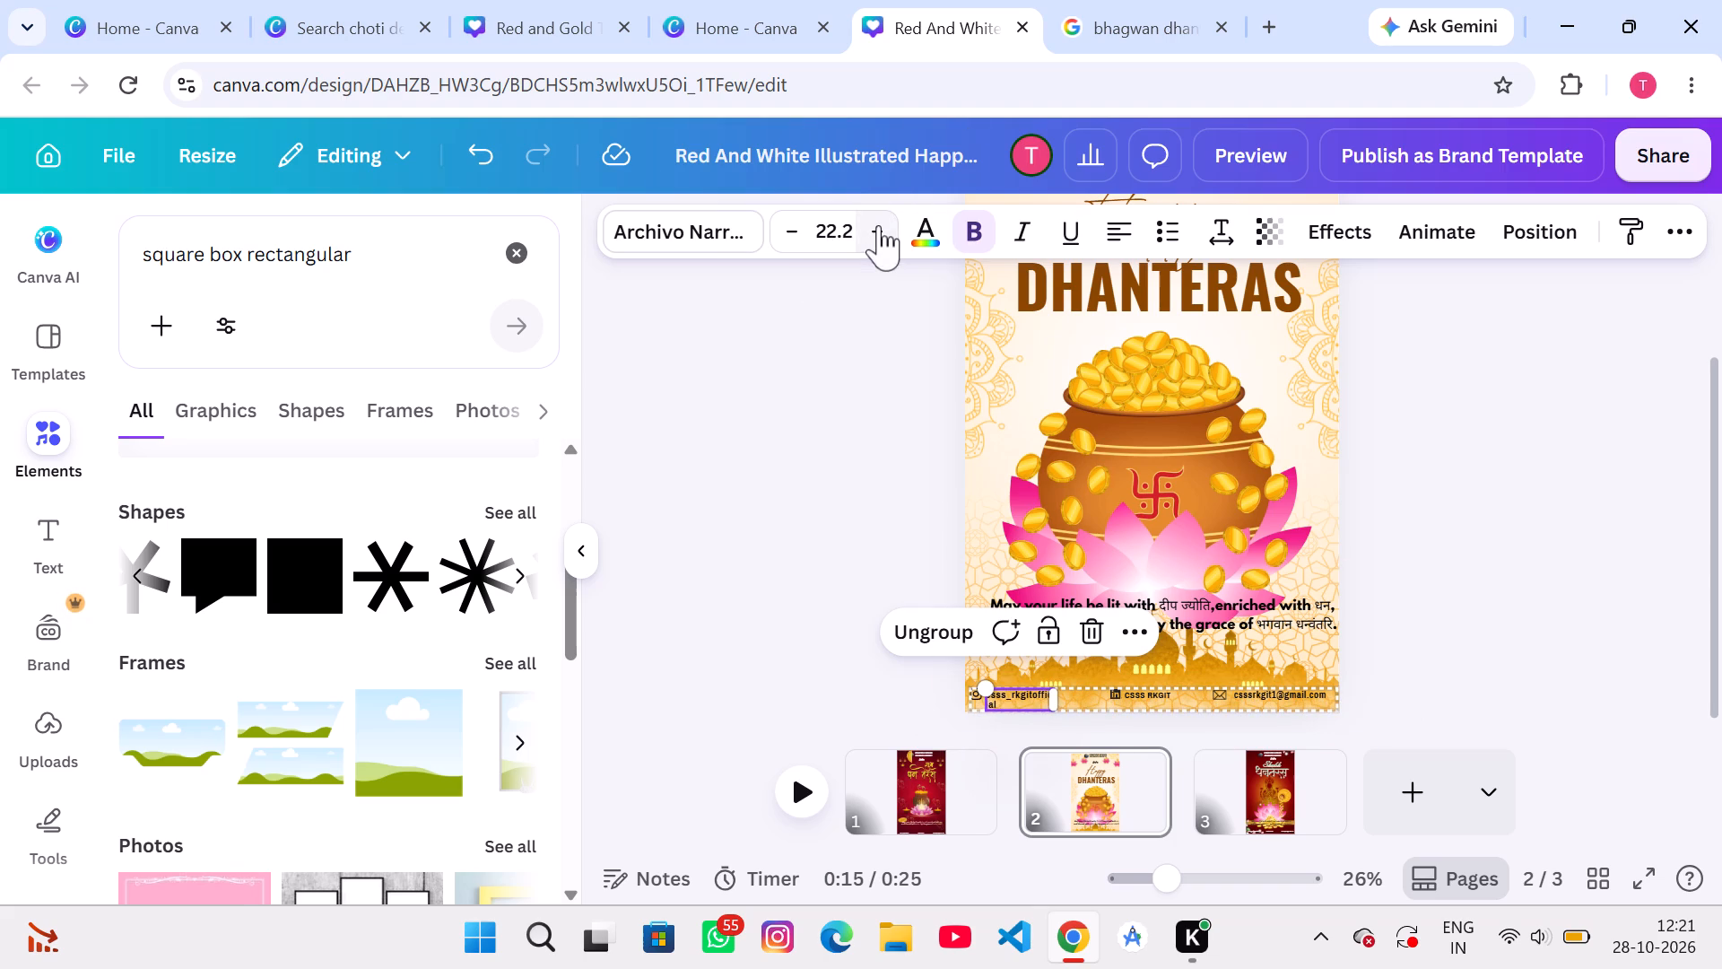
left_click(1048, 696)
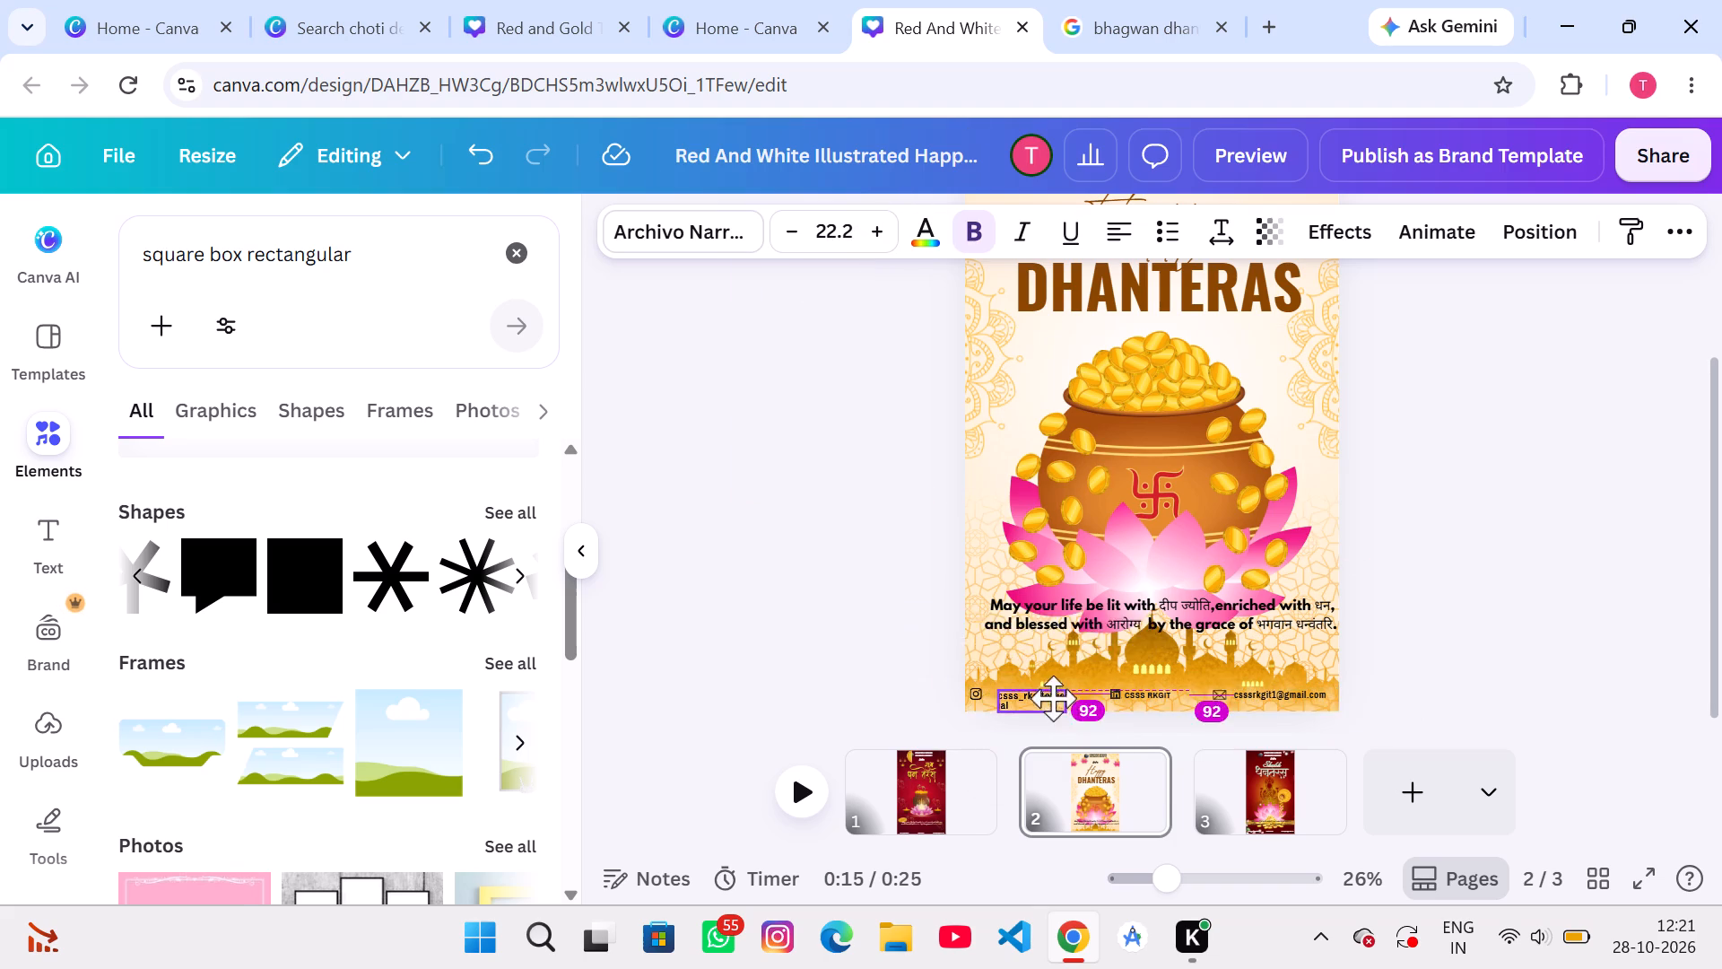
left_click(1053, 697)
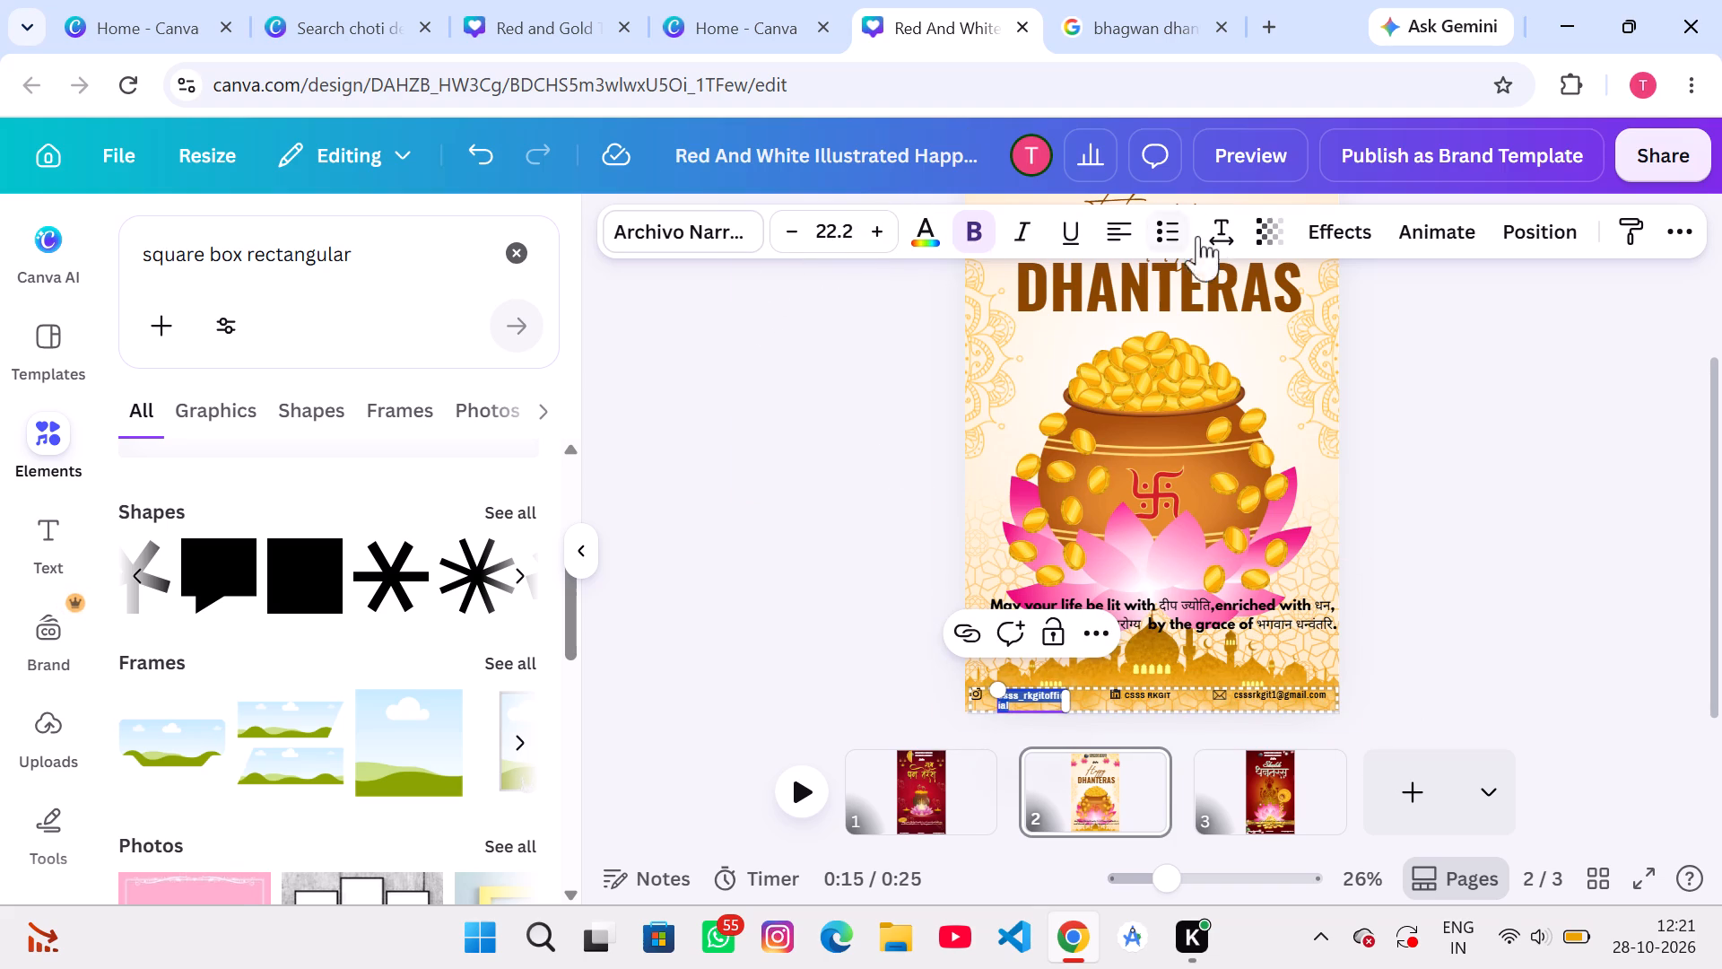
left_click(484, 154)
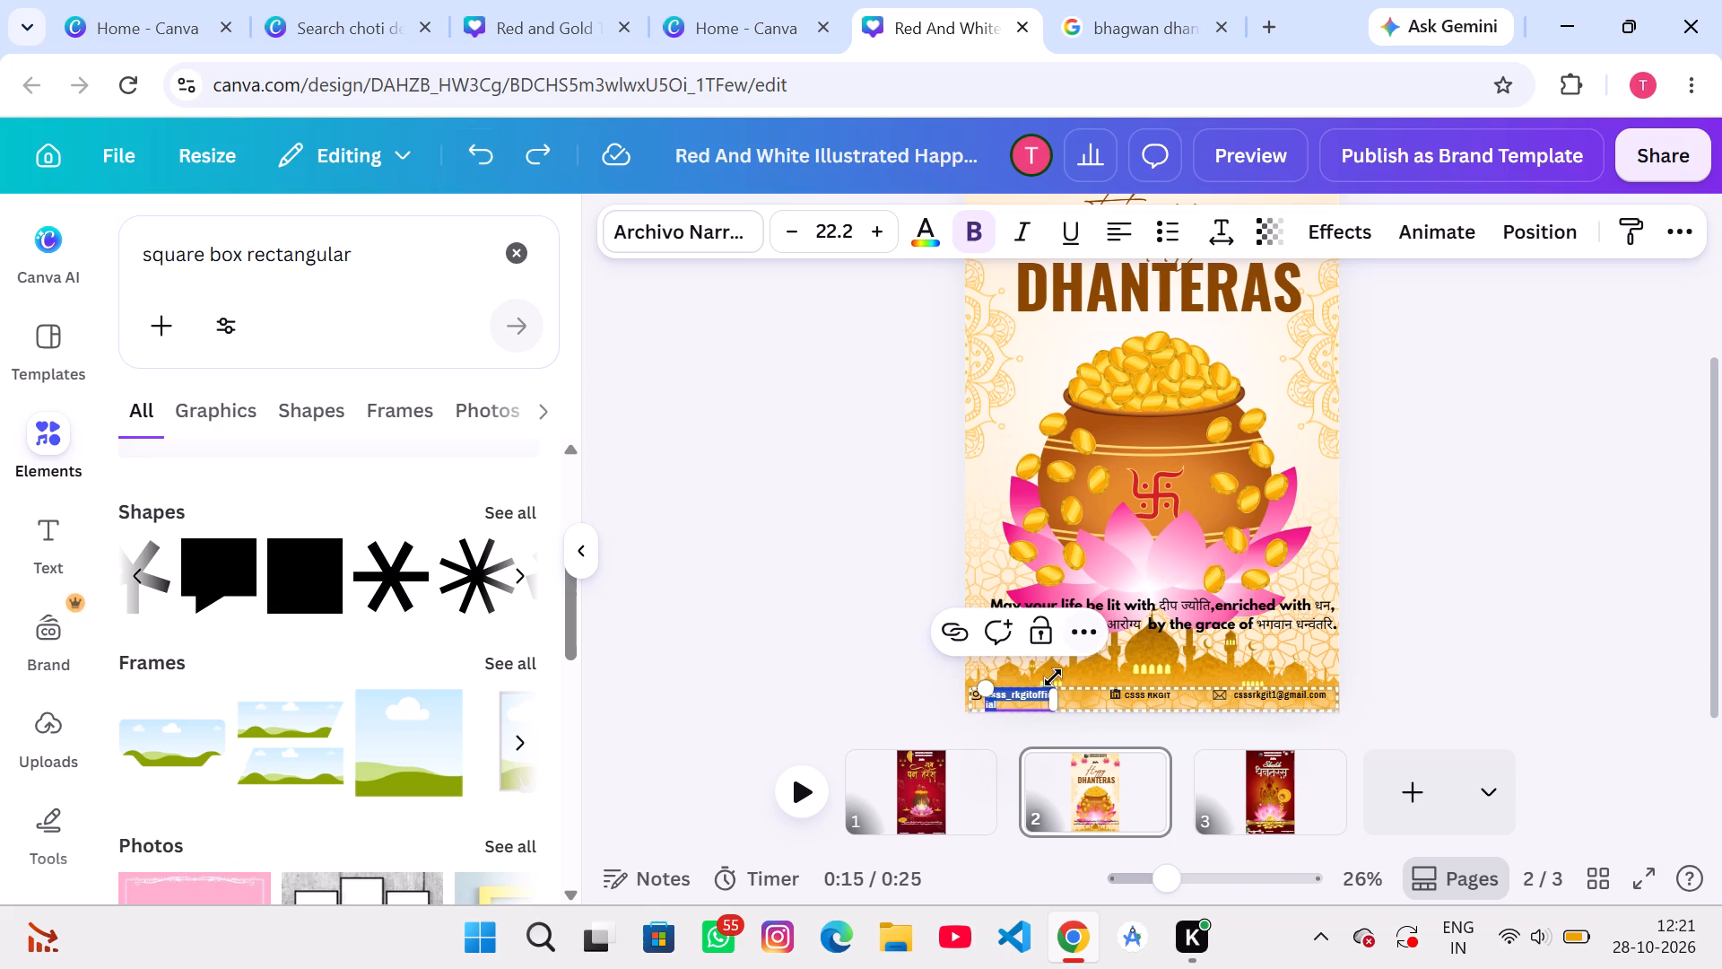
left_click_drag(1057, 693, 1122, 701)
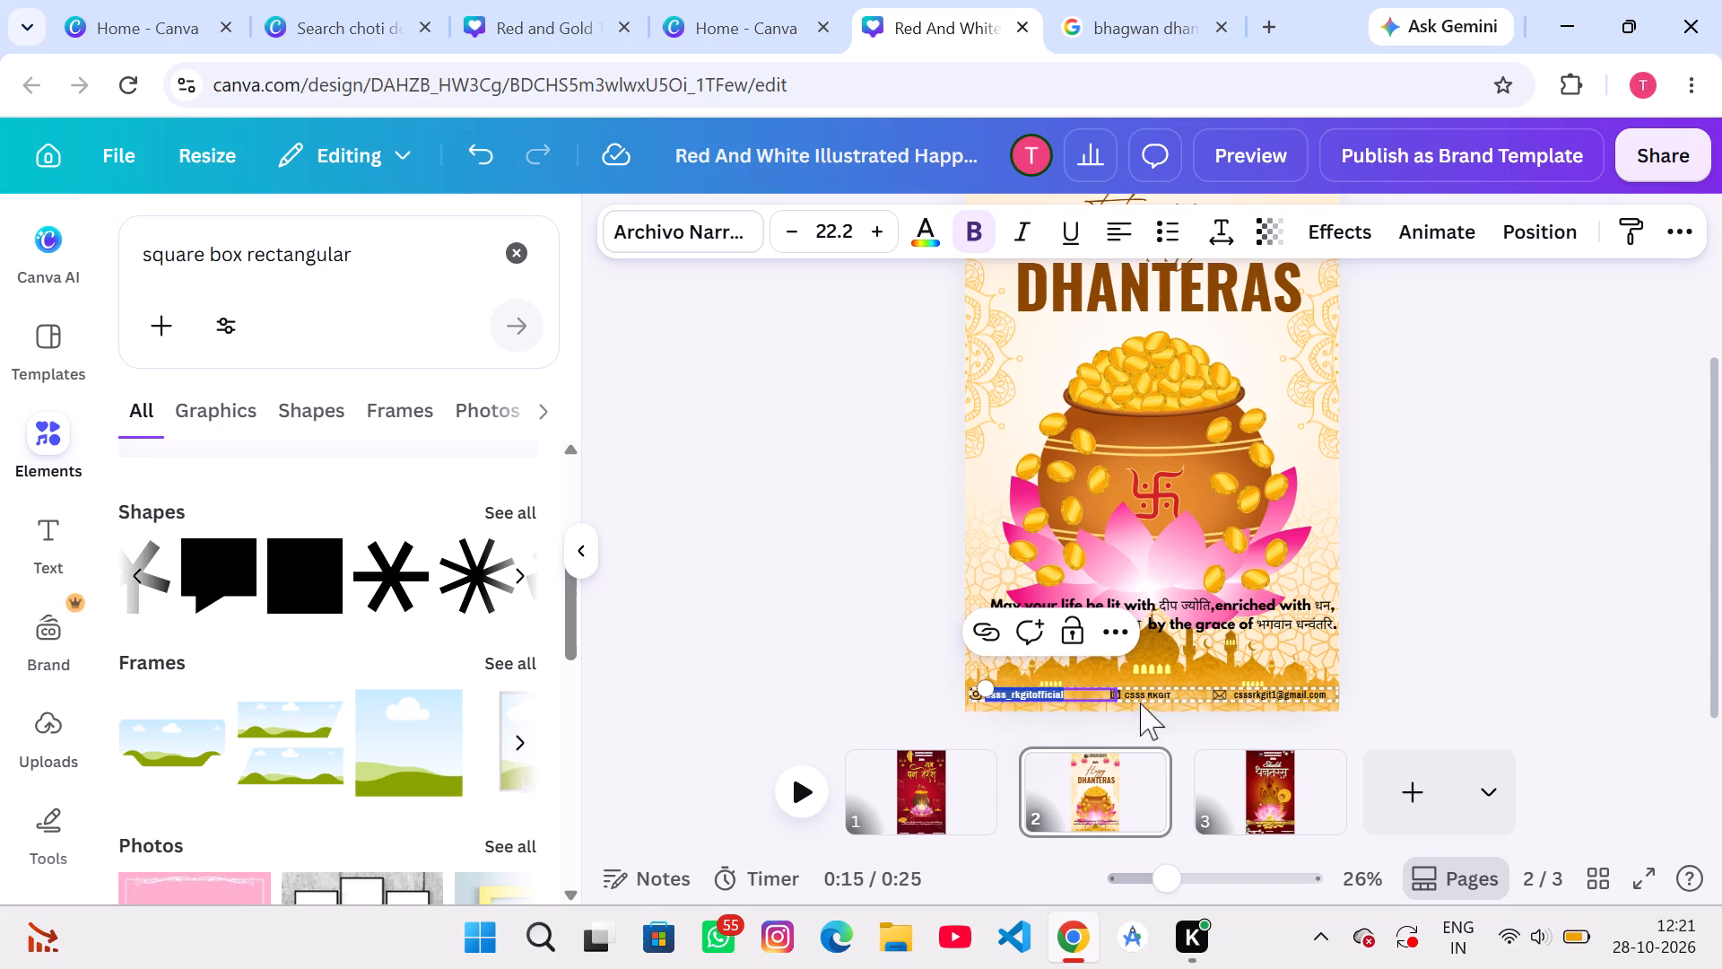
double_click(870, 223)
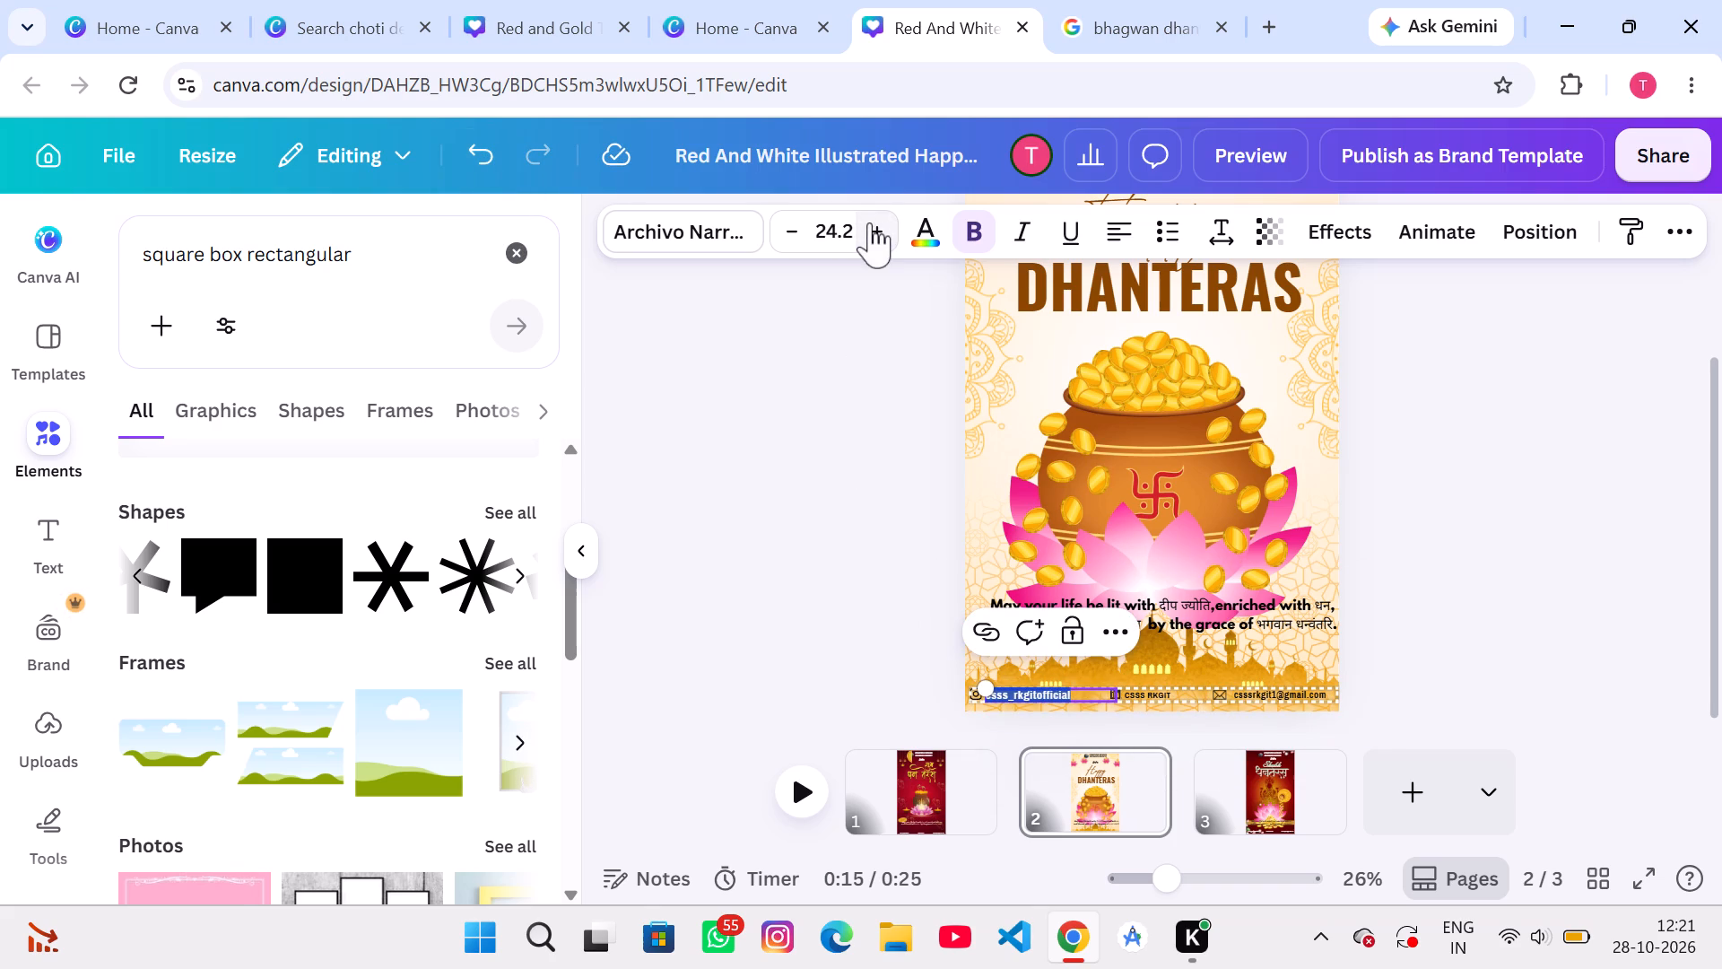
left_click(1608, 487)
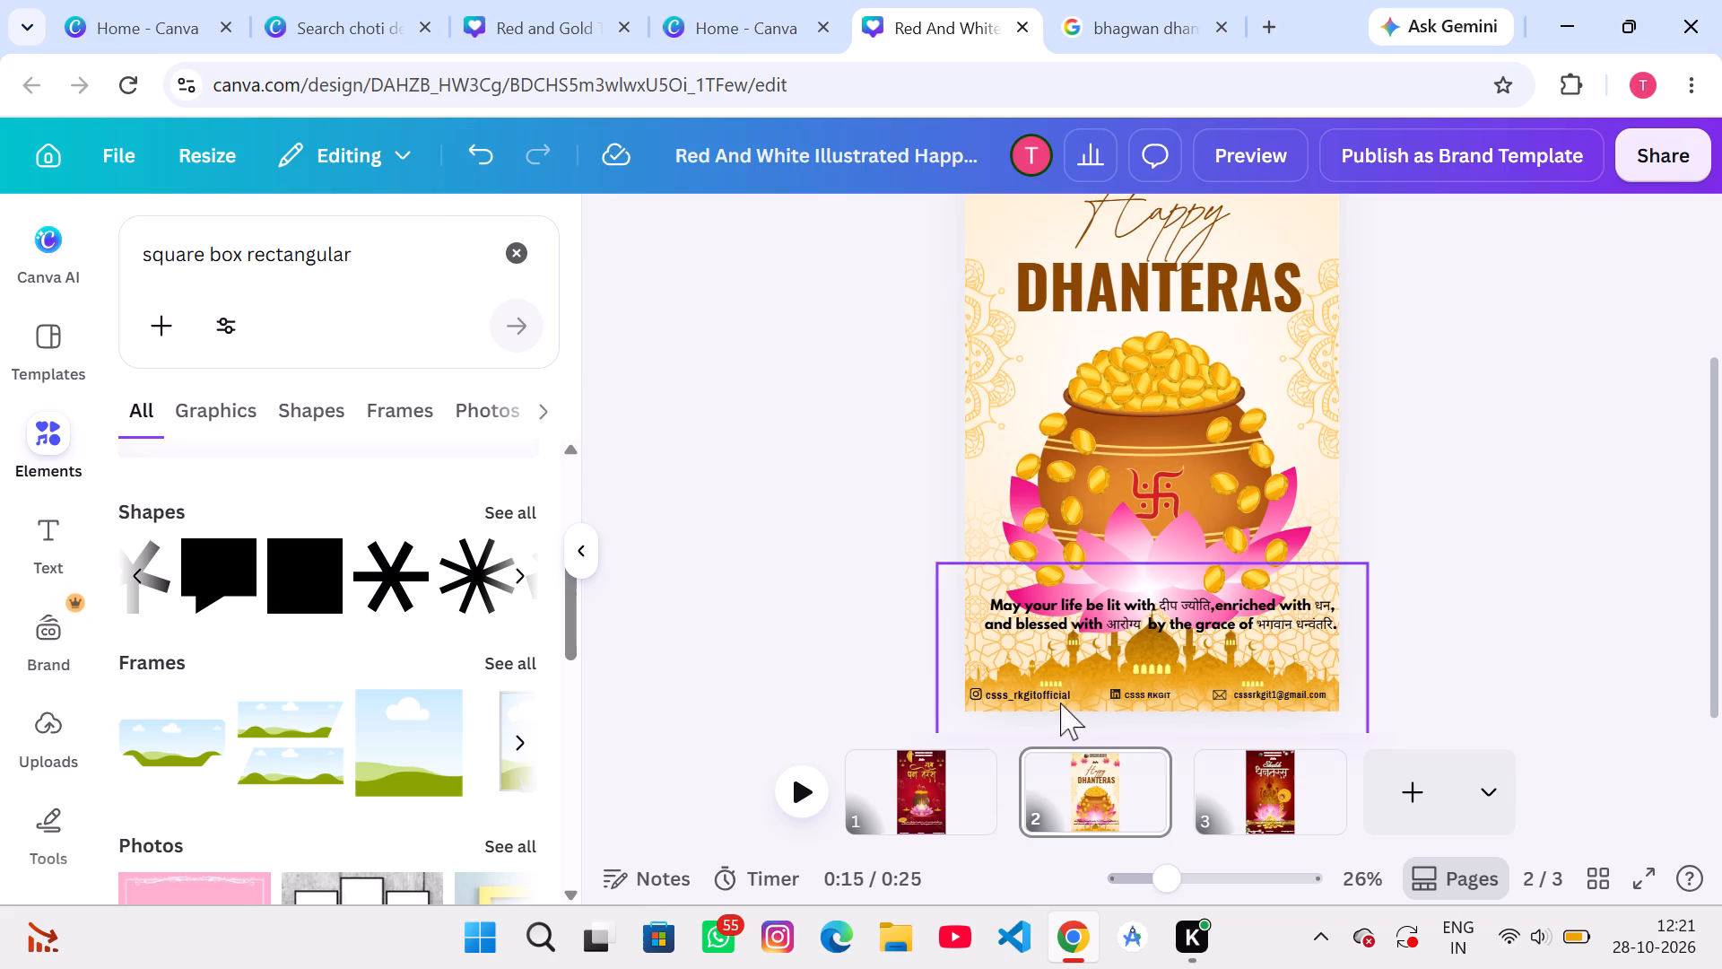
Nudge the Instagram handle text slightly upward within page 2's contact row.
left_click(1051, 694)
left_click(1027, 694)
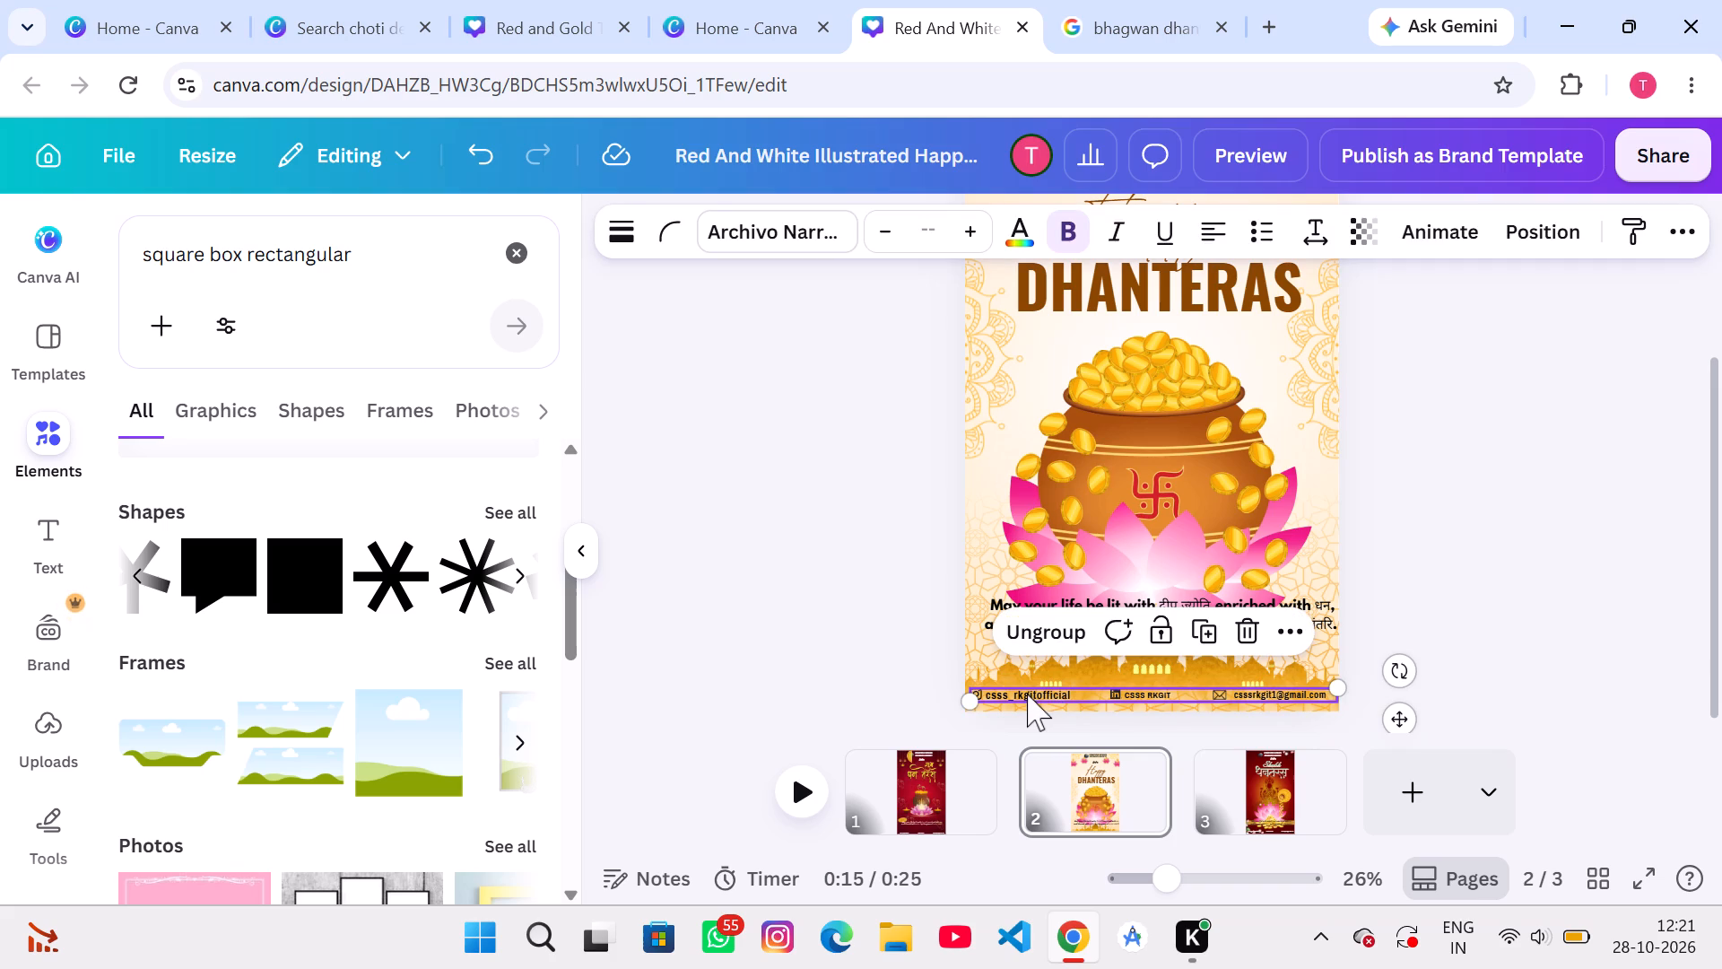
key("Up")
key("Up")
key("Up")
key("Up")
key("Up")
key("Up")
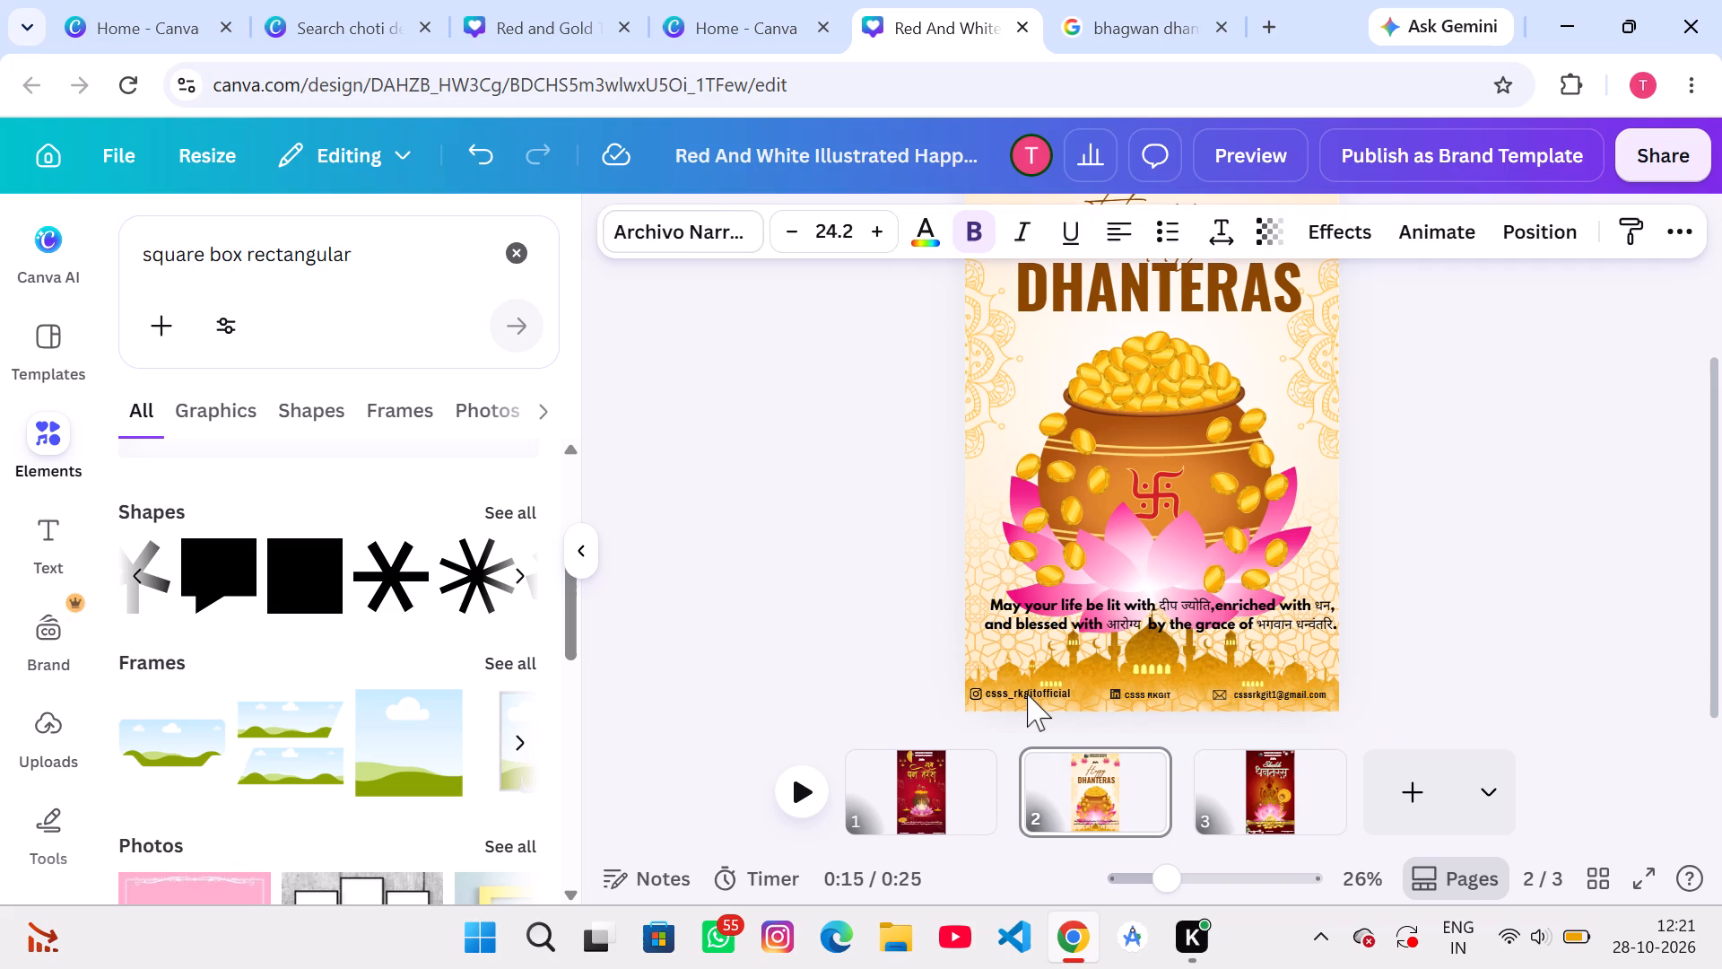
Set the CSSS RKGIT text beside the LinkedIn icon to font size 22.2 and widen its text box to fit one line.
double_click(1148, 691)
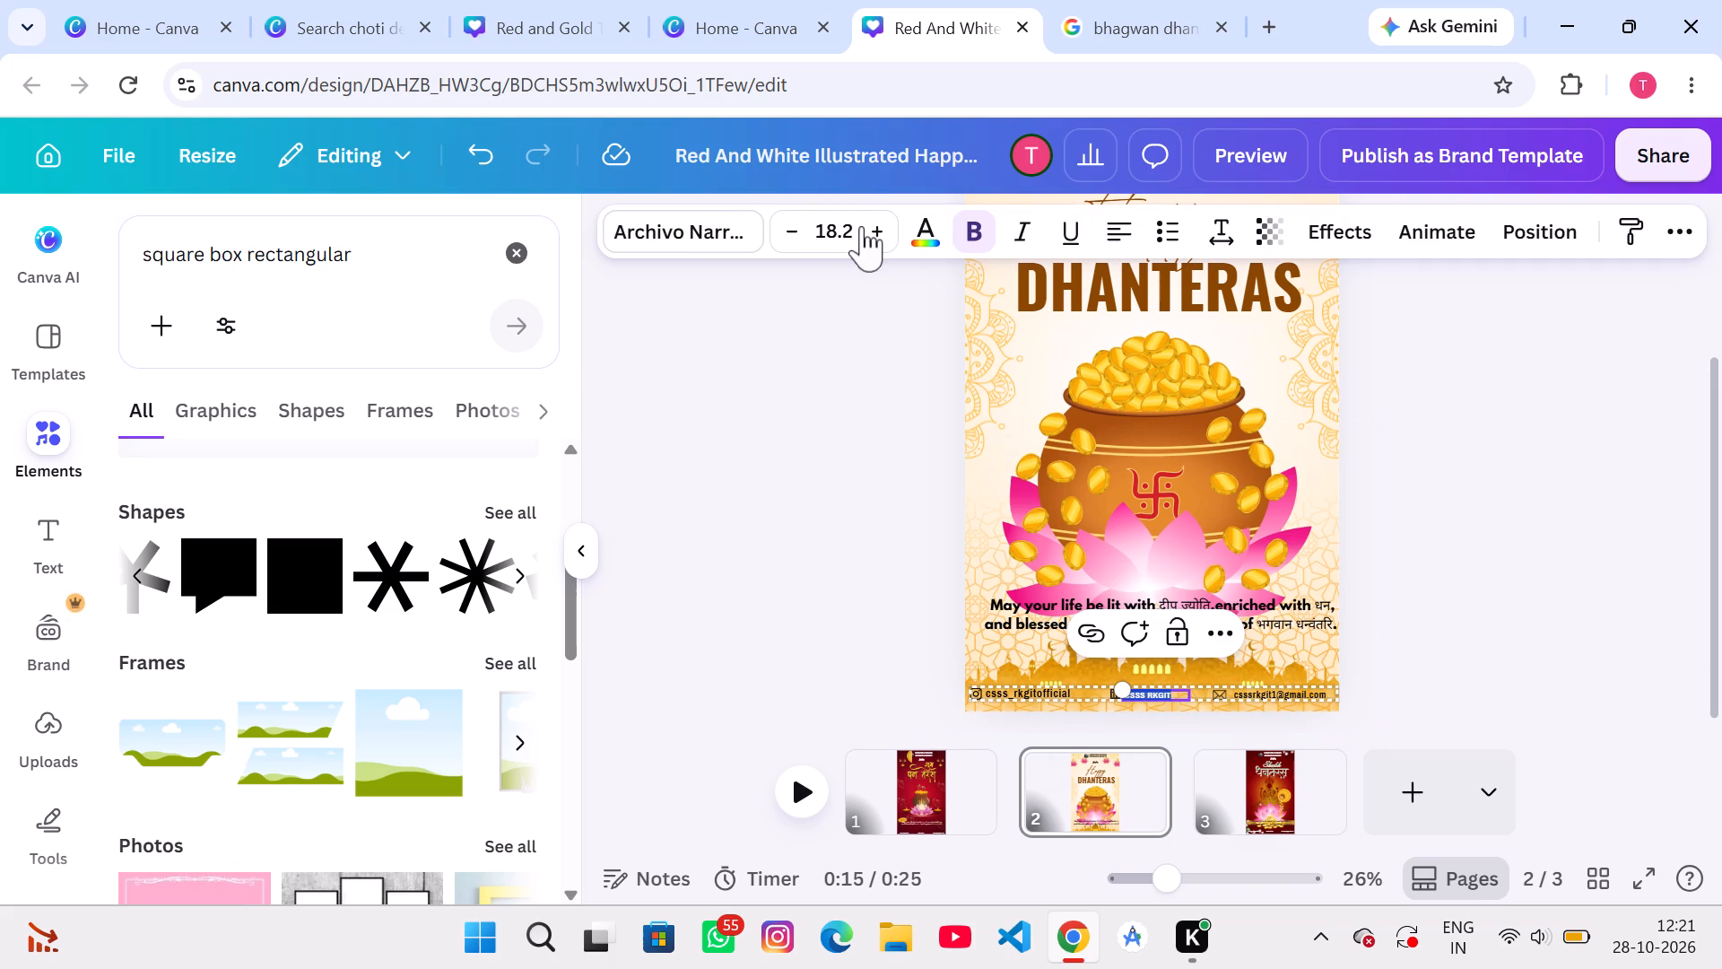
triple_click(862, 226)
triple_click(862, 226)
left_click(862, 226)
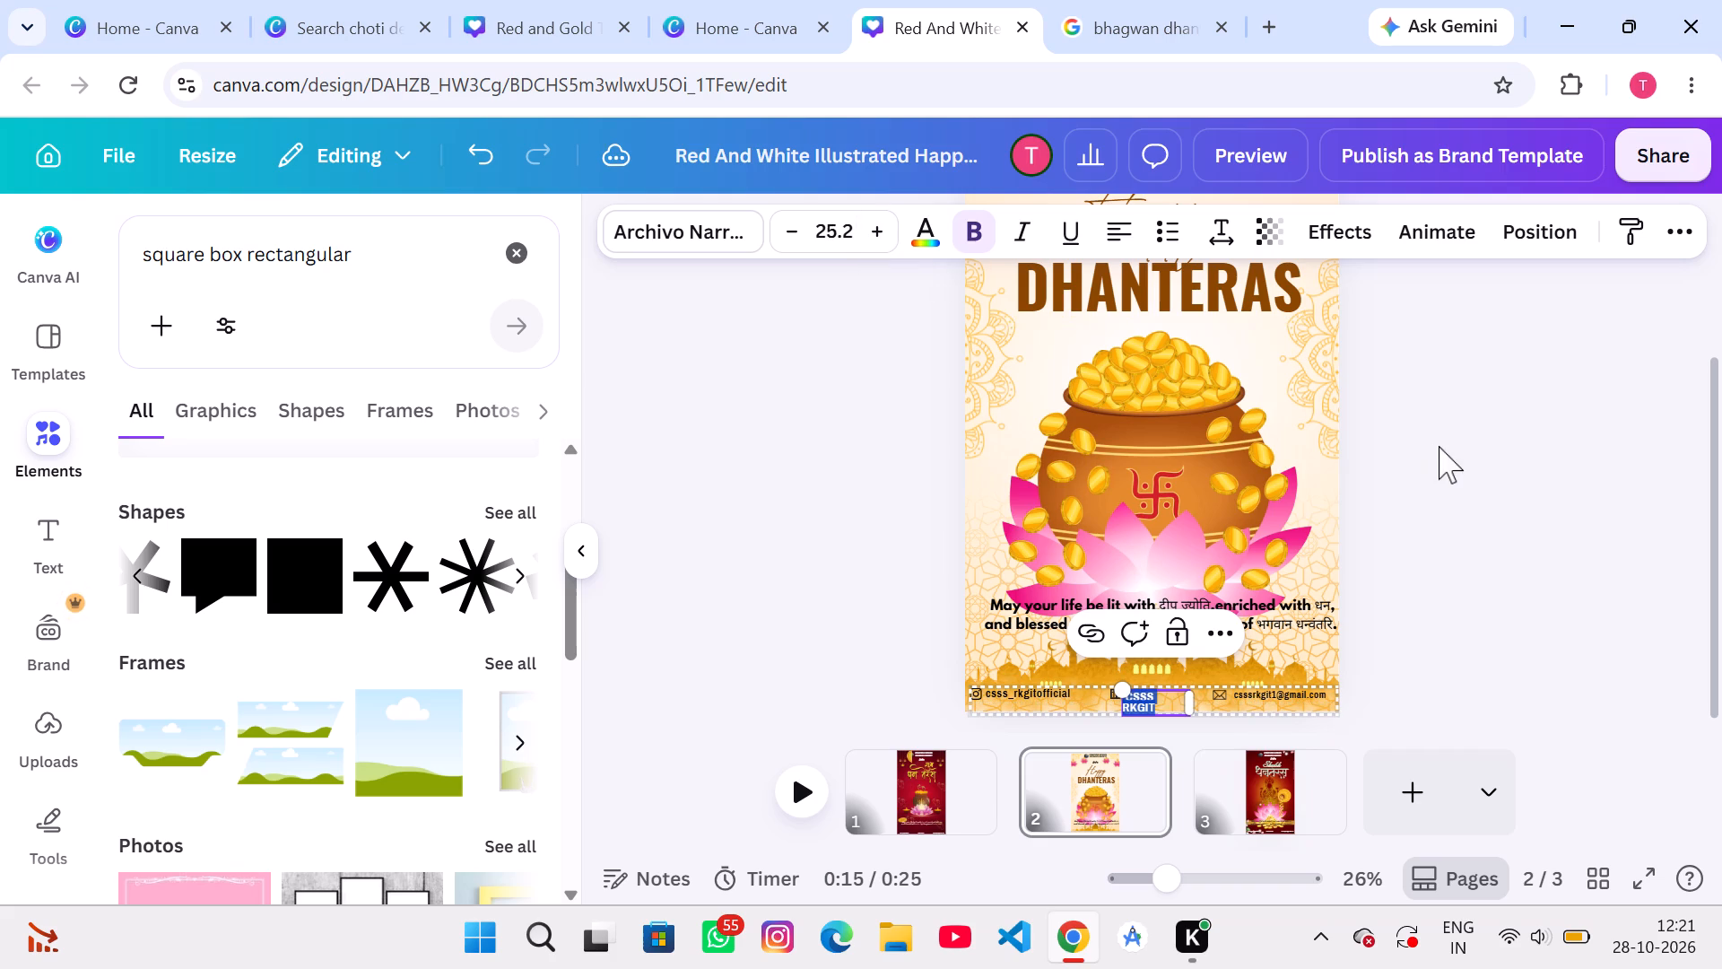
left_click_drag(1194, 695, 1230, 695)
triple_click(811, 225)
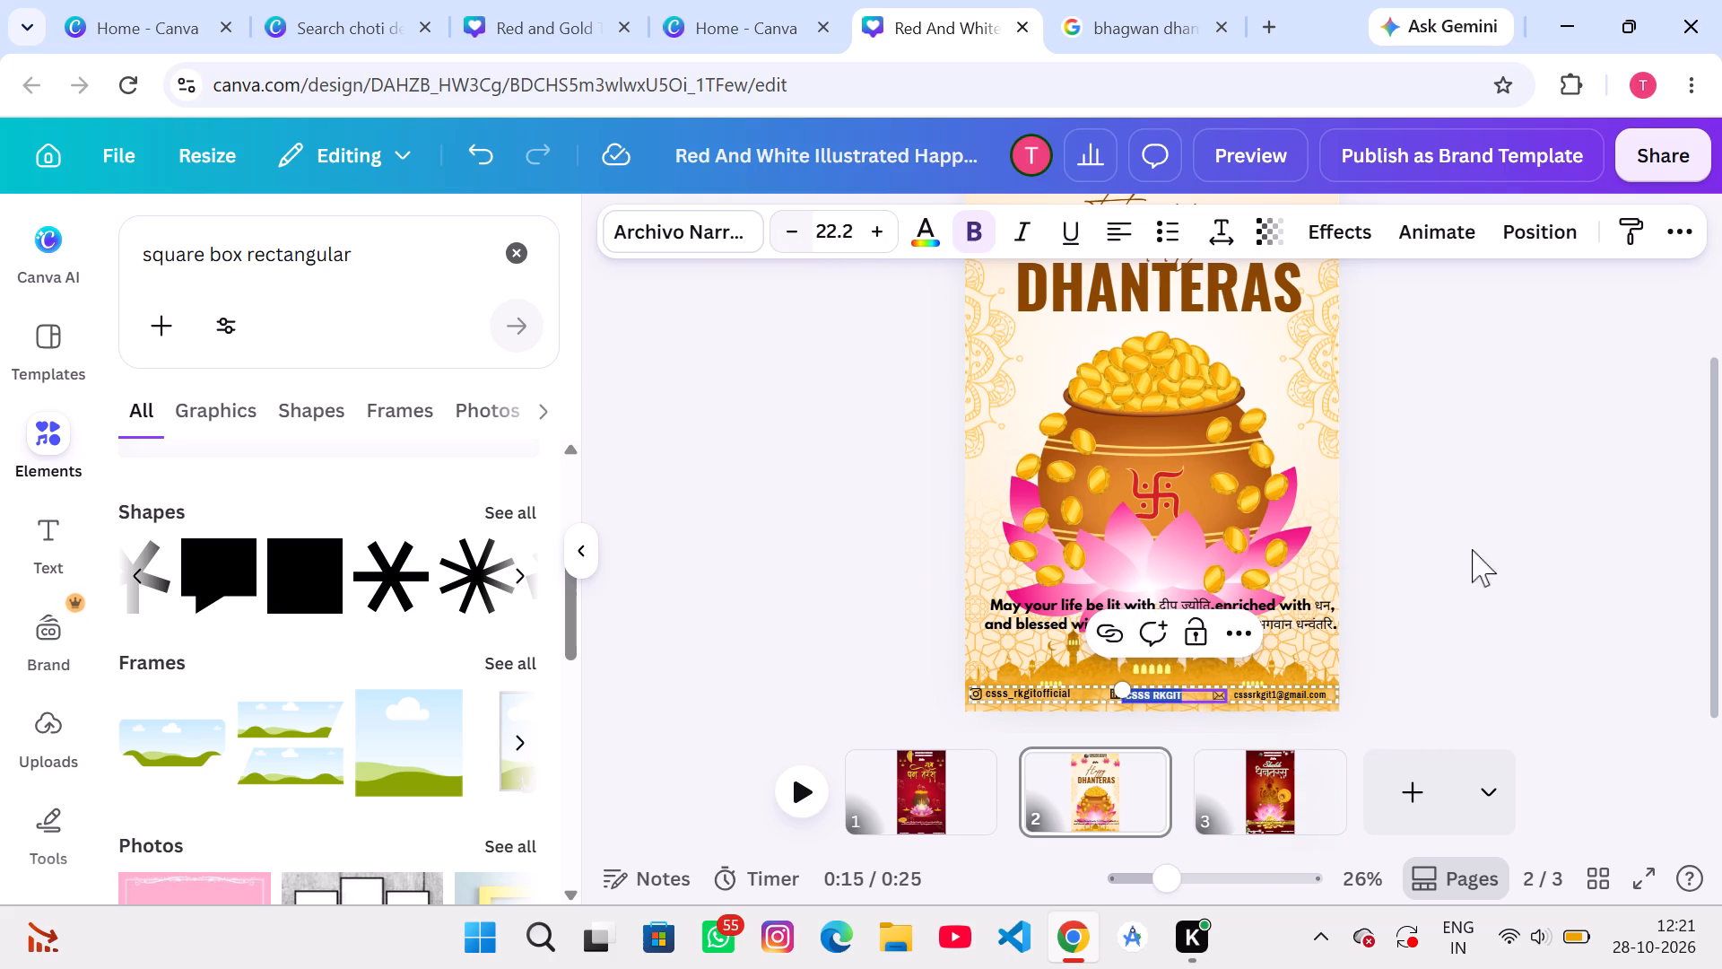
left_click(1645, 634)
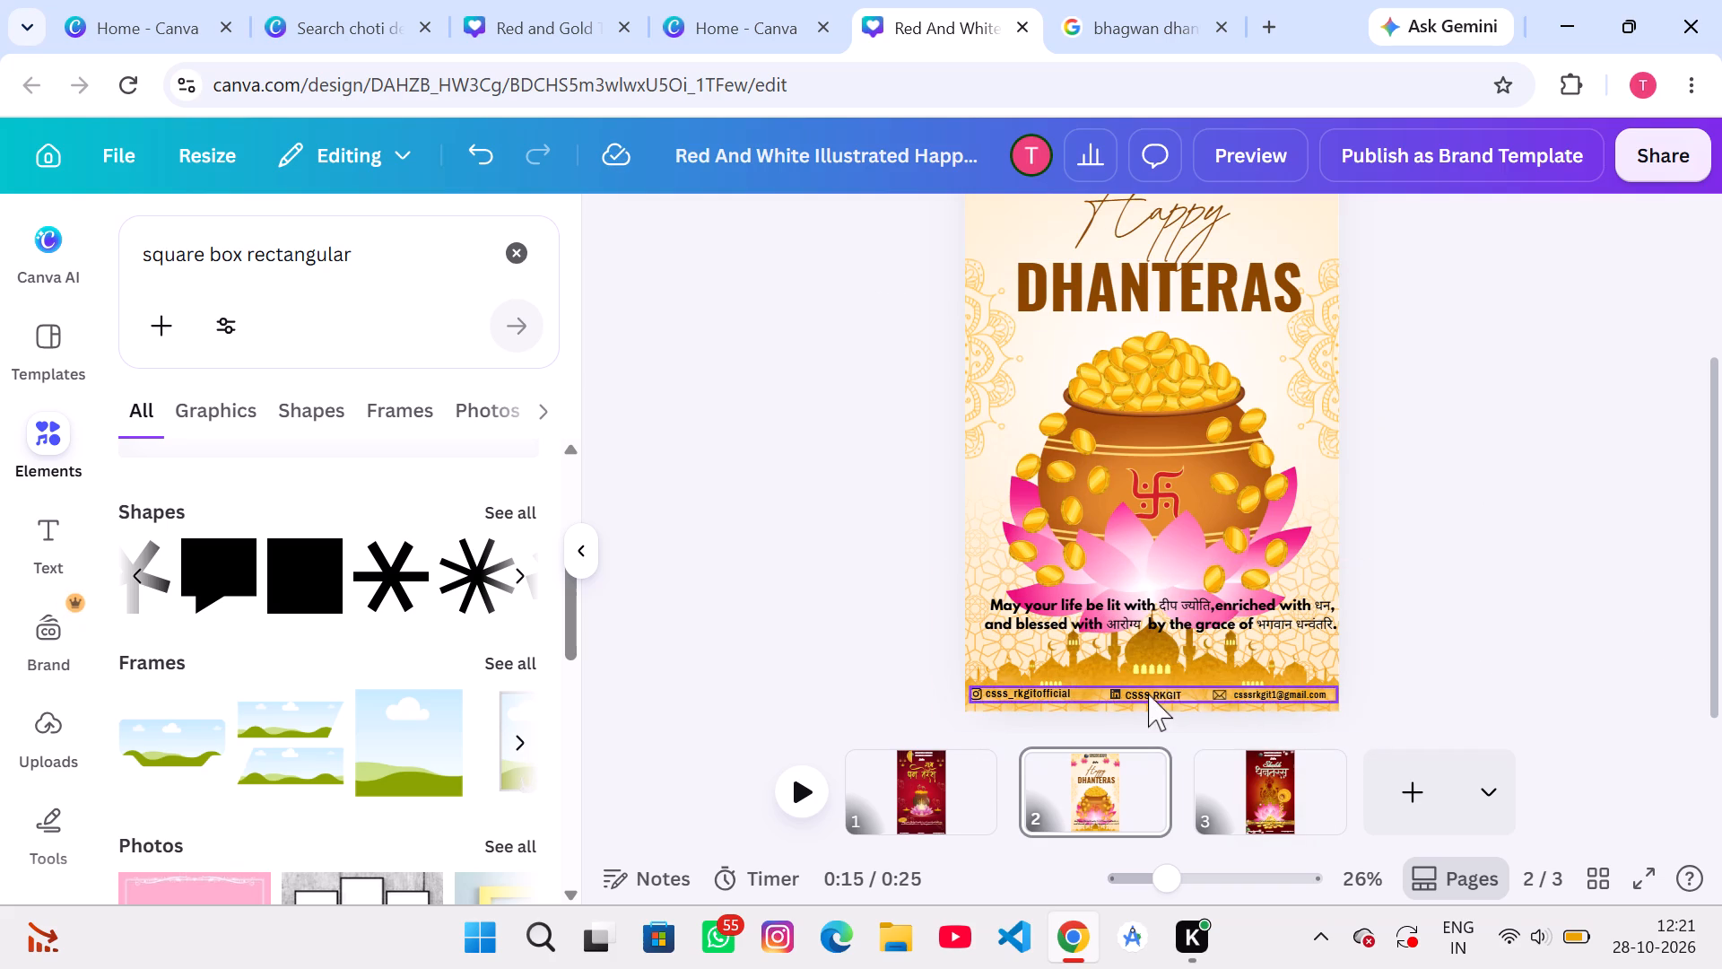
Nudge the CSSS RKGIT text slightly upward within the contact row.
left_click(1148, 692)
left_click(1148, 692)
key("Up")
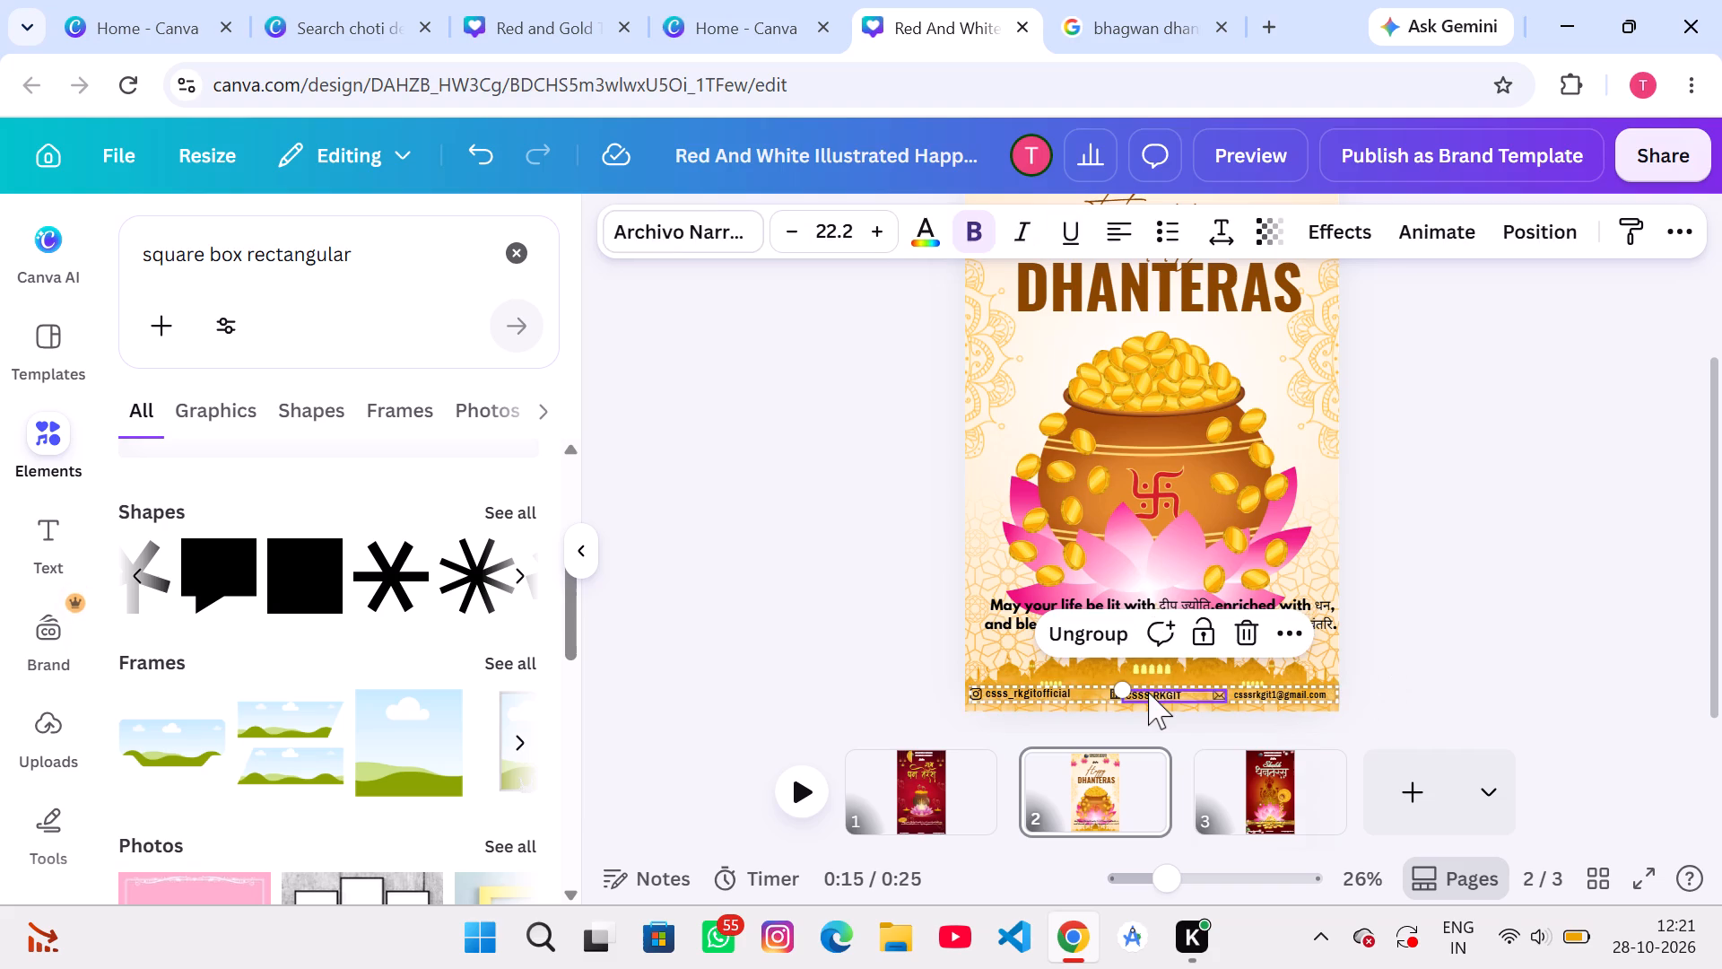
key("Up")
key("Up")
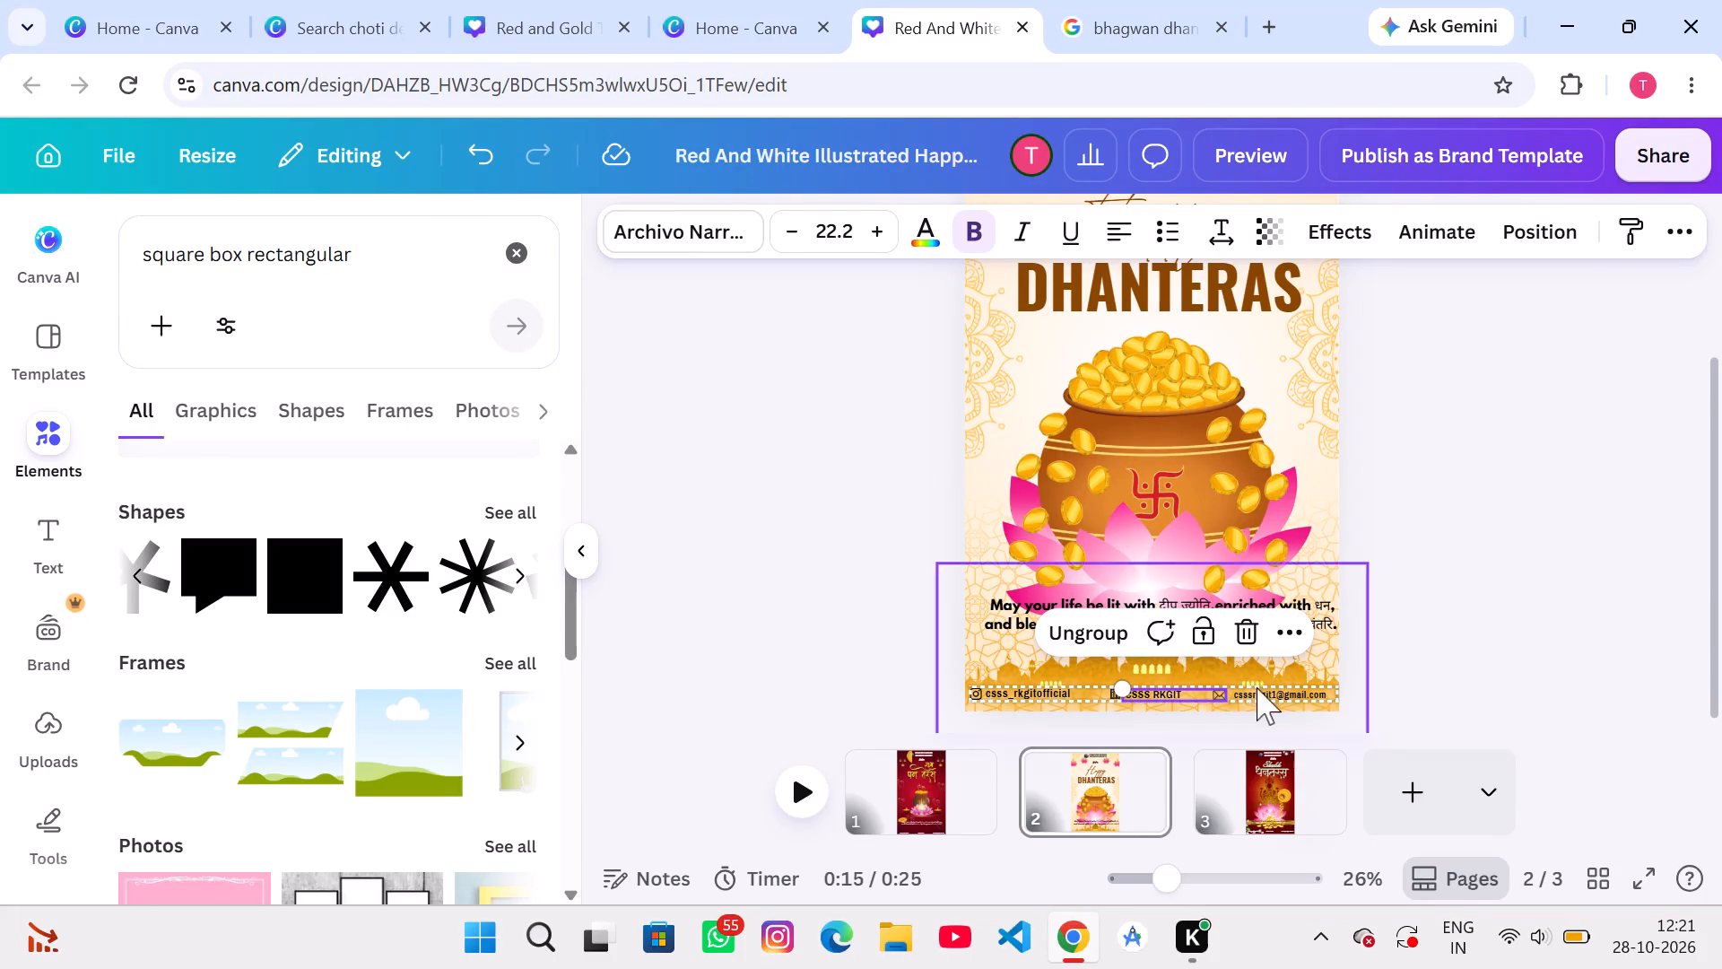
Enlarge the email address in the contact row to font size 24.2 and widen its text box to fit one line.
double_click(1255, 694)
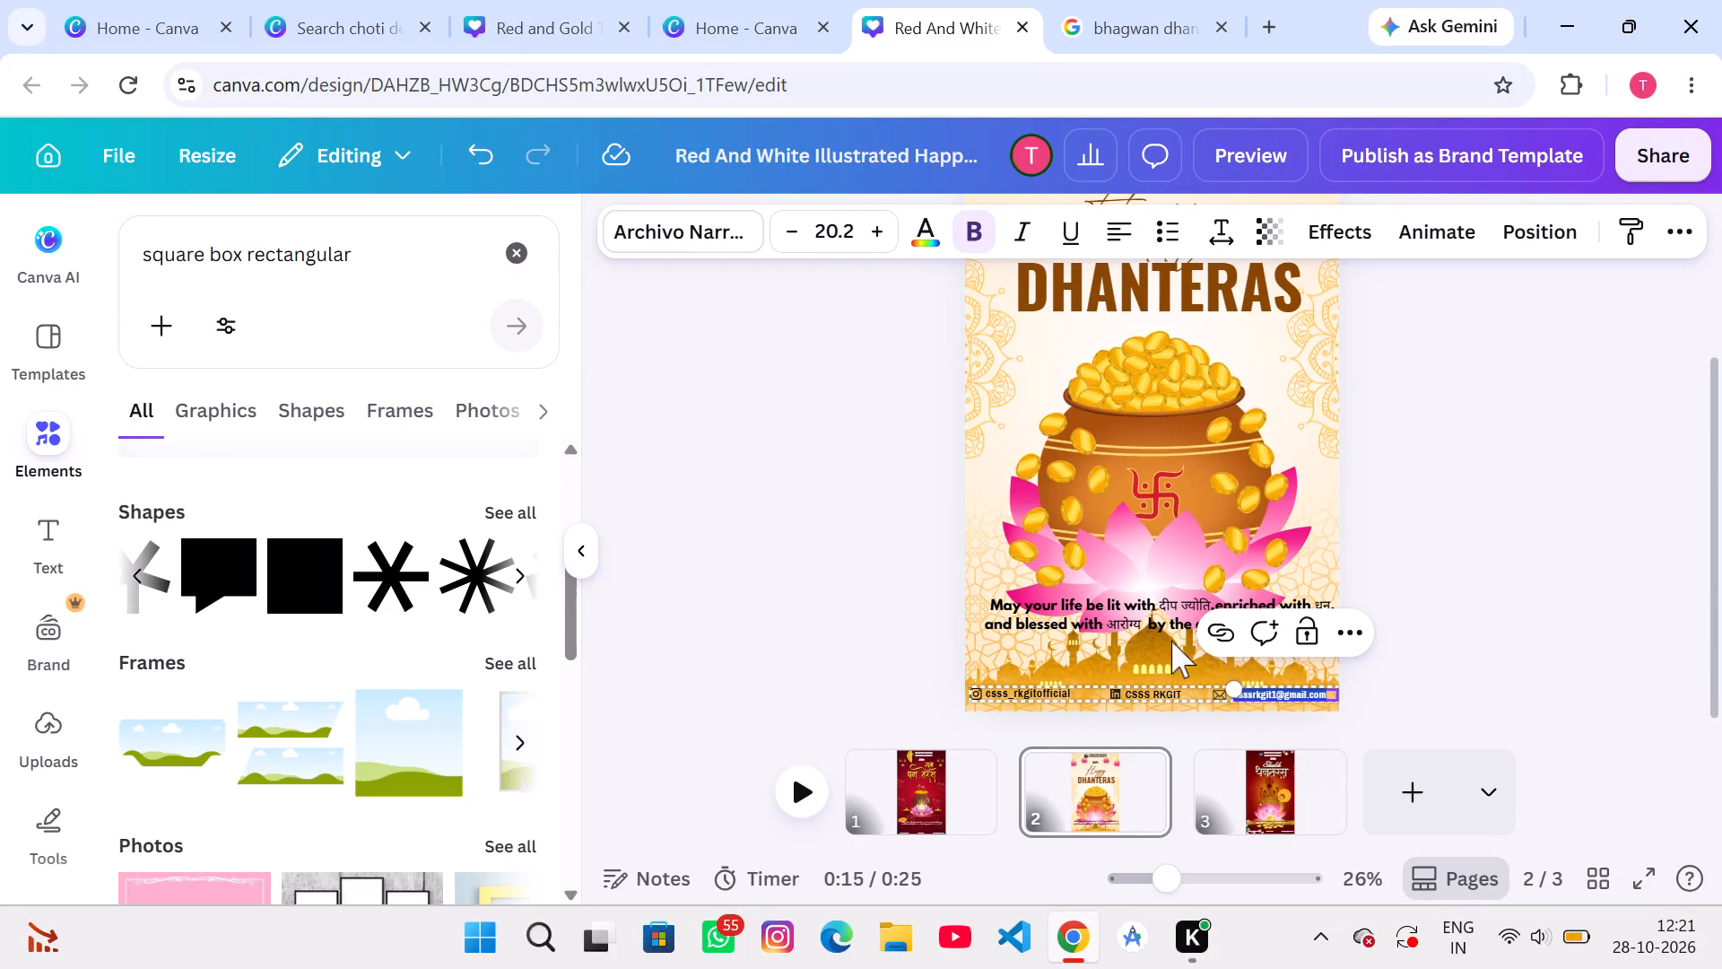
triple_click(860, 235)
left_click(860, 235)
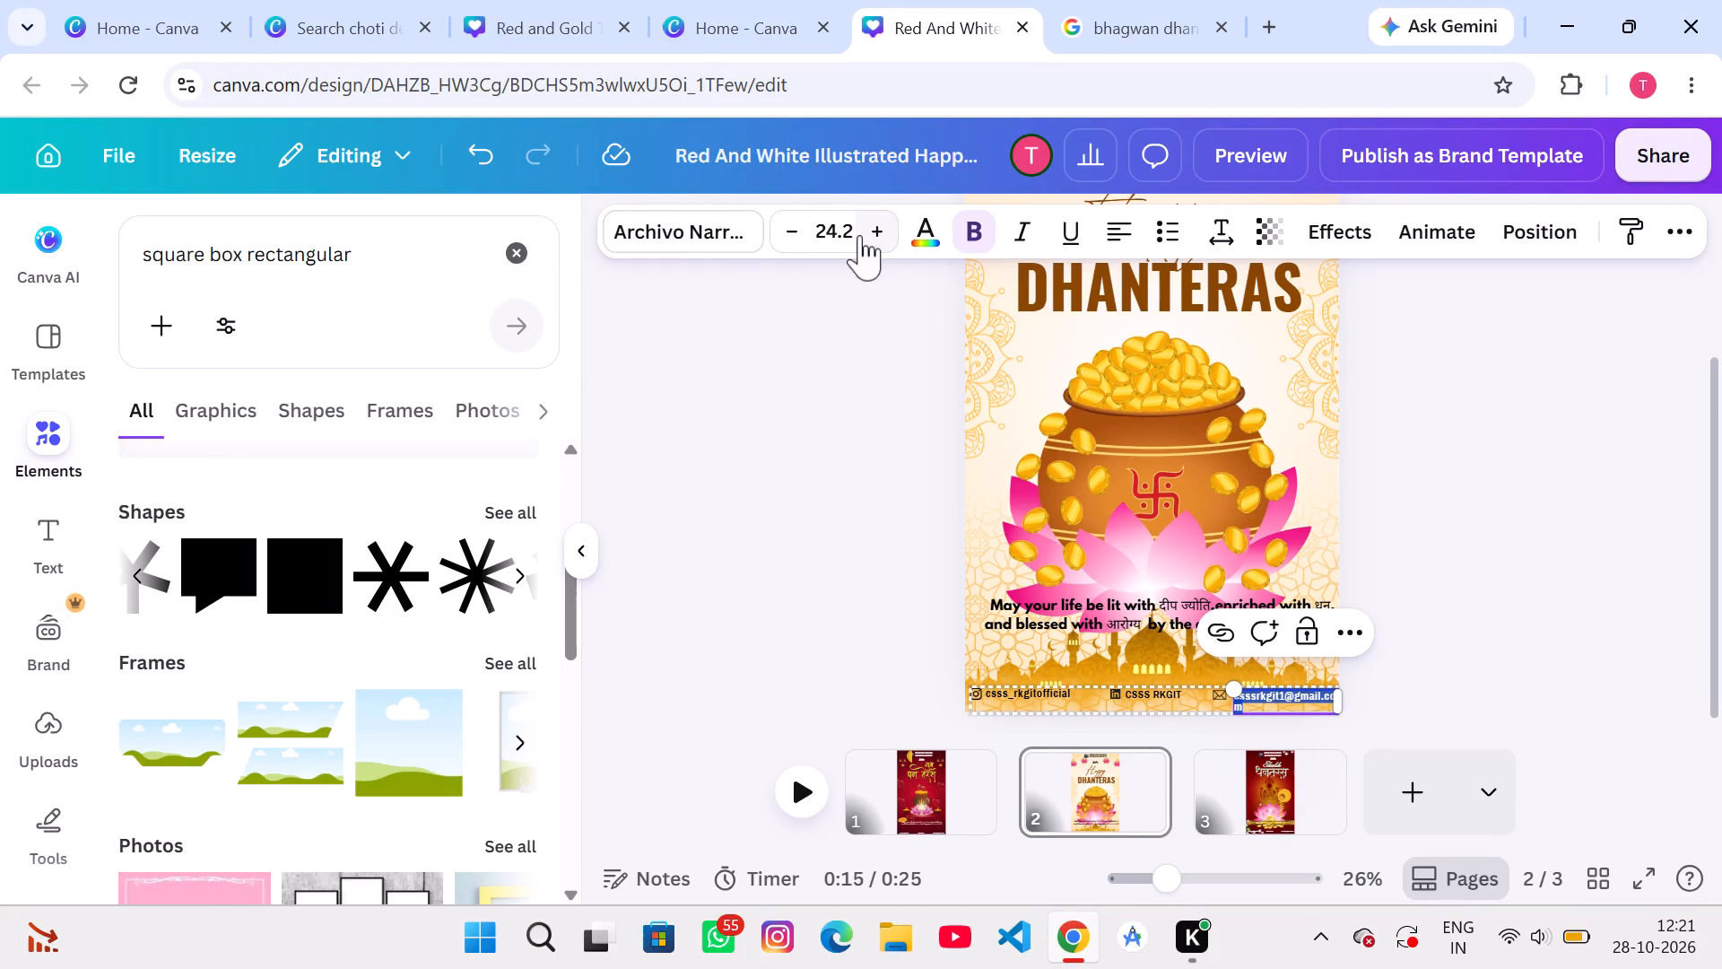
left_click(1403, 685)
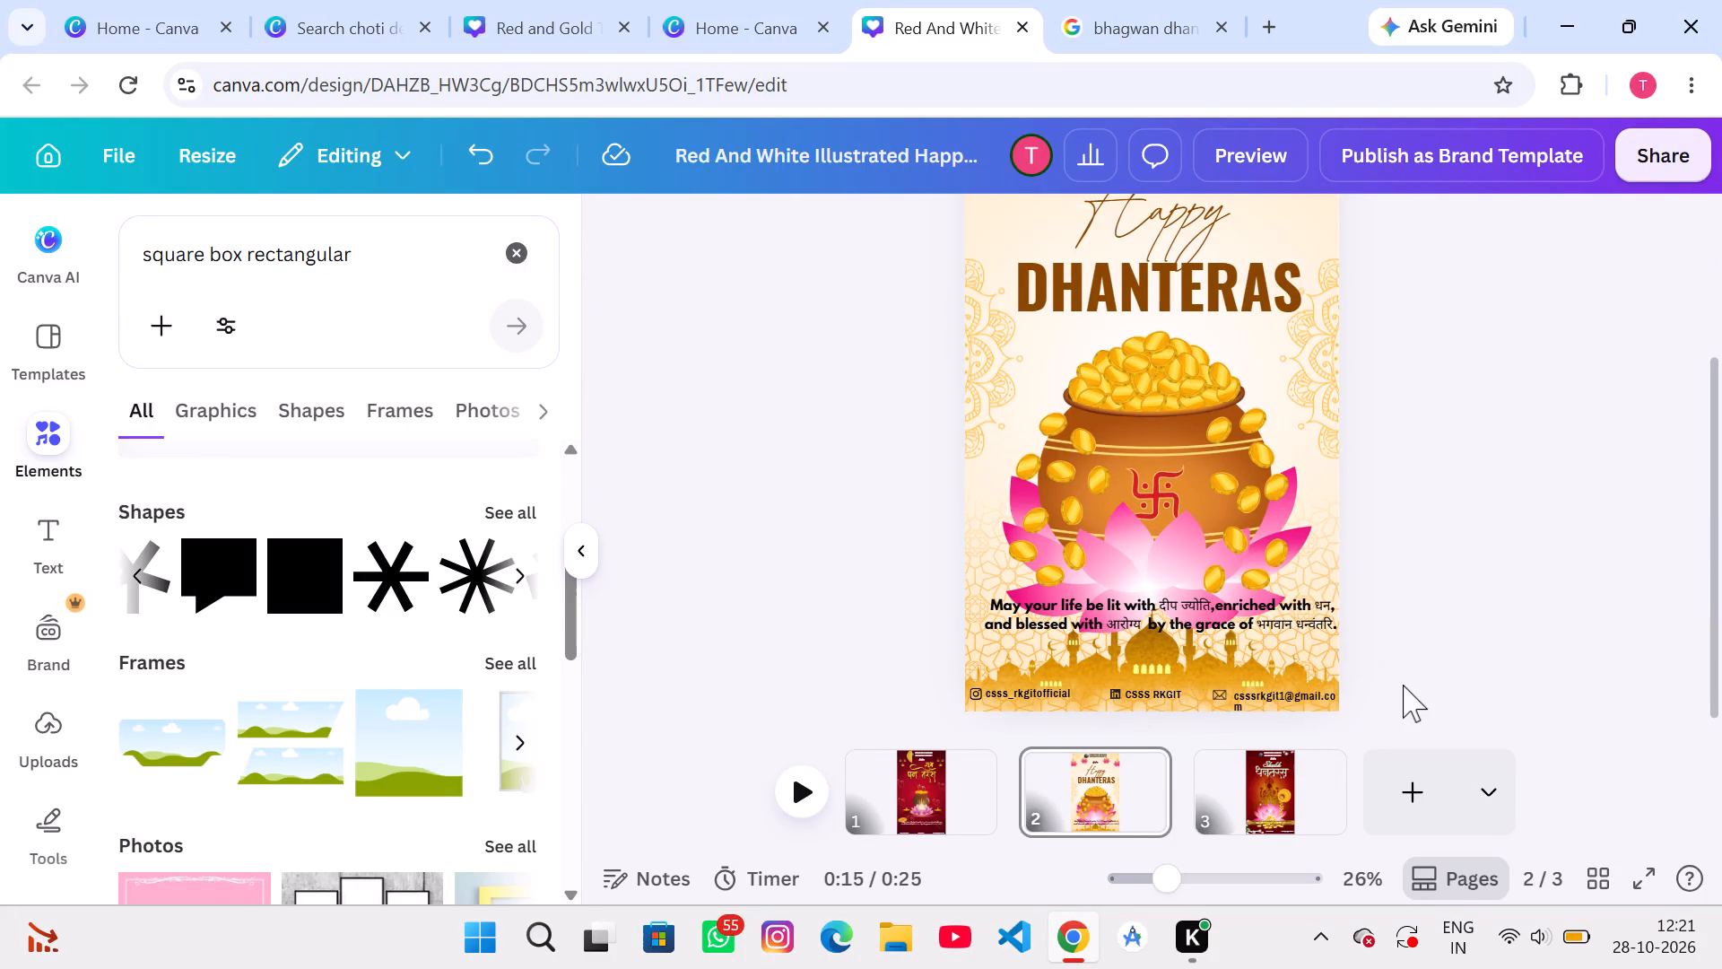
left_click(1269, 691)
left_click(1247, 685)
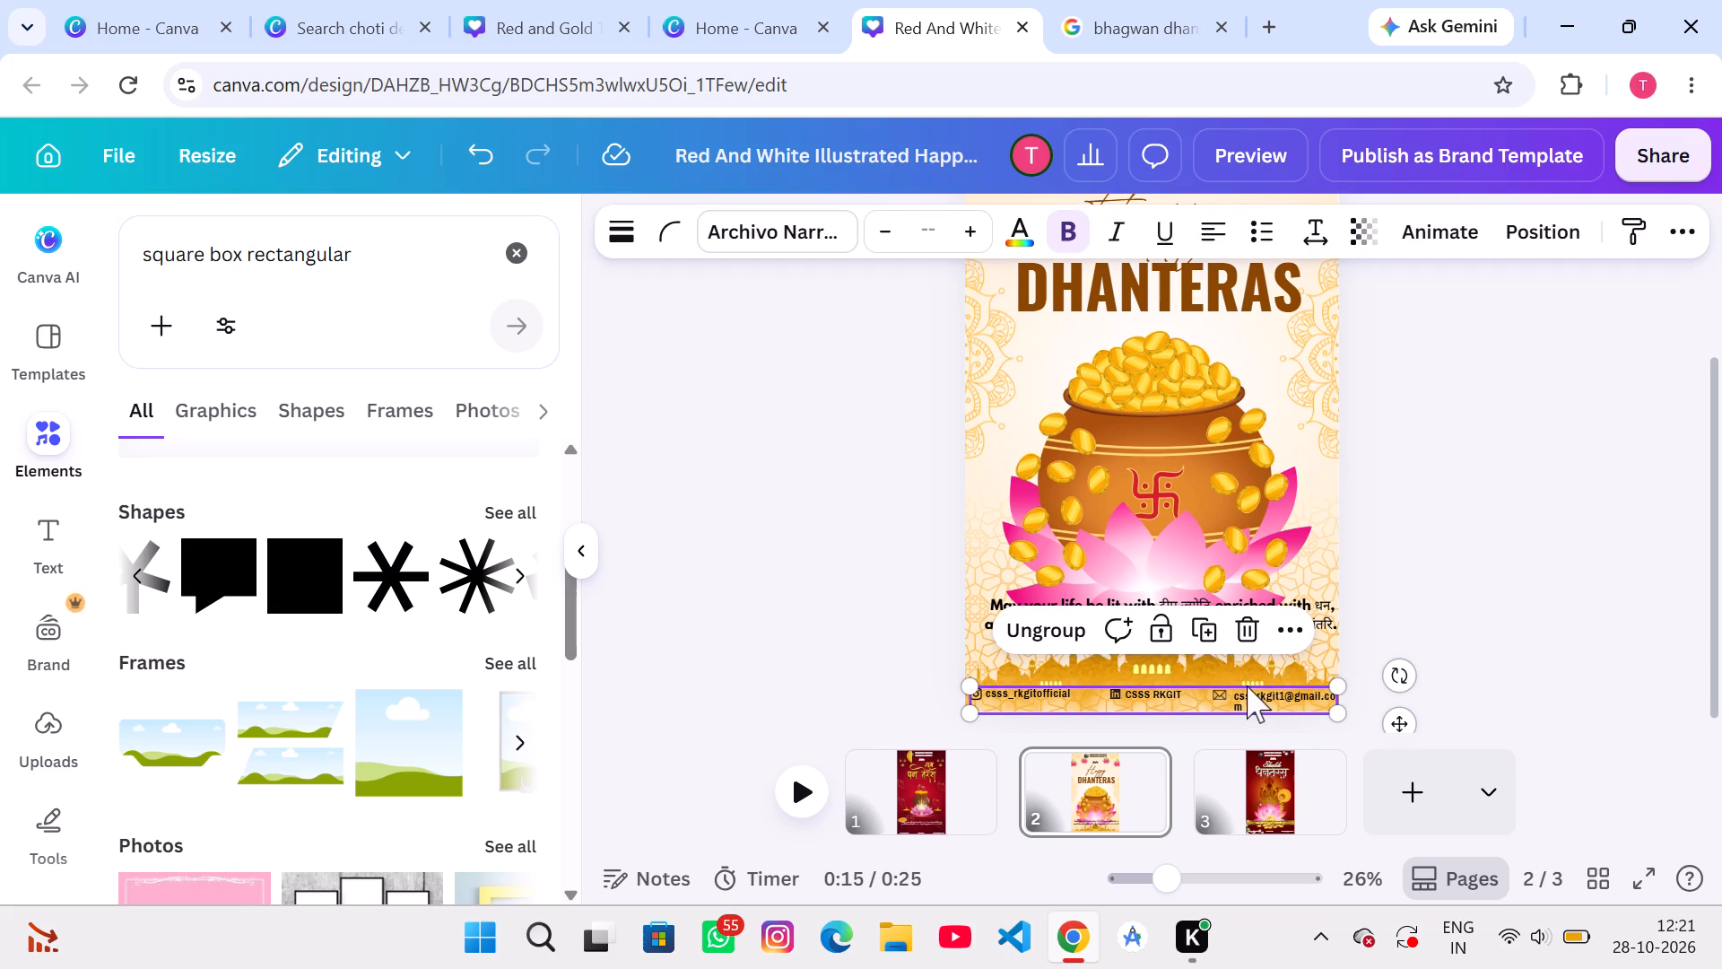
left_click(1248, 692)
double_click(1250, 688)
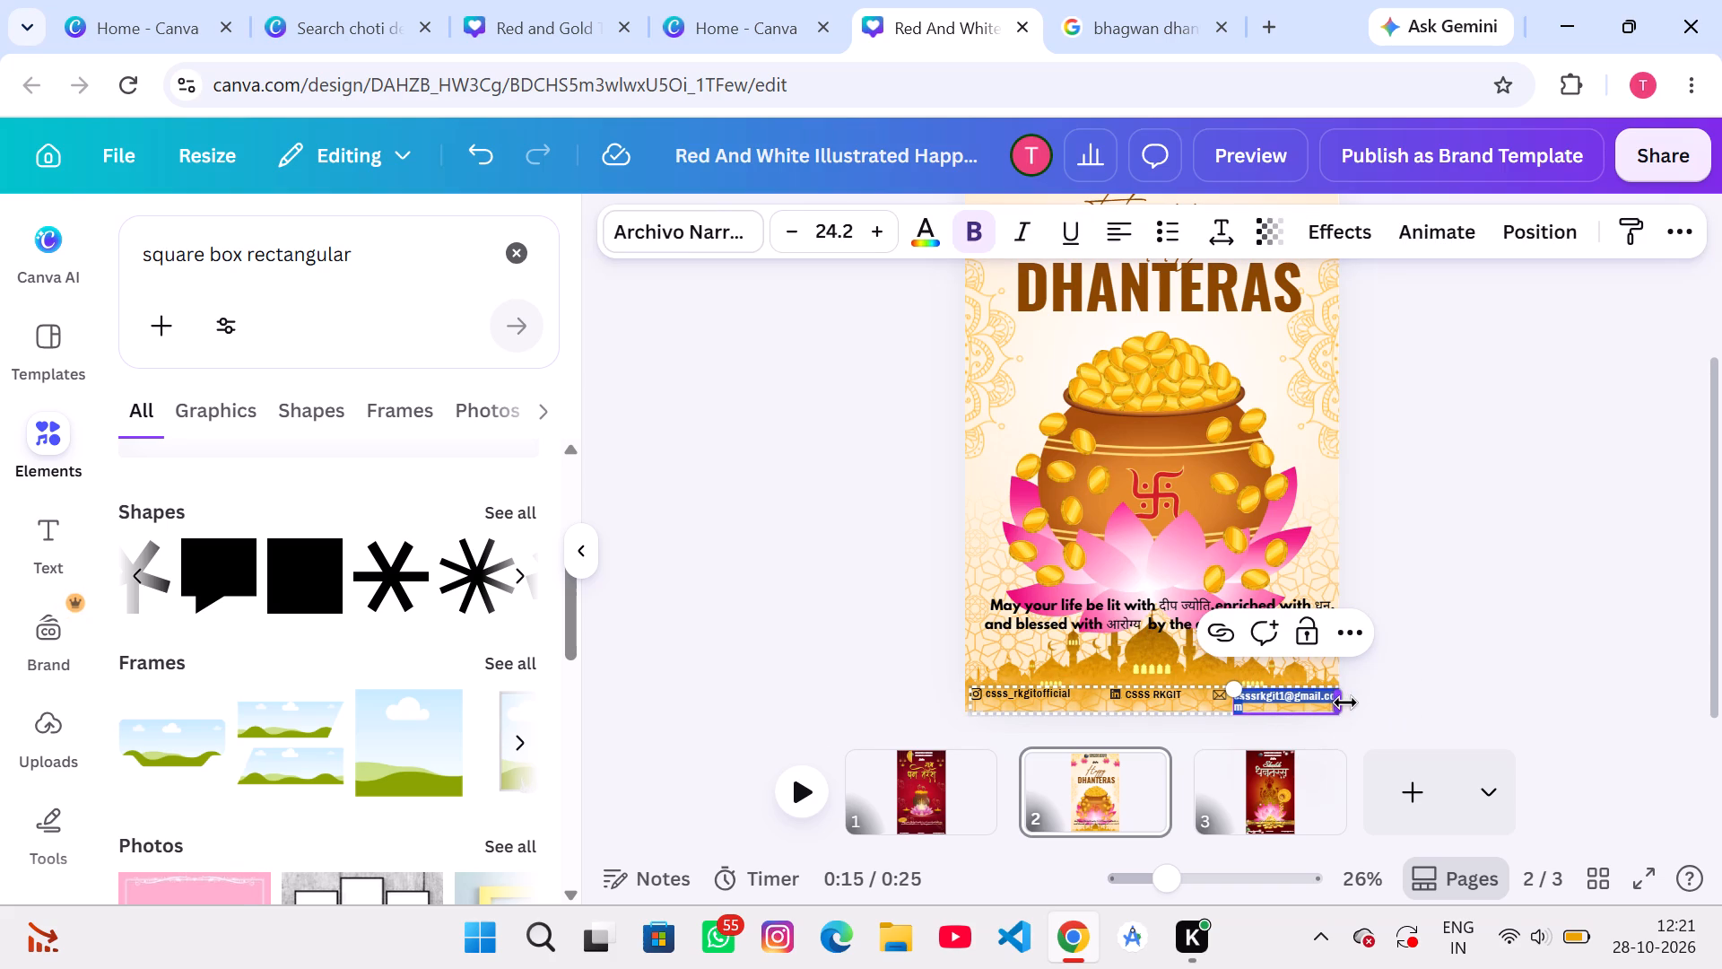
left_click_drag(1345, 703, 1368, 697)
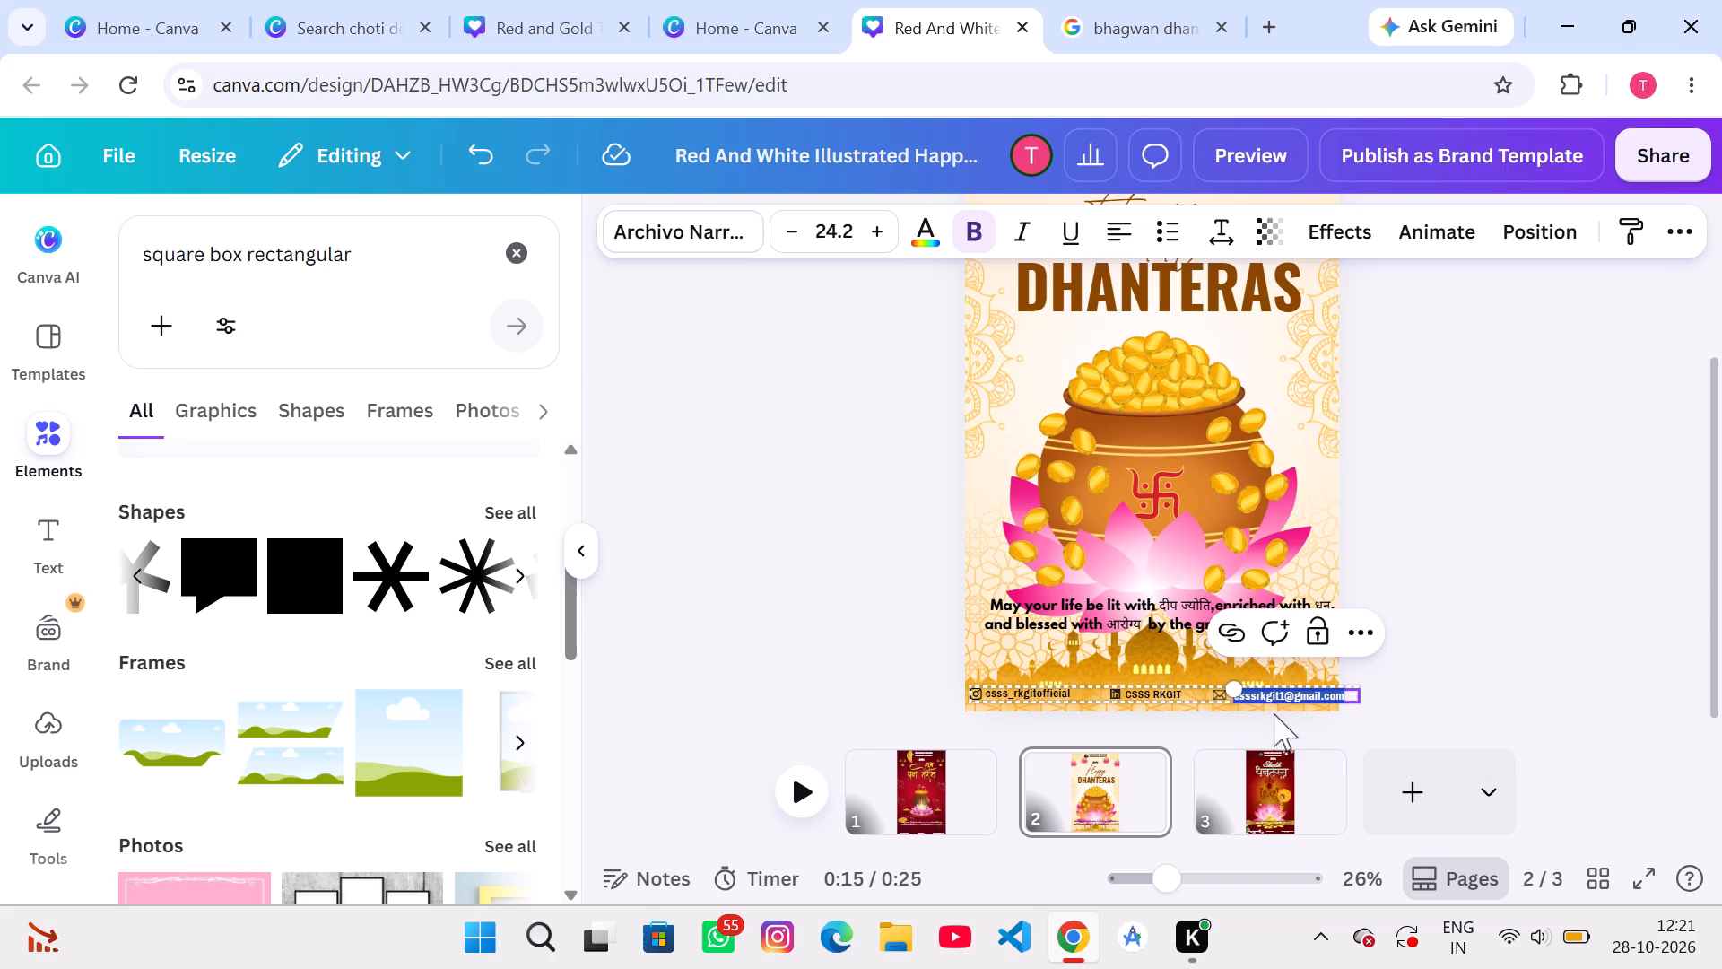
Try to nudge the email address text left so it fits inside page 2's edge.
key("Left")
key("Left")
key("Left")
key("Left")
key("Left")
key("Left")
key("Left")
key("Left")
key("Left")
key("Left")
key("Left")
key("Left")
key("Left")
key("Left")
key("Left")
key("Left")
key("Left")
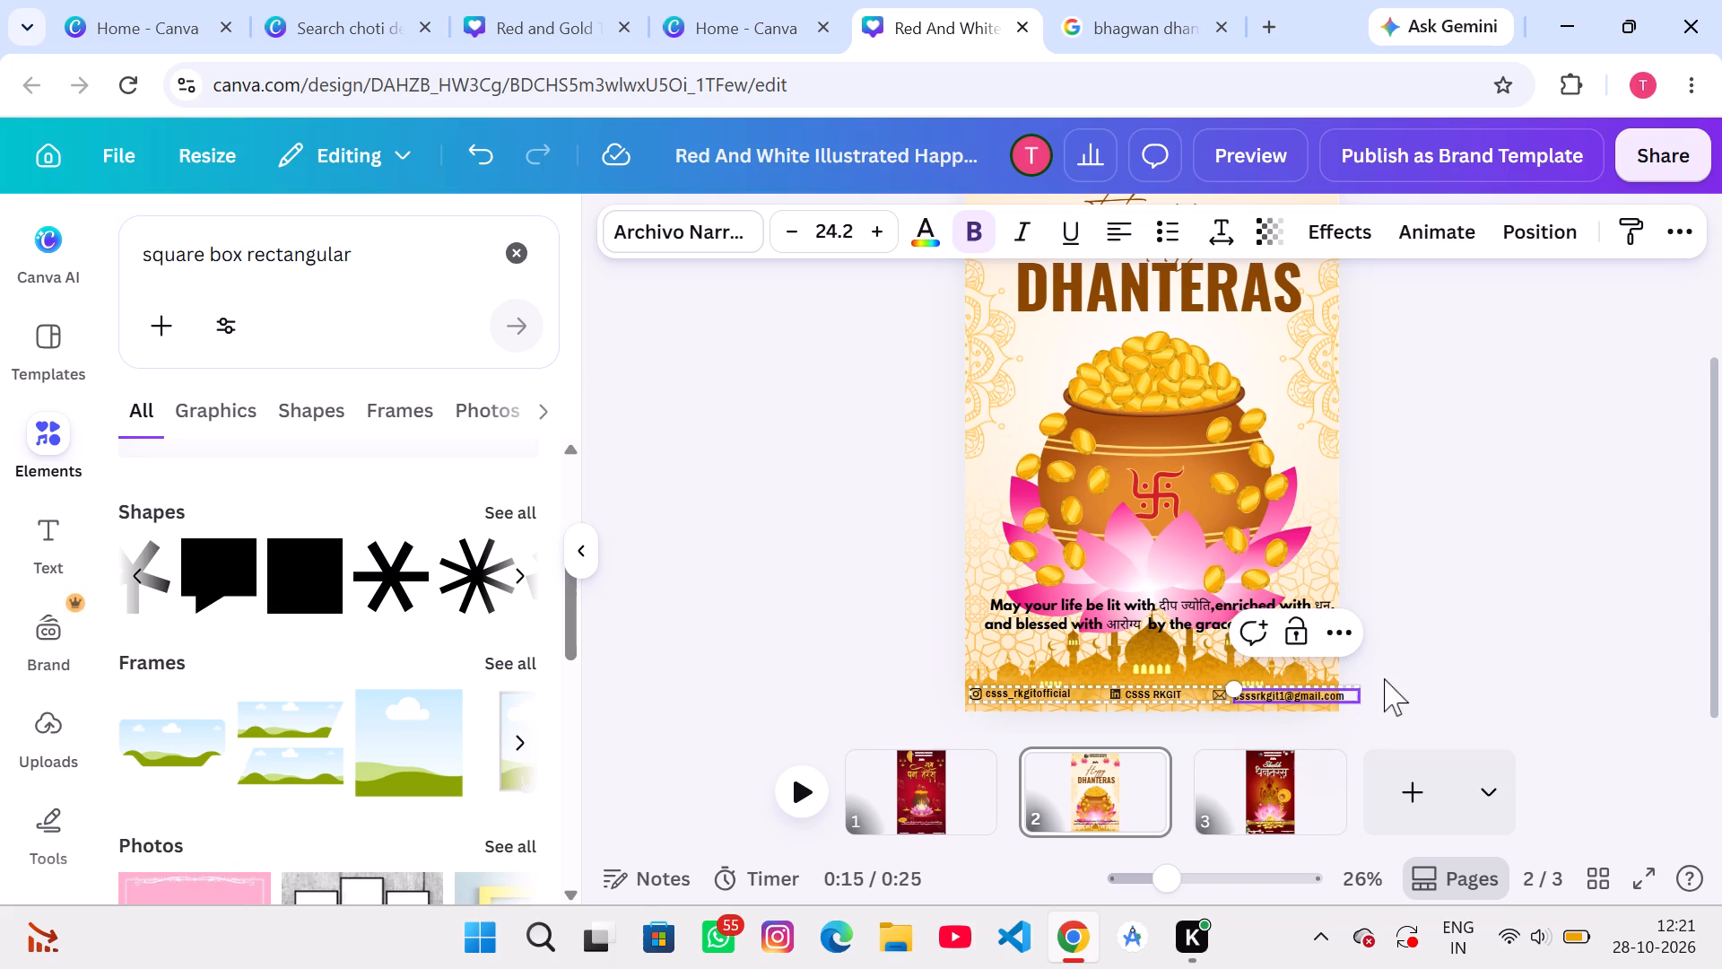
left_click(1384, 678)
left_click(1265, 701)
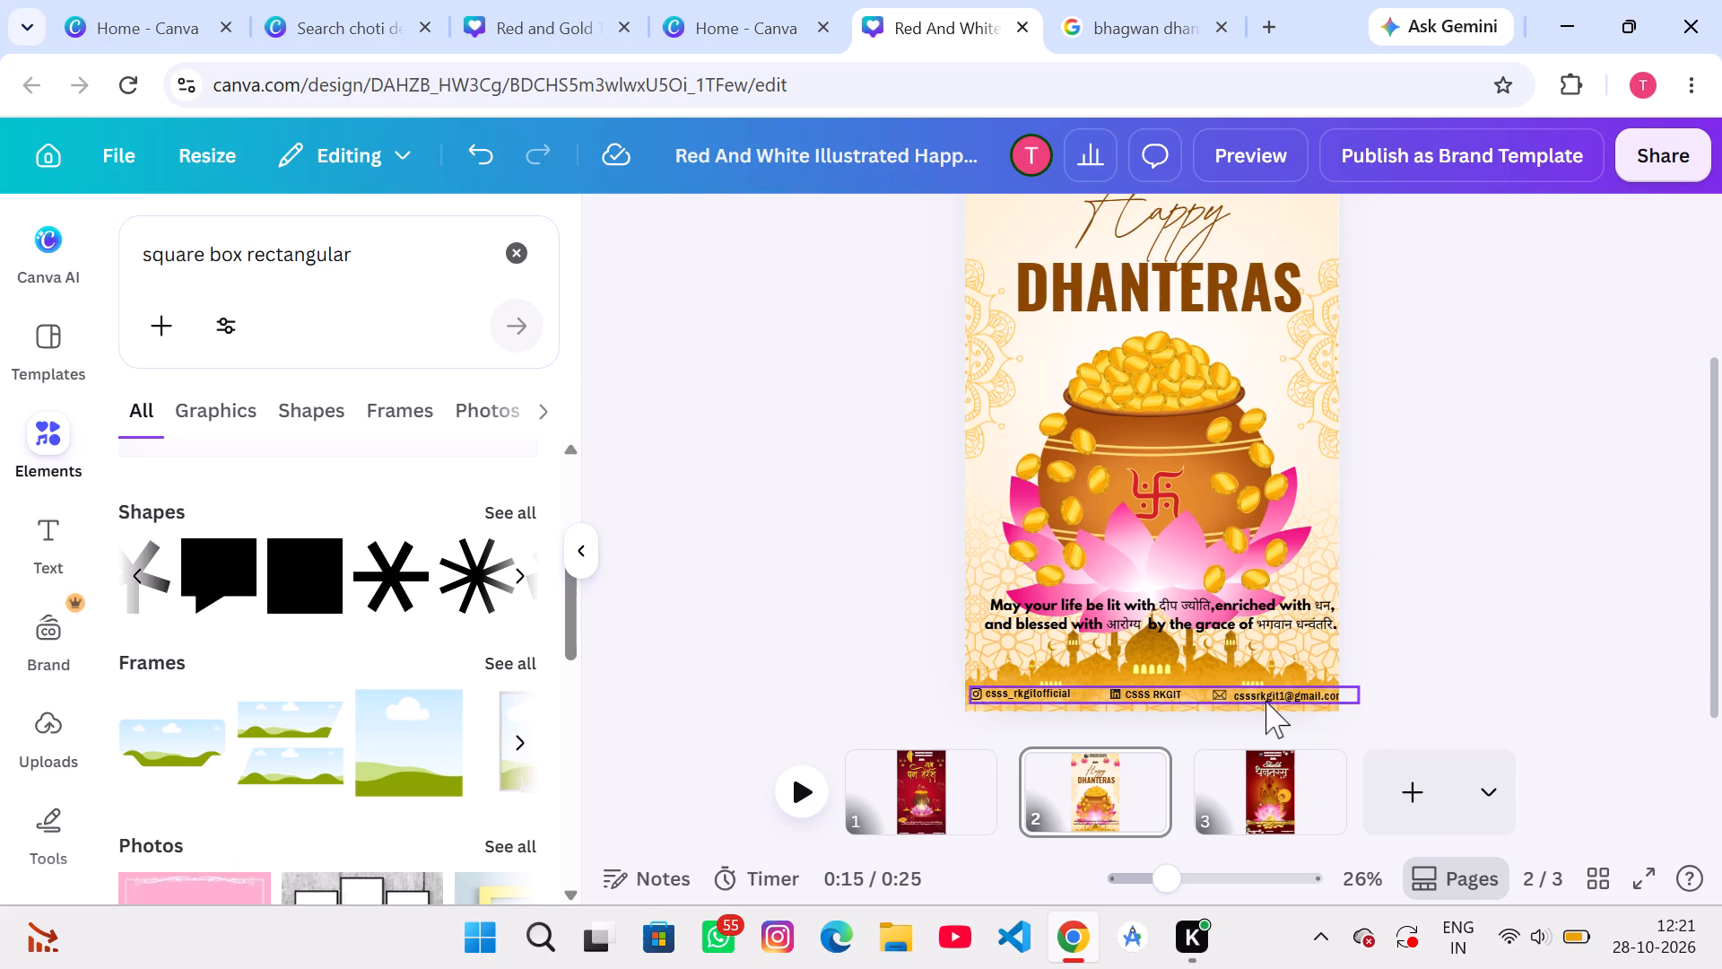
Nudge page 2's email address text up and left so it lines up with the contact row and fits within the page.
left_click(1265, 701)
key("Up")
key("Up")
key("Up")
key("Up")
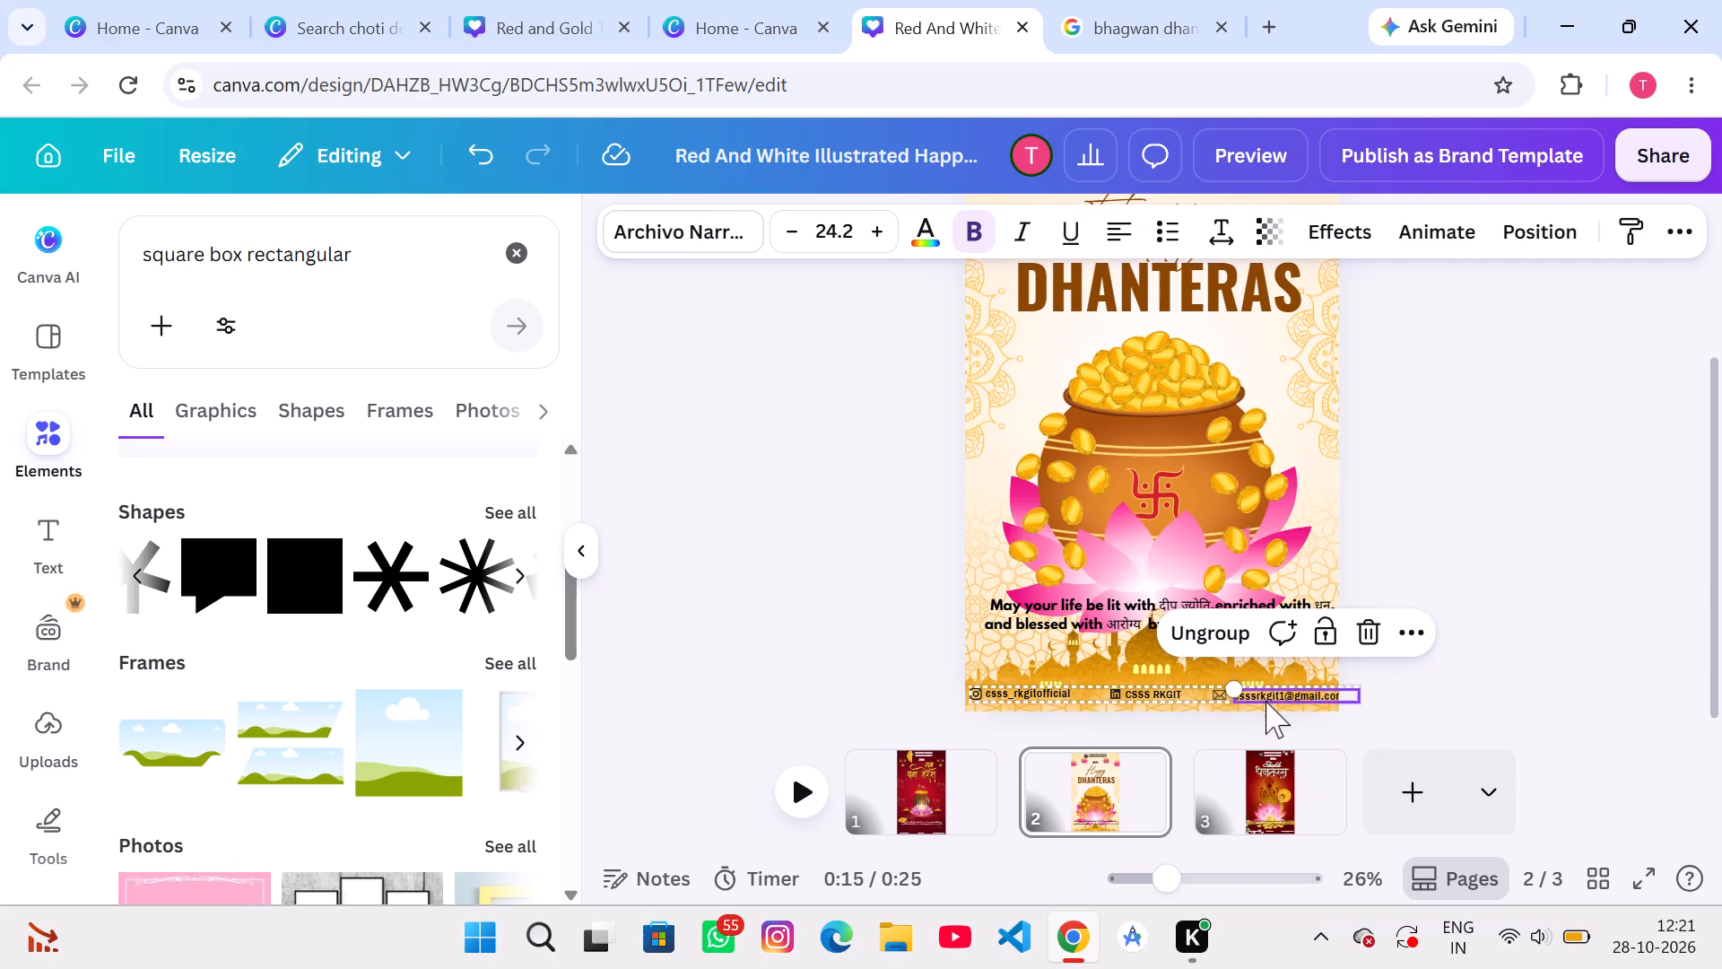
key("Left")
key("Left")
key("Left")
key("Left")
key("Left")
key("Left")
key("Left")
key("Left")
key("Left")
key("Left")
key("Left")
key("Left")
key("Left")
key("Left")
key("Left")
key("Left")
key("Left")
key("Left")
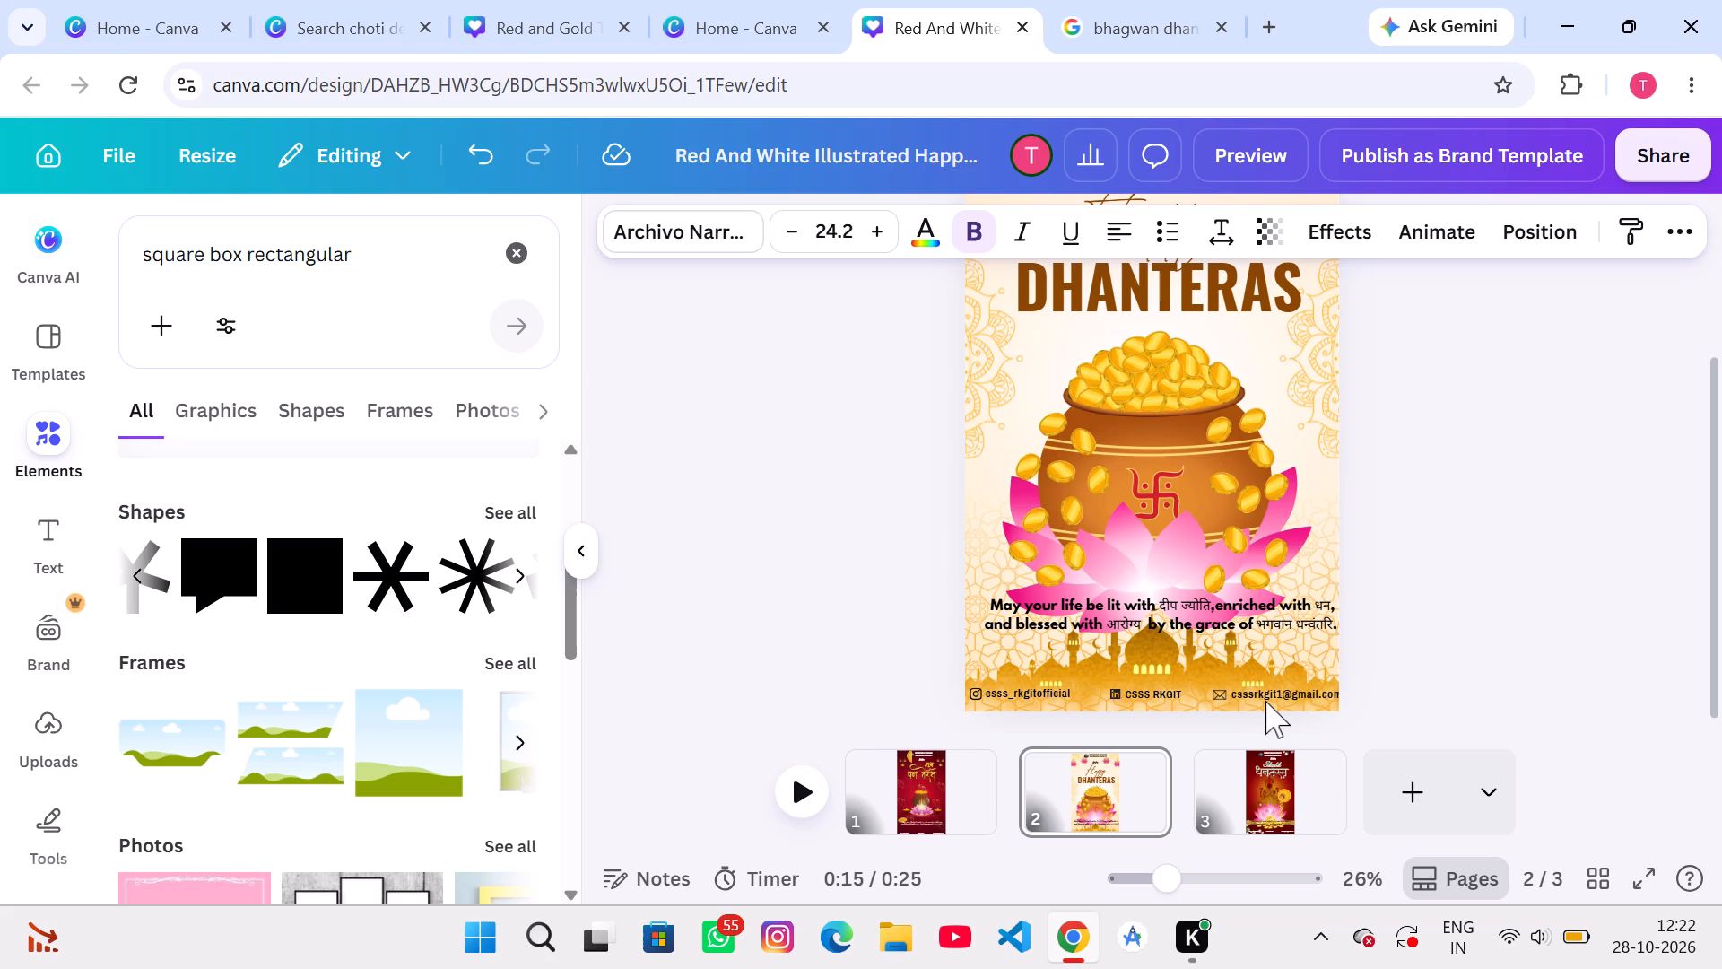
key("Left")
key("Left")
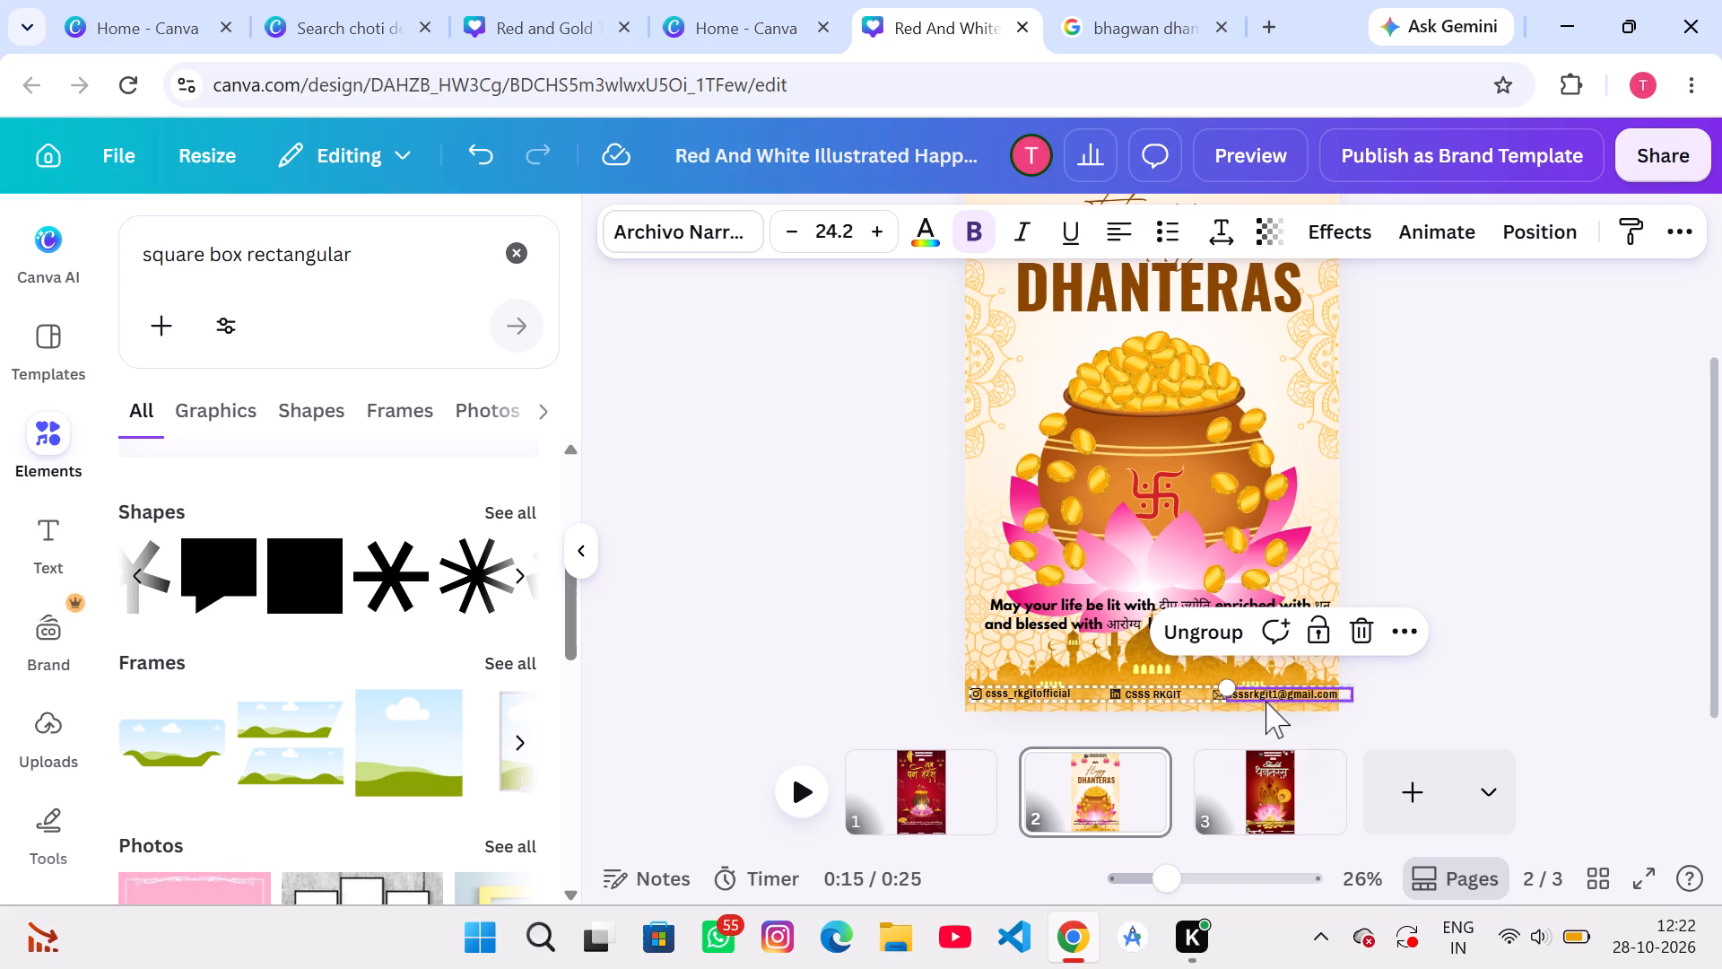
key("Left")
key("Left")
key("Left")
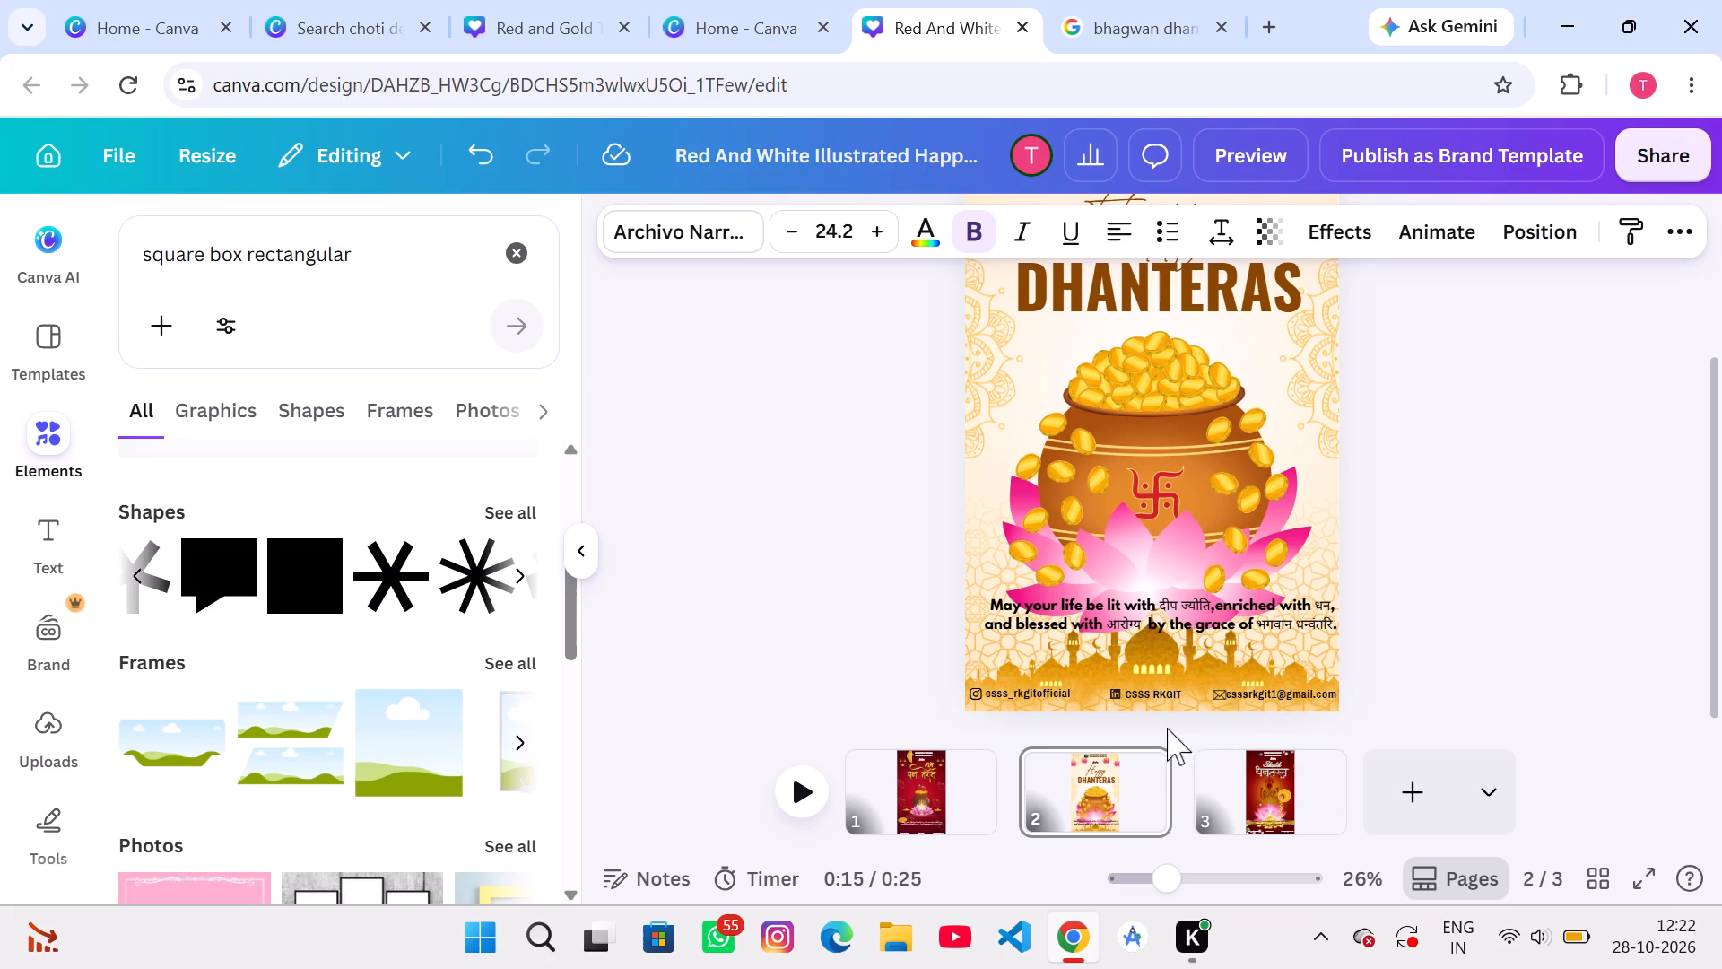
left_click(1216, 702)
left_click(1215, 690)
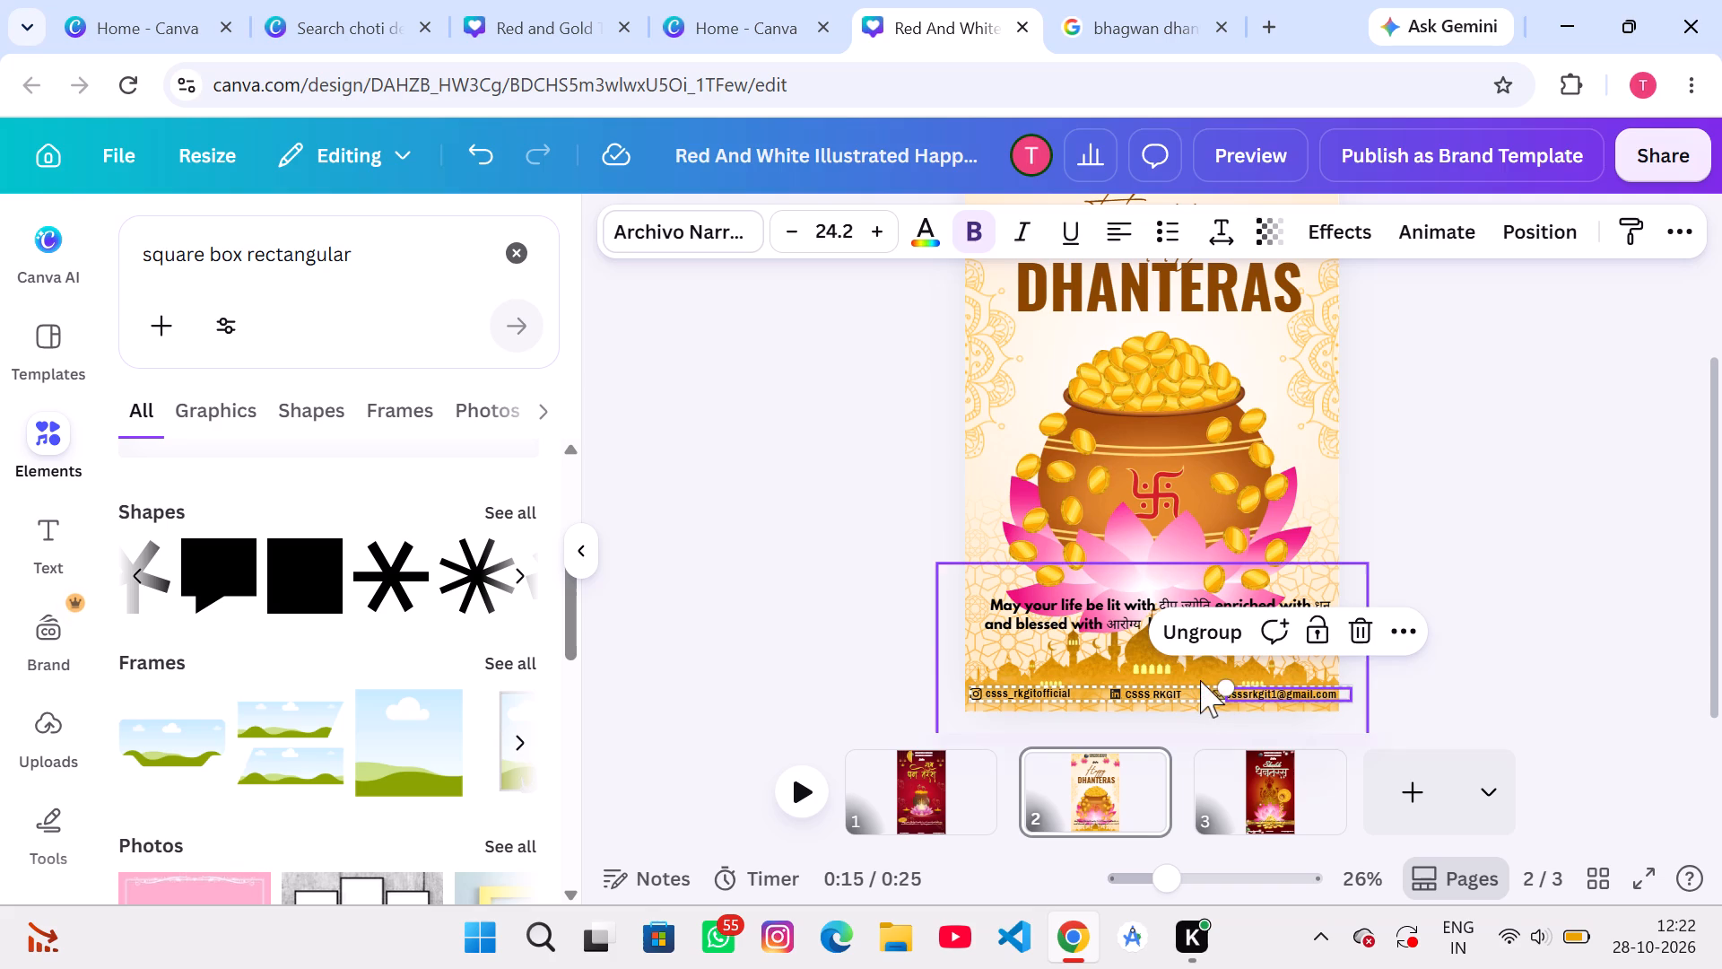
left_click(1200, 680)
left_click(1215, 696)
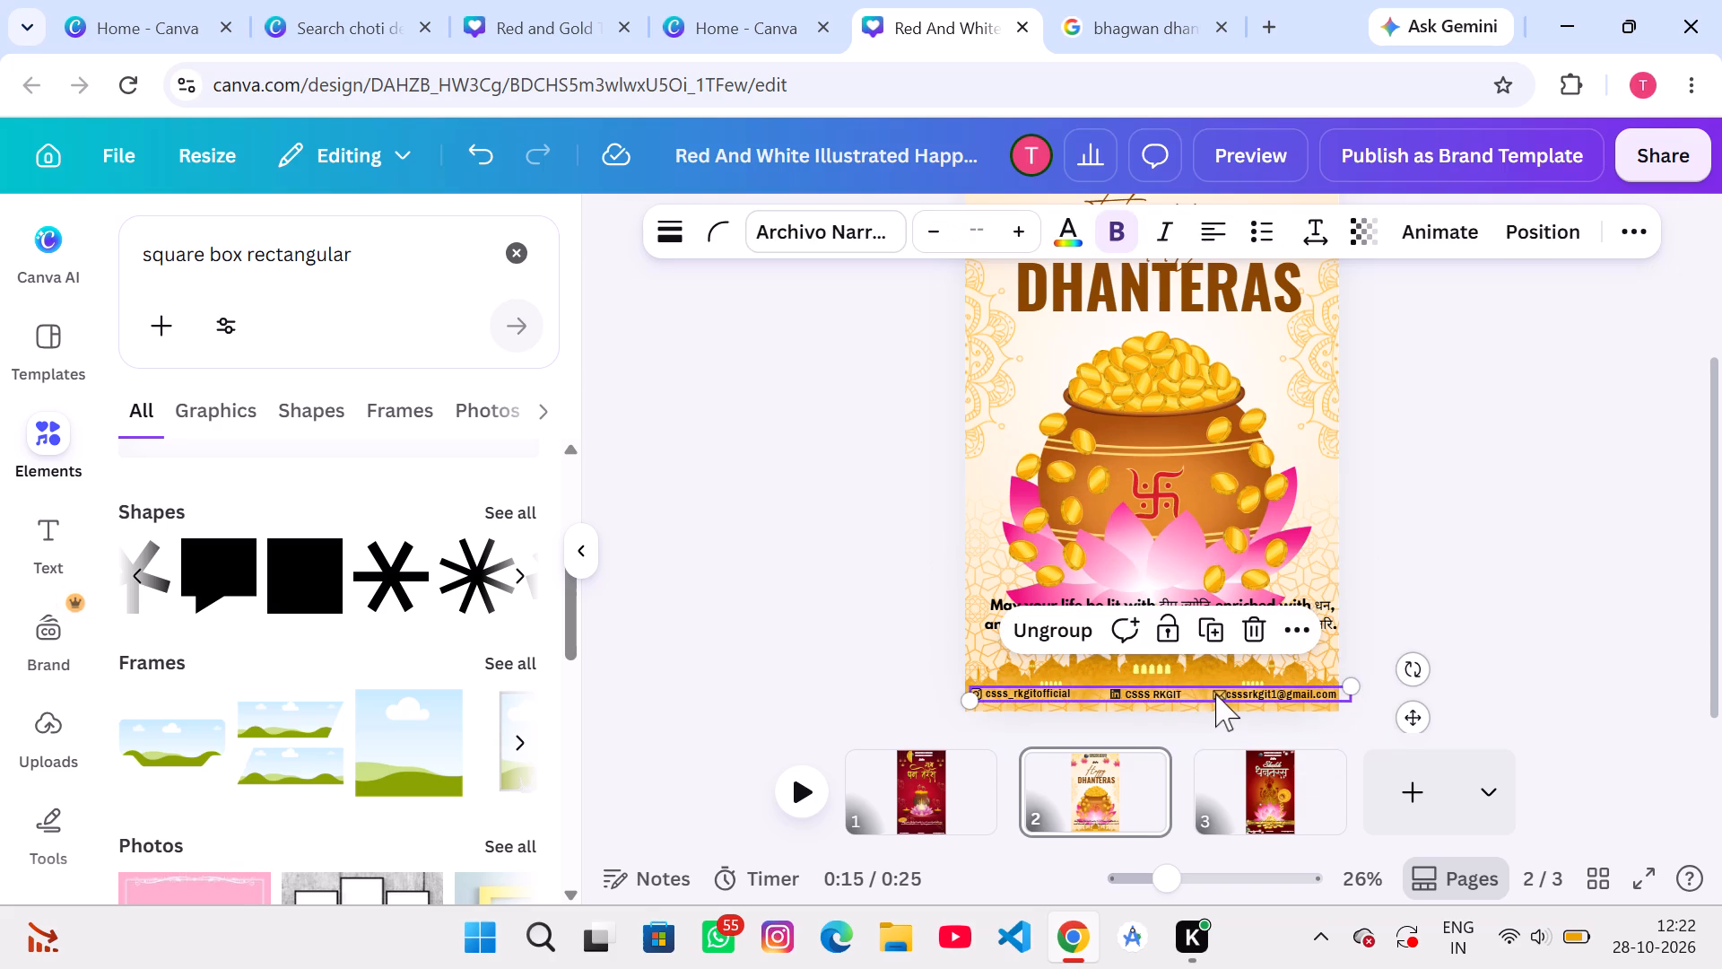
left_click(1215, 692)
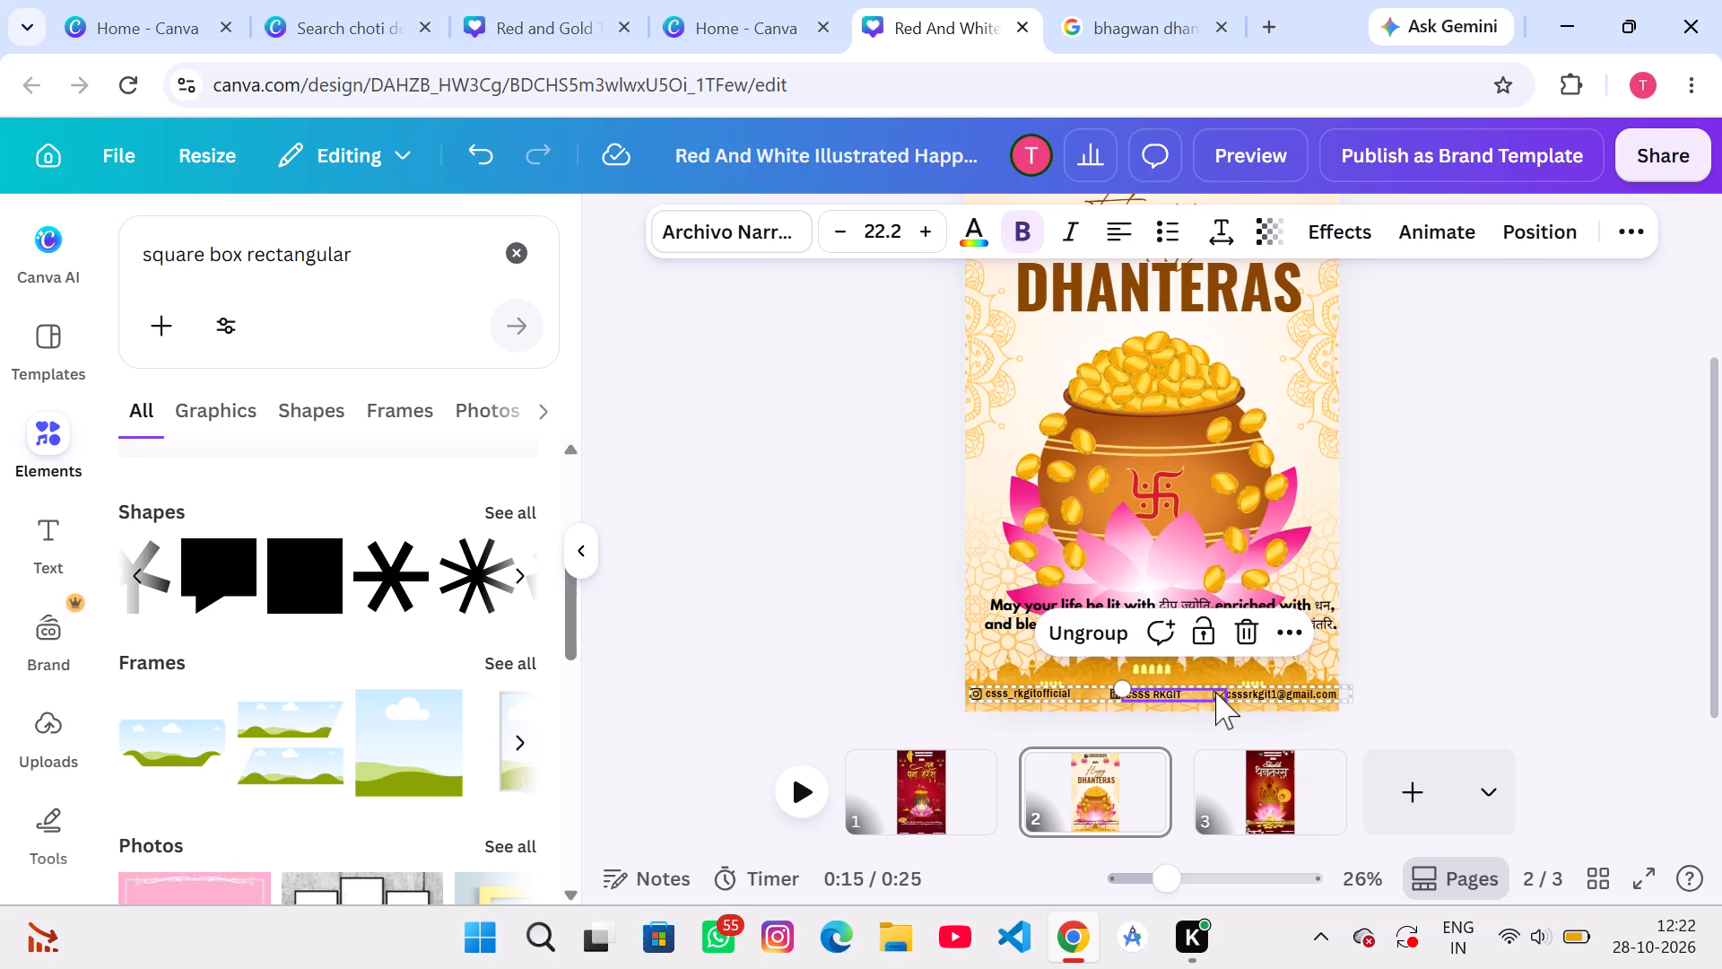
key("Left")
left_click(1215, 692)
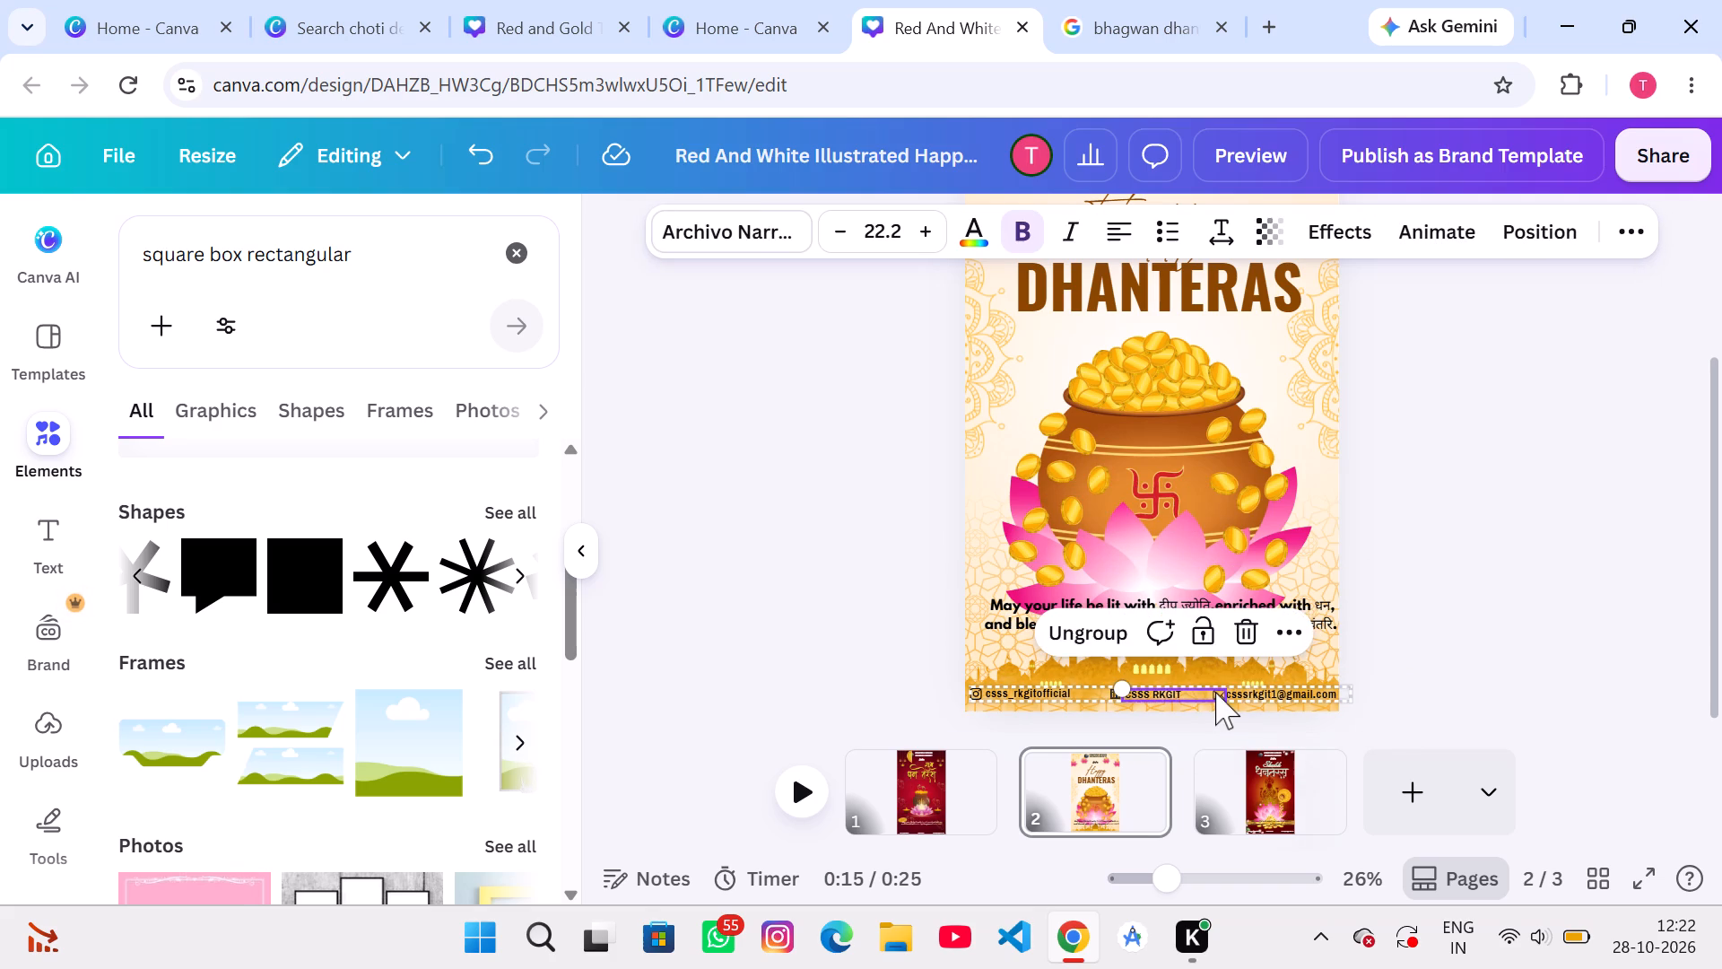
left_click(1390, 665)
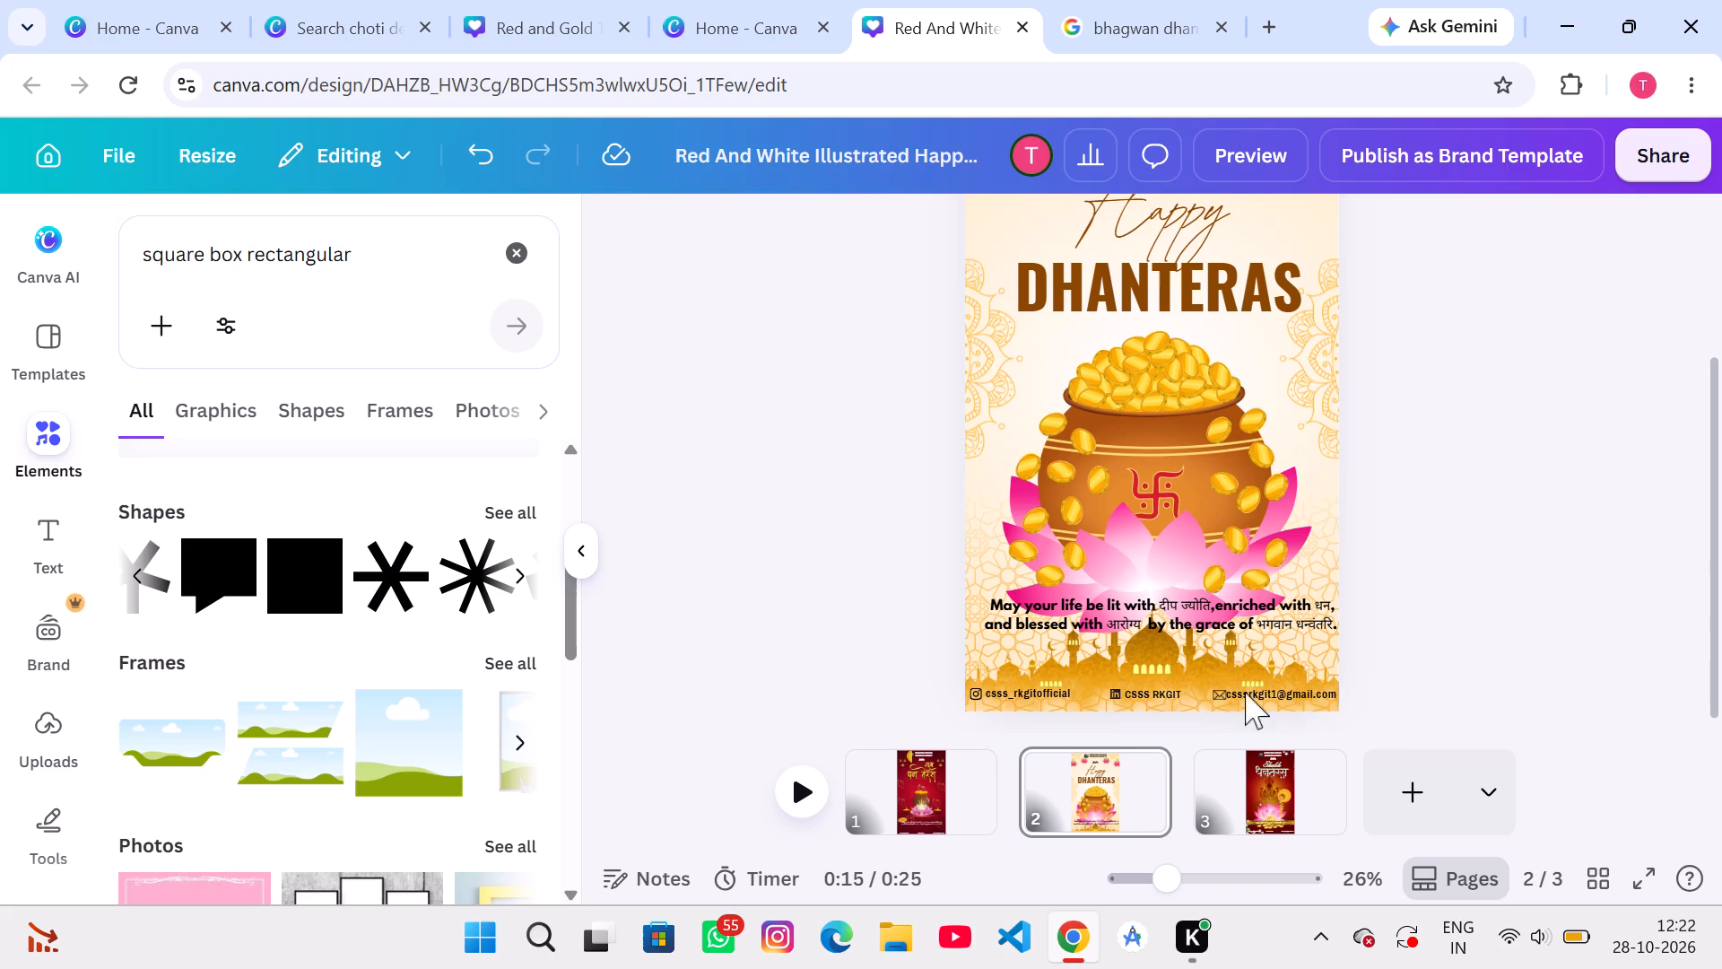
Move the CSSS RKGIT text above the contact row, clear of the envelope icon.
left_click(1178, 688)
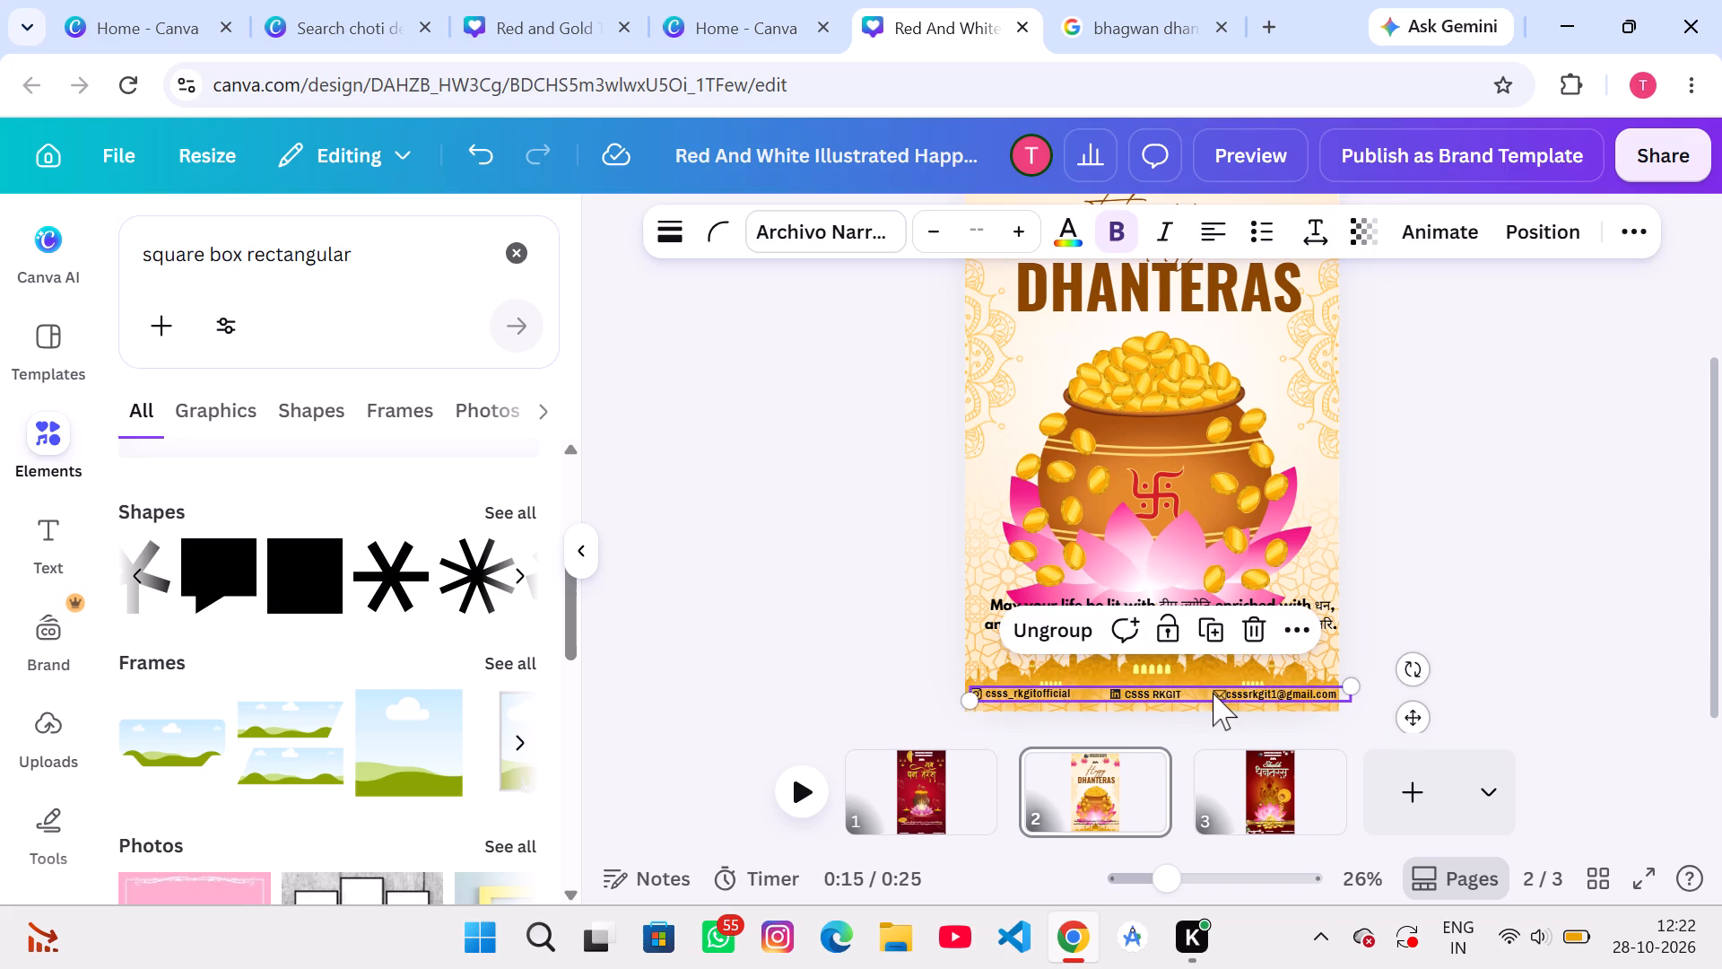
left_click(1213, 693)
left_click_drag(1213, 693, 1197, 668)
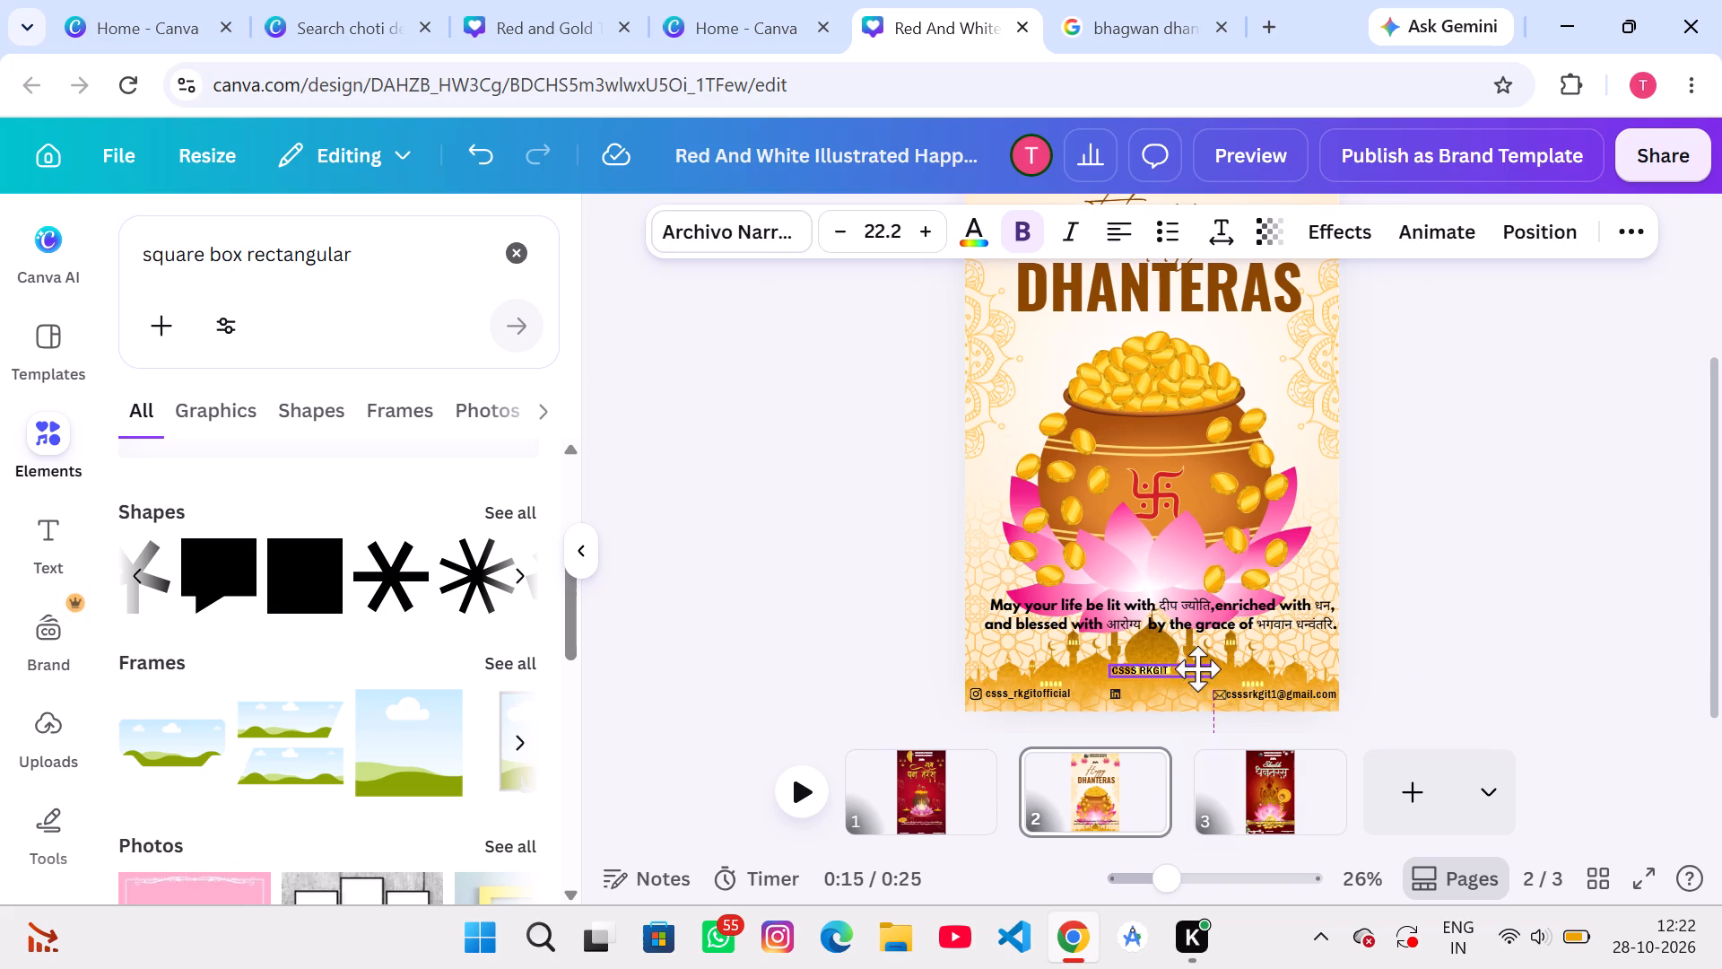
left_click_drag(1197, 668, 1197, 668)
Nudge the envelope icon left to leave a gap before the email address text, keeping it in the contact row.
left_click(1220, 695)
key("Left")
key("Left")
key("Left")
key("Left")
key("Left")
key("Left")
key("Left")
key("Left")
key("Left")
key("Left")
key("Left")
key("Left")
key("Left")
key("Left")
key("Left")
key("Left")
key("Left")
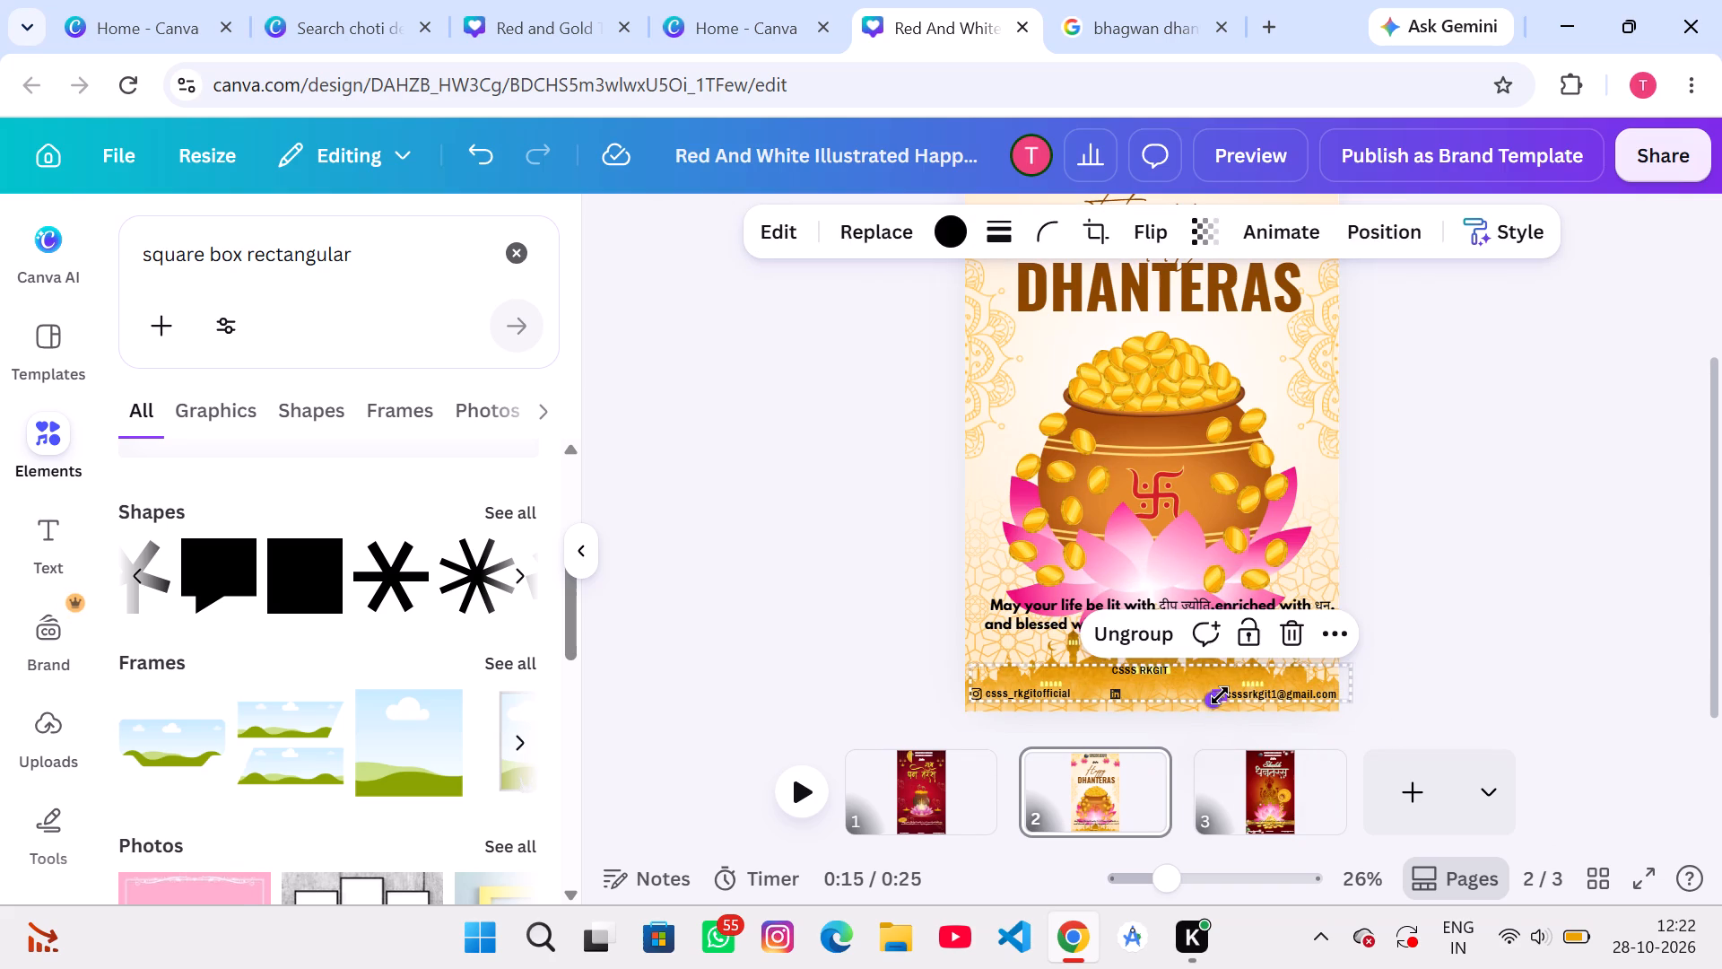
key("Down")
key("Right")
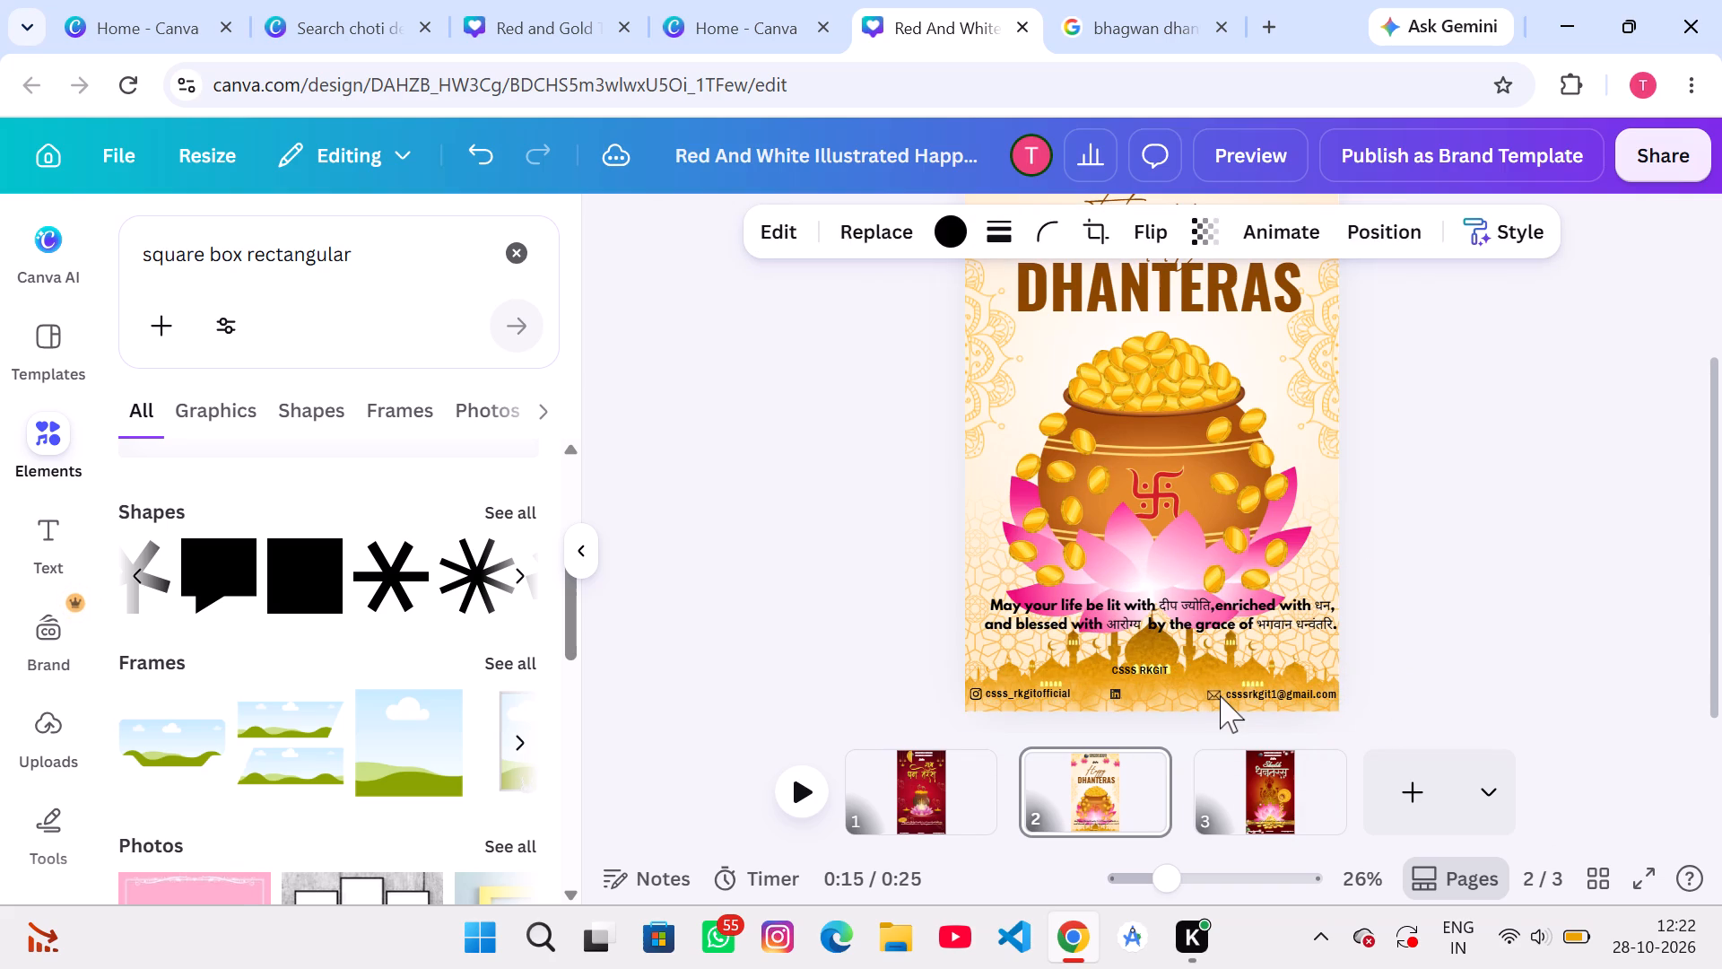
Put the CSSS RKGIT text back beside the LinkedIn icon, align it with the other contact details, and deselect it.
double_click(1140, 659)
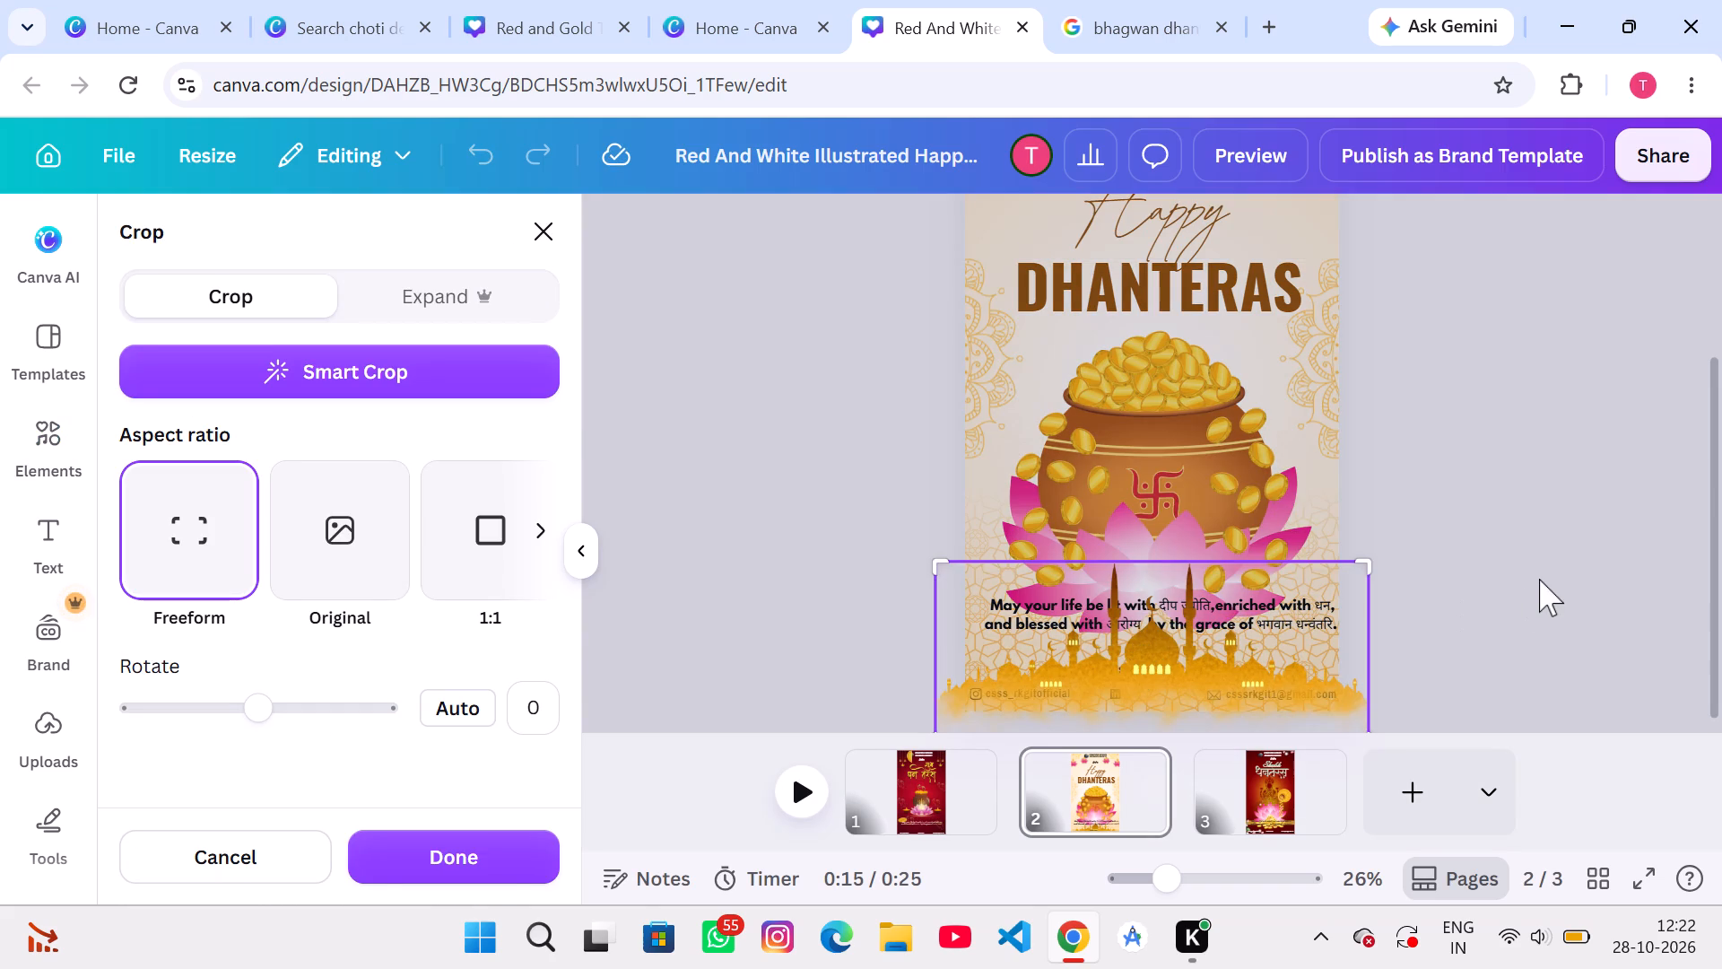
left_click(1539, 579)
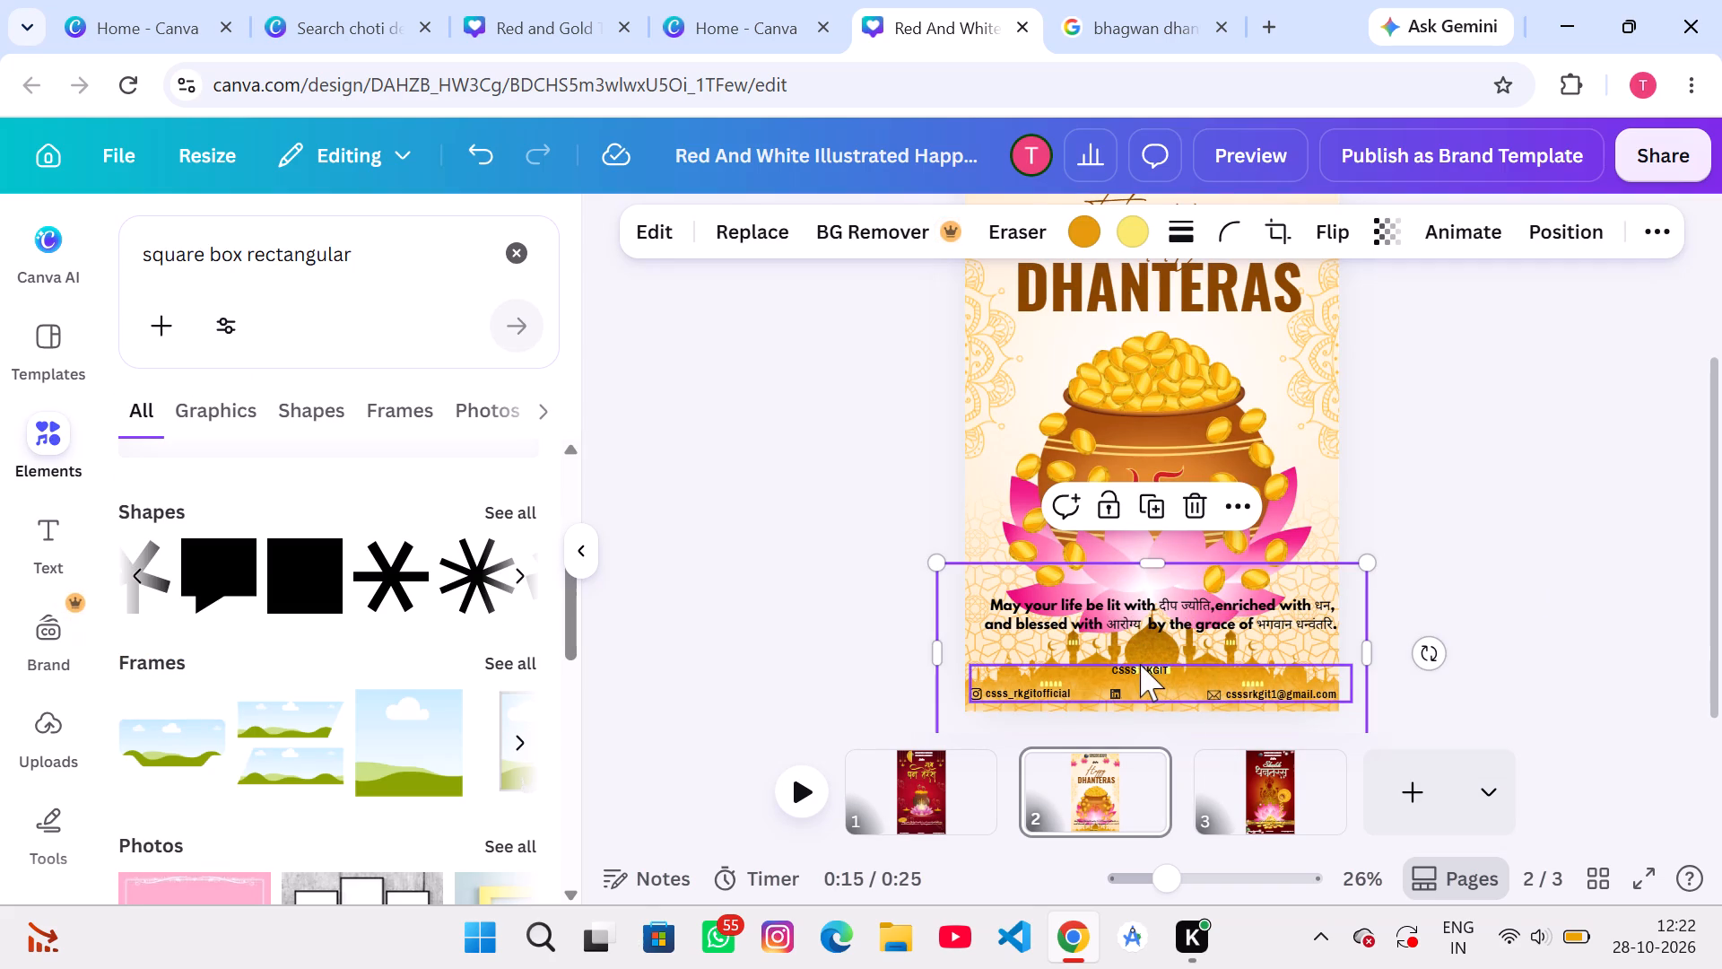
left_click(1140, 664)
left_click(1140, 664)
left_click_drag(1140, 664, 1161, 691)
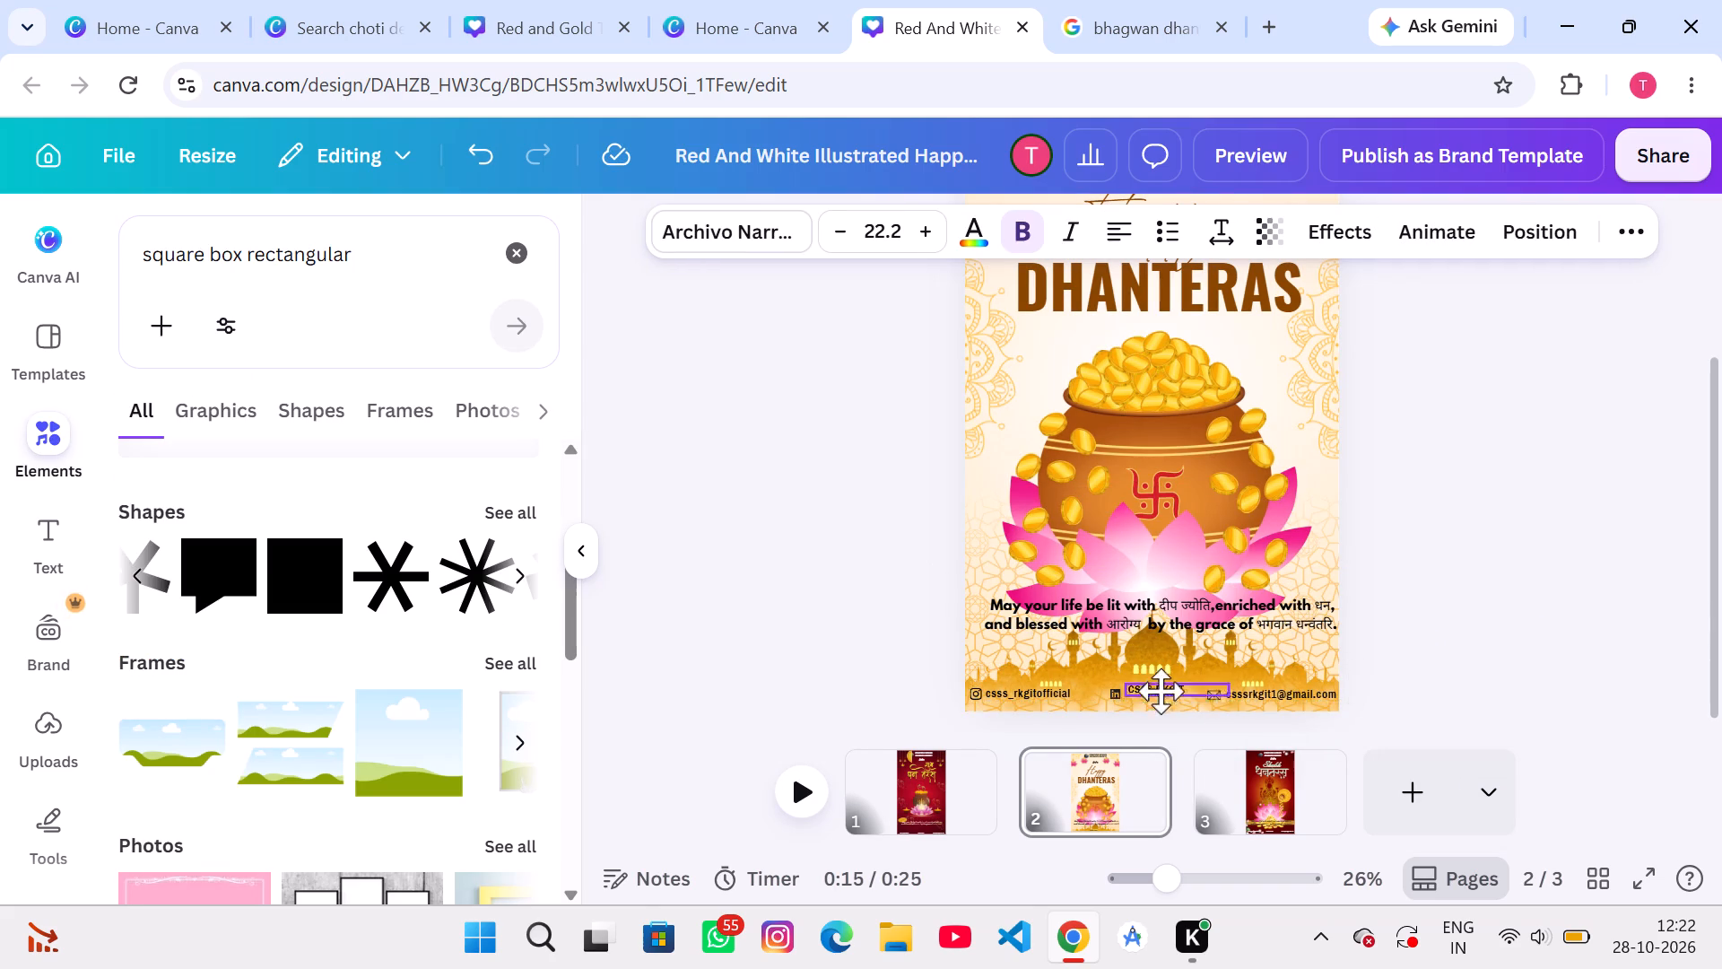
left_click_drag(1161, 691, 1158, 688)
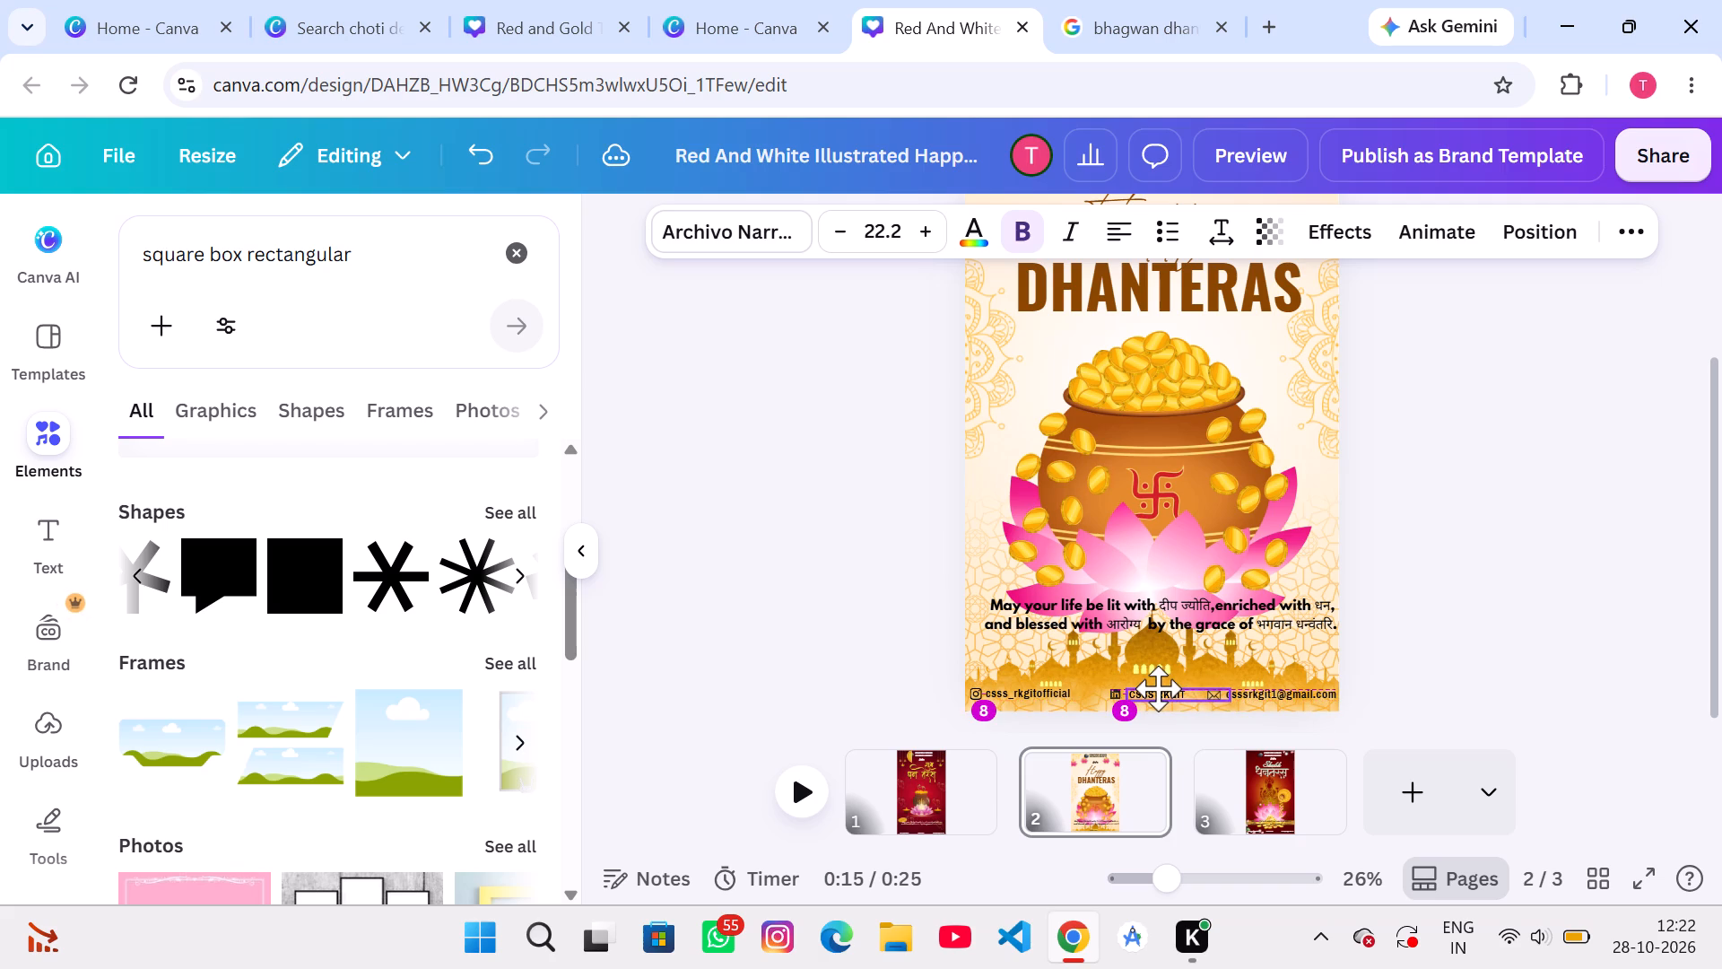
left_click_drag(1158, 688, 1158, 685)
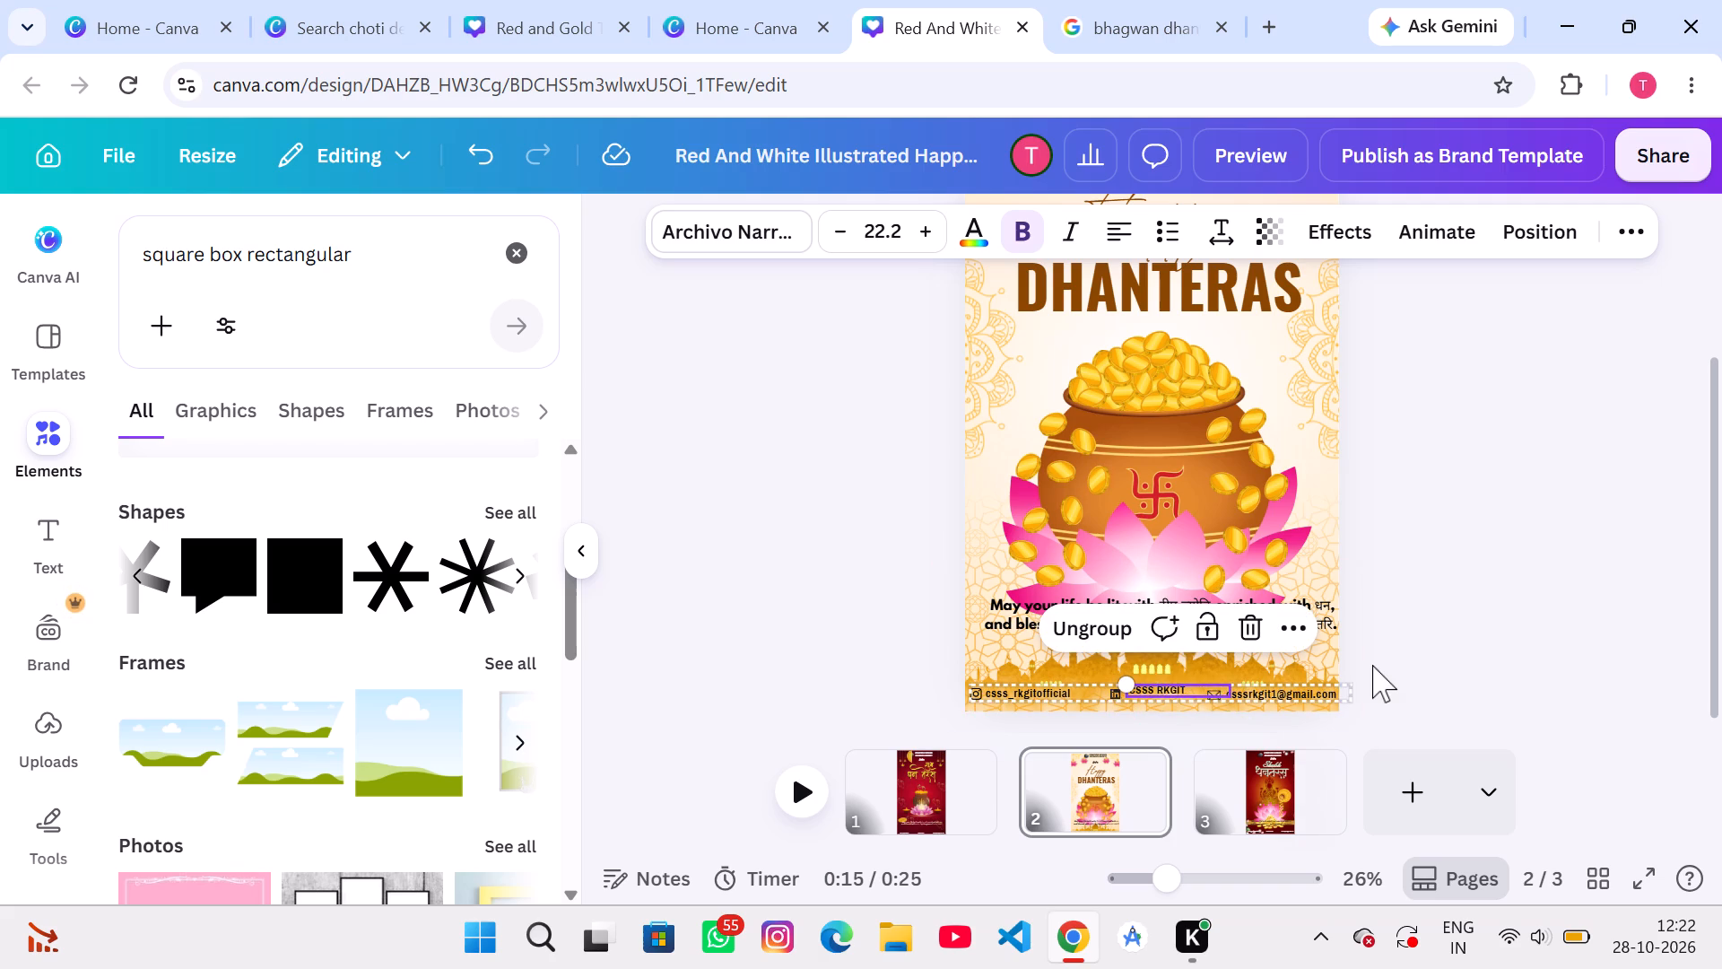
key("Down")
key("Down")
key("Down")
key("Down")
key("Down")
key("Down")
key("Left")
key("Left")
key("Left")
key("Left")
key("Left")
key("Left")
key("Left")
key("Left")
key("Left")
key("Left")
key("Left")
key("Left")
key("Left")
key("Left")
key("Left")
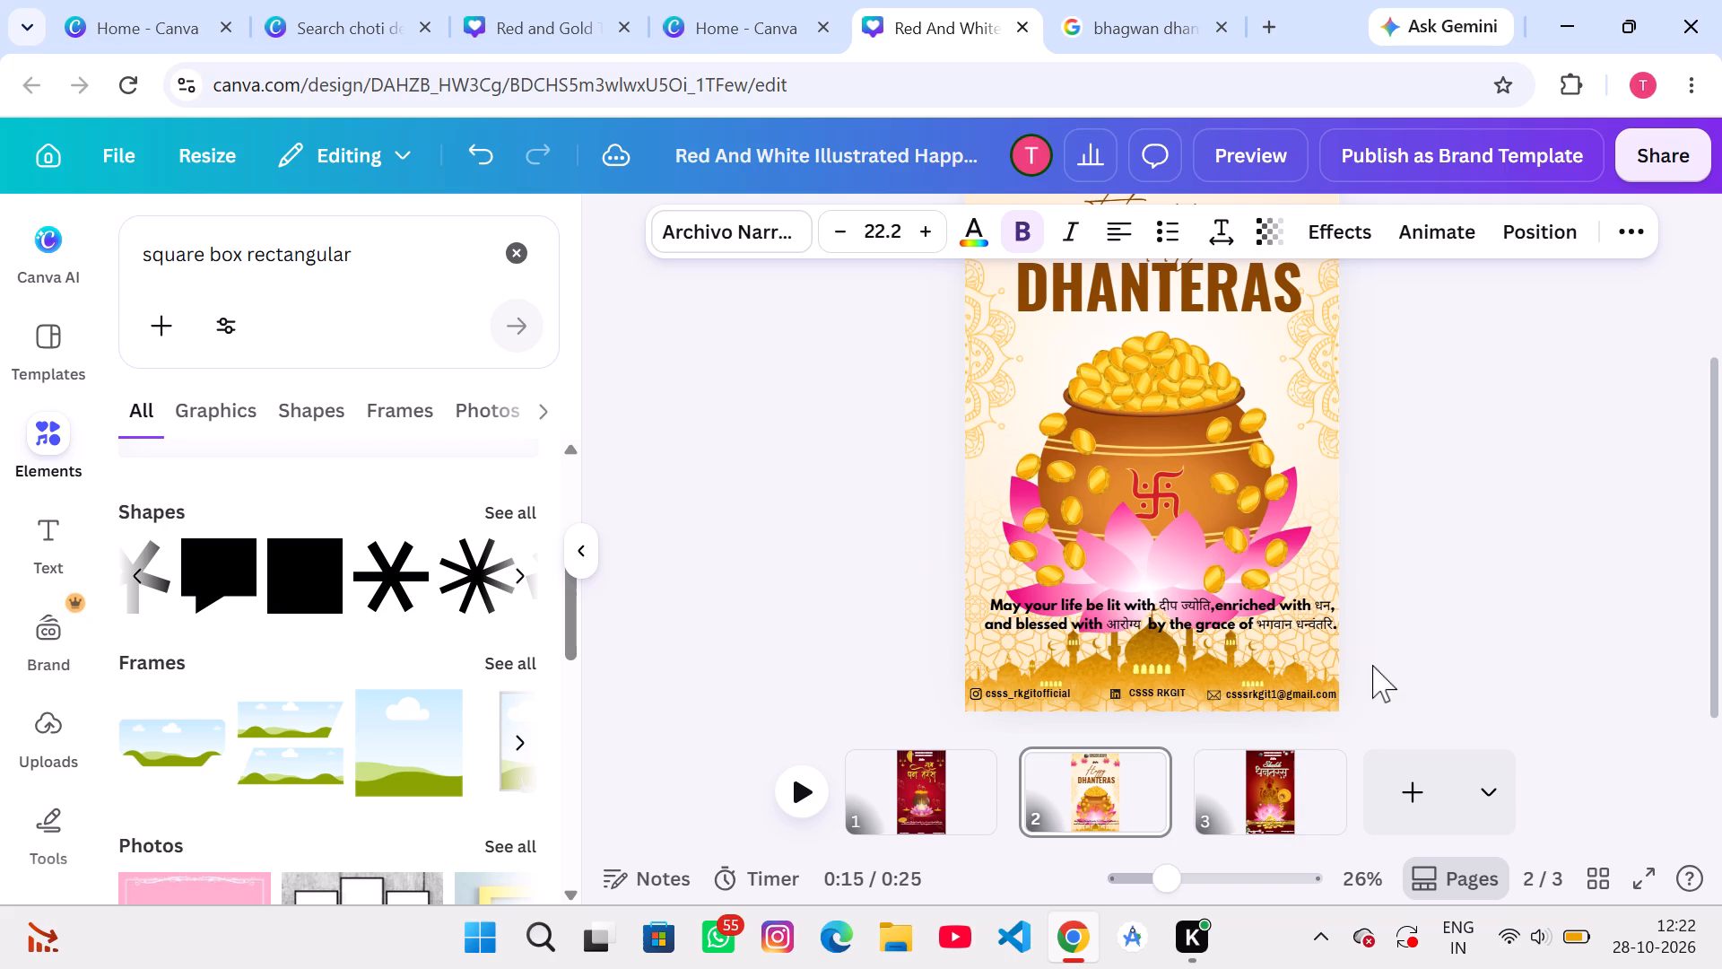
key("Down")
key("Down")
key("Down")
key("Down")
key("Down")
key("Up")
key("Up")
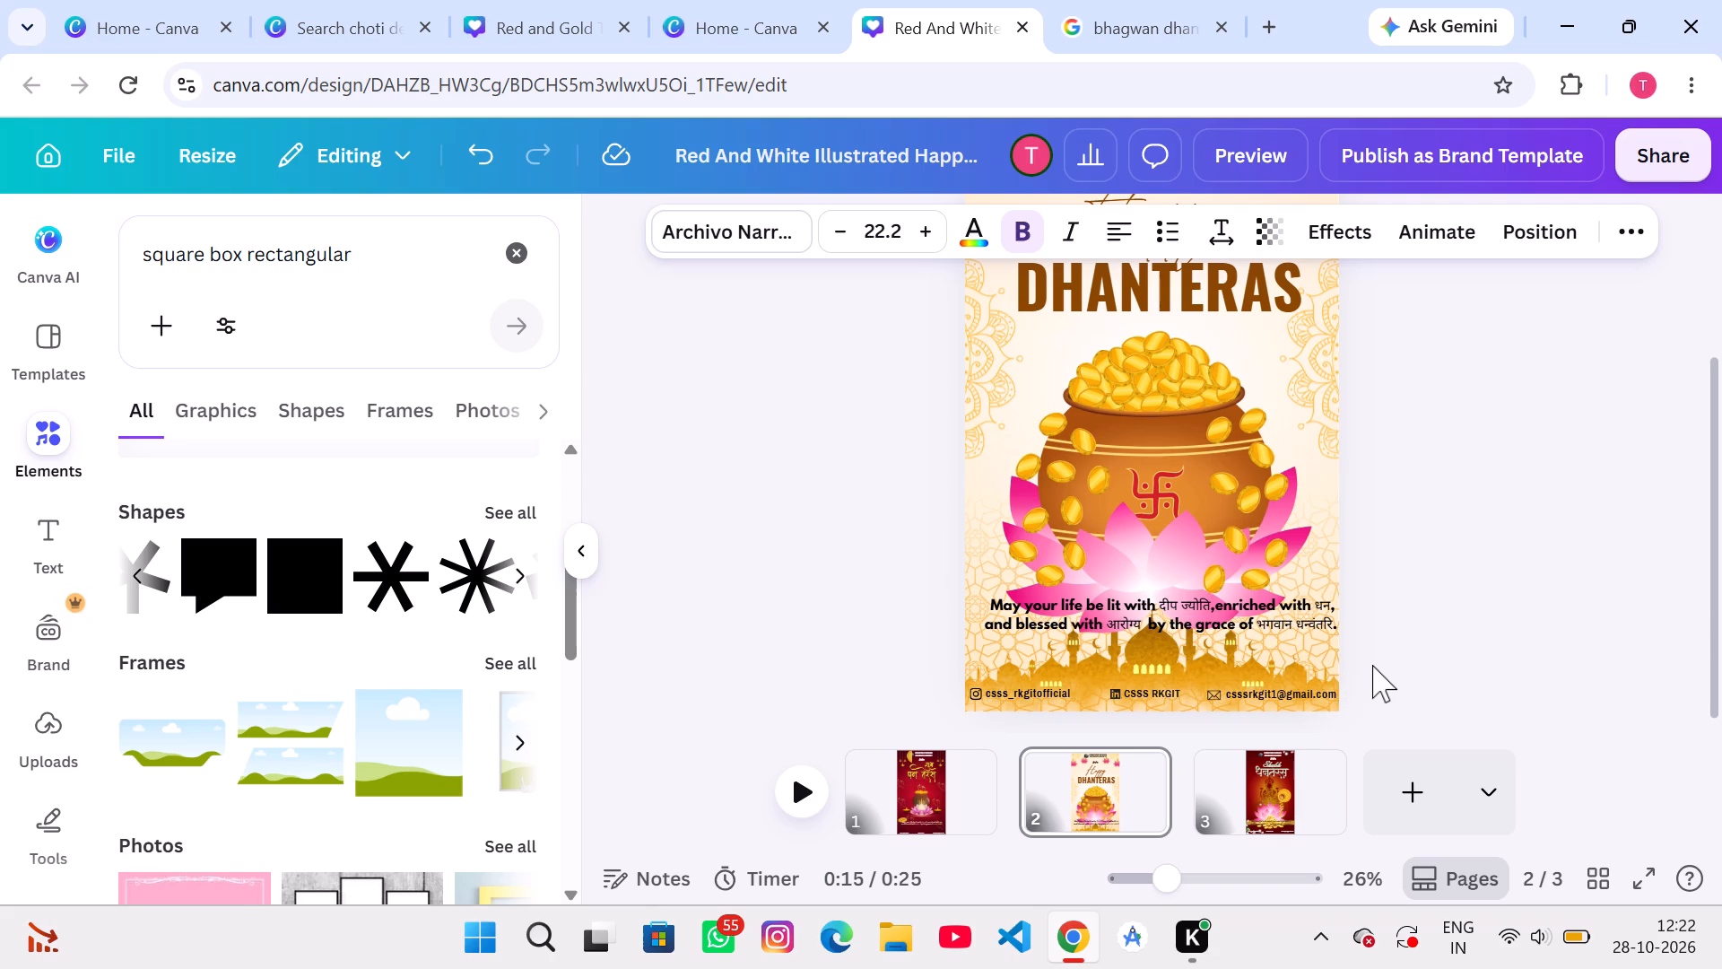
key("Down")
left_click(1721, 641)
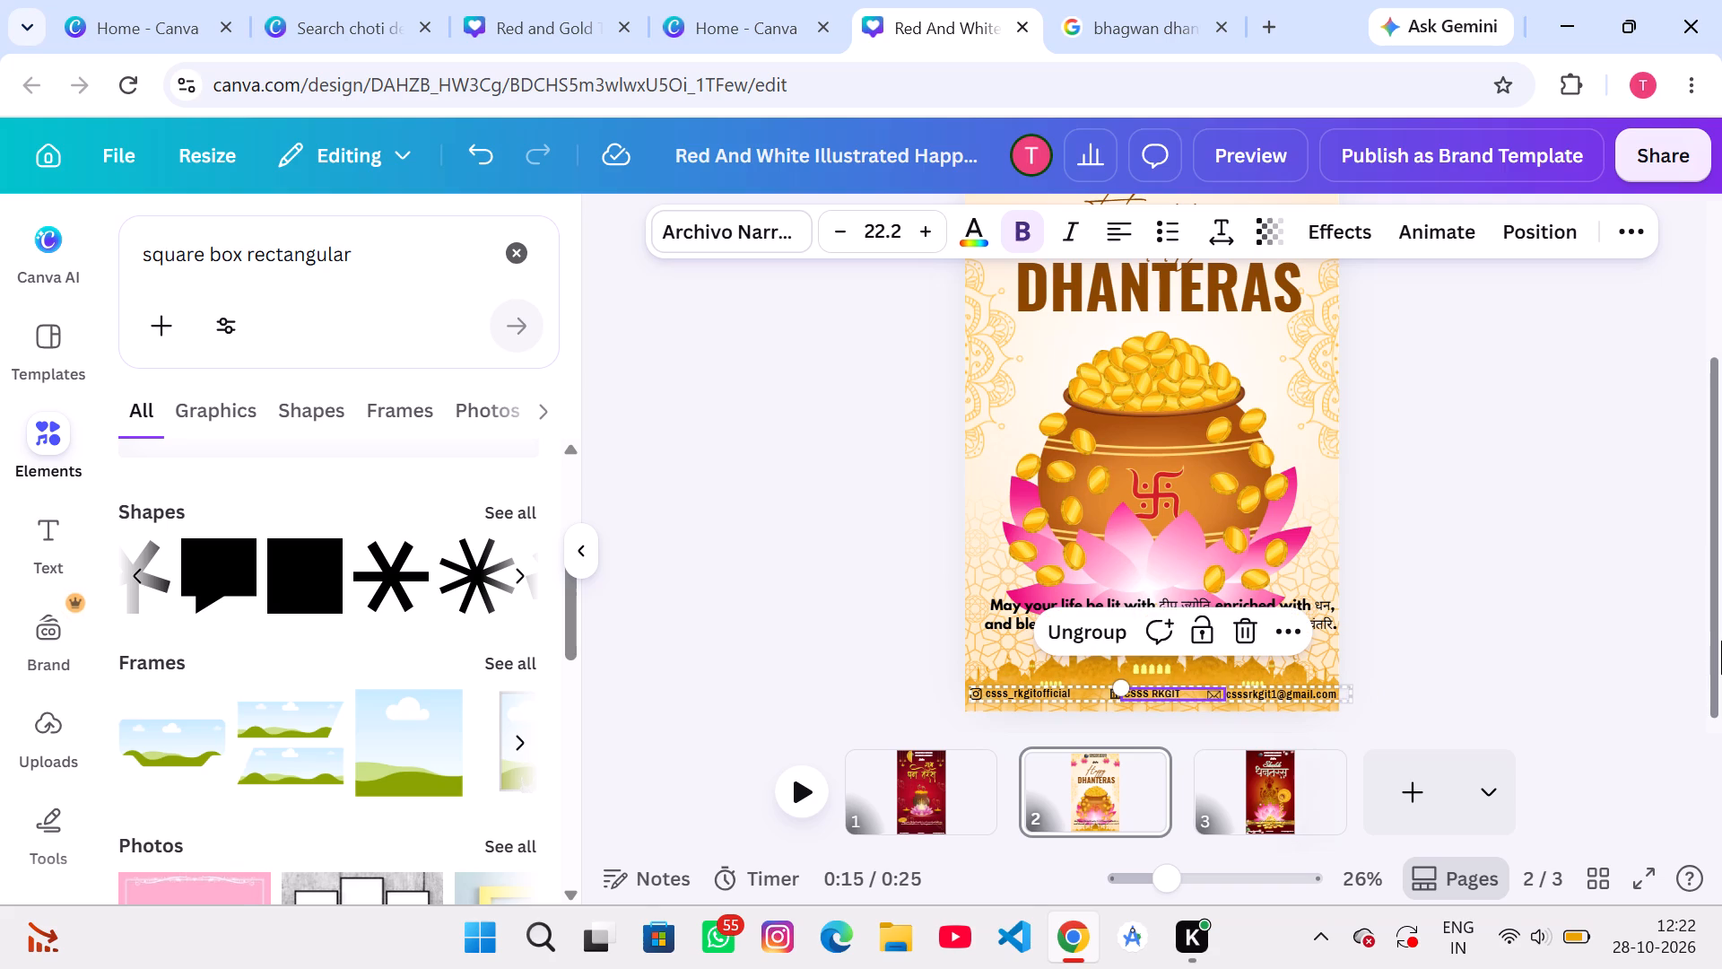
left_click(1591, 684)
Review page 3 down to its wish text strip and contact row.
scroll(1511, 645, "up", 1)
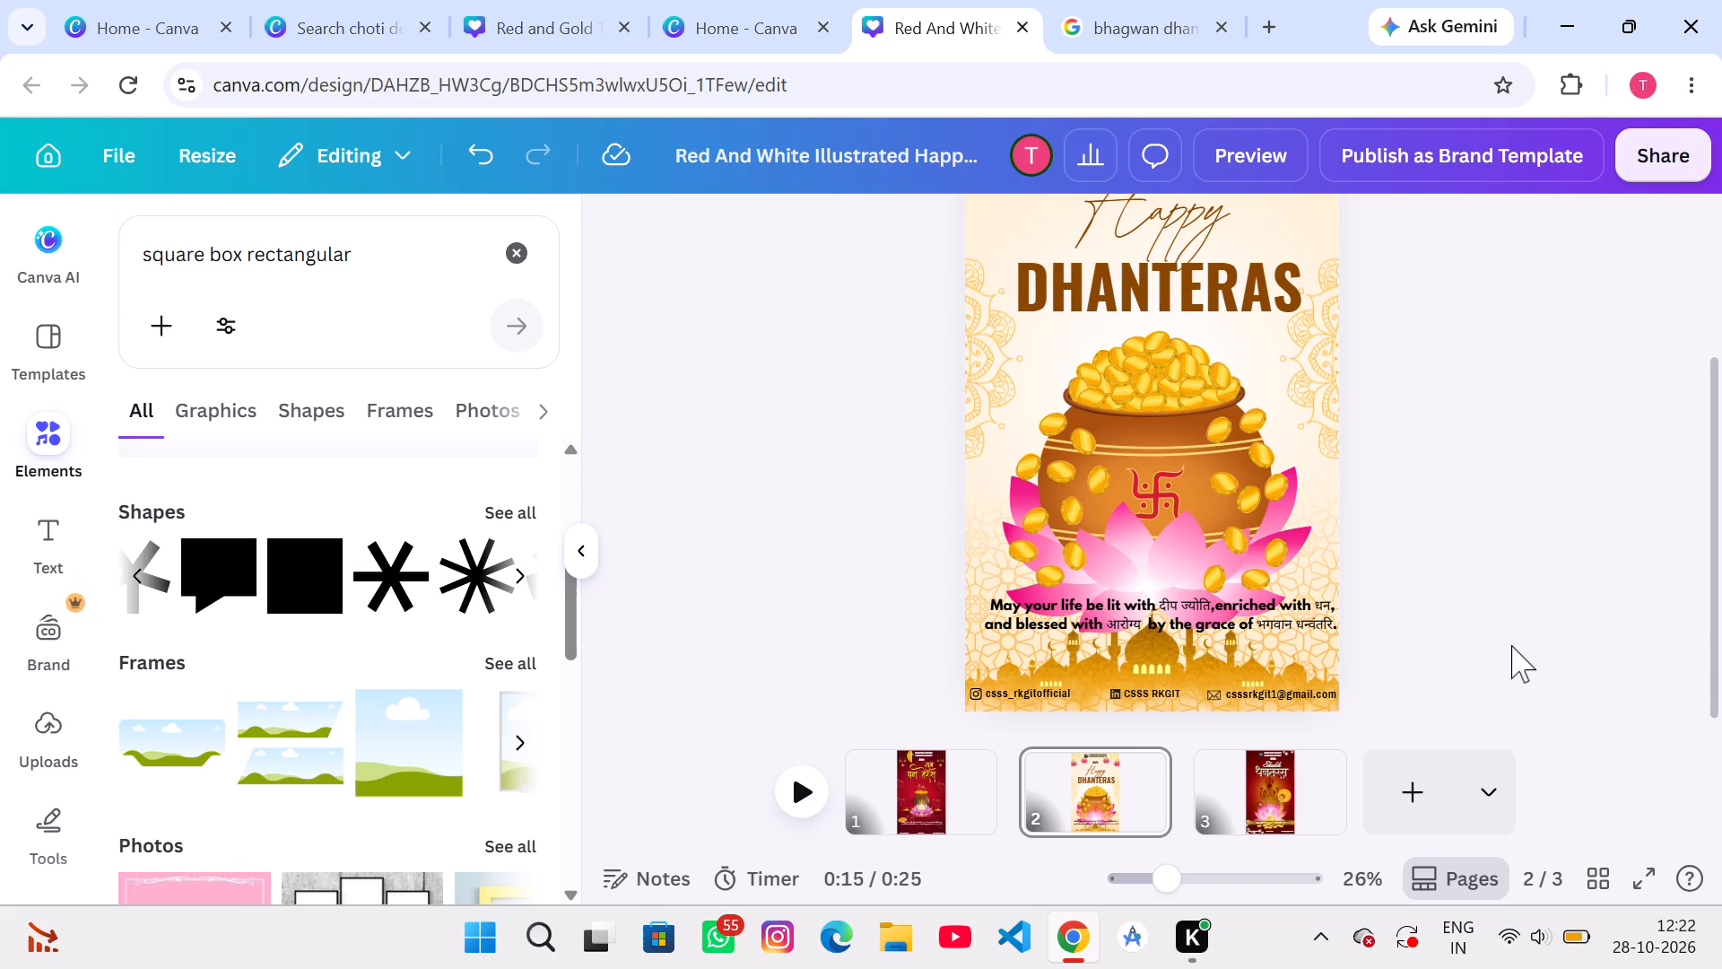
scroll(1511, 645, "up", 1)
left_click(1246, 780)
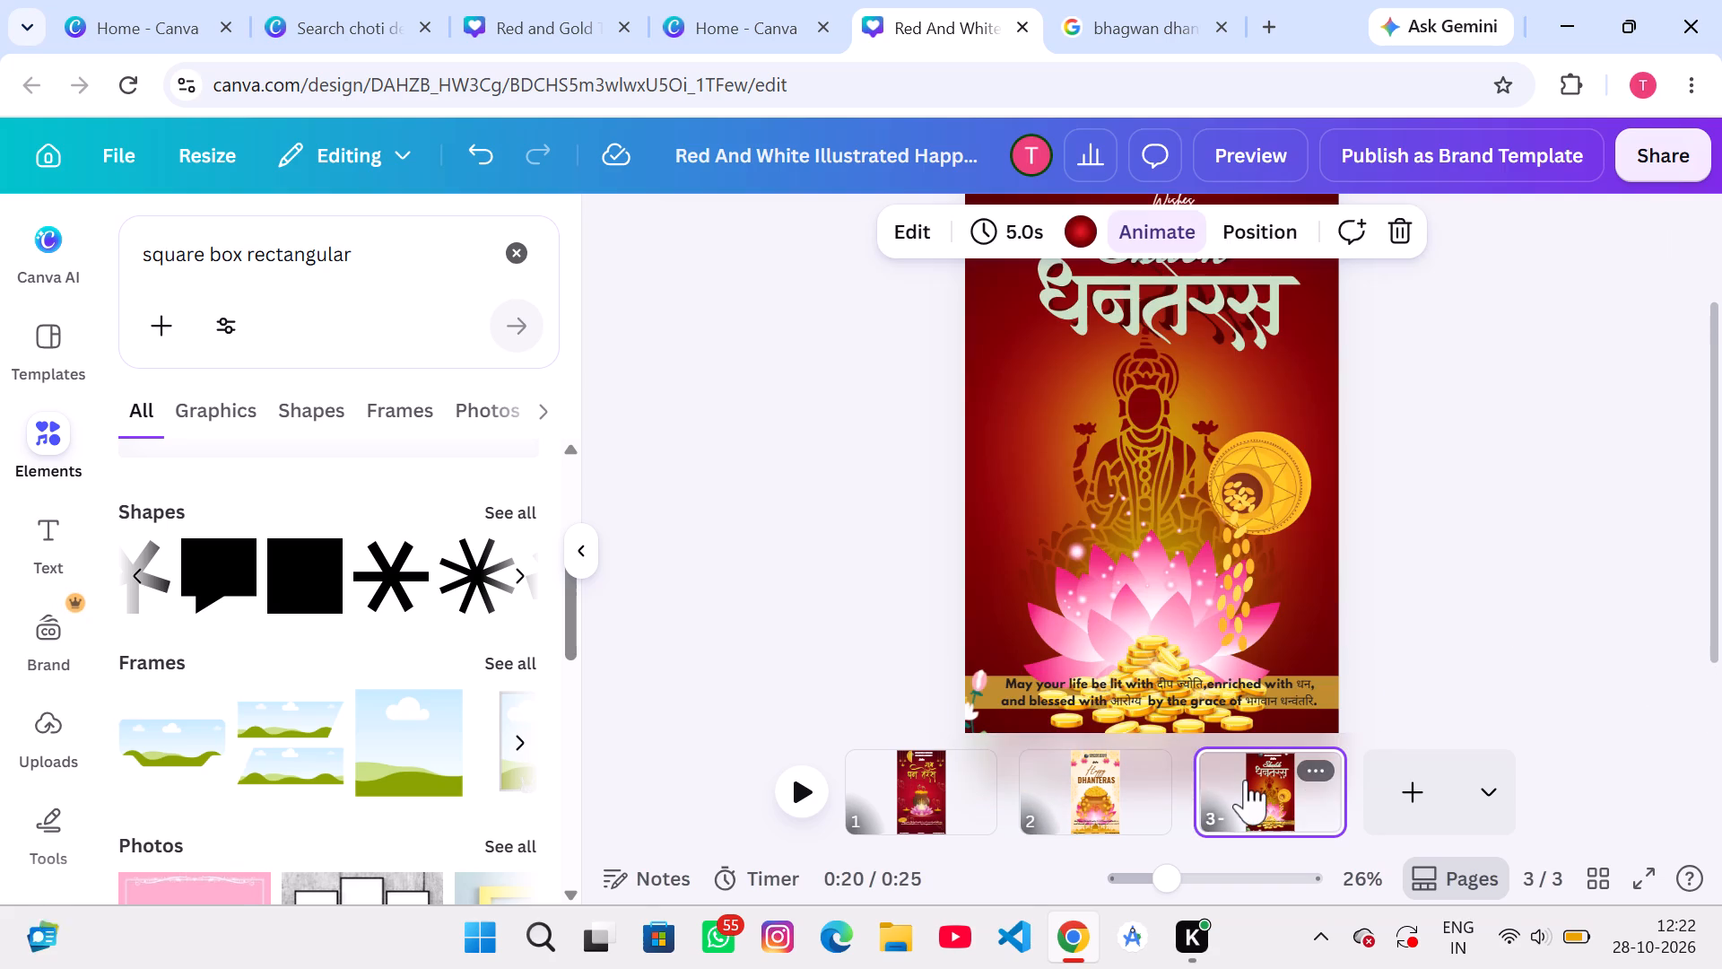
left_click(1413, 636)
scroll(1413, 636, "down", 1)
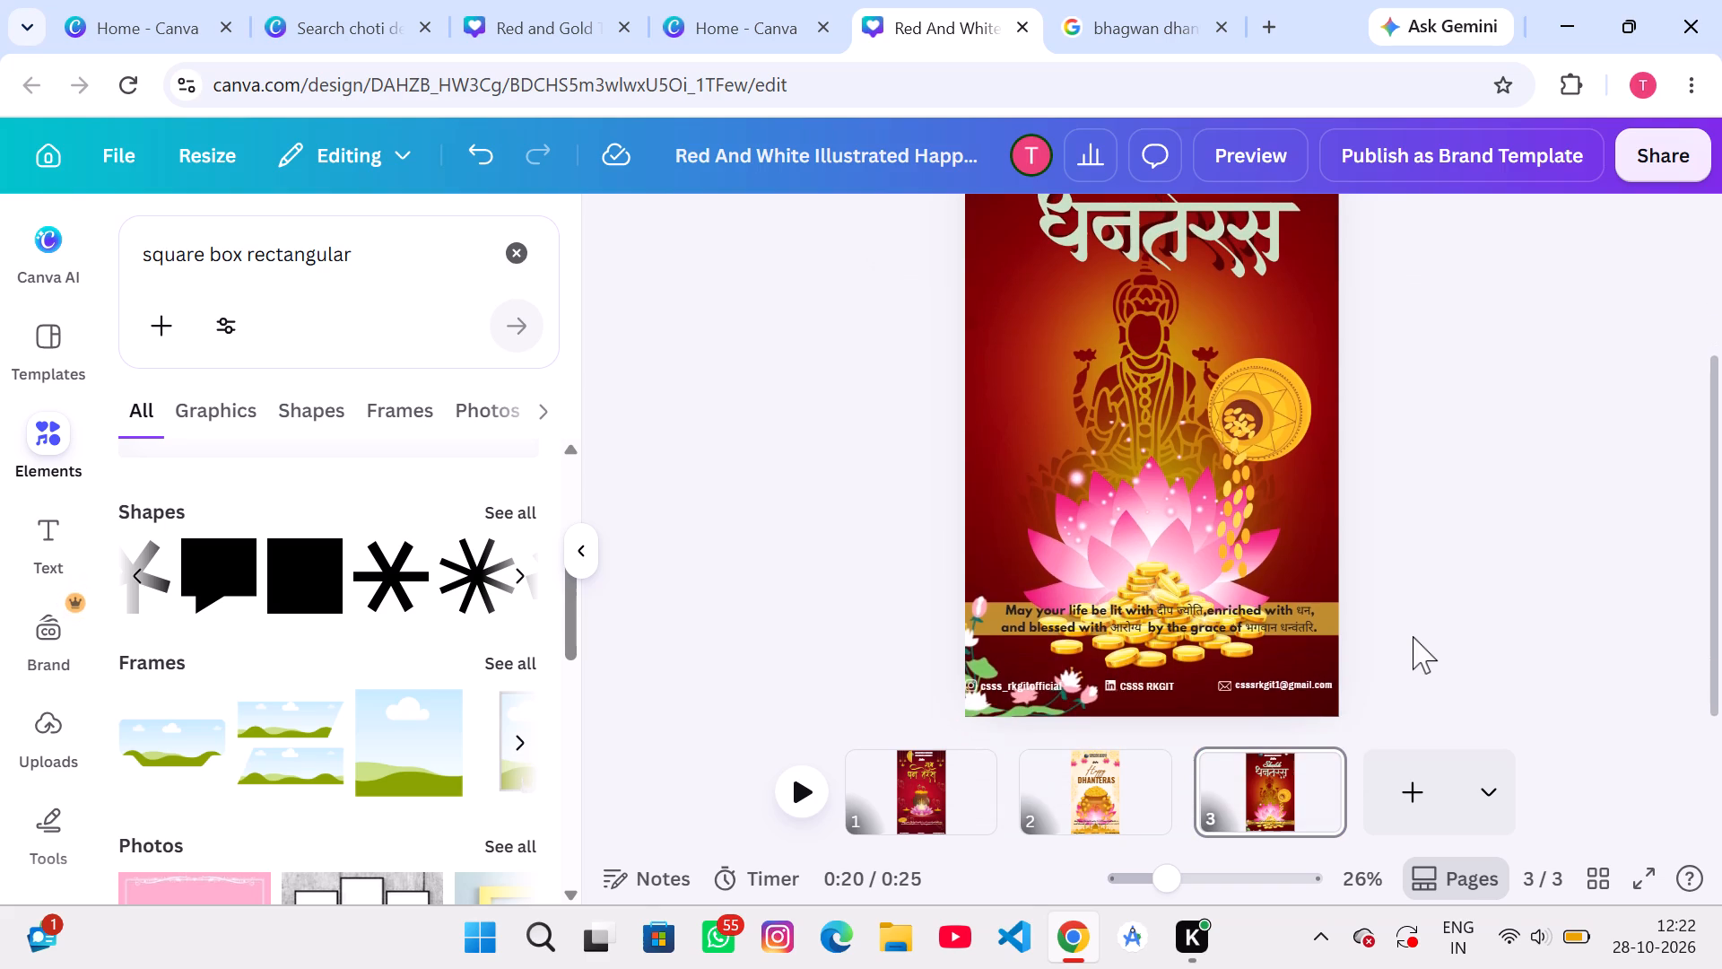
scroll(1413, 636, "down", 1)
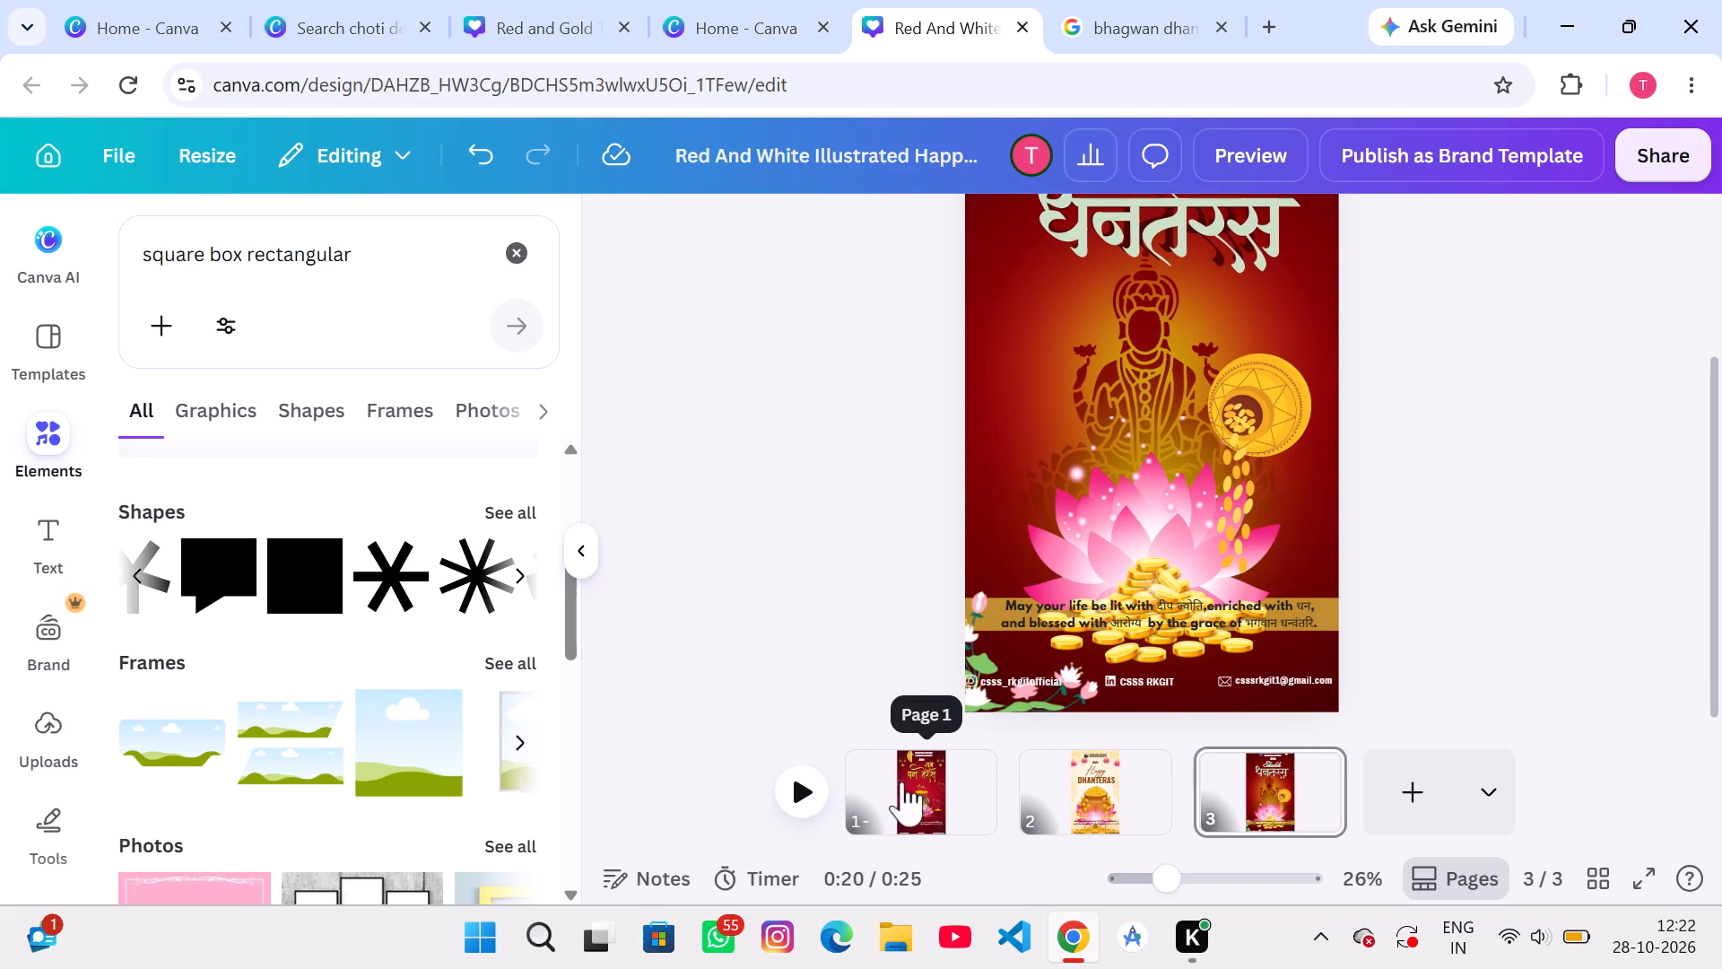
Copy the gold footprint pair beside the top of the pot on page 1 and paste it onto page 3.
left_click(909, 792)
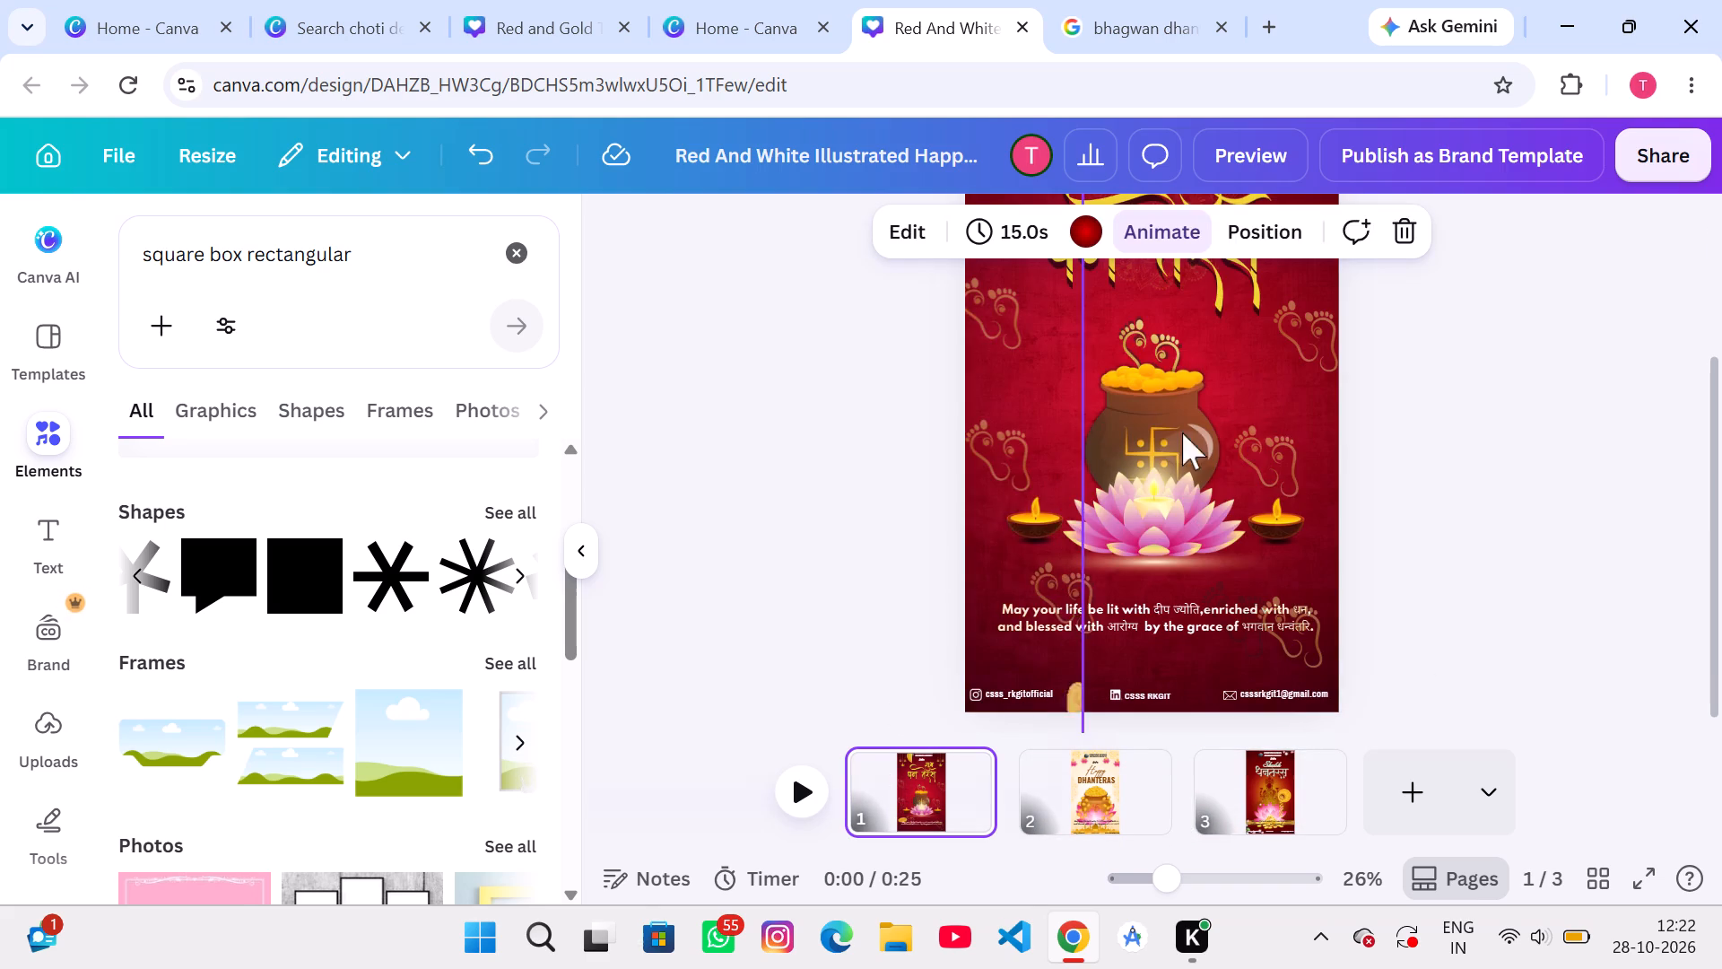
left_click(1293, 353)
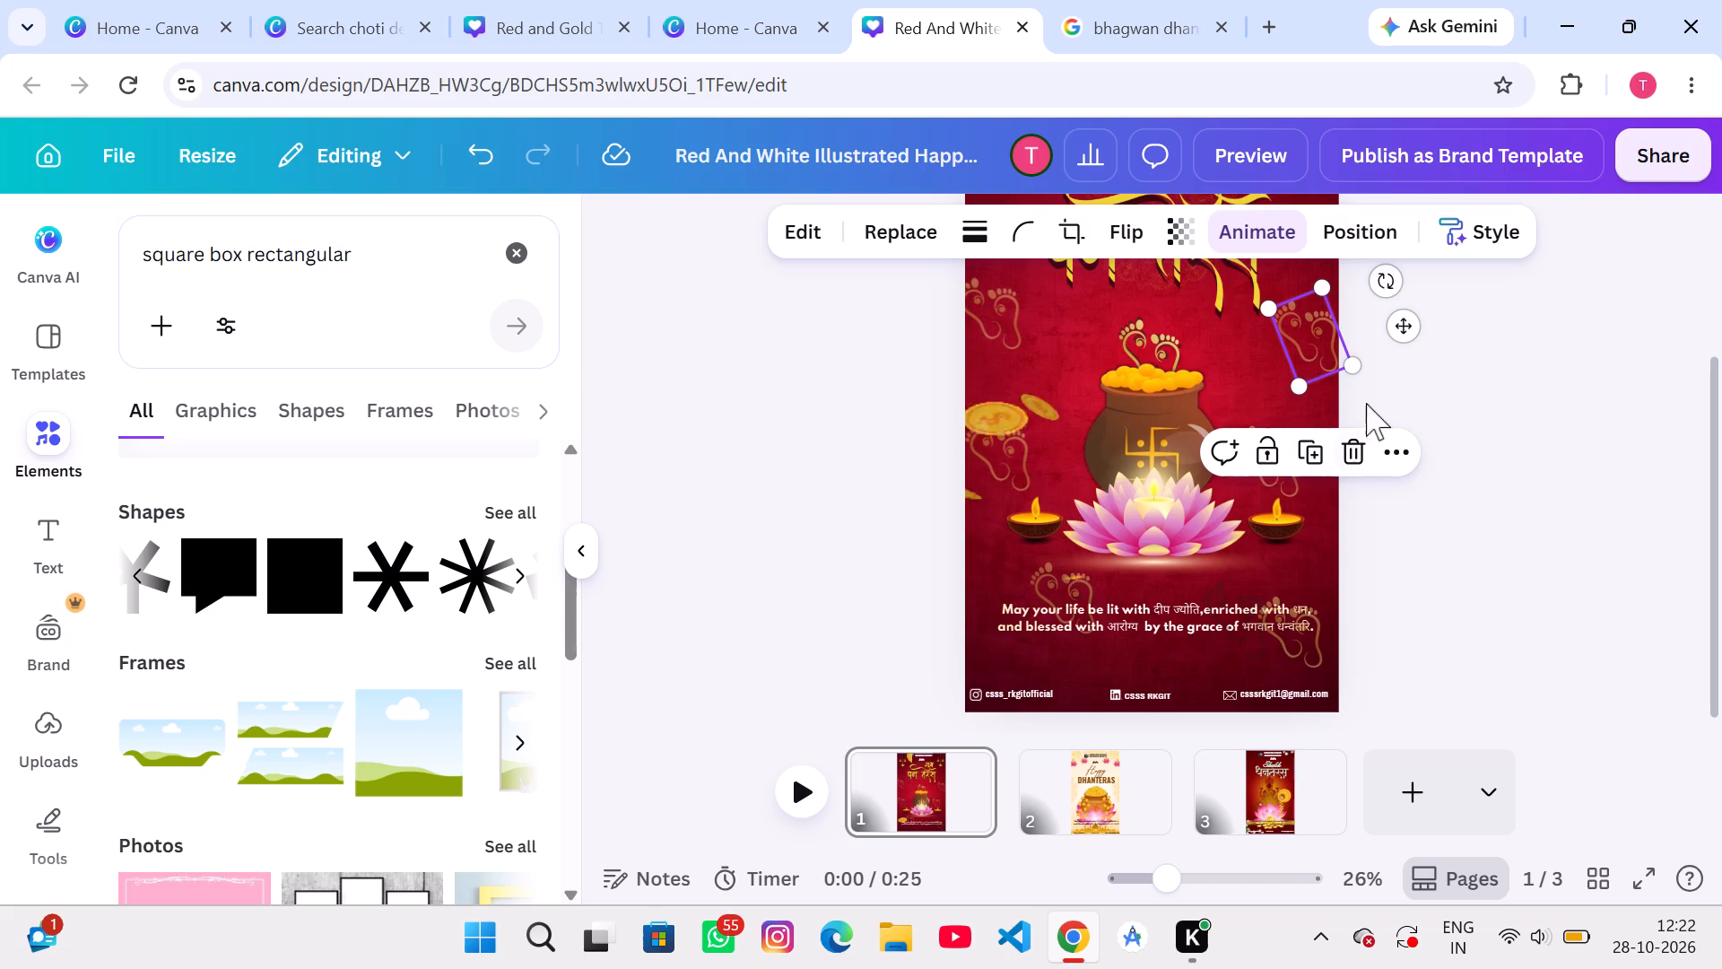
left_click(1384, 448)
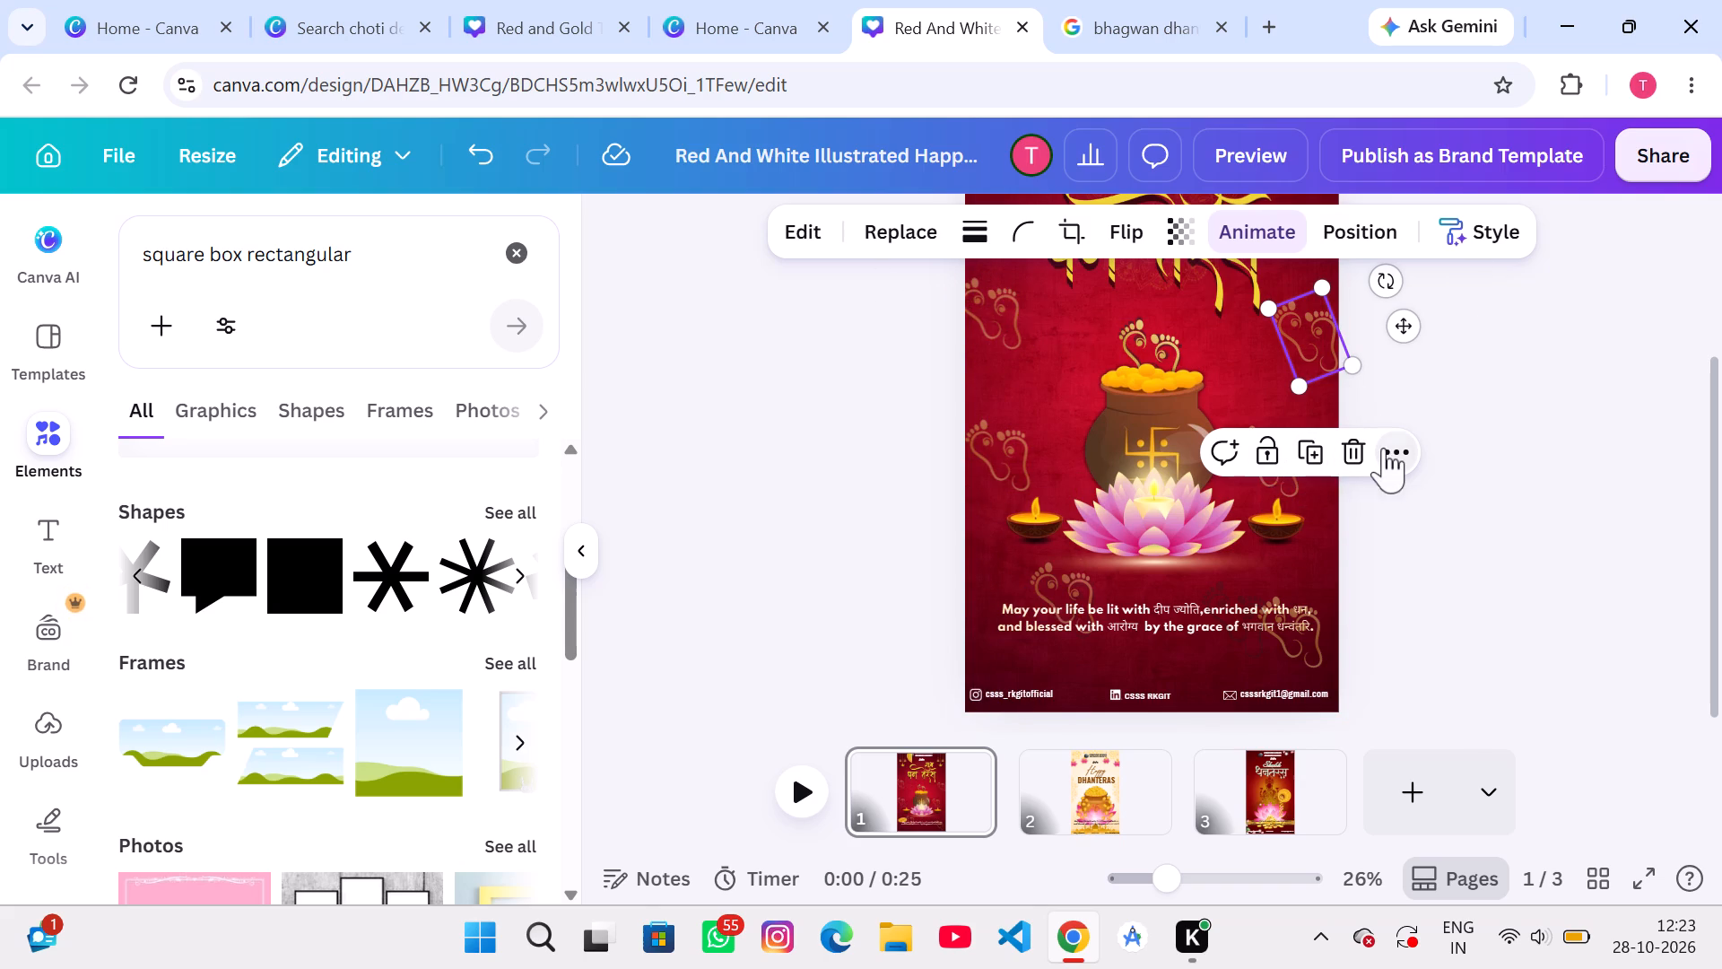
double_click(1396, 494)
left_click(1303, 781)
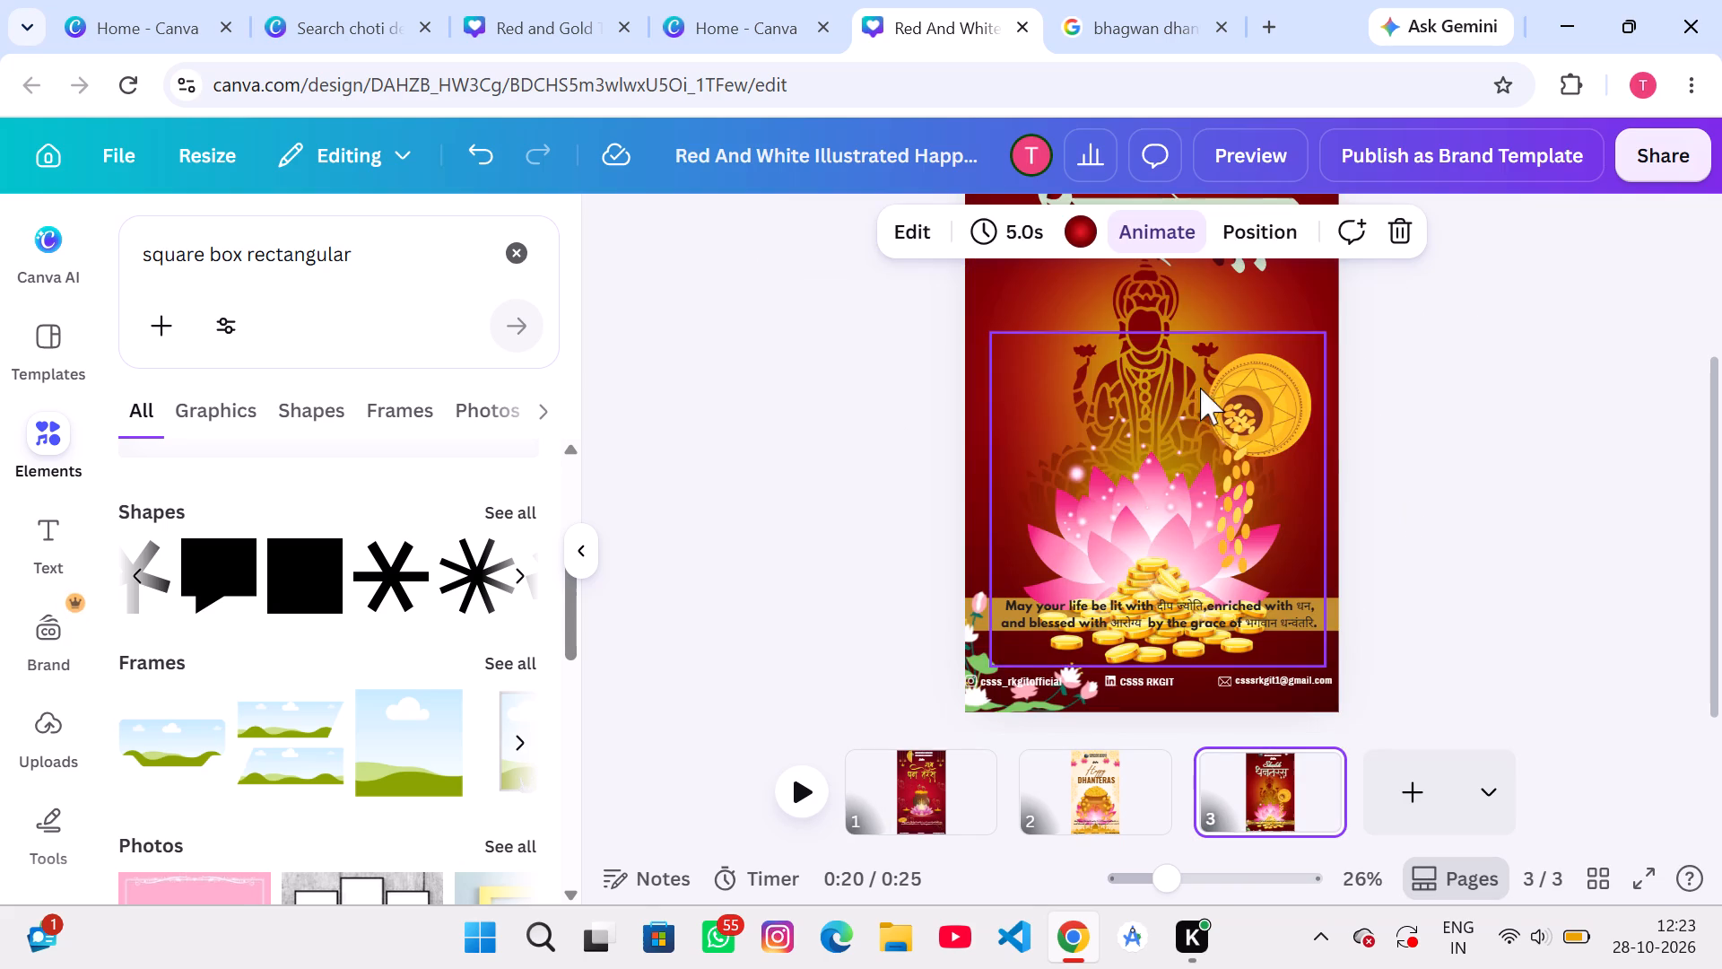
key("ctrl+v")
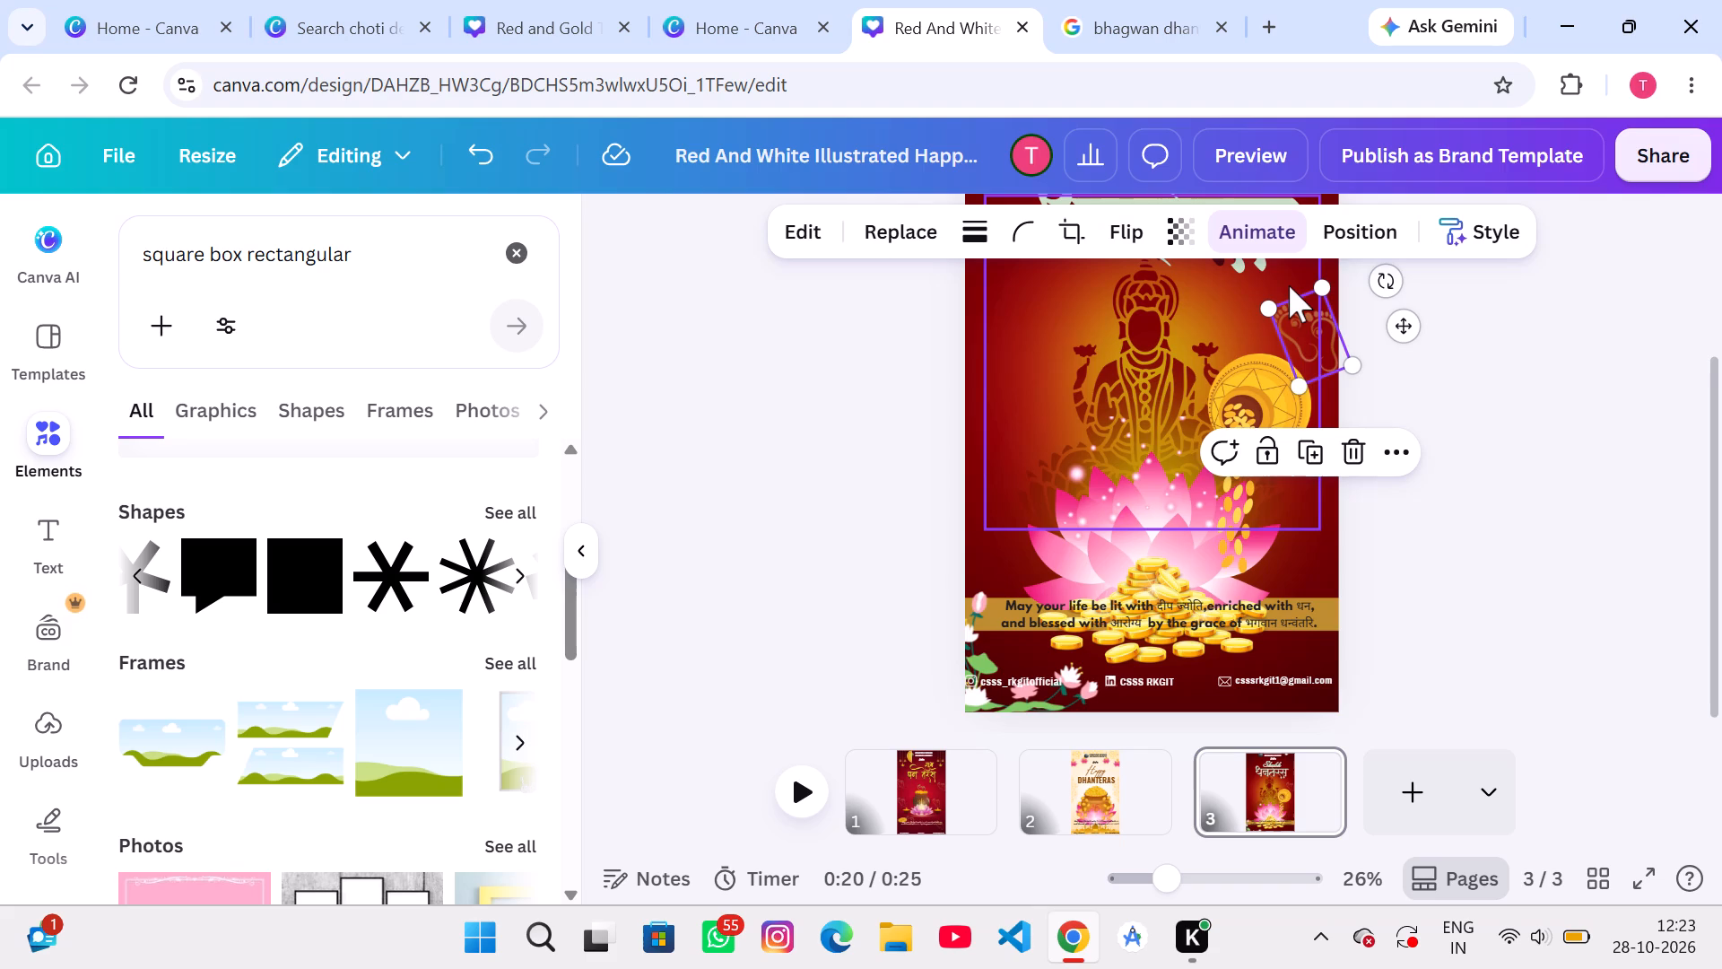
Duplicate the pasted footprints on page 3, place the copy at the opposite page edge beside the deity, and make it slightly smaller.
left_click(1311, 451)
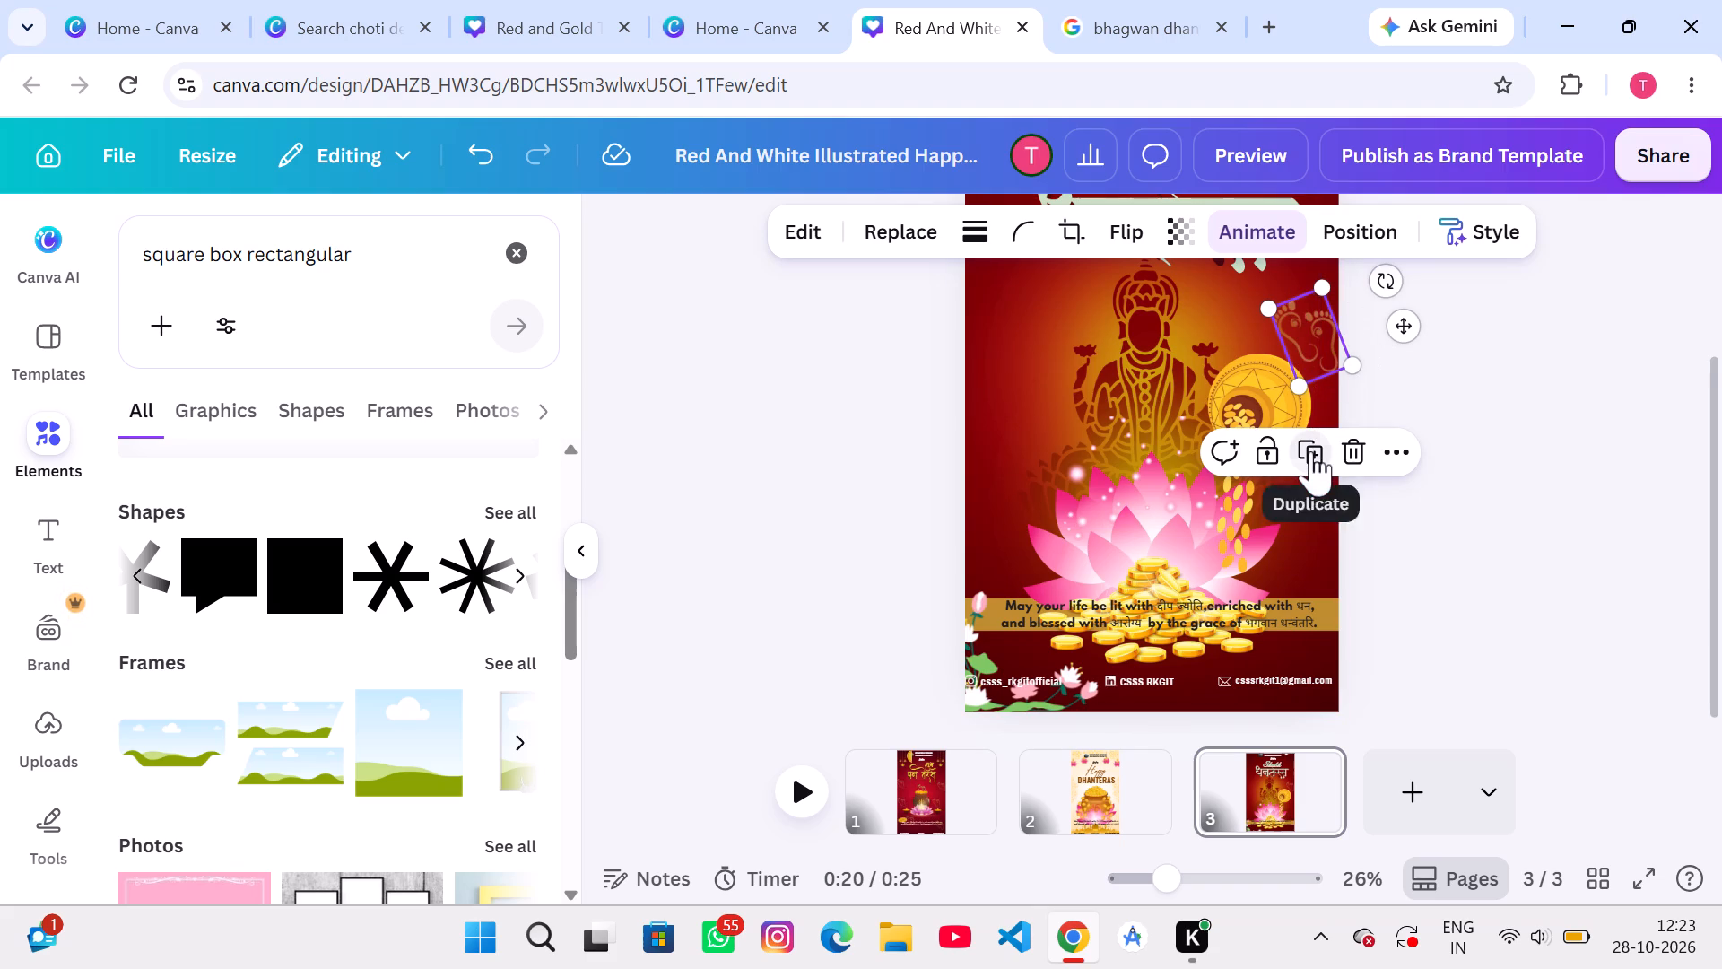
left_click_drag(1325, 306, 1013, 321)
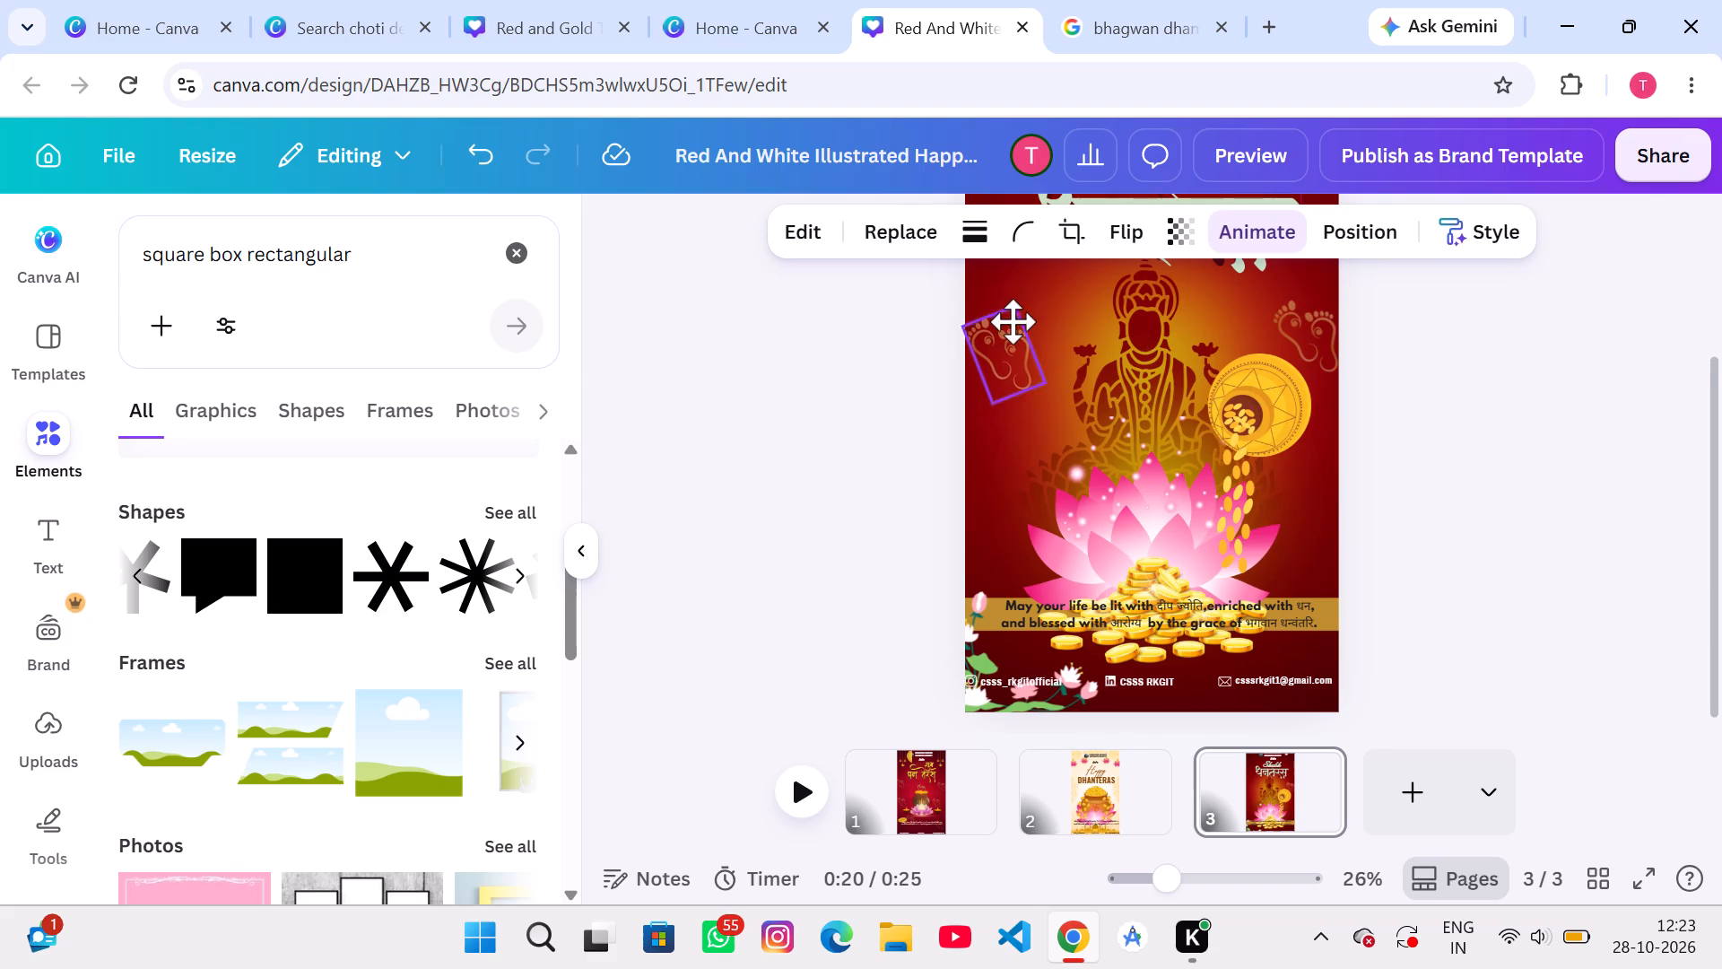
left_click_drag(1013, 321, 1004, 328)
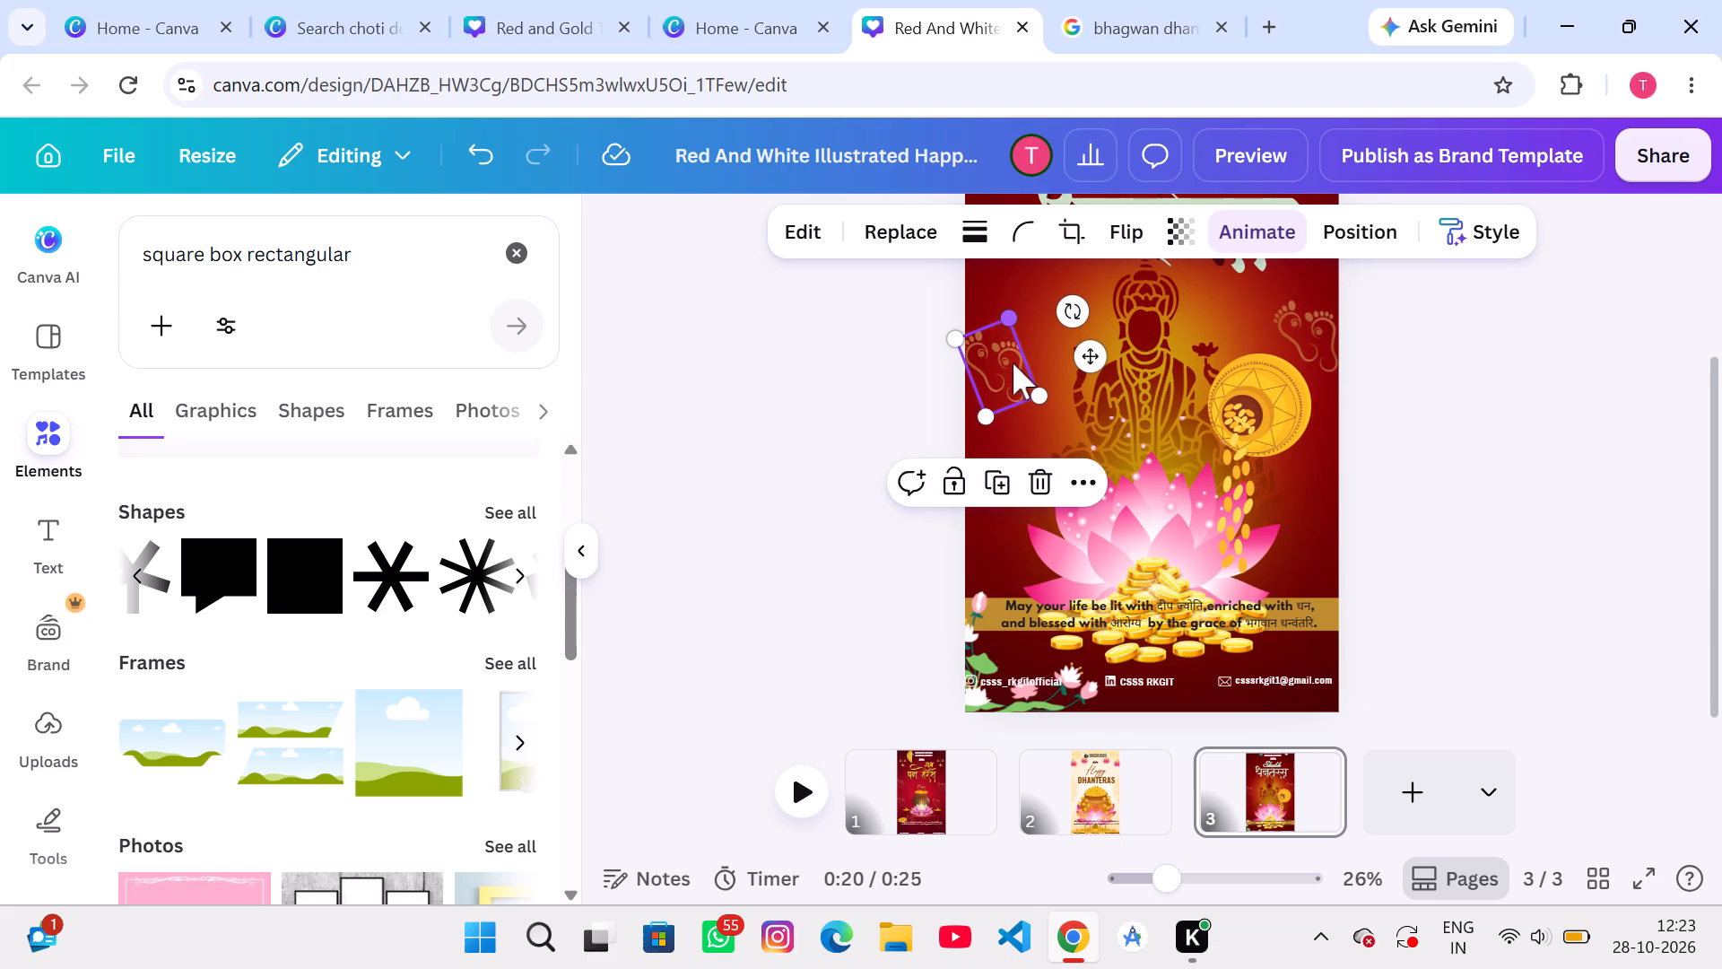
left_click_drag(1038, 391, 1021, 407)
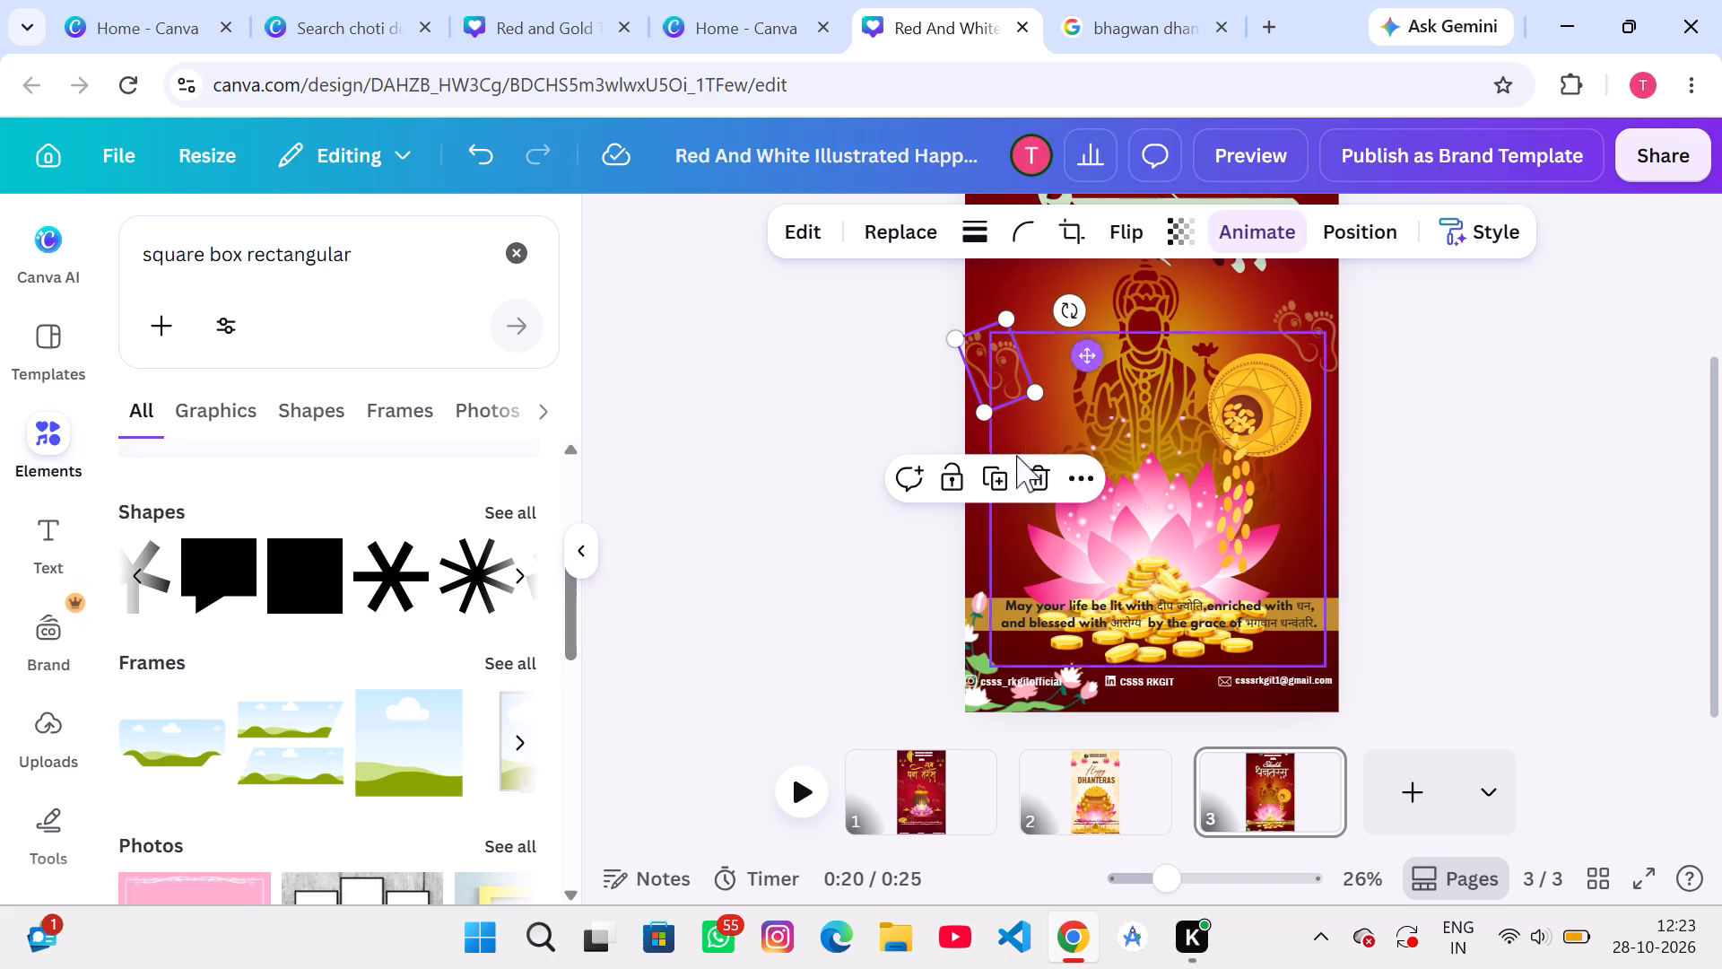
Duplicate the footprints twice more on page 3, placing one copy at each side edge beside the lotus.
left_click(989, 469)
left_click_drag(1005, 384, 1004, 505)
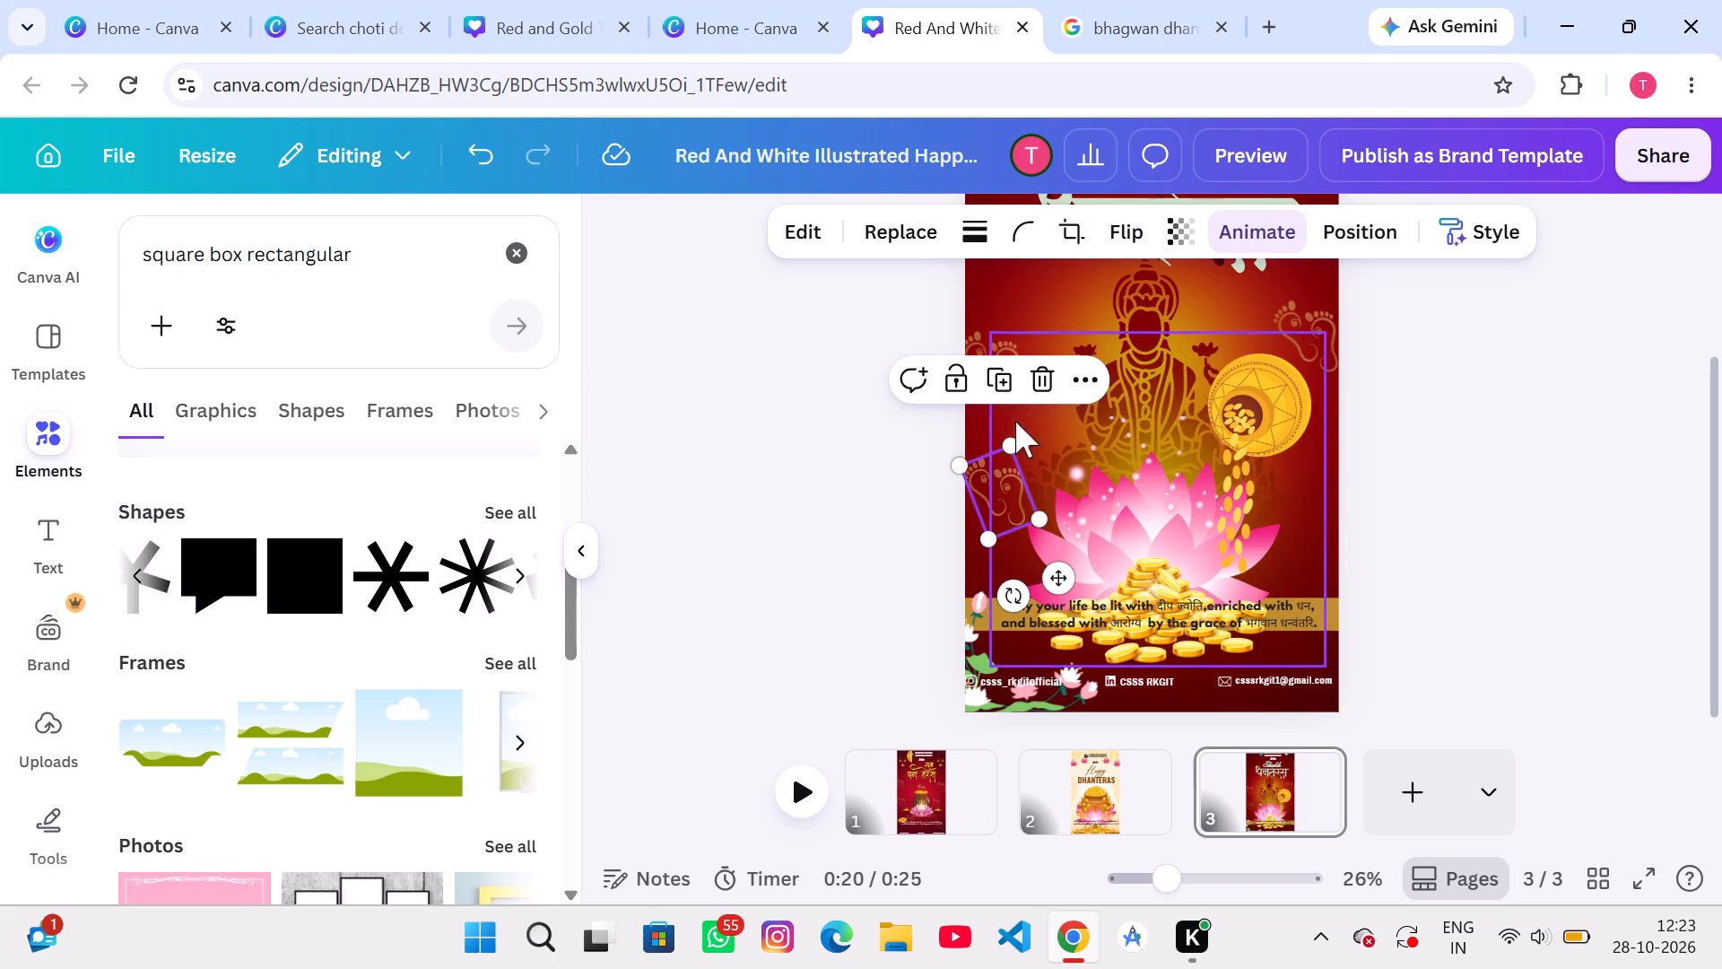
left_click(993, 386)
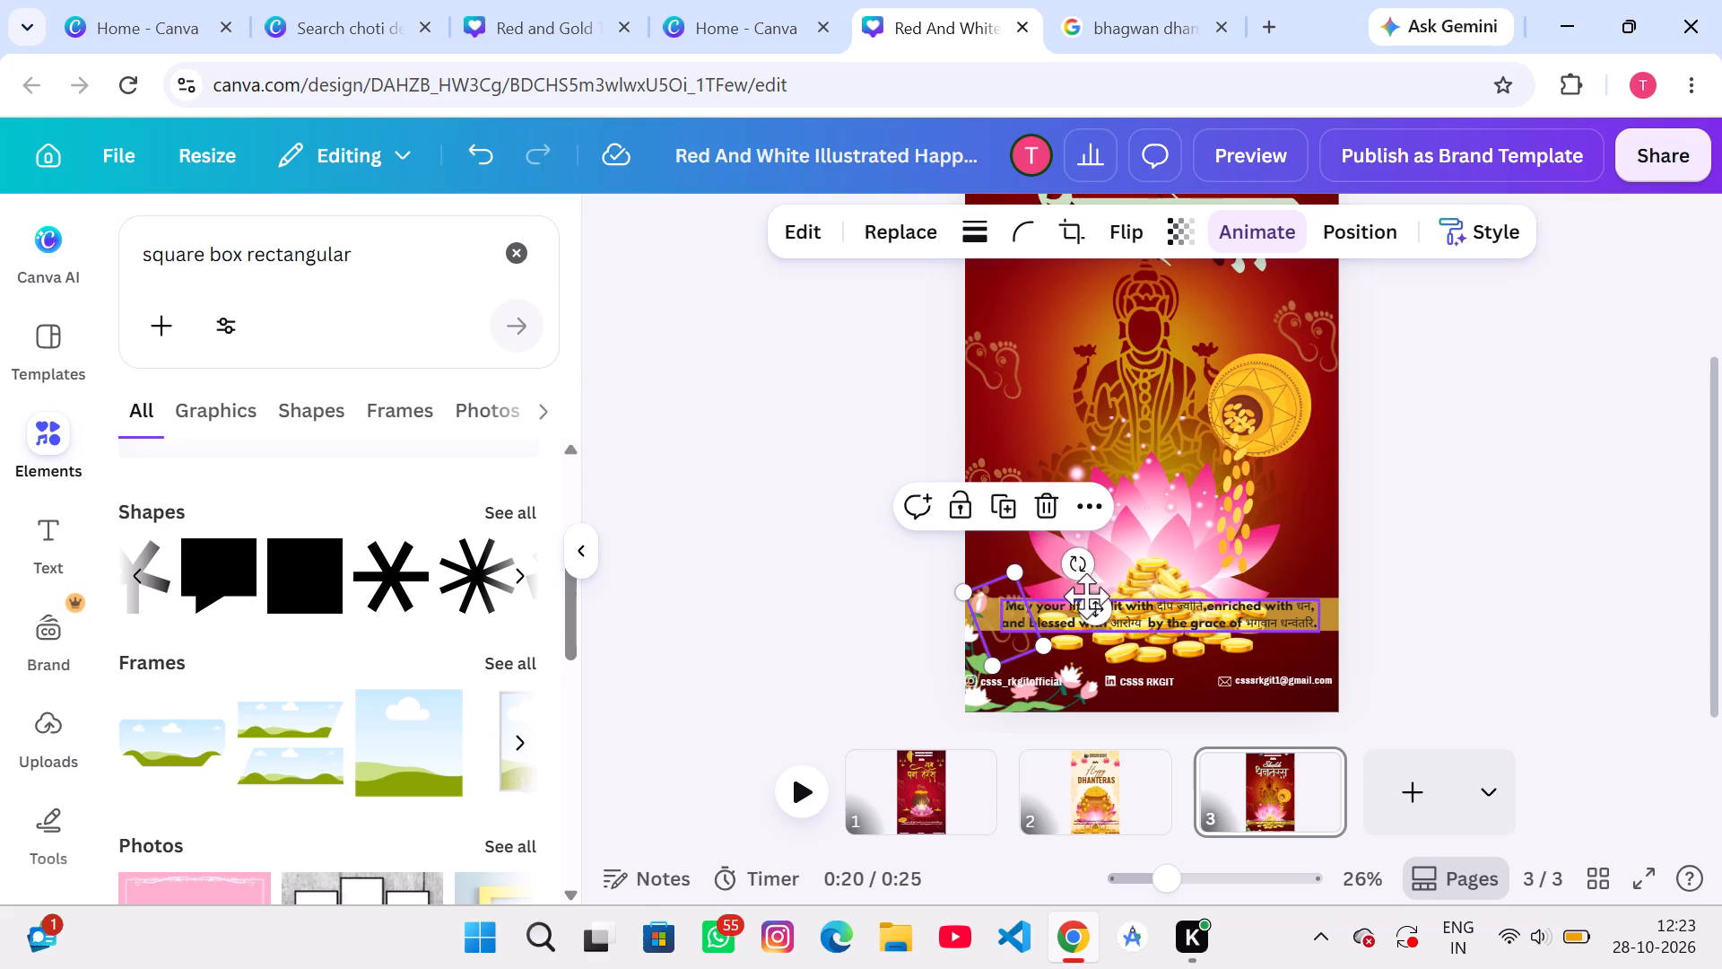
left_click_drag(1095, 602, 1402, 513)
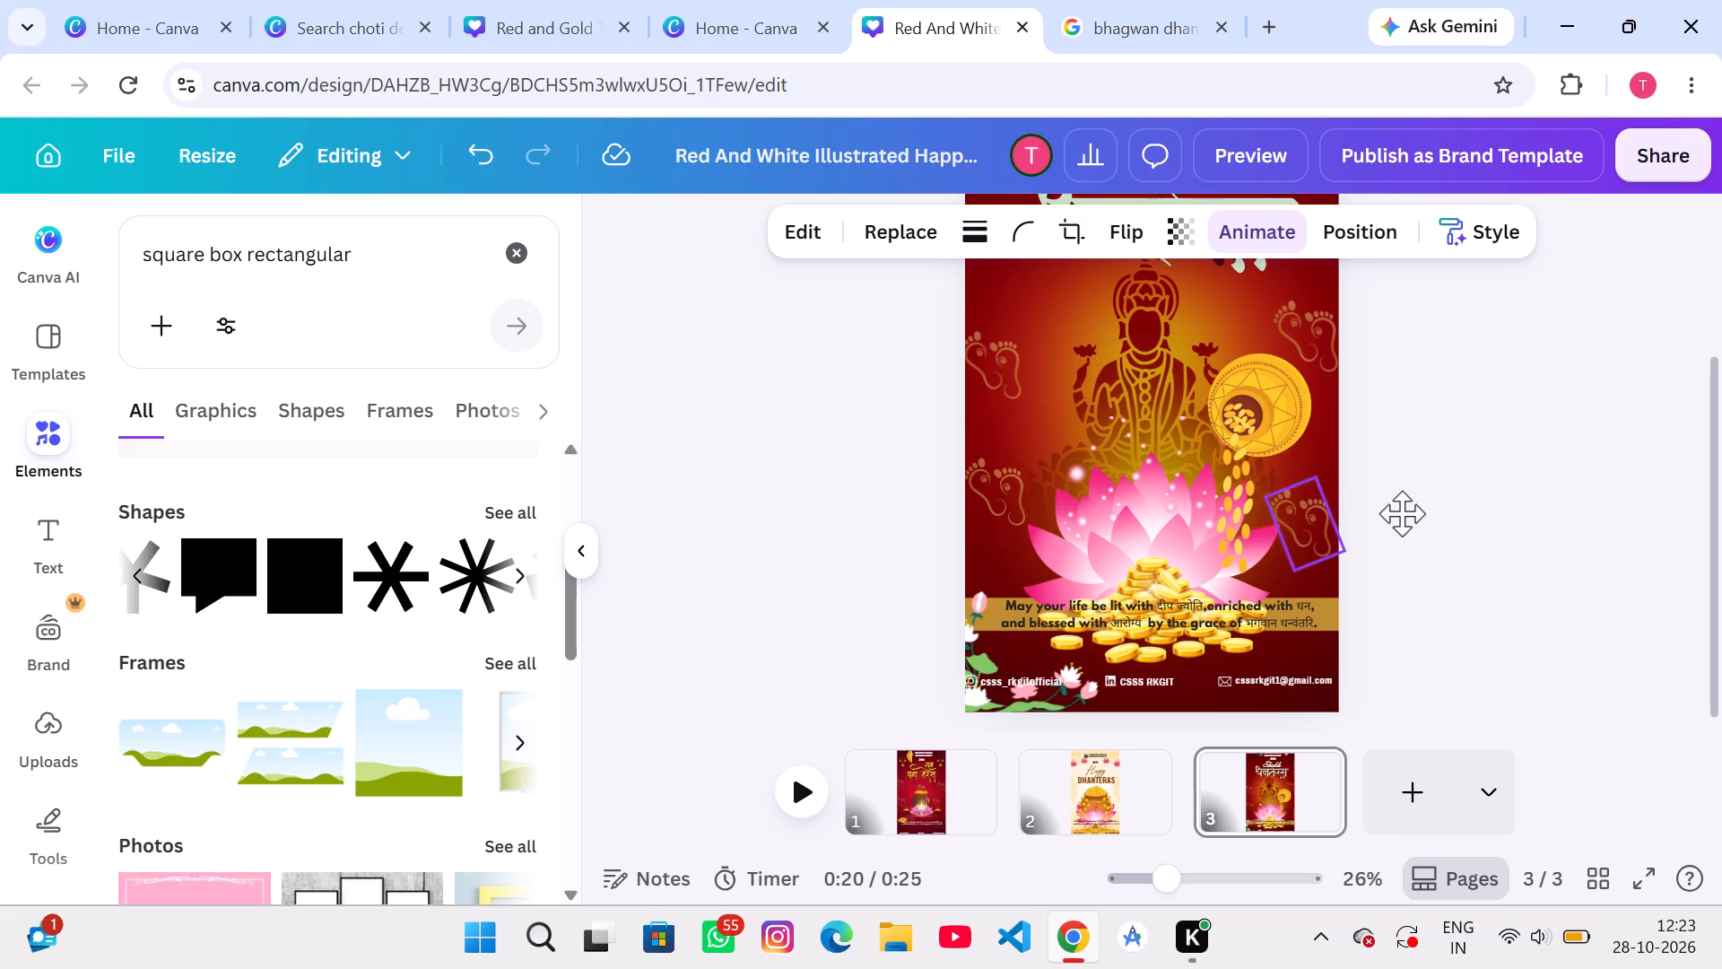
left_click_drag(1402, 513, 1407, 522)
right_click(1505, 554)
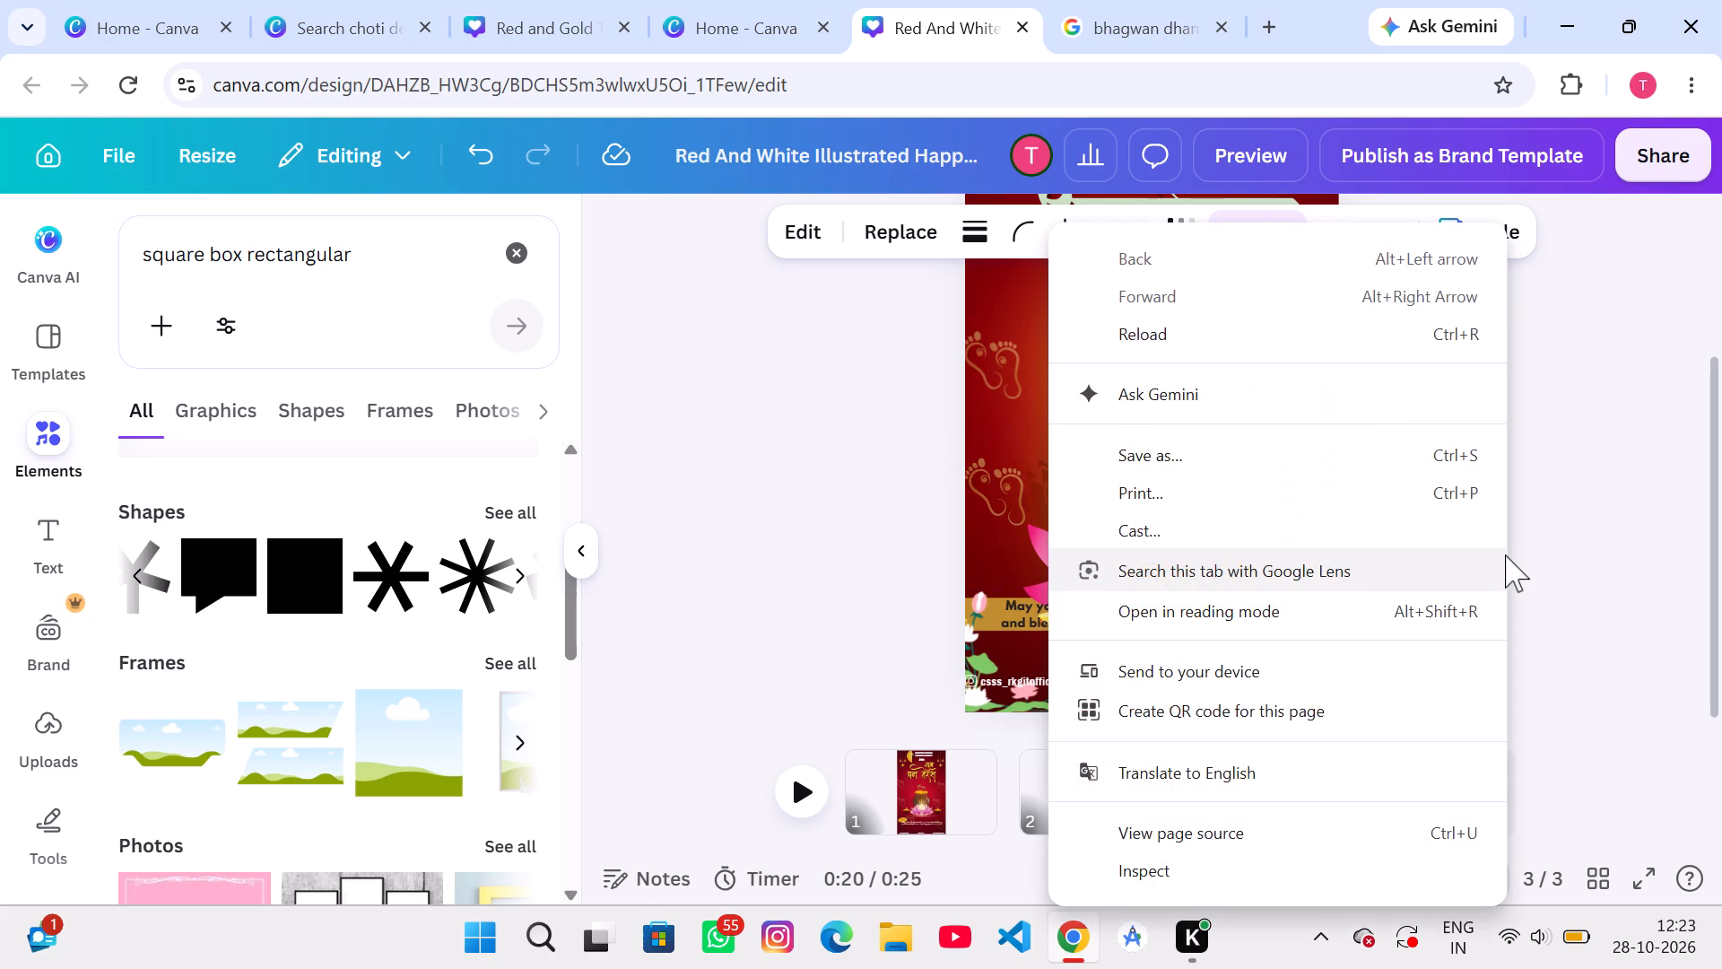
scroll(1505, 554, "up", 1)
left_click(1614, 544)
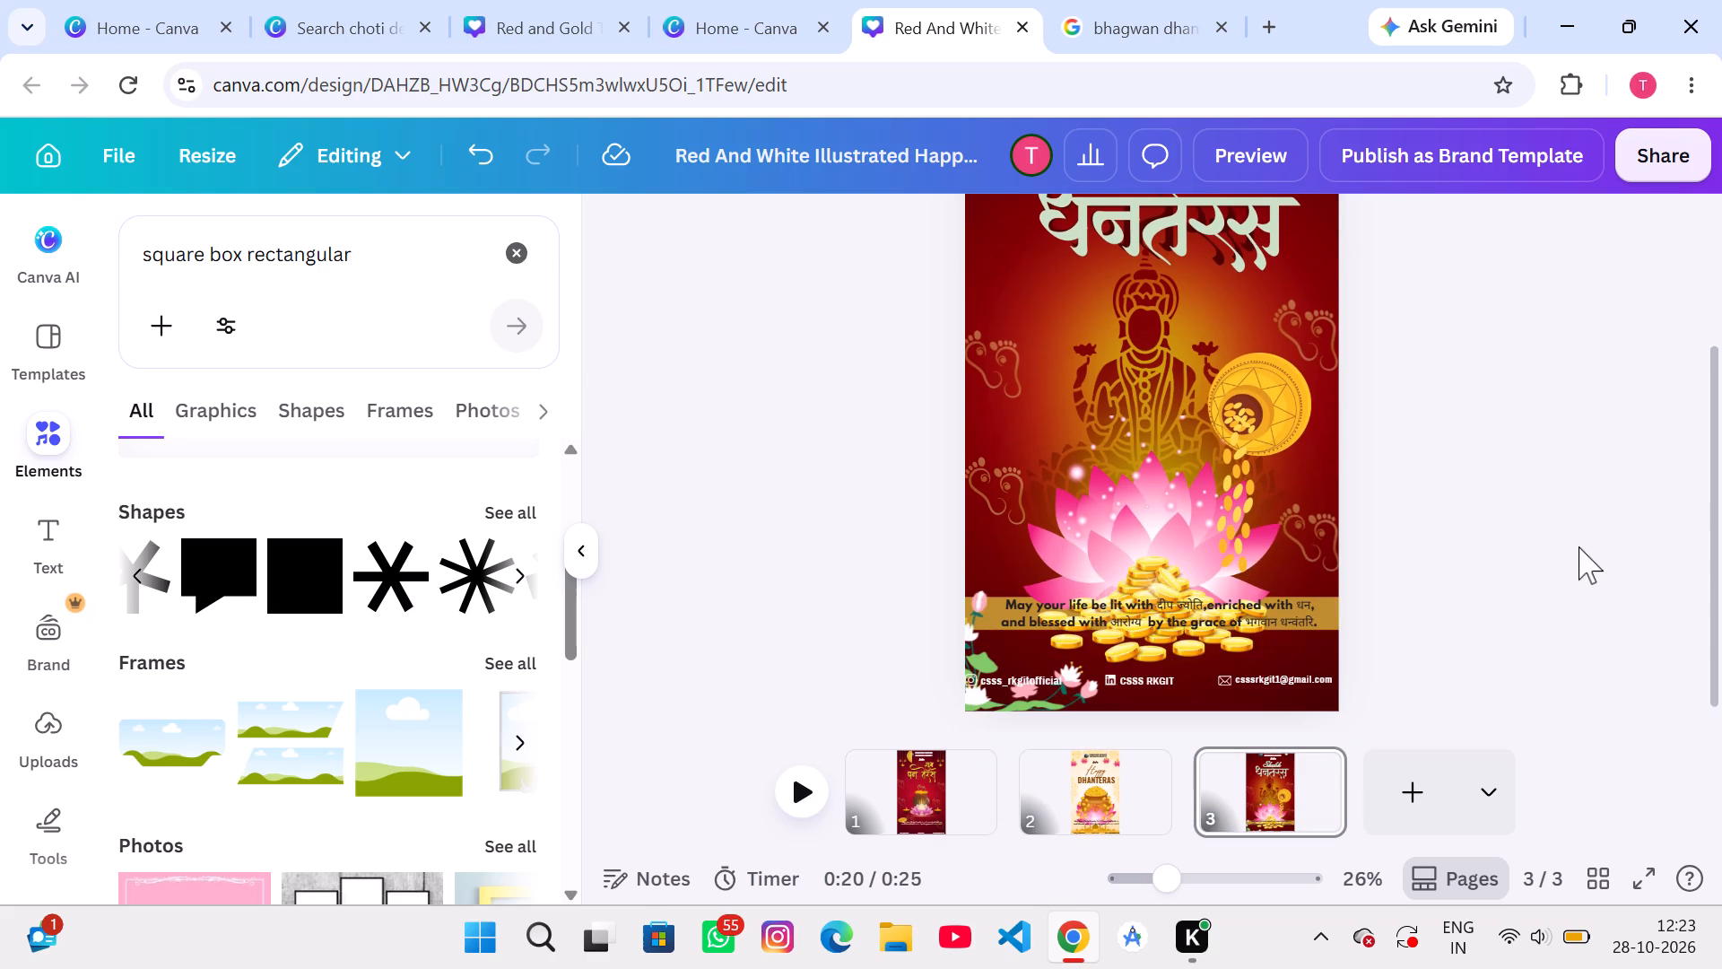
Raise the upper-left footprint pair on page 3 so it sits just below the Dhanteras heading, and deselect it.
left_click_drag(982, 352, 975, 269)
left_click(1461, 435)
Review the footprint arrangement on page 3, then compare it with page 2 and the full length of page 1.
scroll(1461, 435, "left", 1)
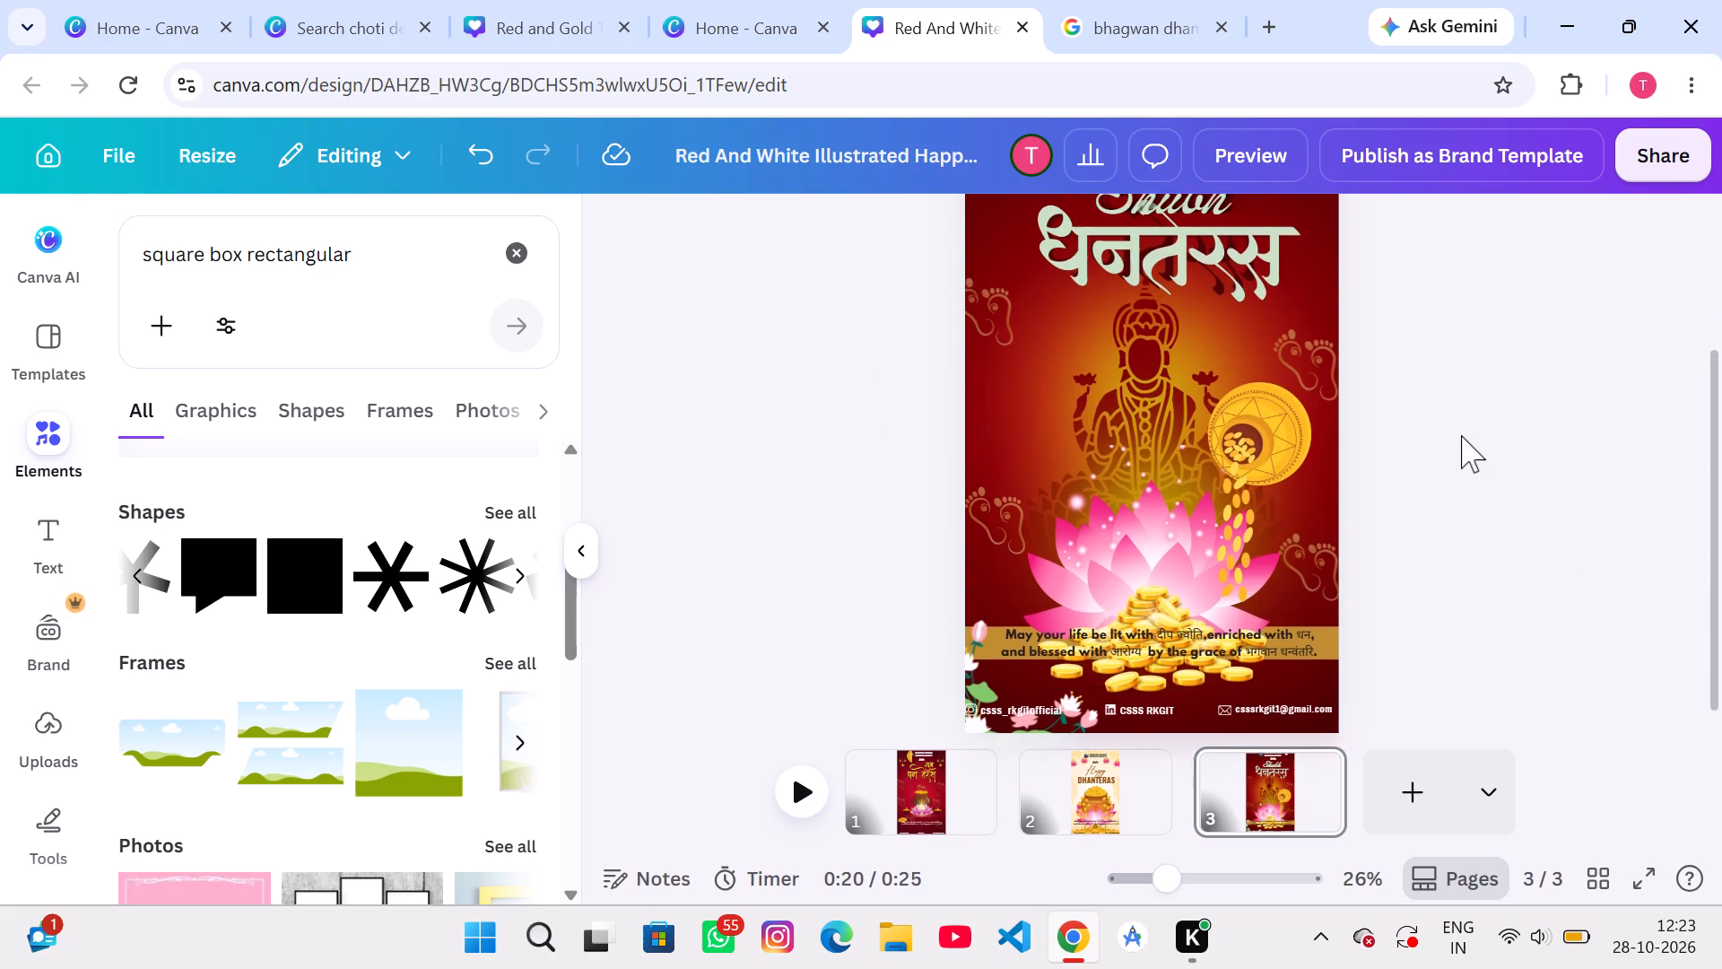
scroll(1461, 435, "left", 1)
scroll(1386, 458, "left", 1)
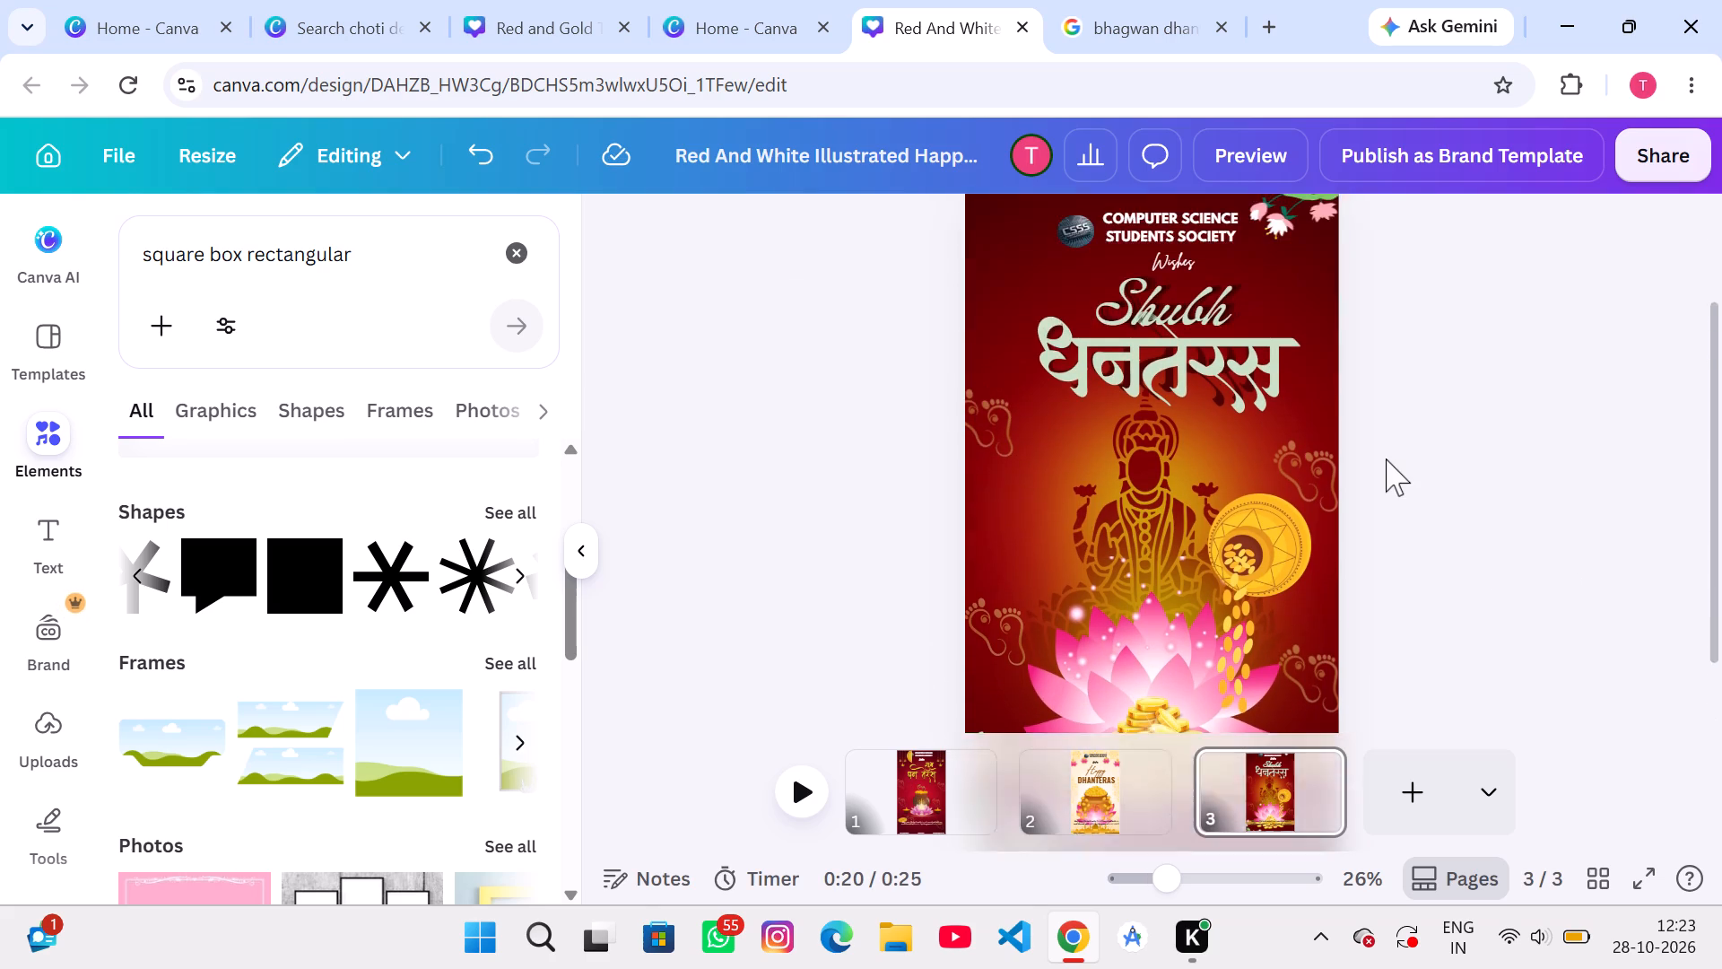
scroll(1386, 458, "left", 1)
scroll(1386, 458, "down", 1)
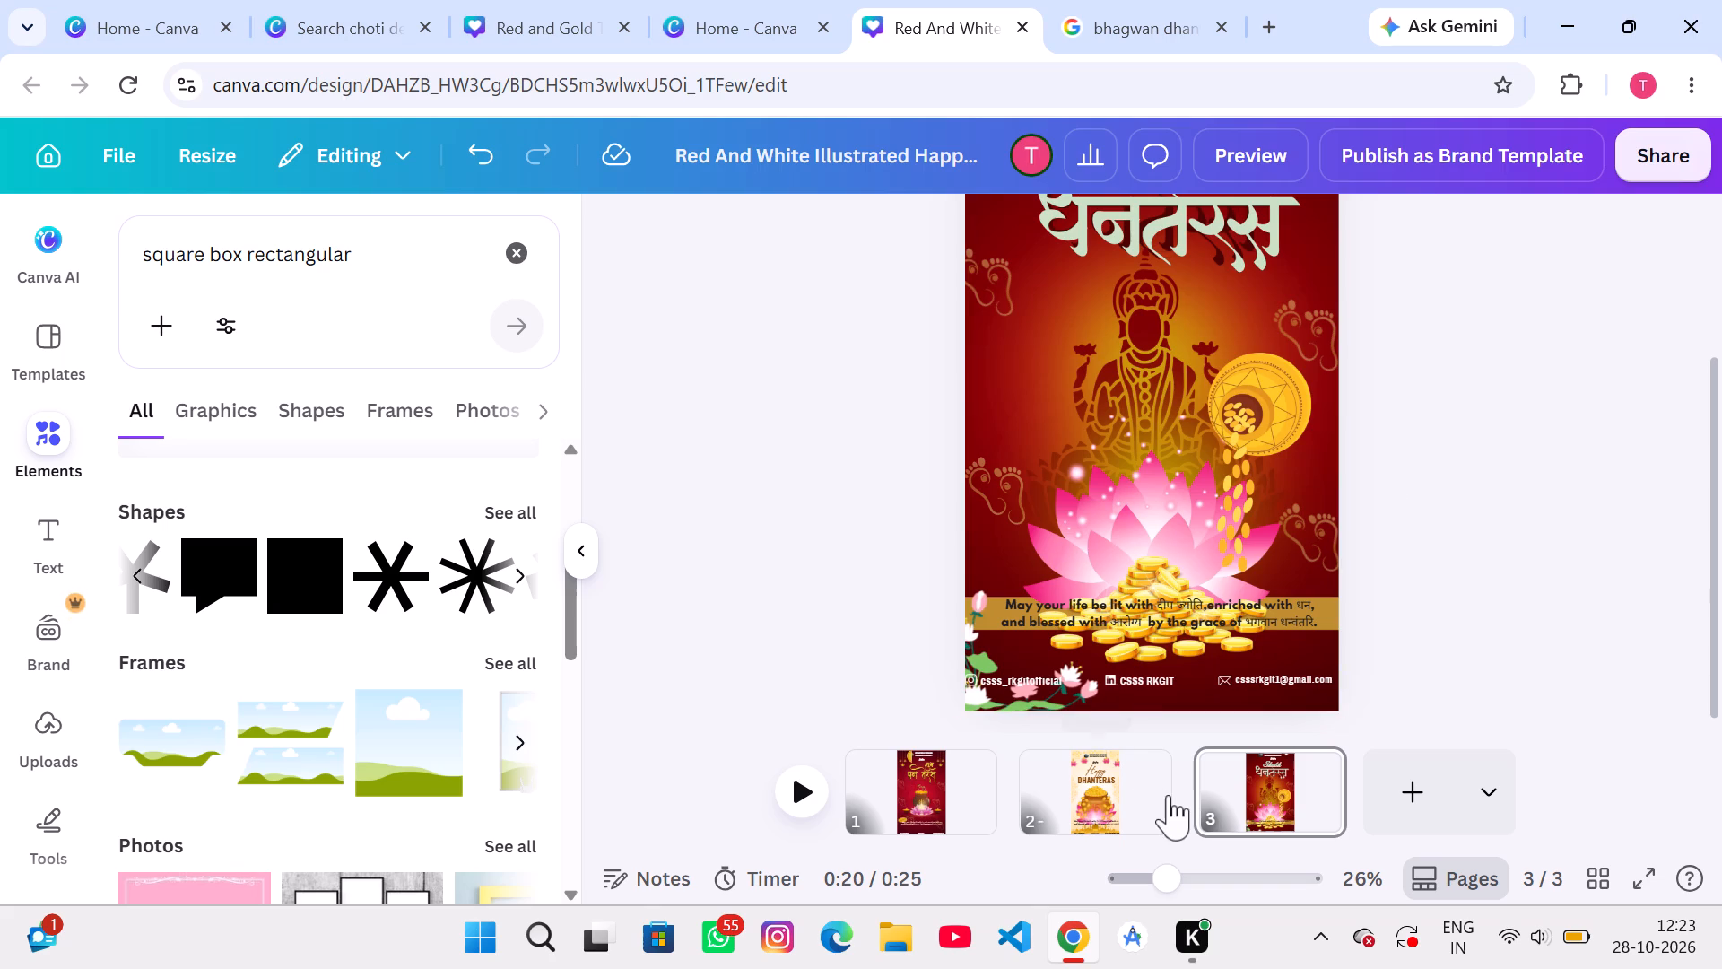
left_click(1169, 795)
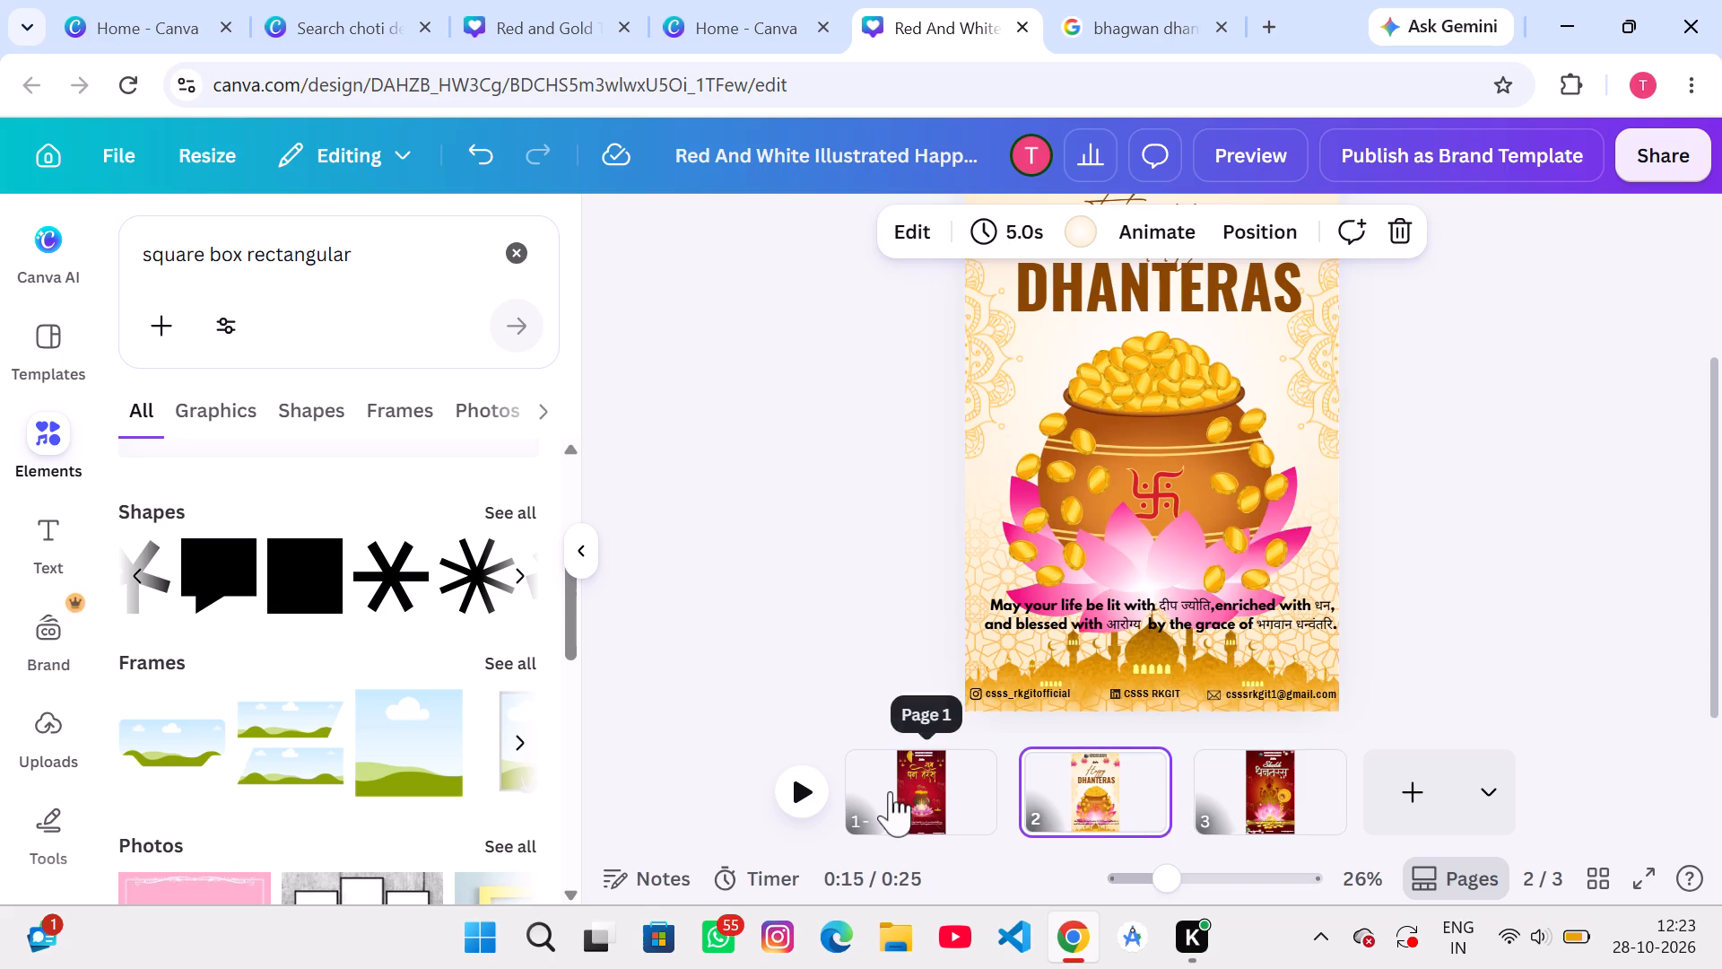
left_click(891, 791)
left_click(1343, 685)
scroll(1343, 685, "up", 1)
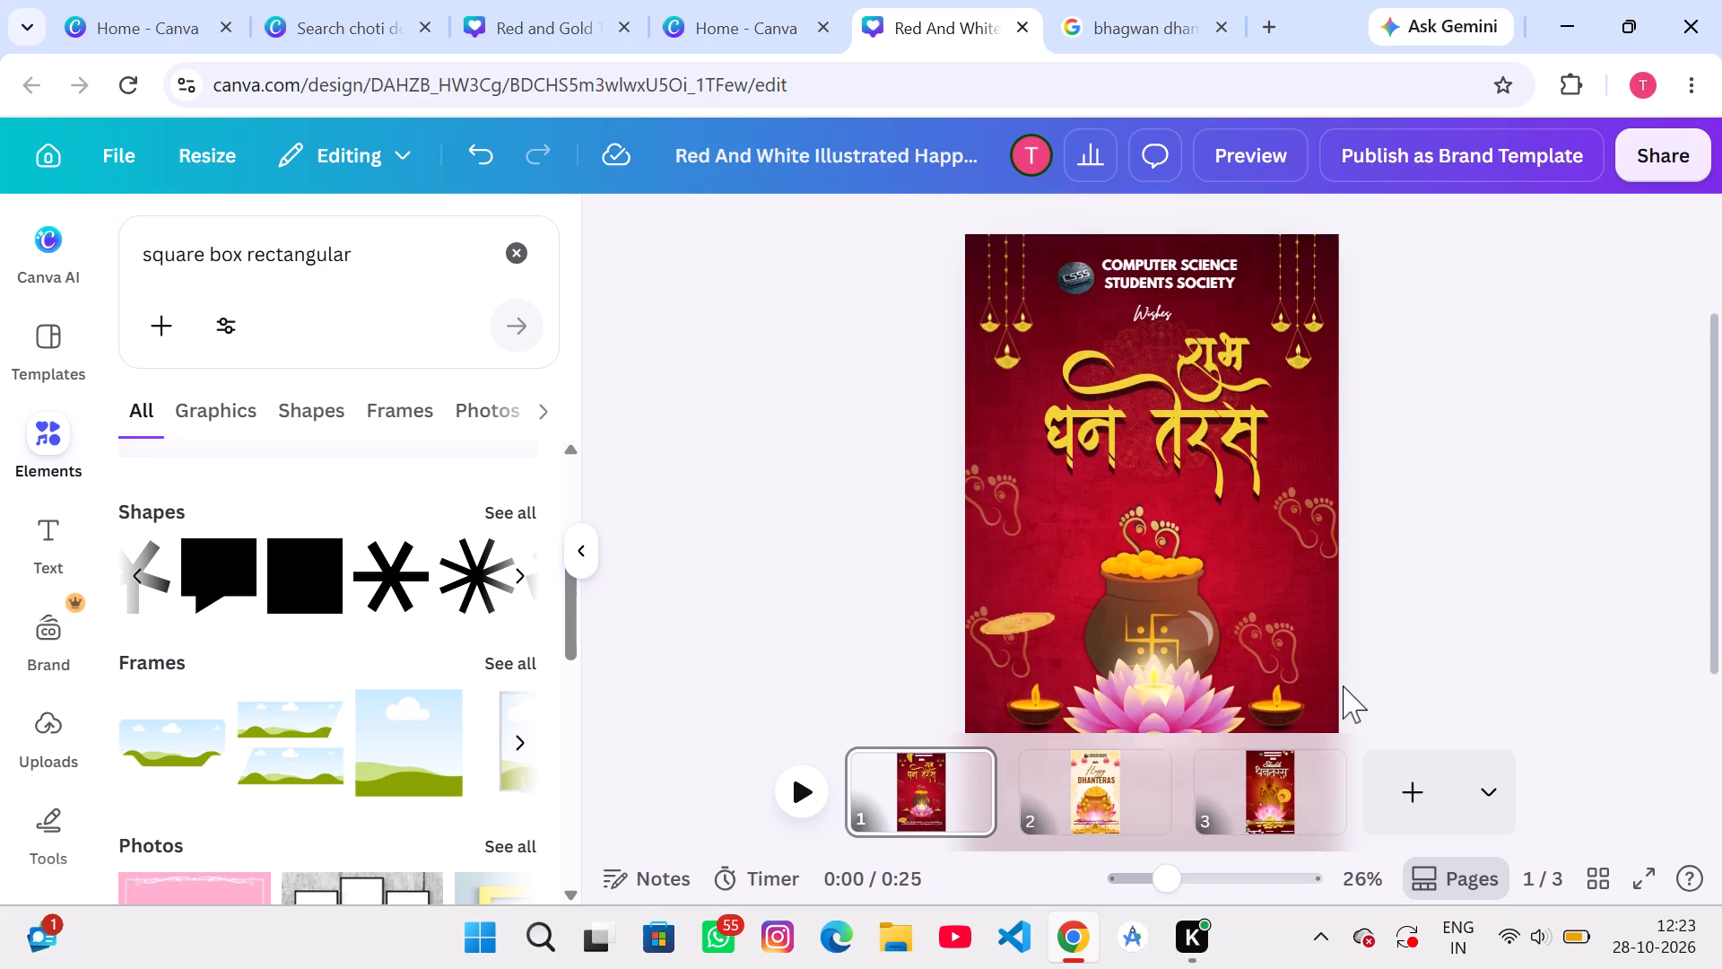
scroll(1343, 685, "up", 1)
scroll(1342, 638, "down", 1)
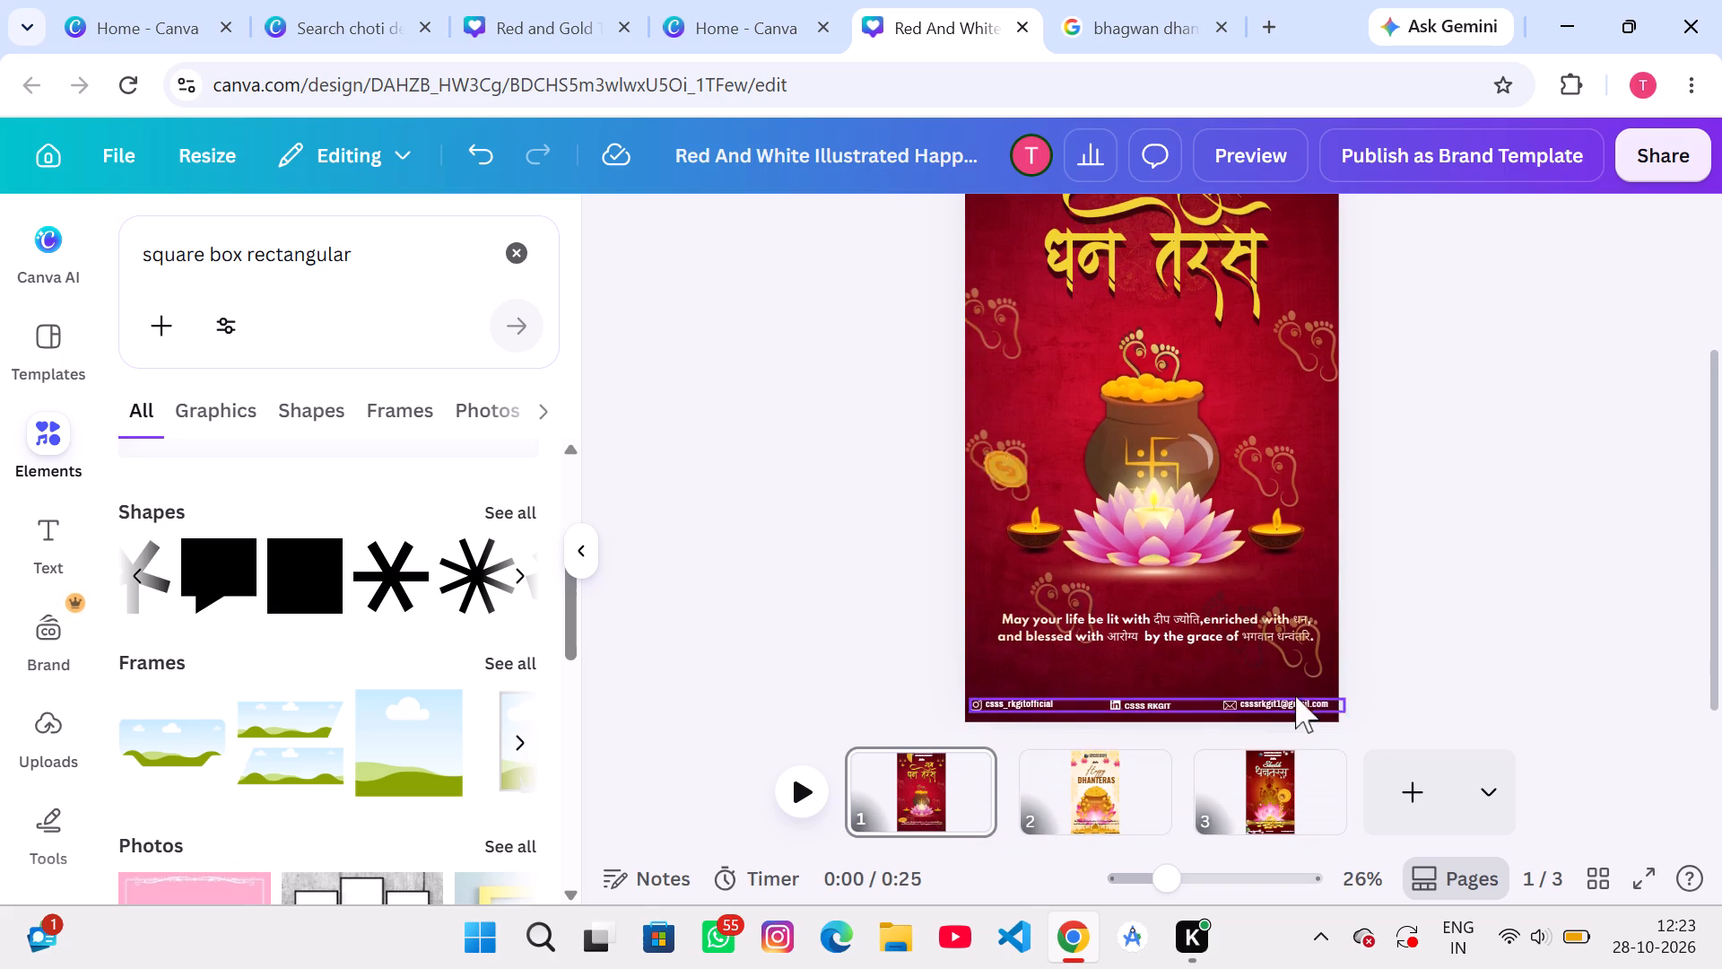
Send the footprint pair overlapping the end of page 1's wish text backward in the layer order, and deselect it.
left_click(1311, 660)
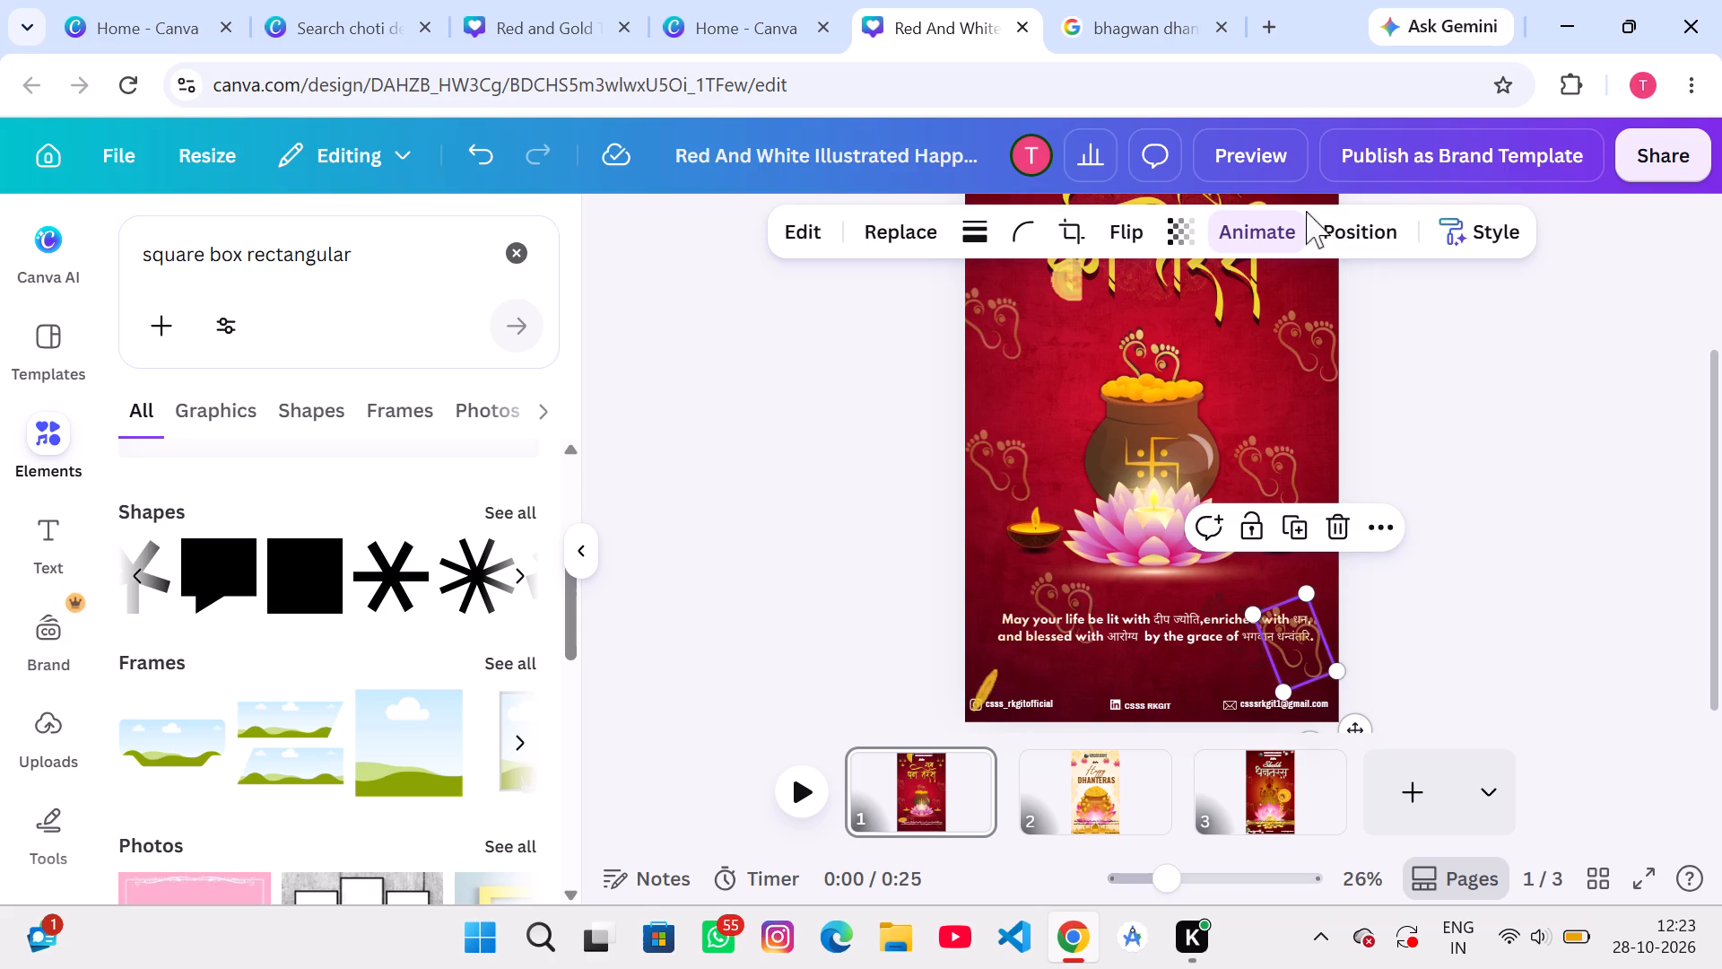
left_click(1323, 240)
left_click(413, 362)
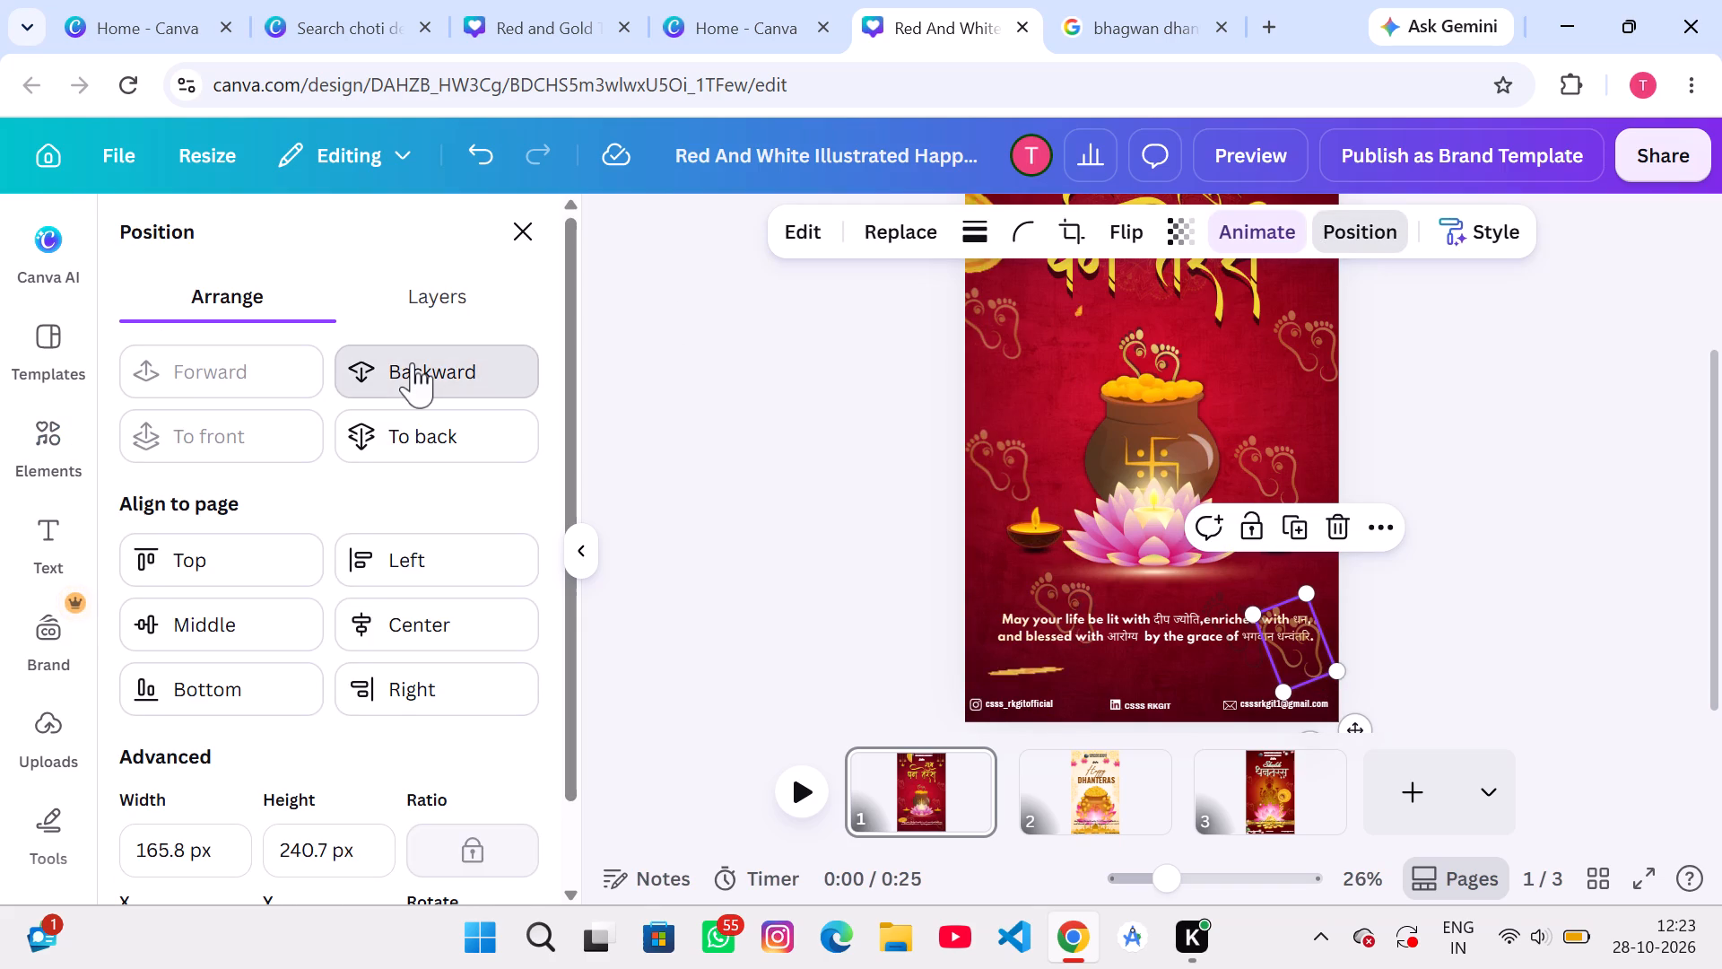
left_click(413, 362)
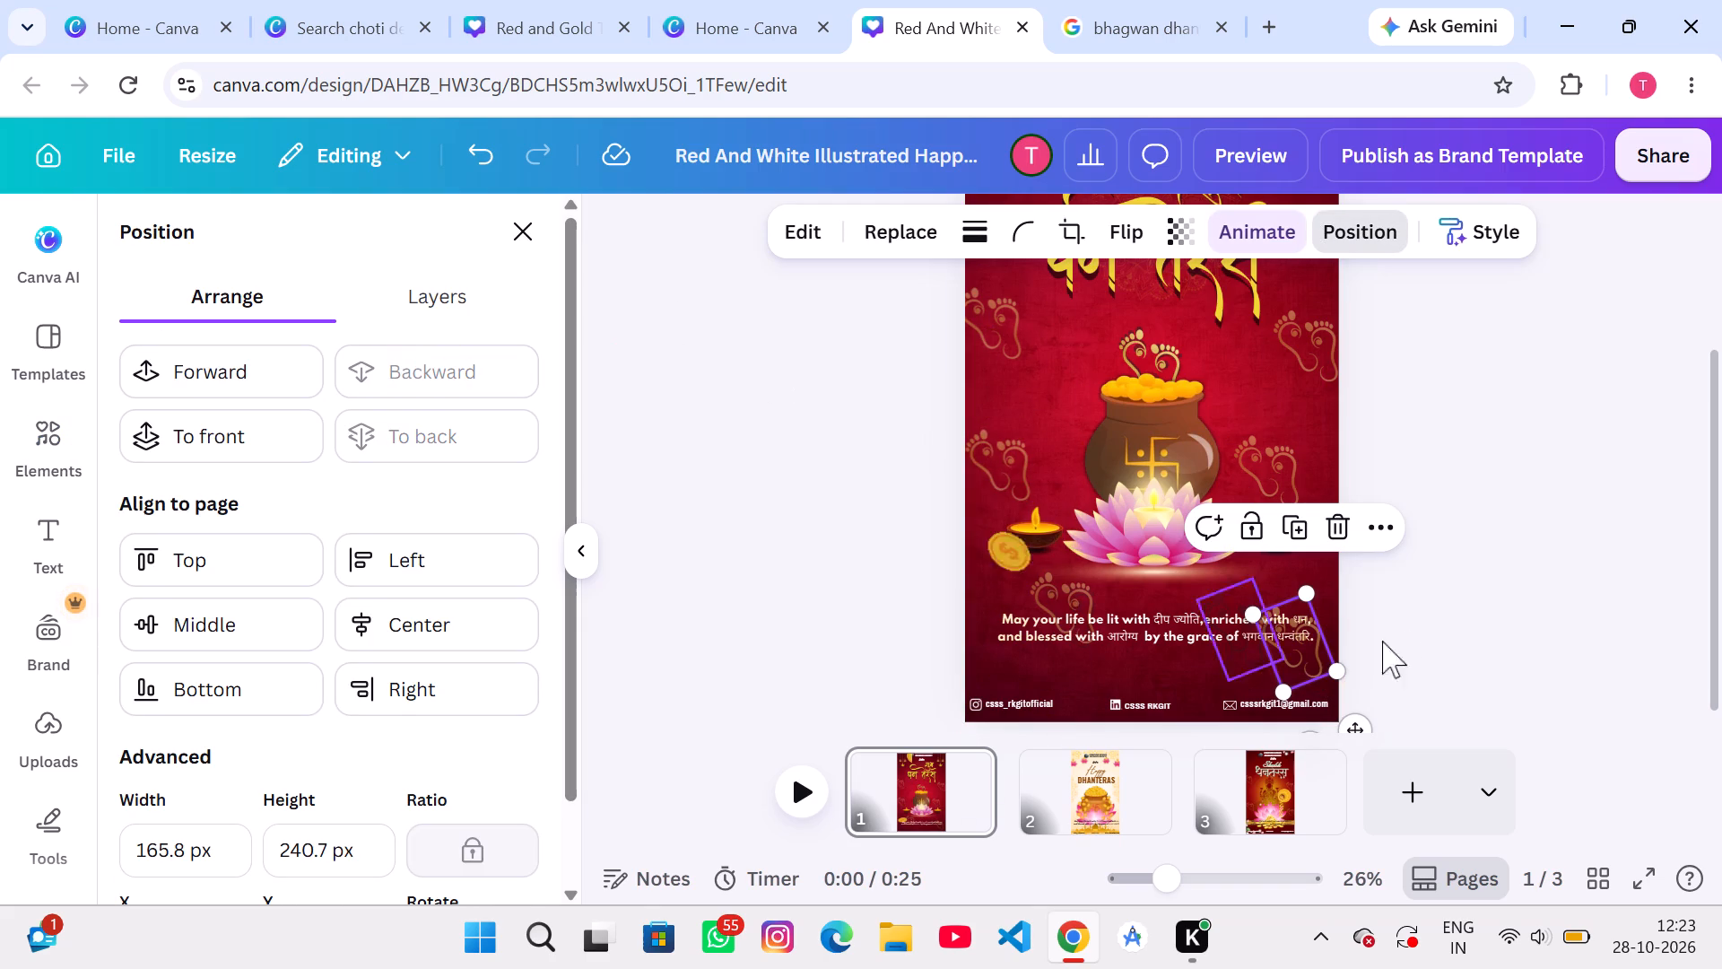
left_click(1407, 627)
left_click(1407, 627)
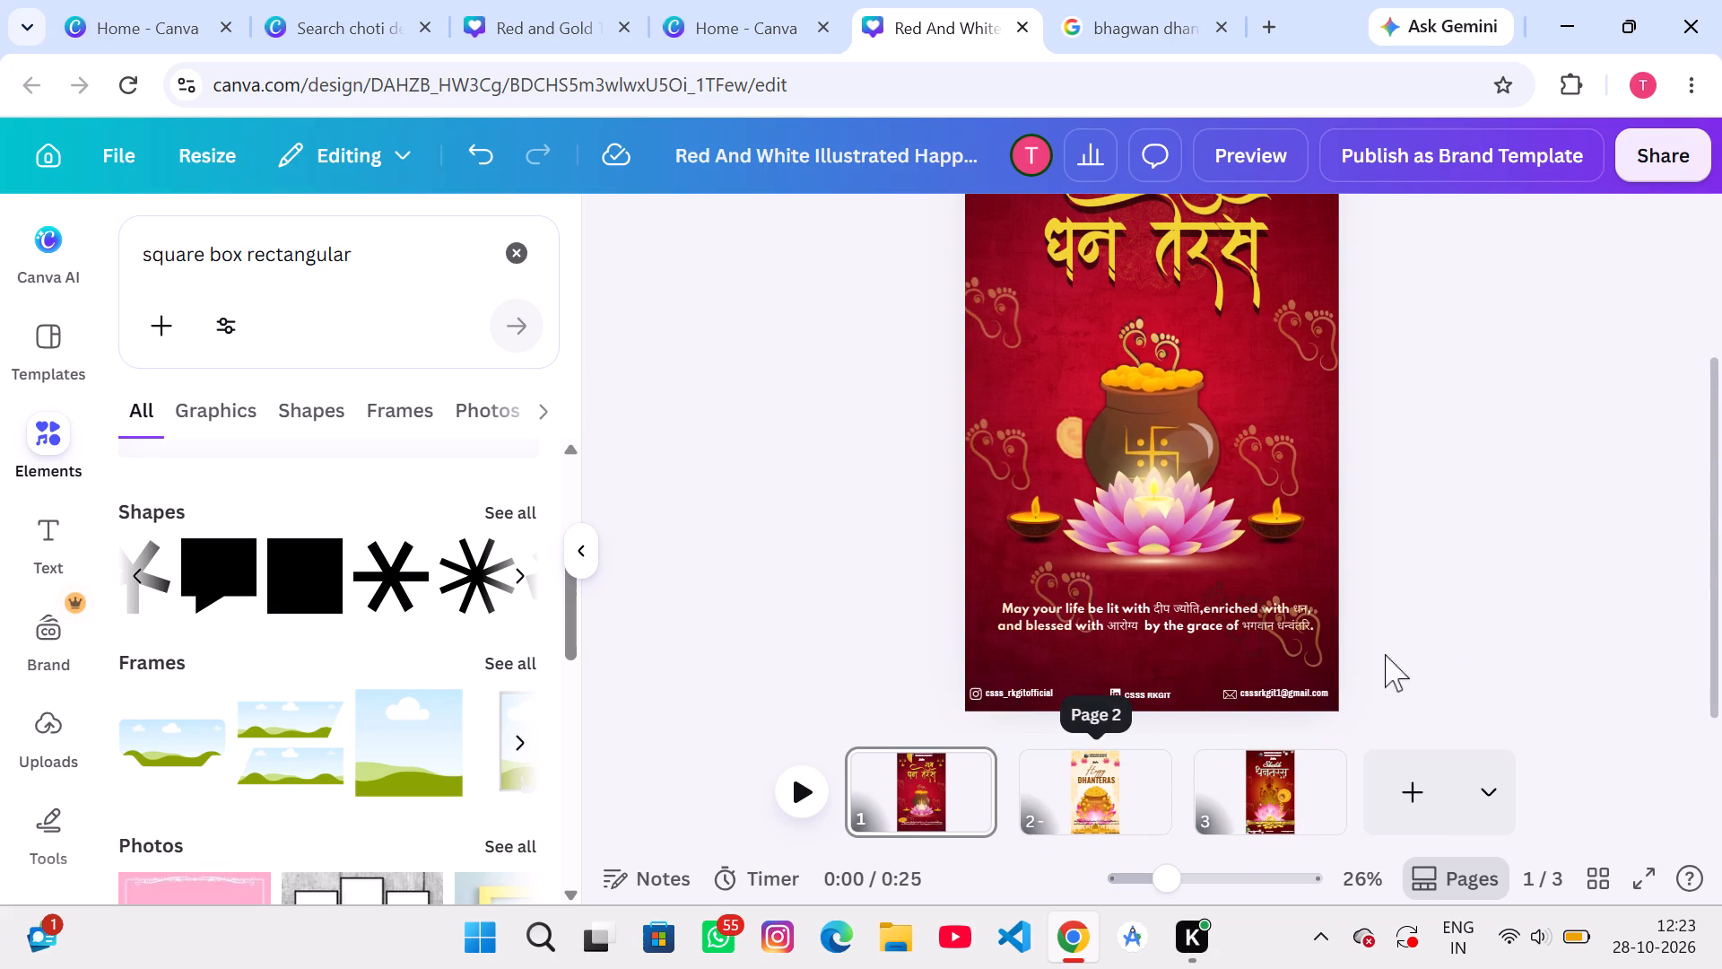
Shrink the animated gold coins on page 1 to about the poster's height, centre them over the poster, and deselect them.
scroll(1495, 653, "left", 1)
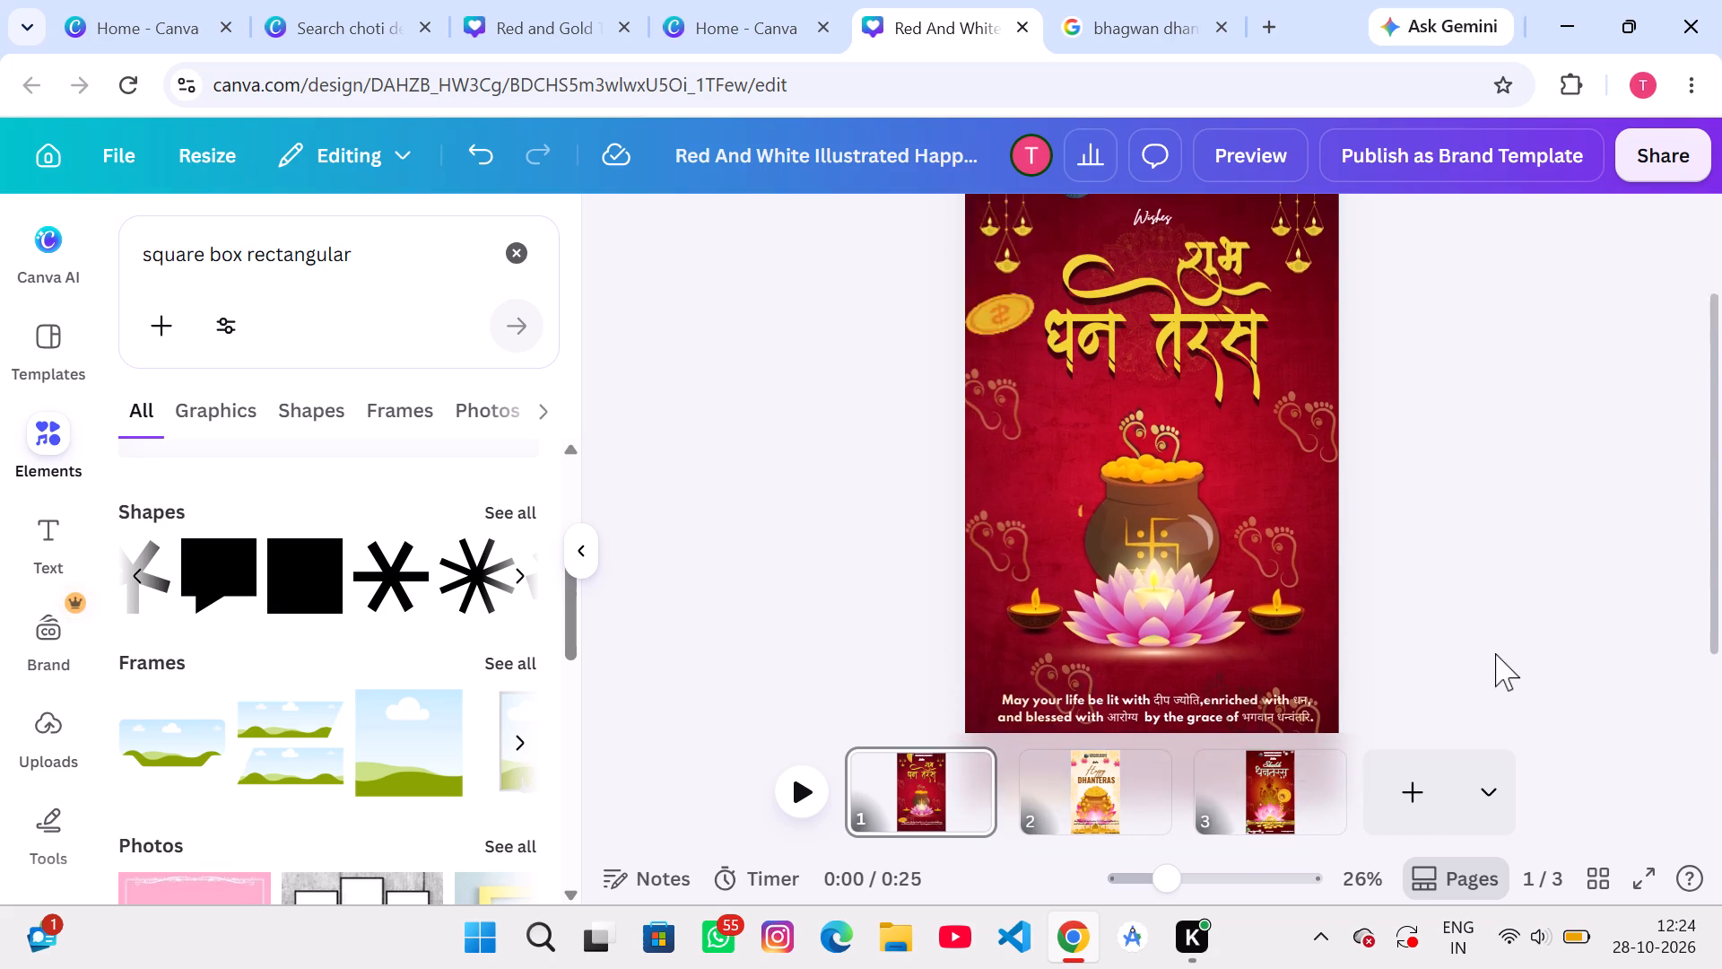
scroll(1495, 653, "left", 1)
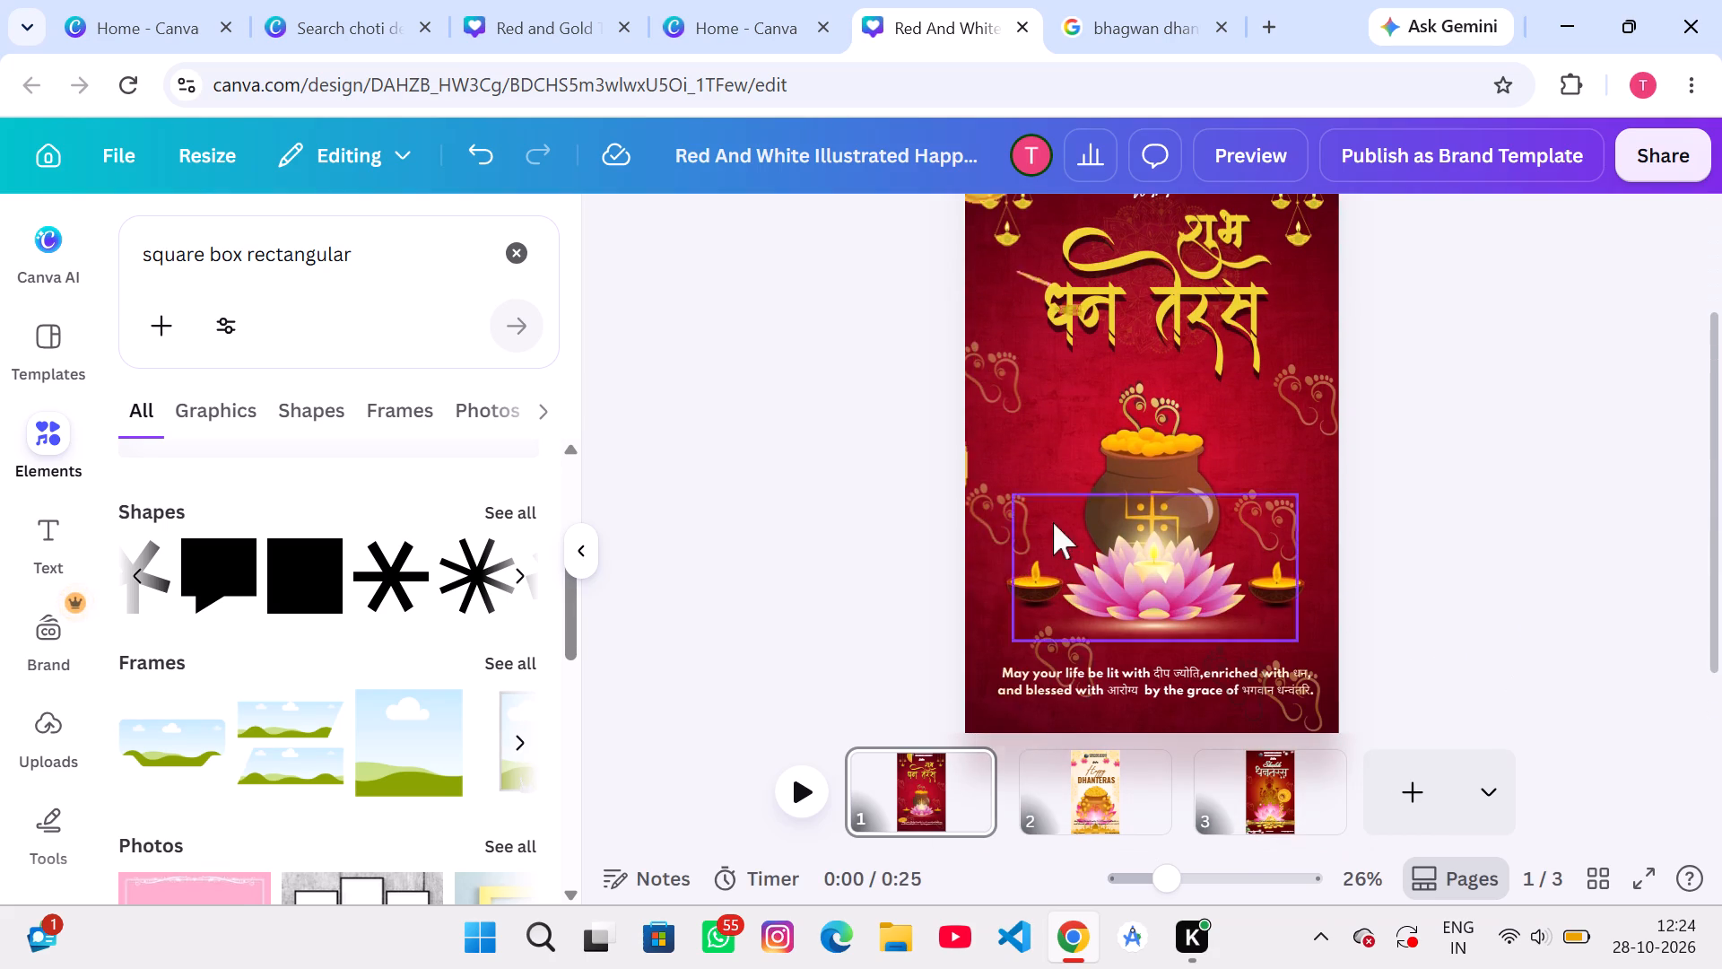
left_click_drag(967, 572, 1317, 604)
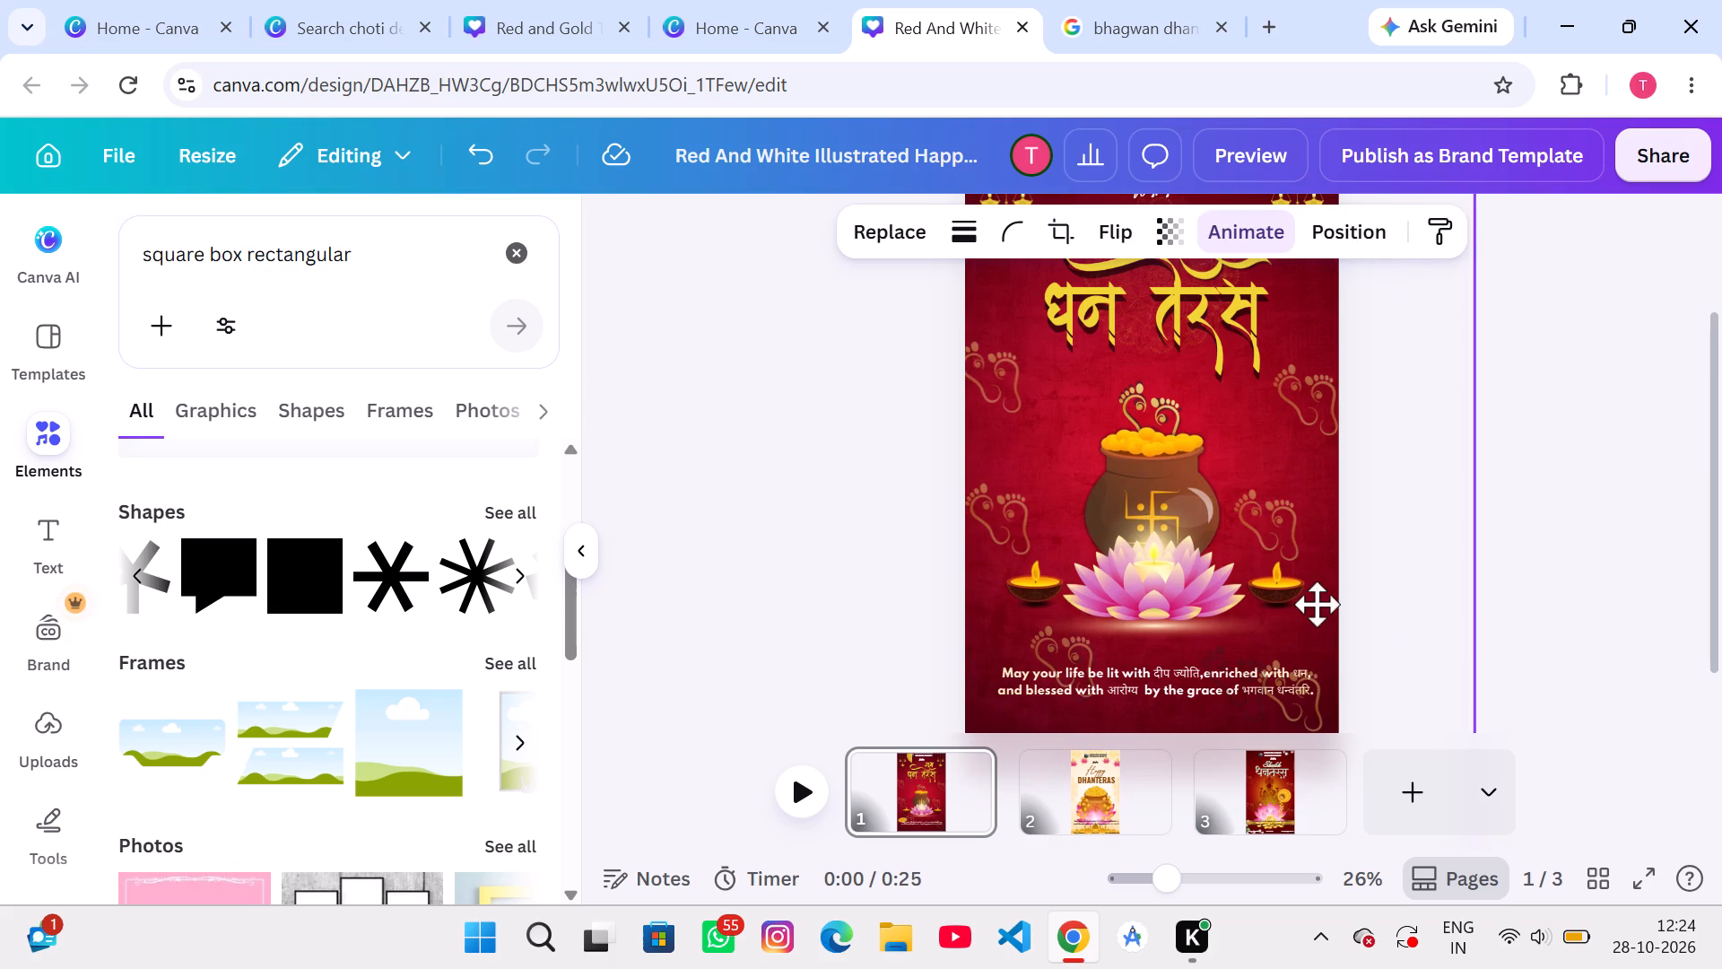
left_click_drag(1317, 604, 1329, 592)
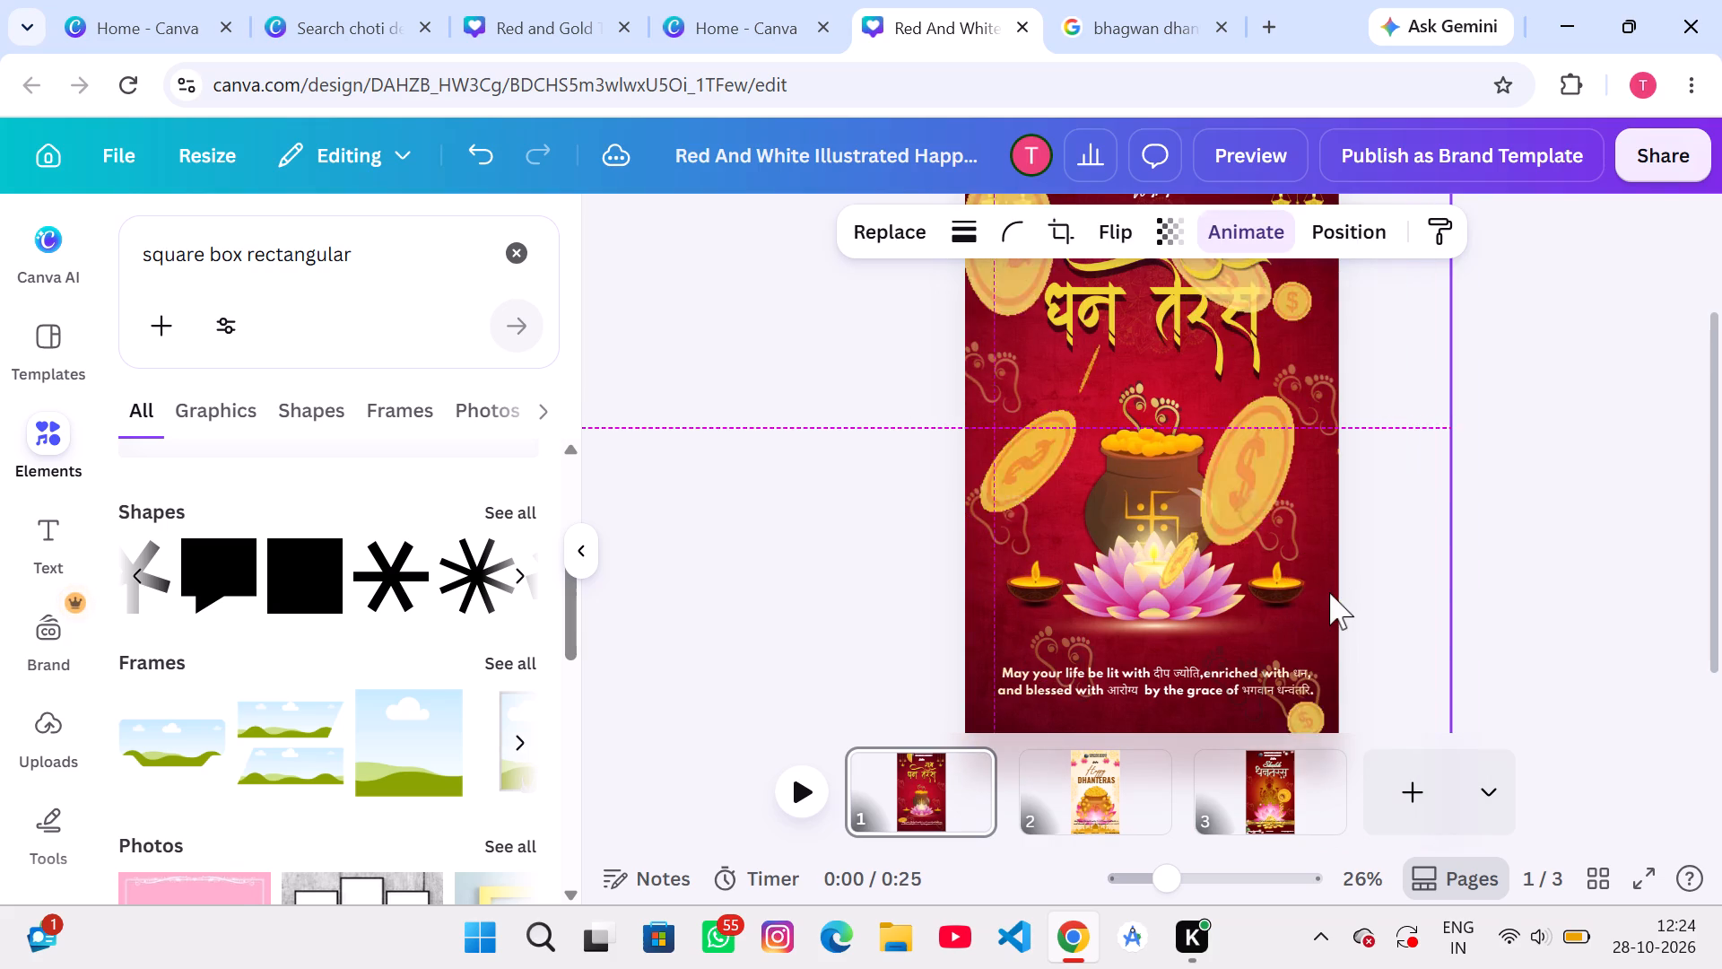
scroll(1269, 642, "down", 1)
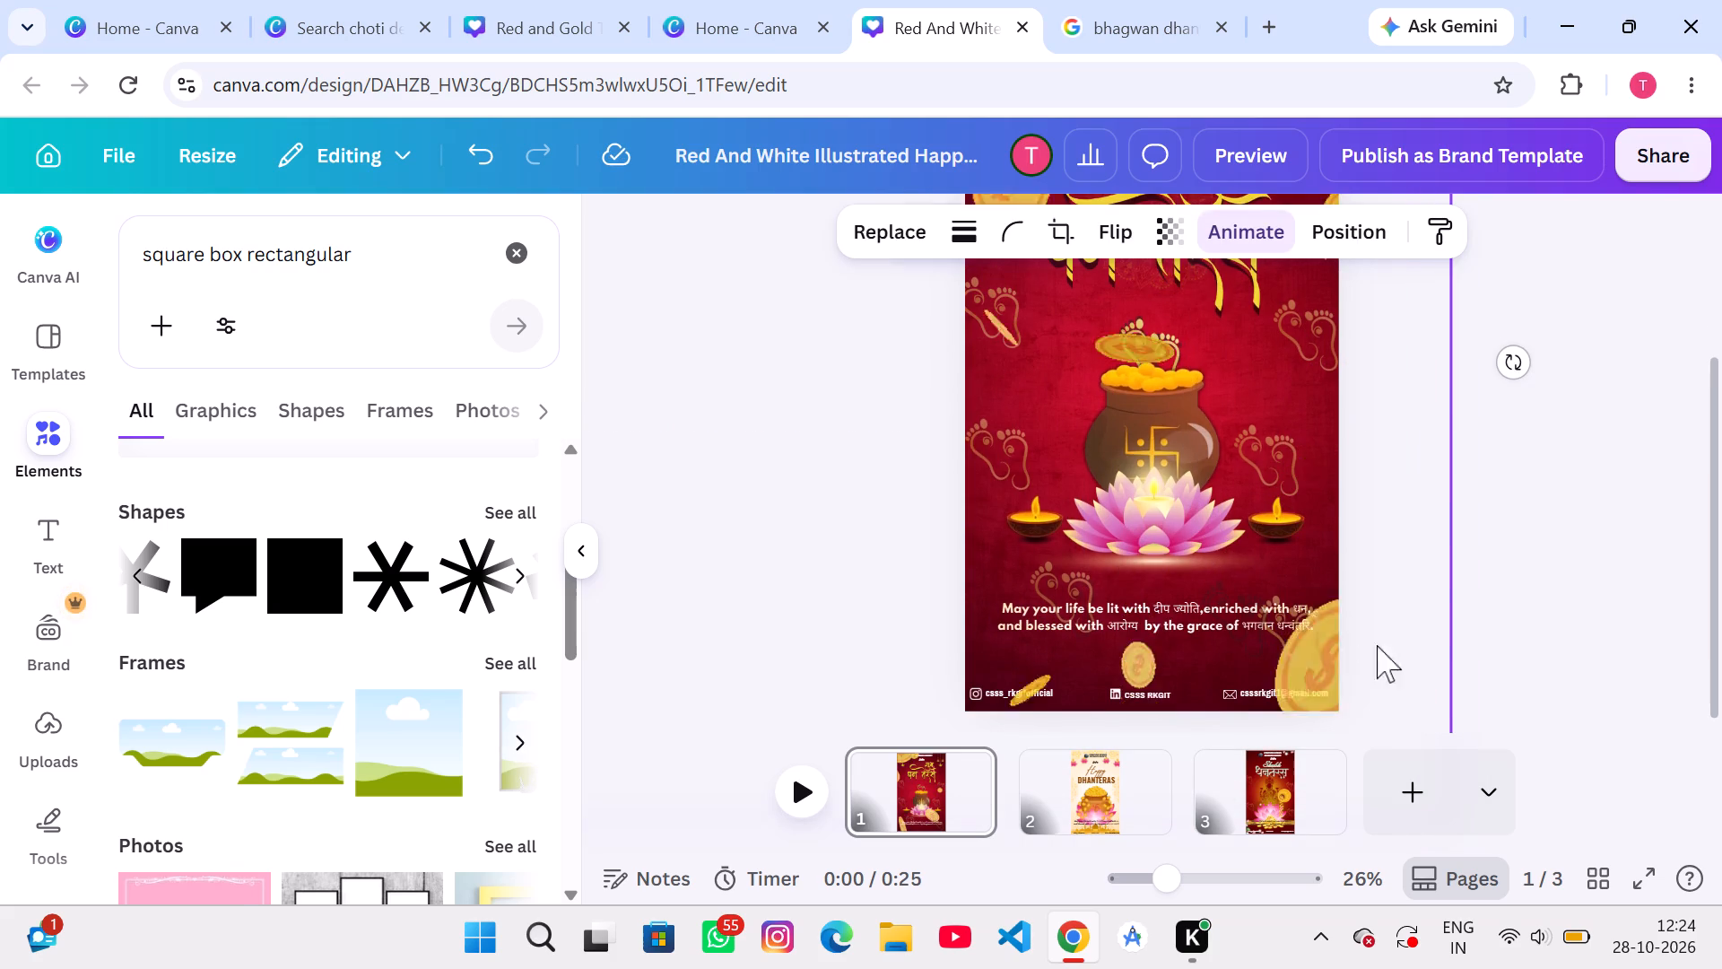
scroll(1449, 663, "down", 1)
scroll(1335, 633, "up", 4)
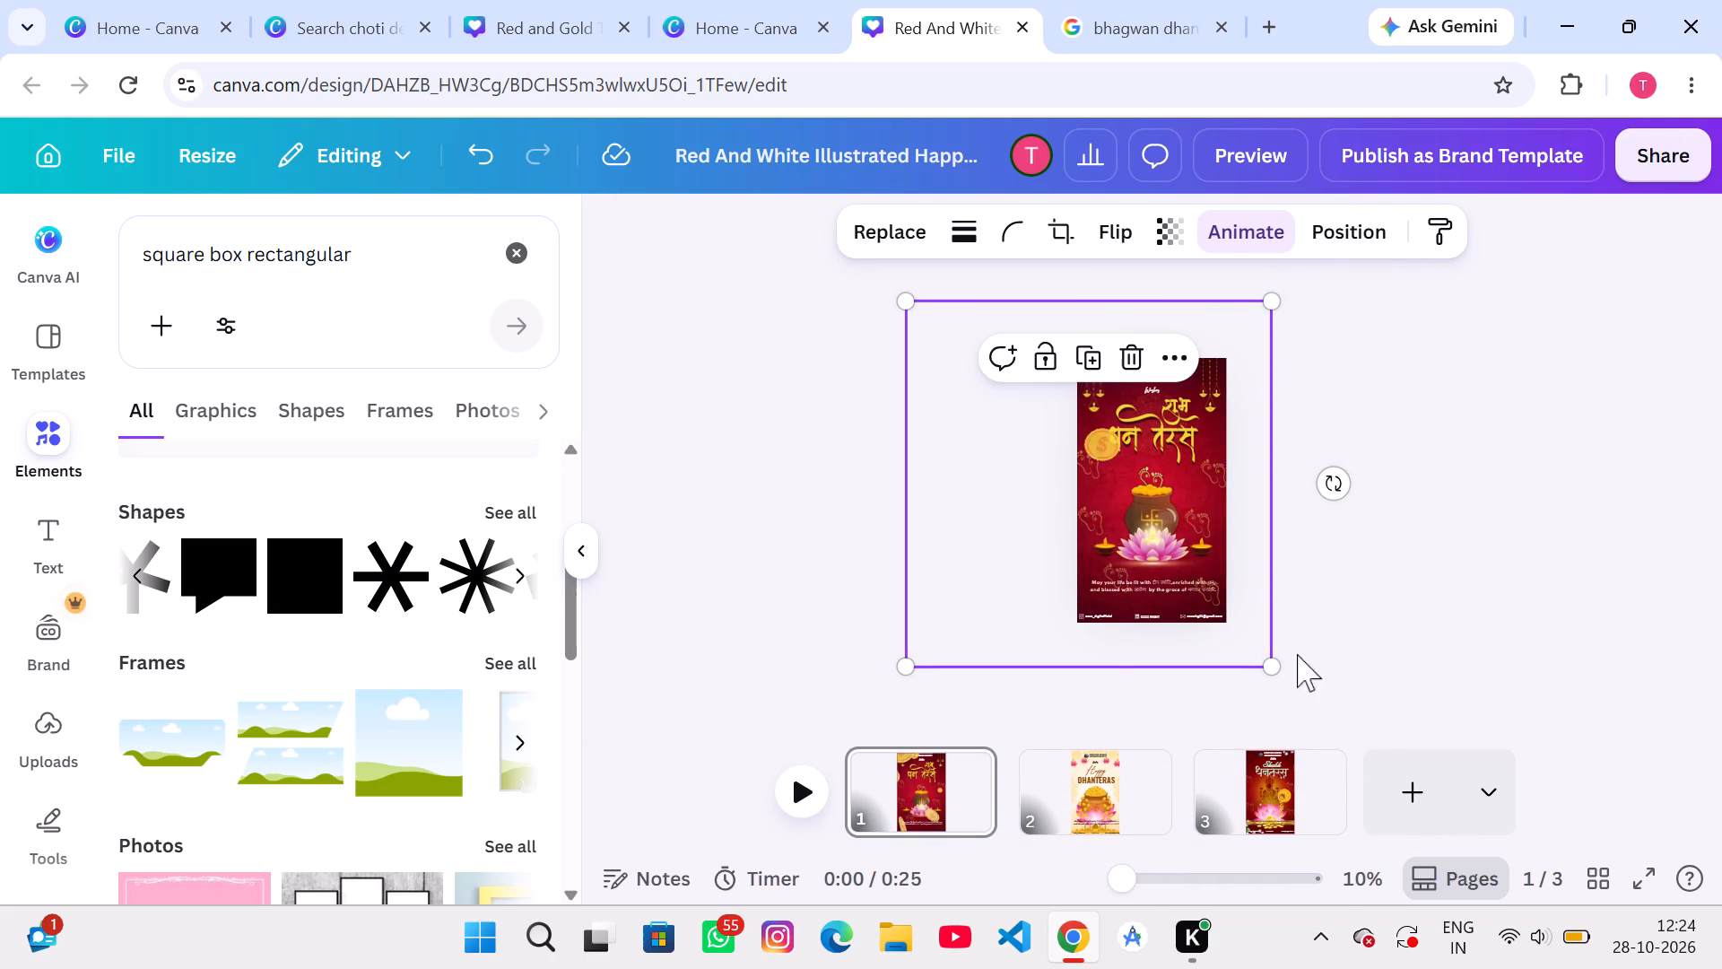
left_click_drag(1274, 667, 1212, 605)
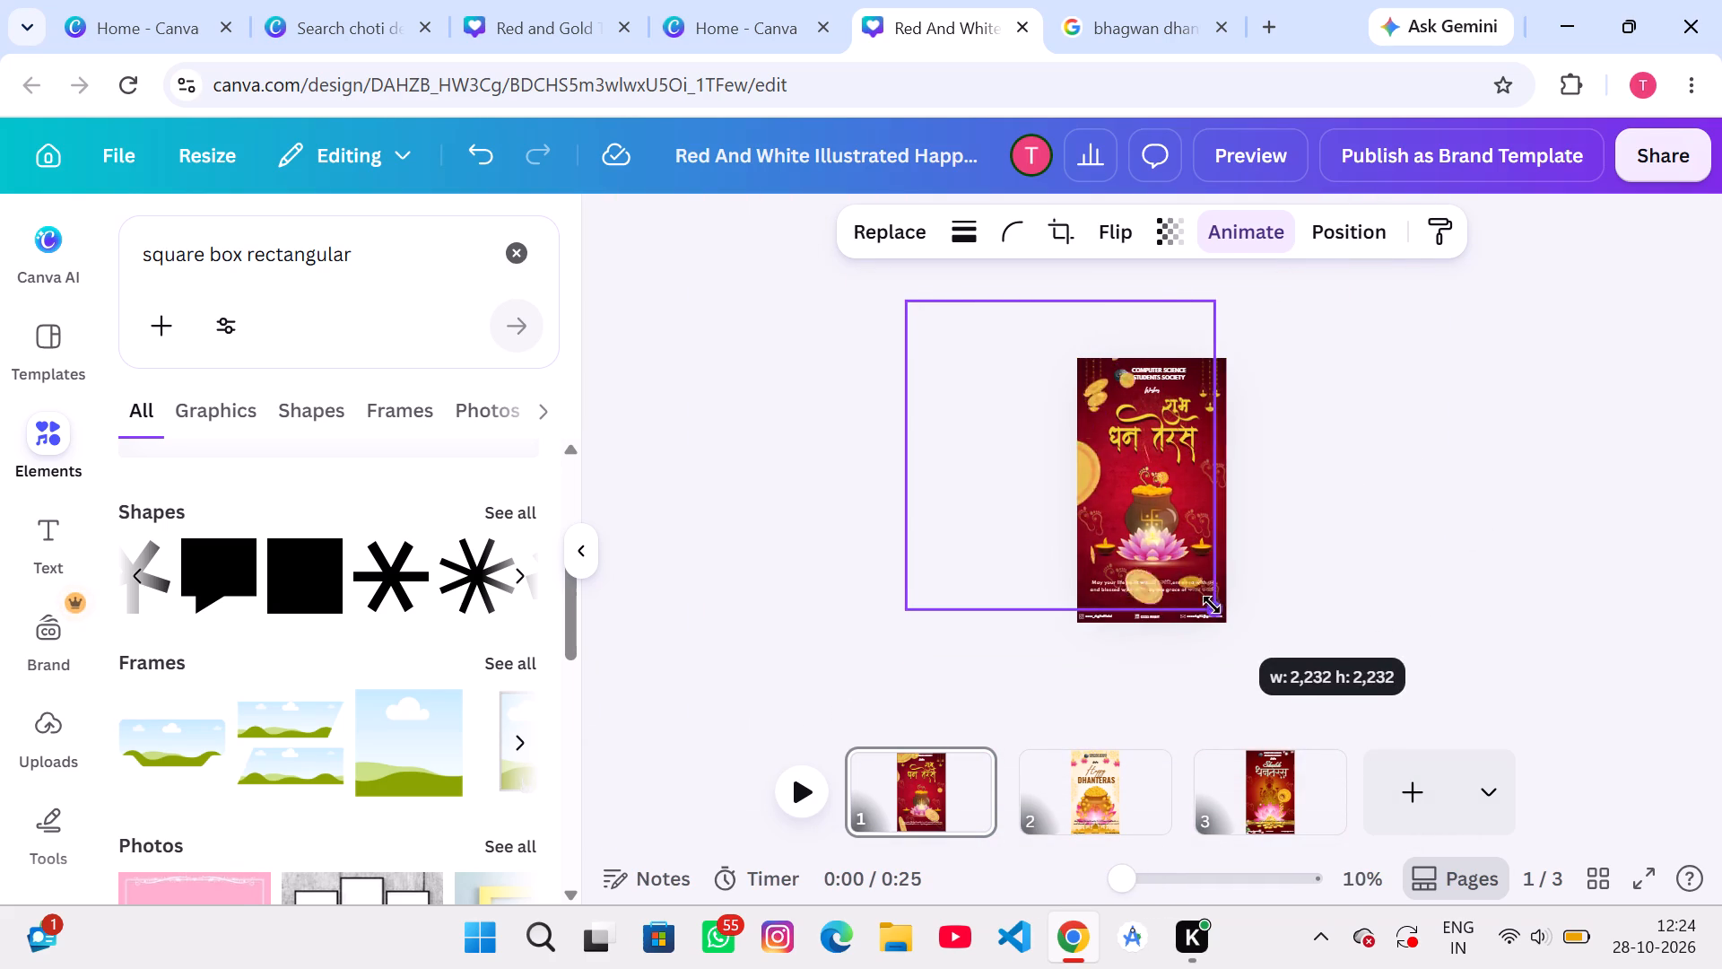
left_click_drag(1212, 605, 1182, 560)
left_click_drag(1123, 484, 1208, 542)
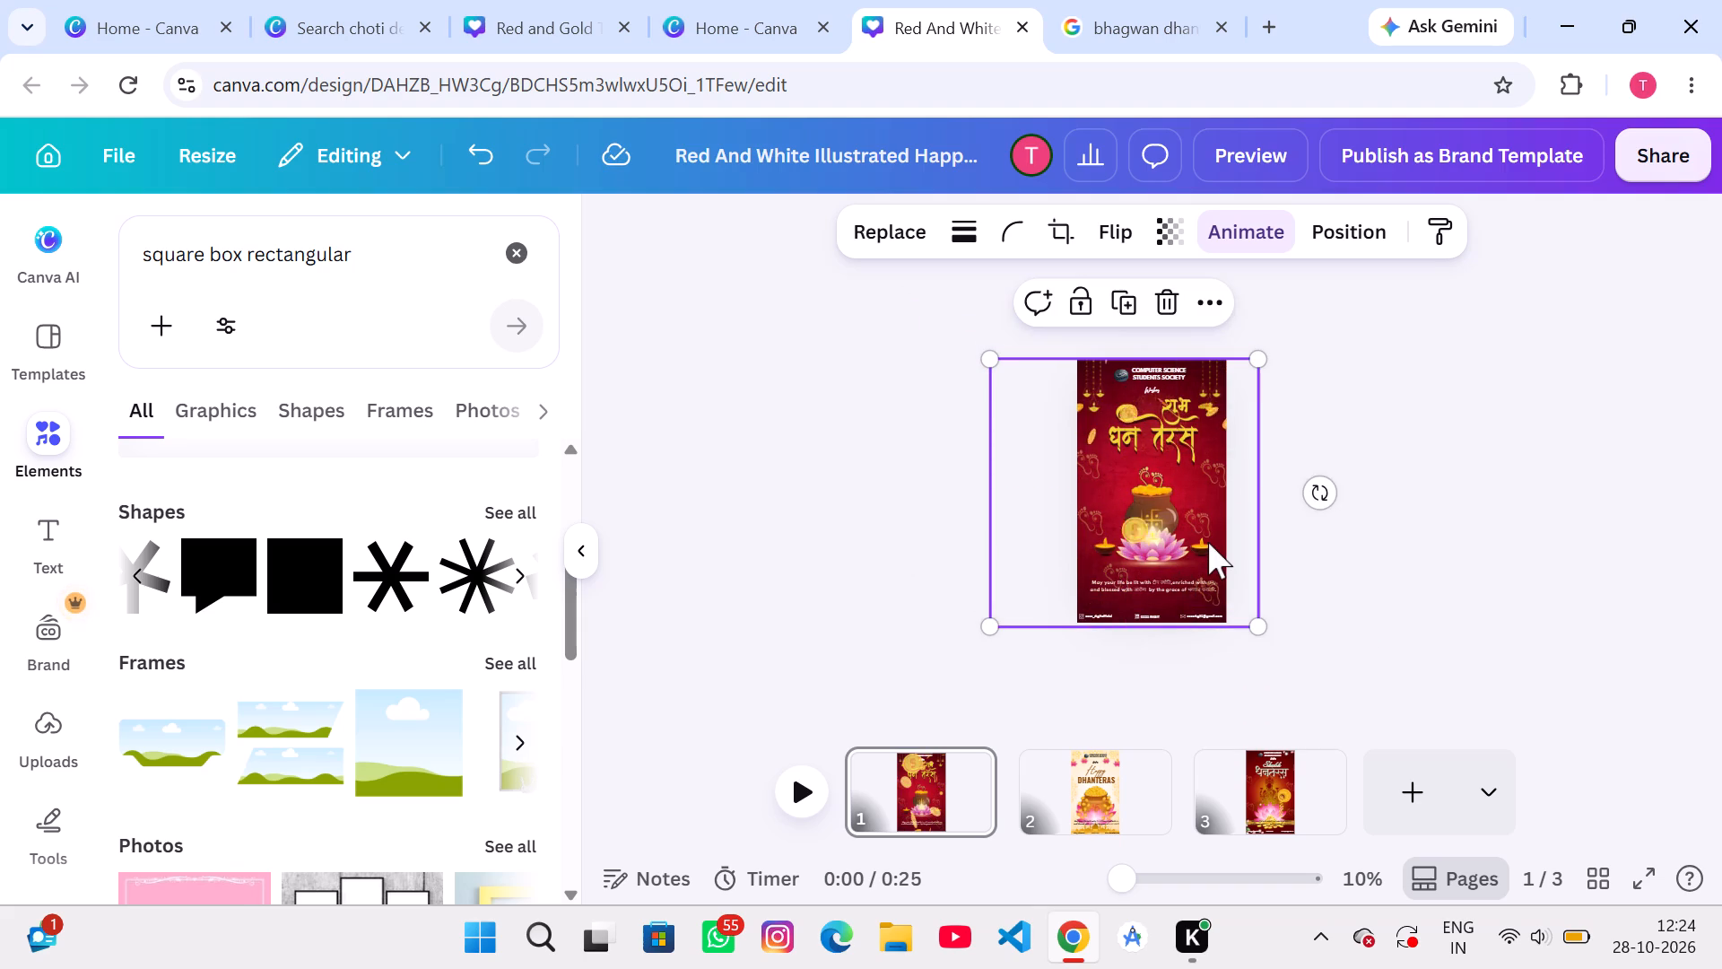
left_click(1310, 572)
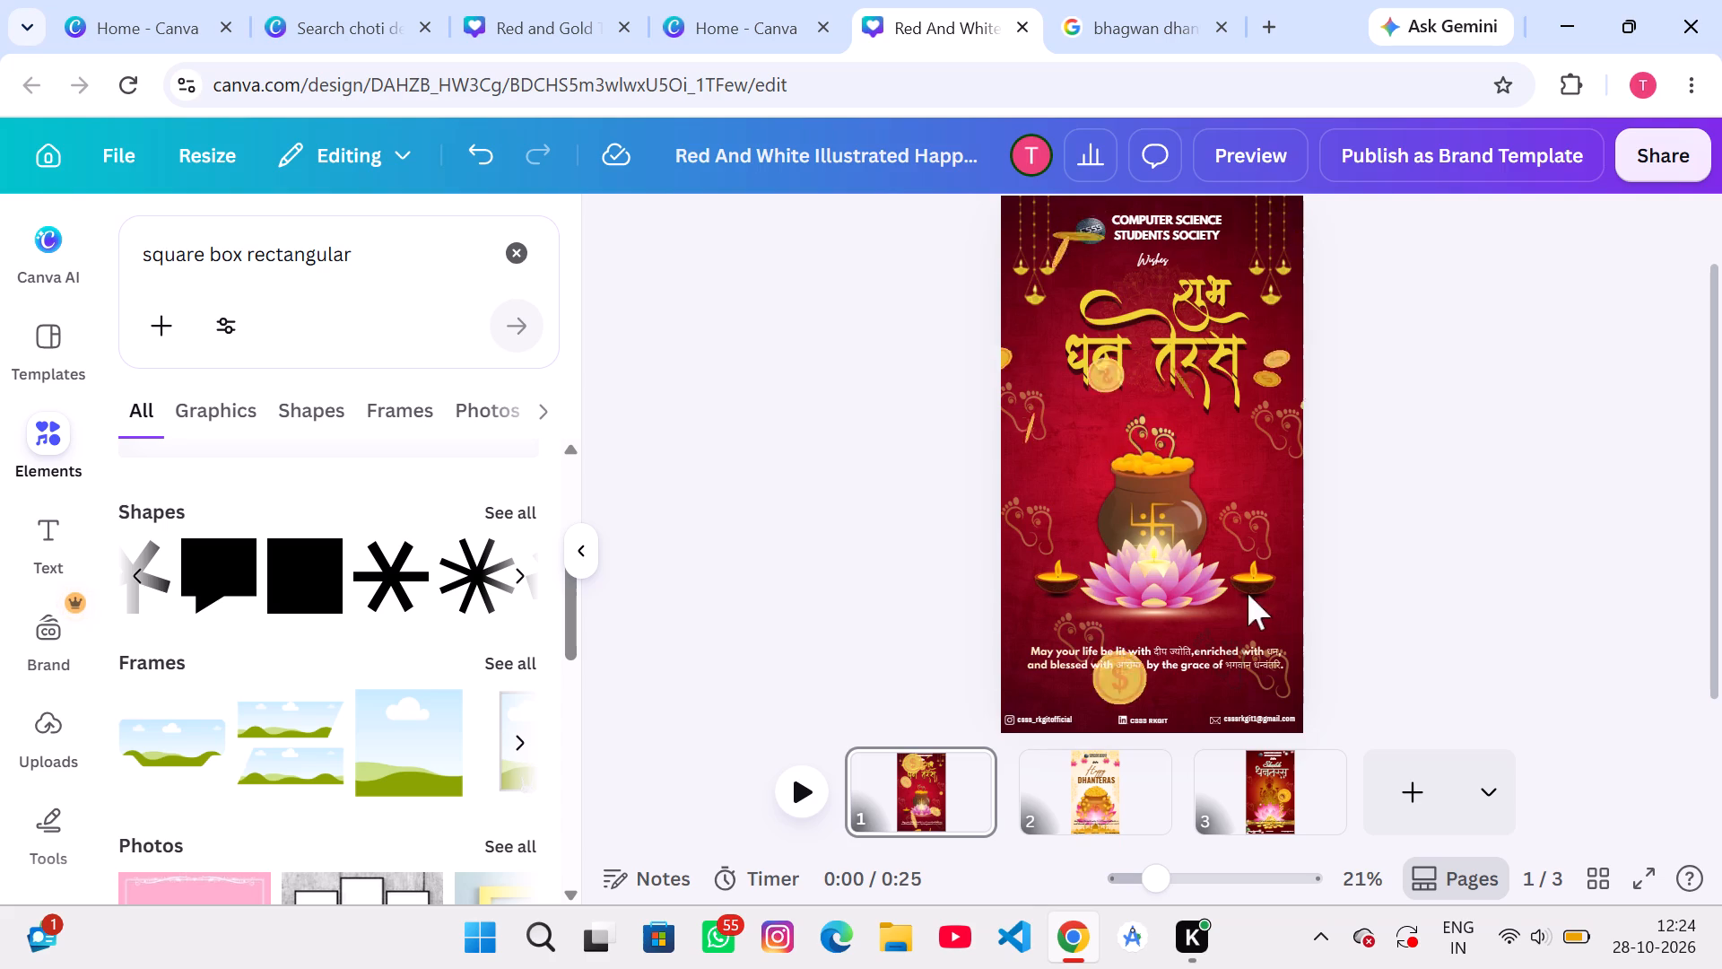
Enlarge page 1's animated gold coins to about twice the poster's height, shift them left until their right edge sits just past the poster's, and deselect them.
left_click(1091, 803)
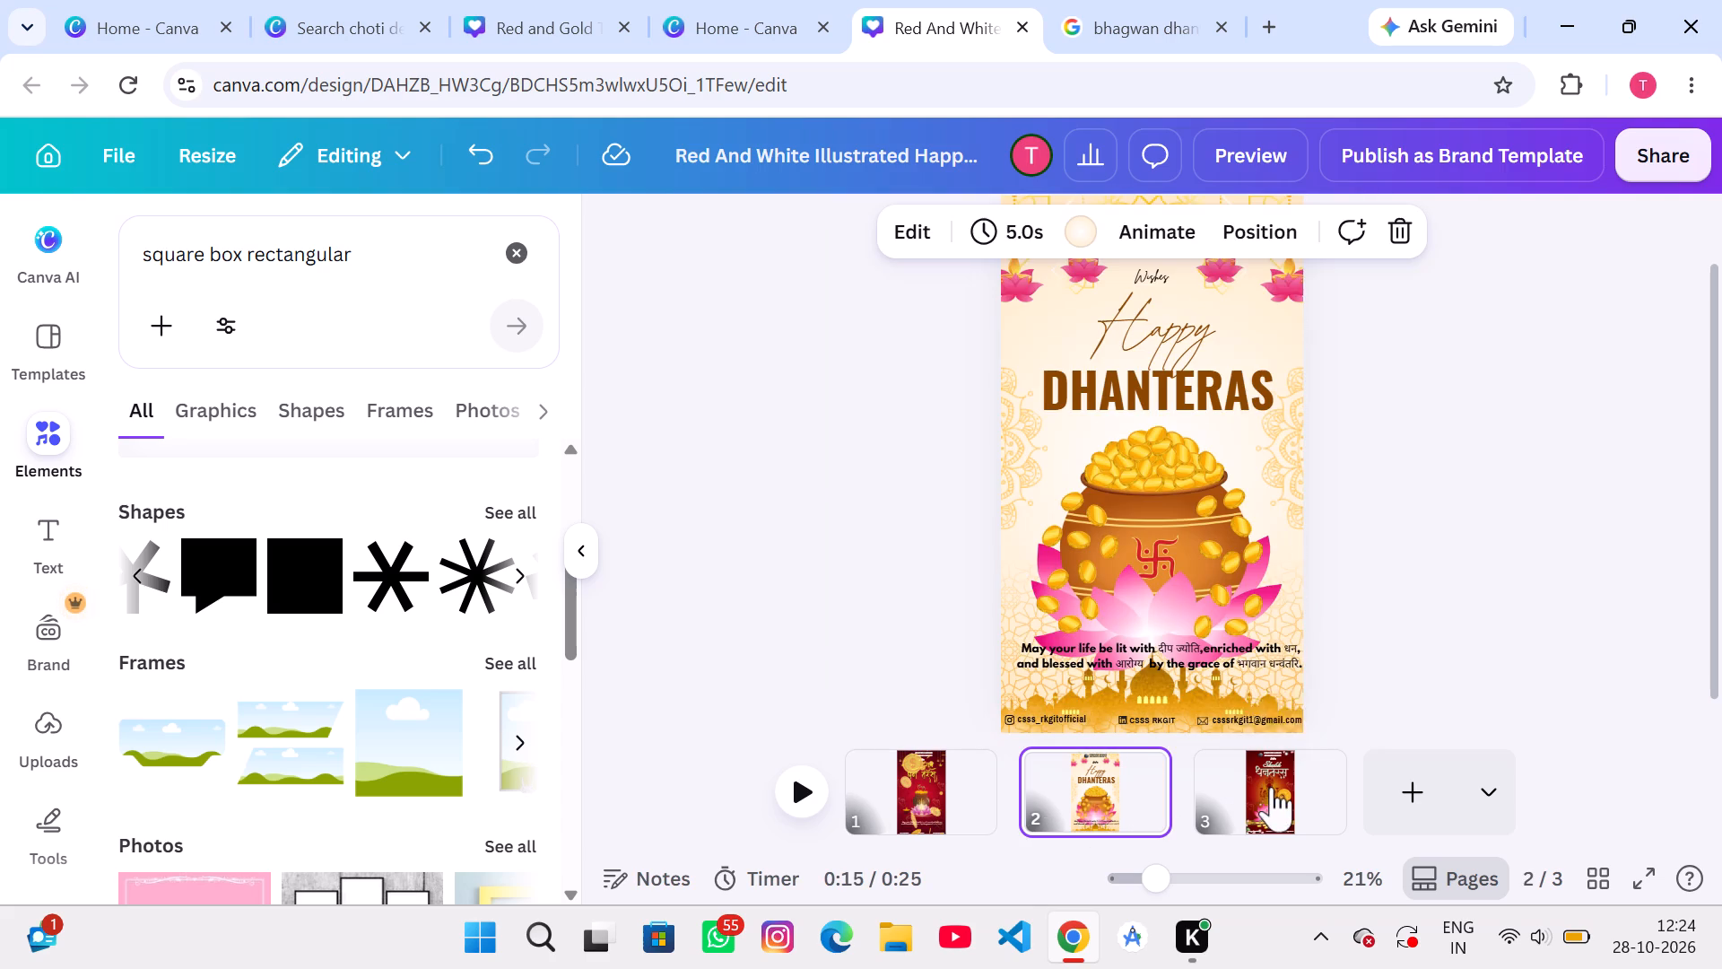
left_click(937, 809)
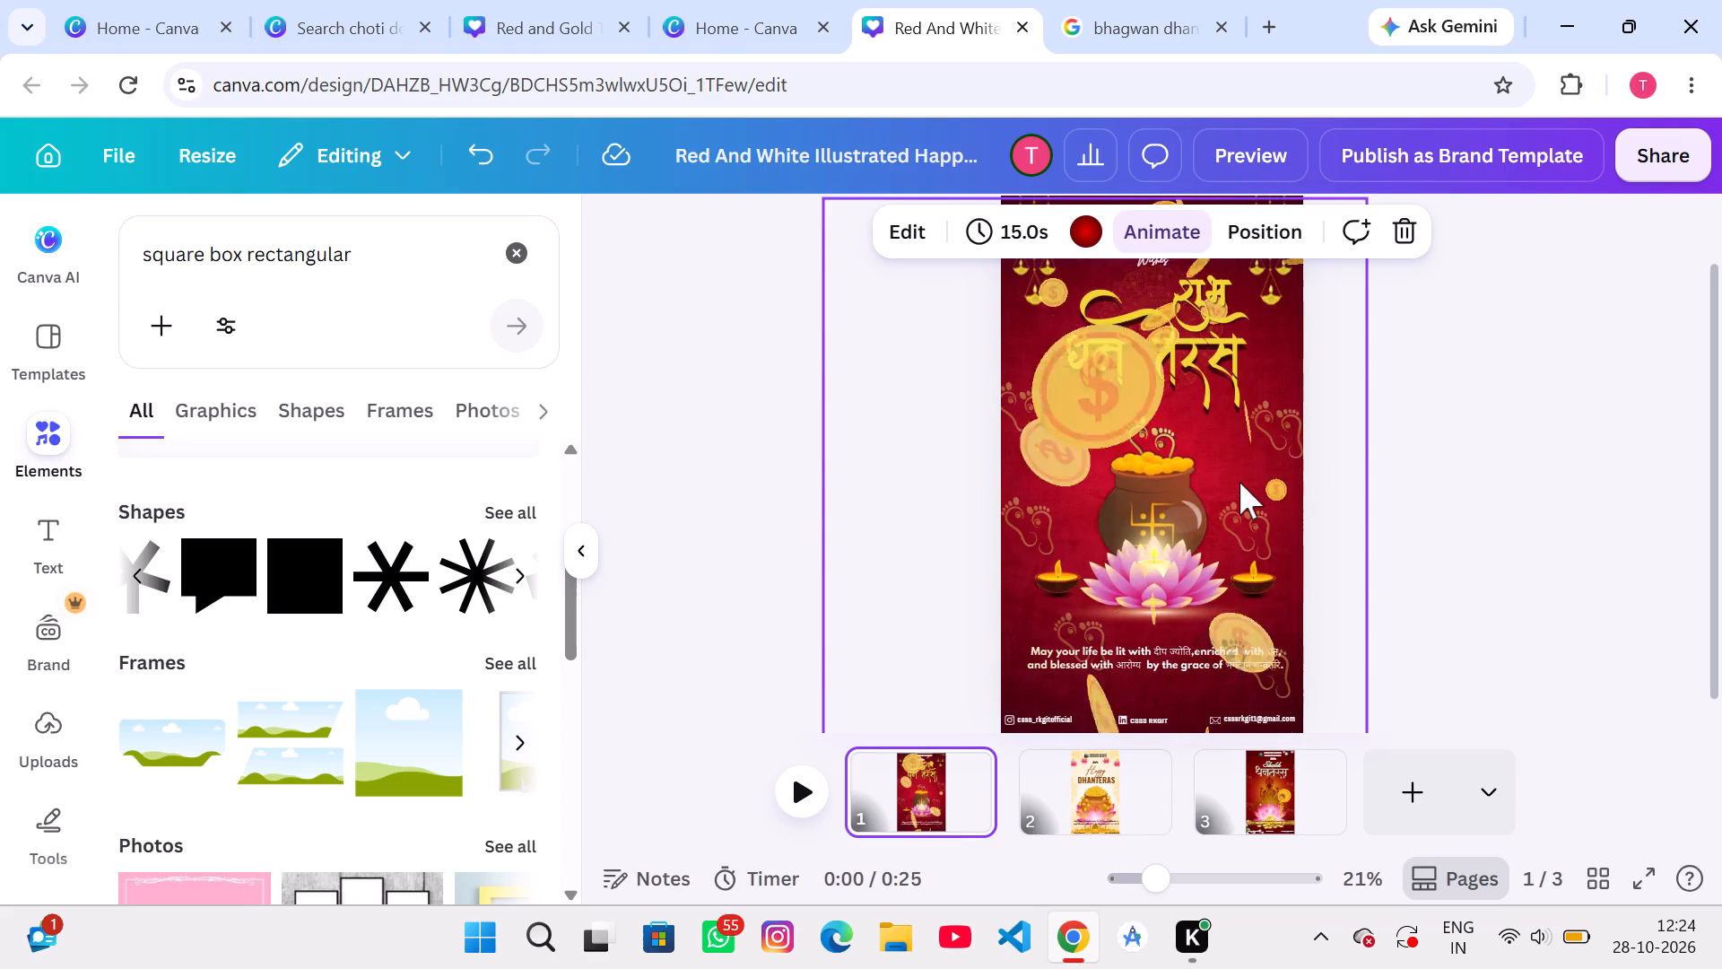
left_click(1239, 482)
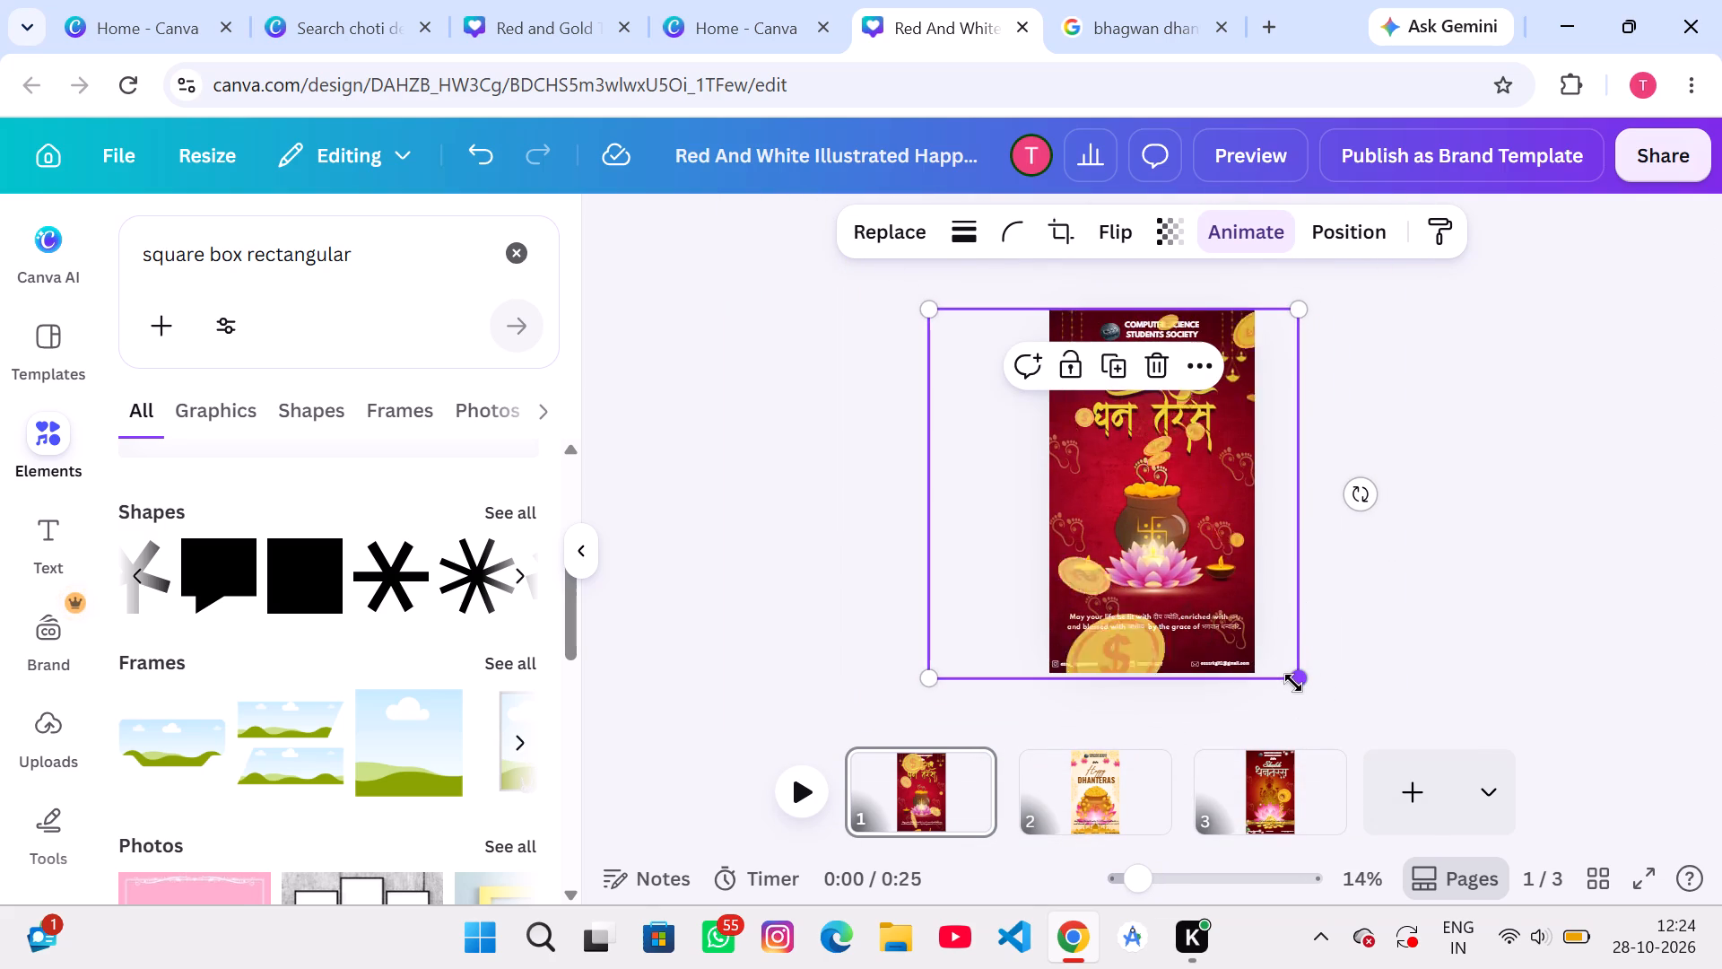
left_click_drag(1293, 683, 1635, 968)
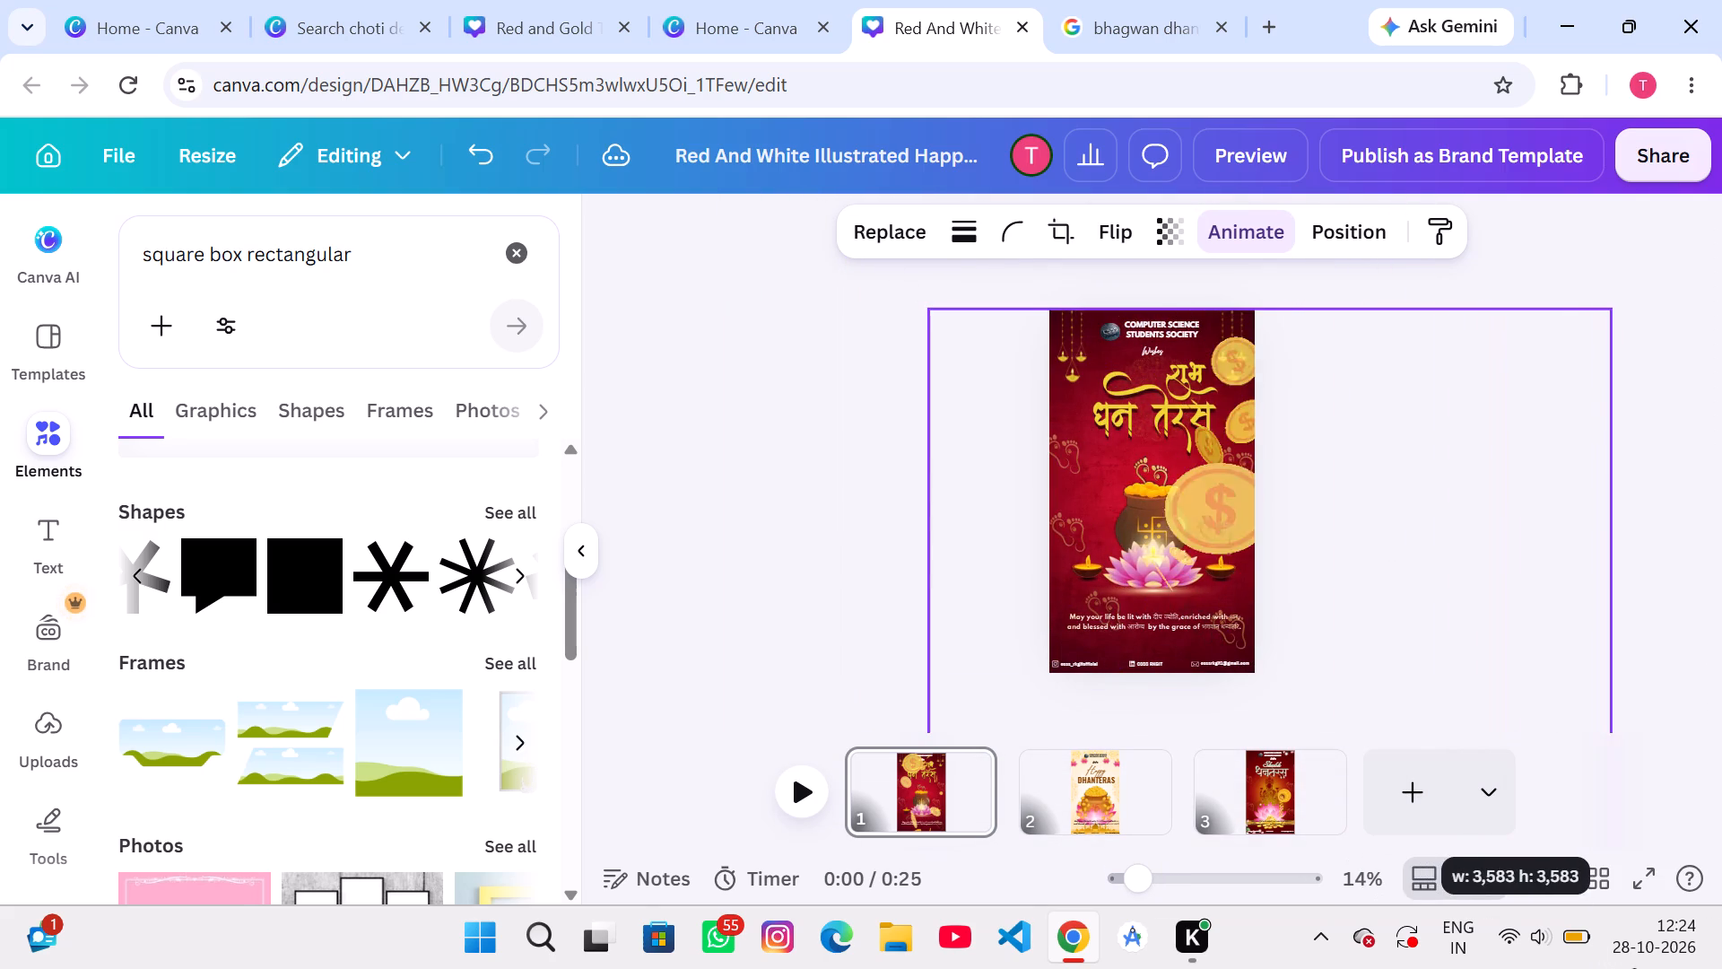
left_click_drag(1635, 968, 1718, 968)
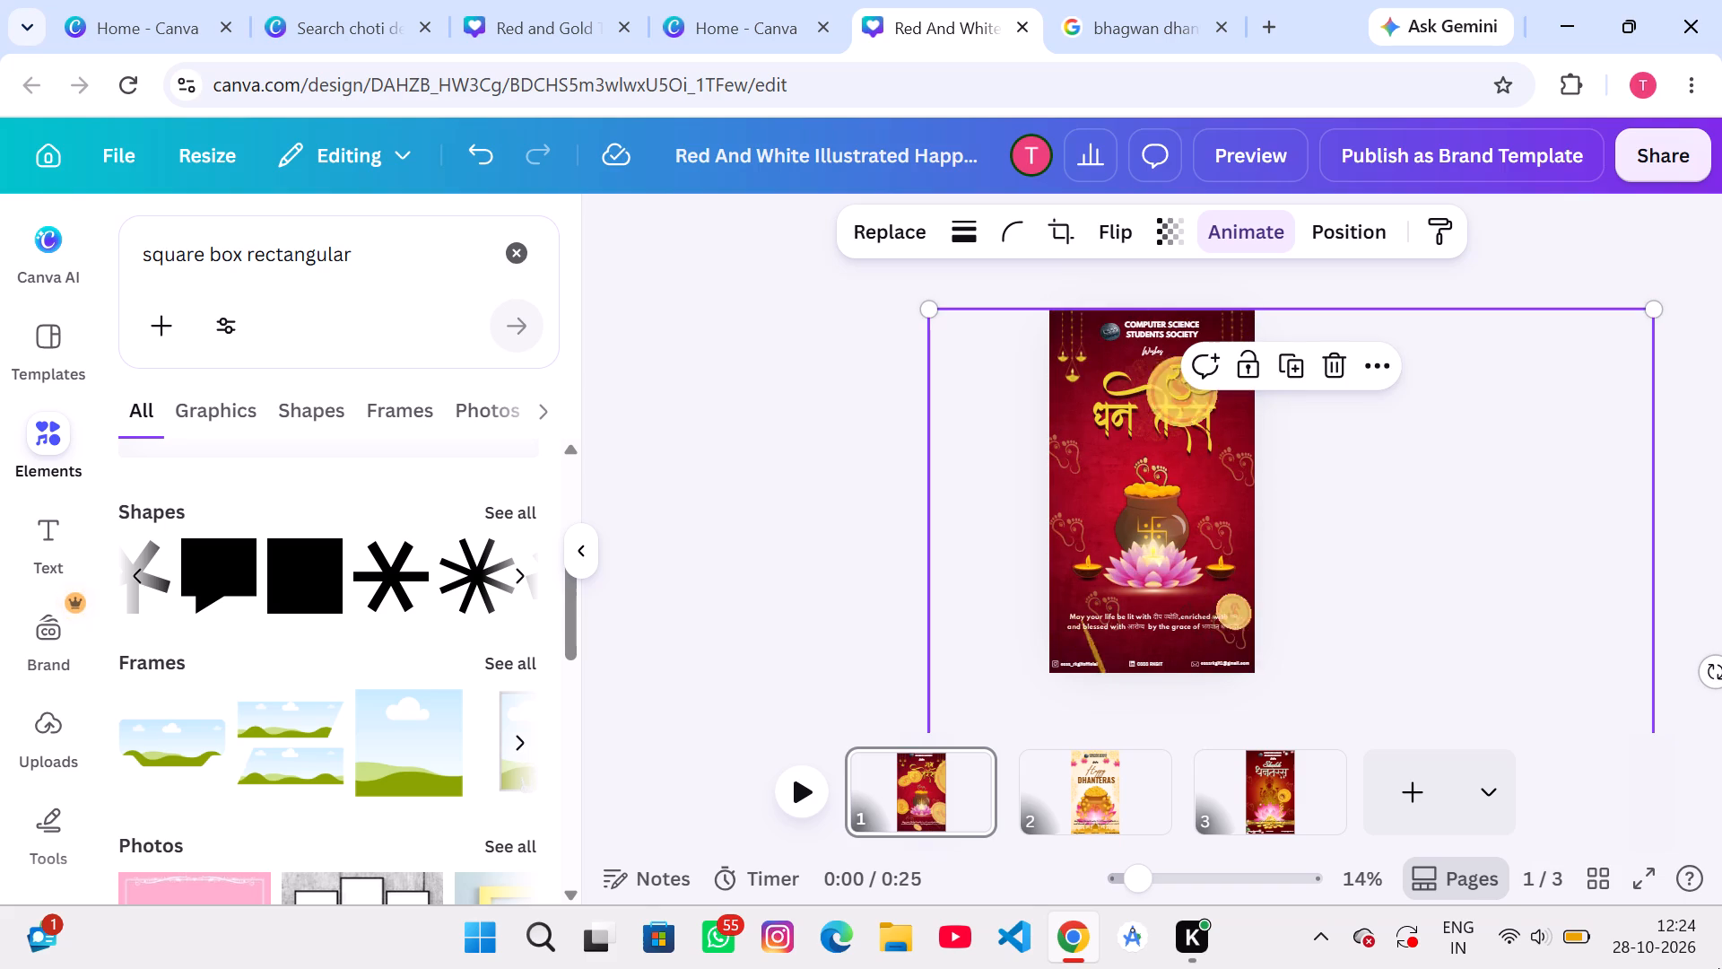
left_click_drag(1638, 836, 1593, 760)
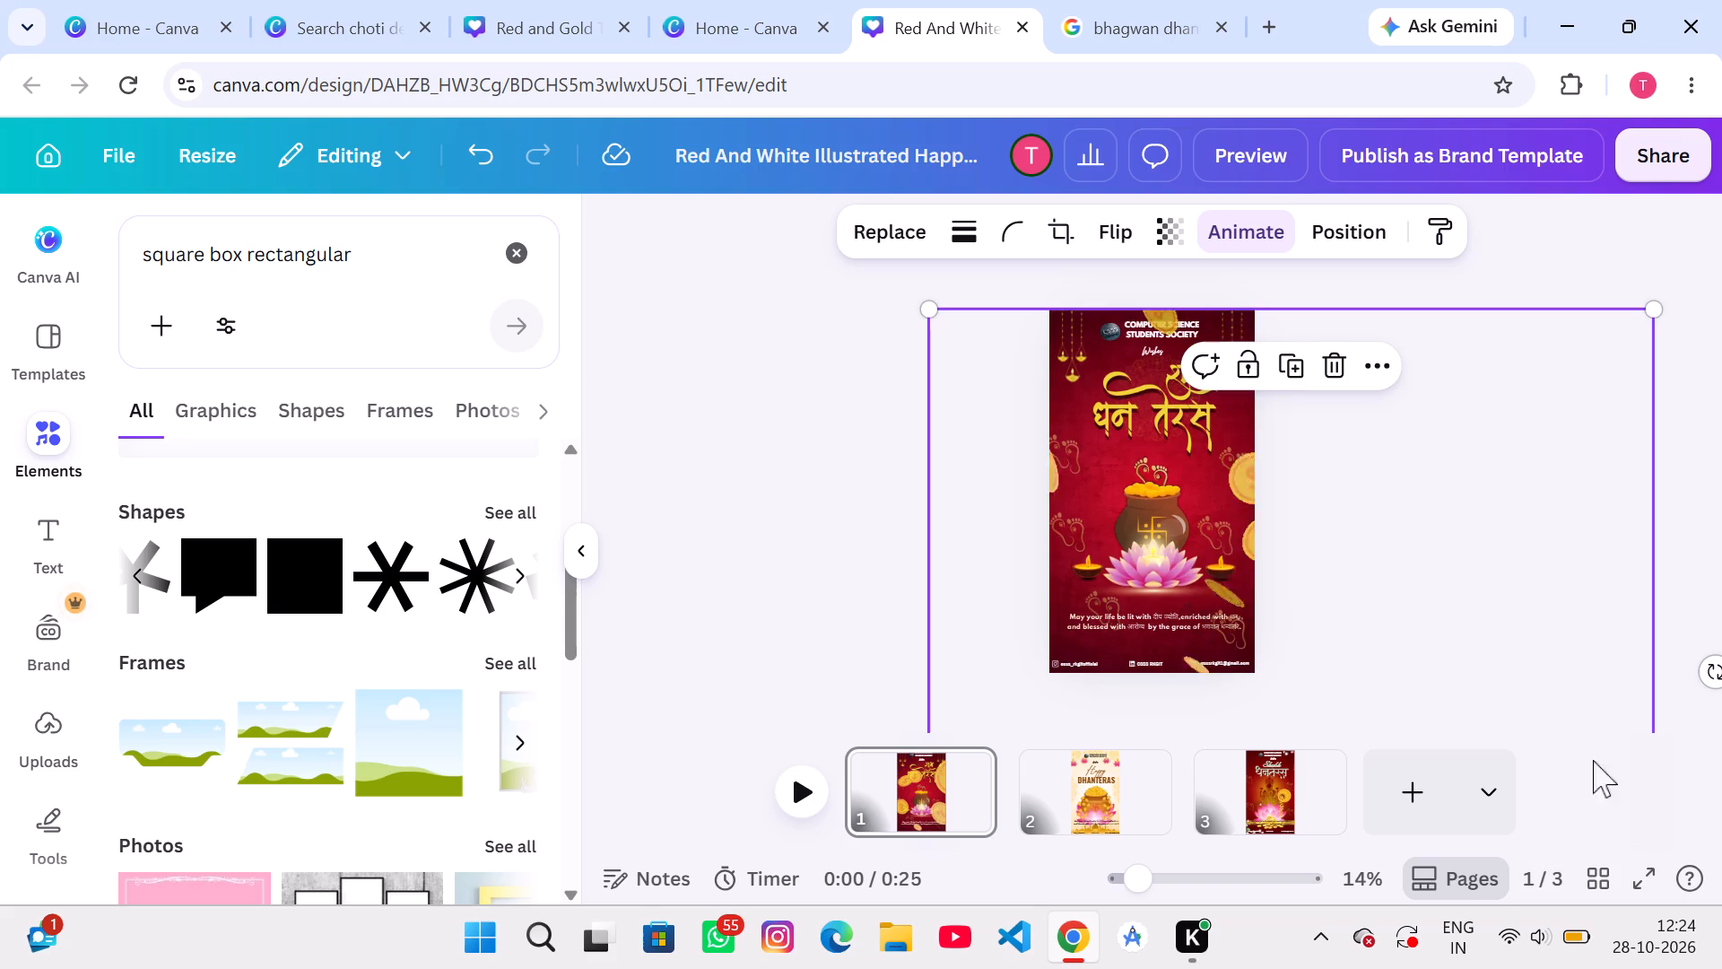
left_click_drag(1593, 760, 1516, 615)
left_click_drag(1516, 615, 1161, 577)
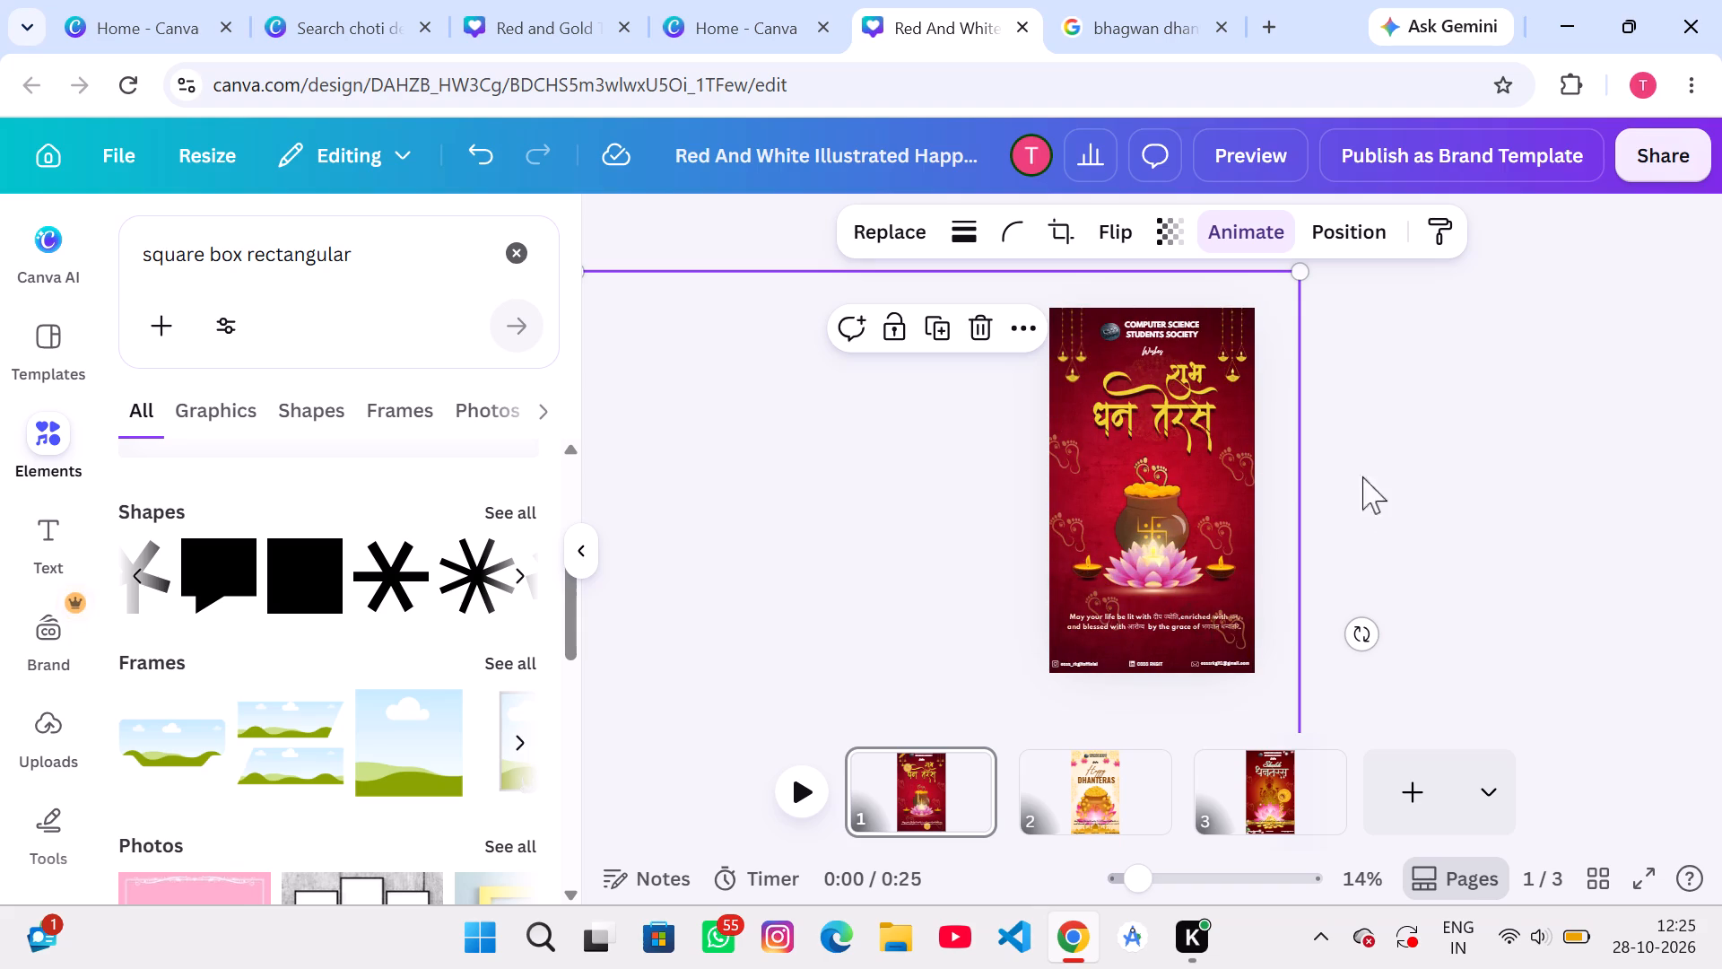
left_click(1390, 471)
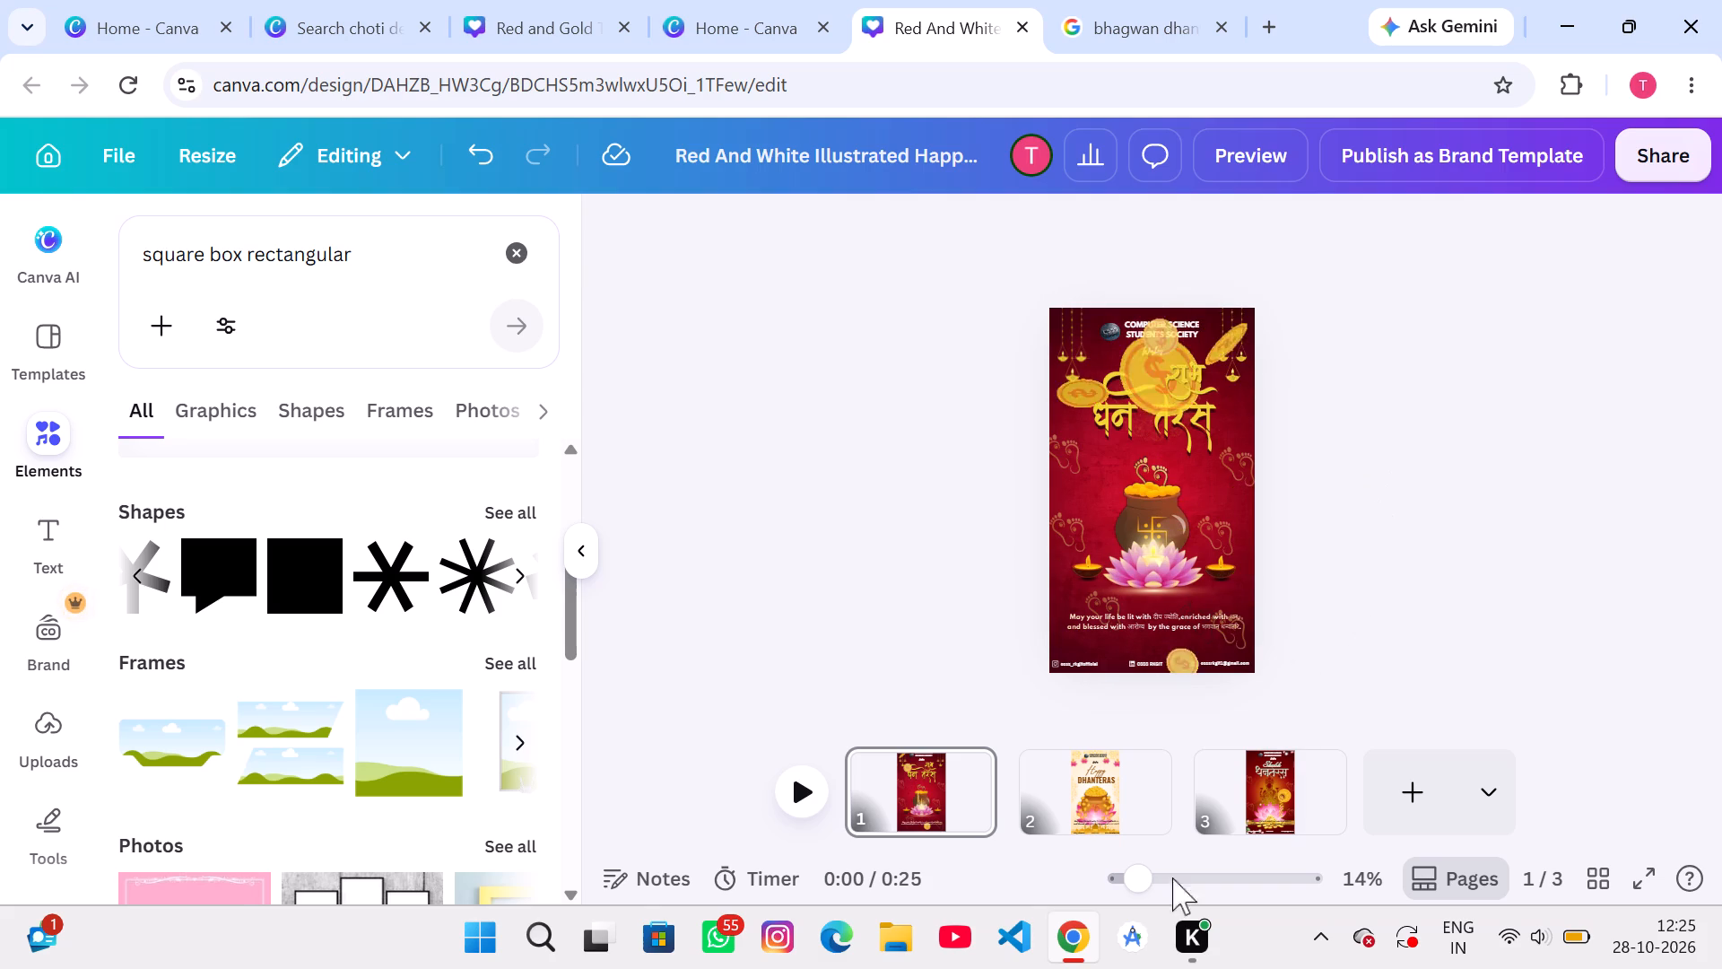
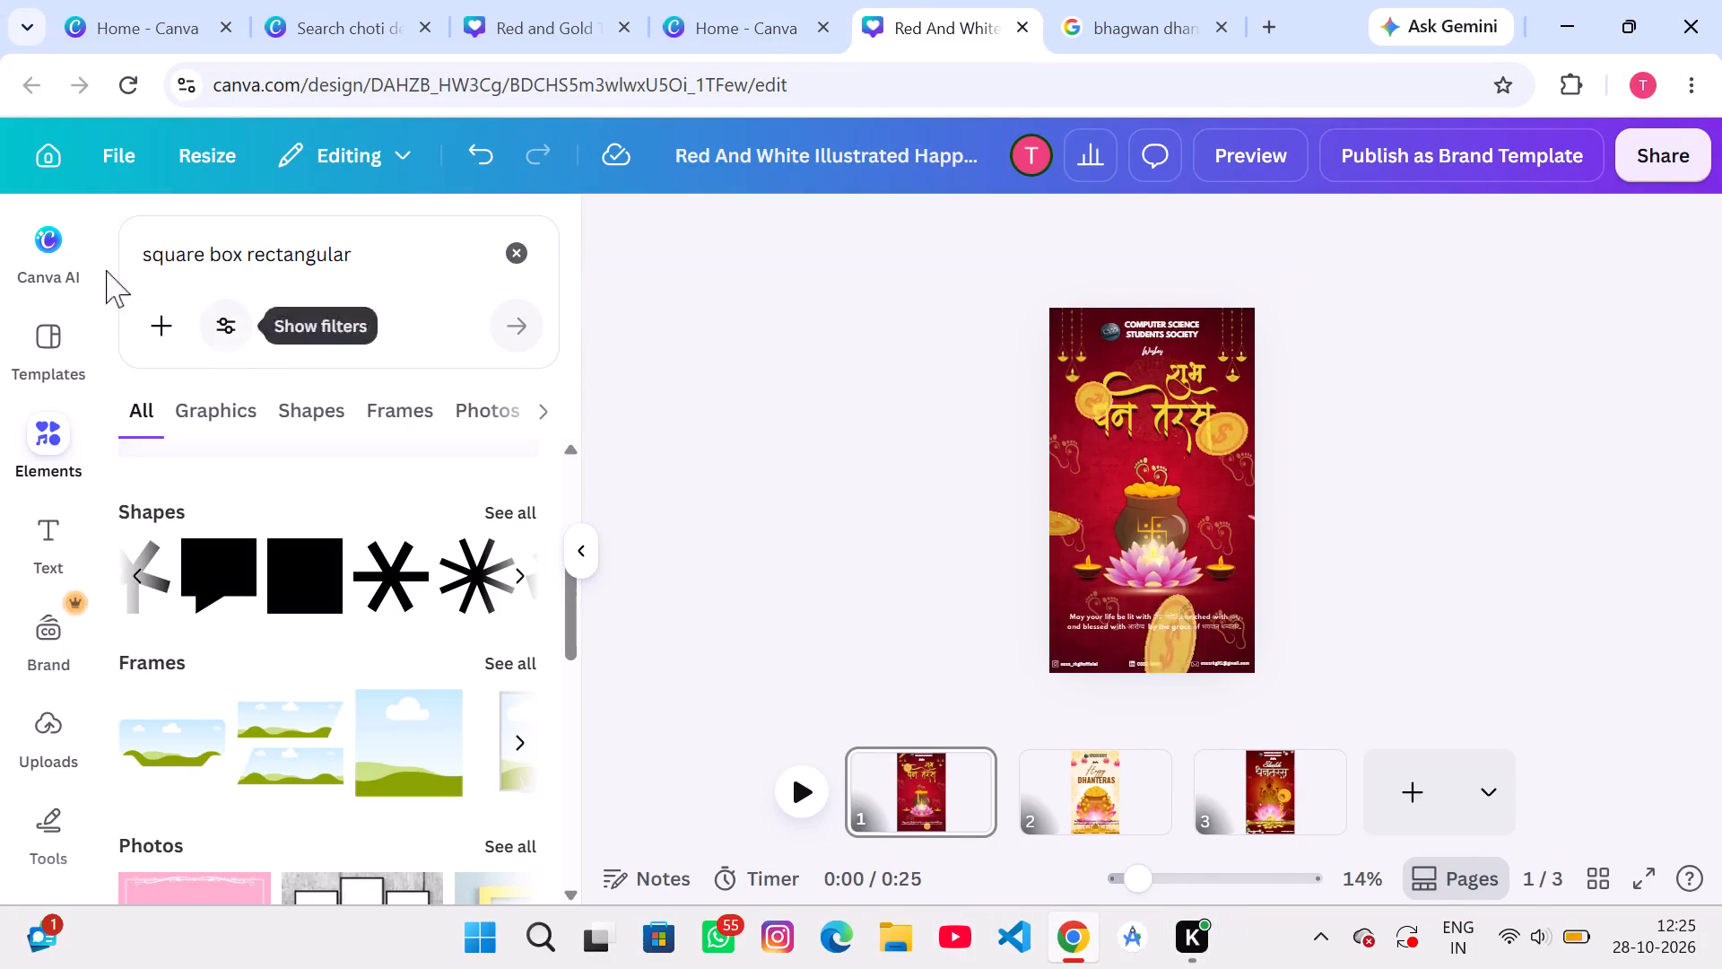
Return to the Canva home page and move the Instagram Post version of the "Red And White Illustrated Happy Dh..." design to Trash.
left_click(40, 144)
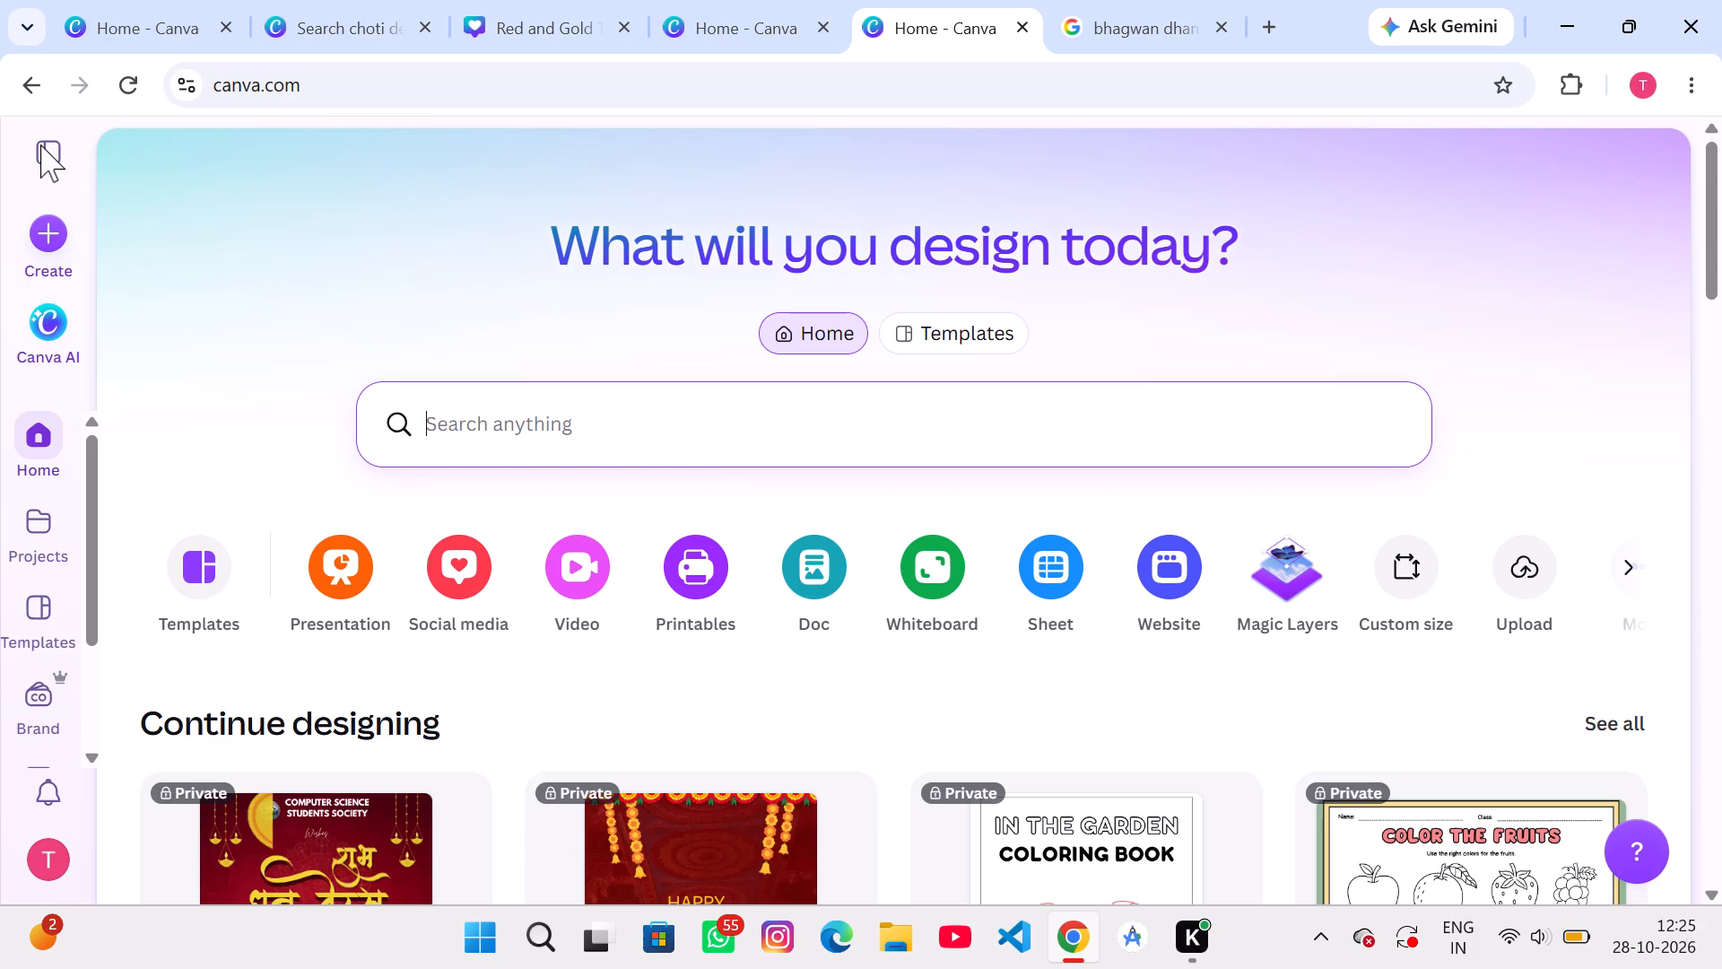
scroll(499, 251, "down", 3)
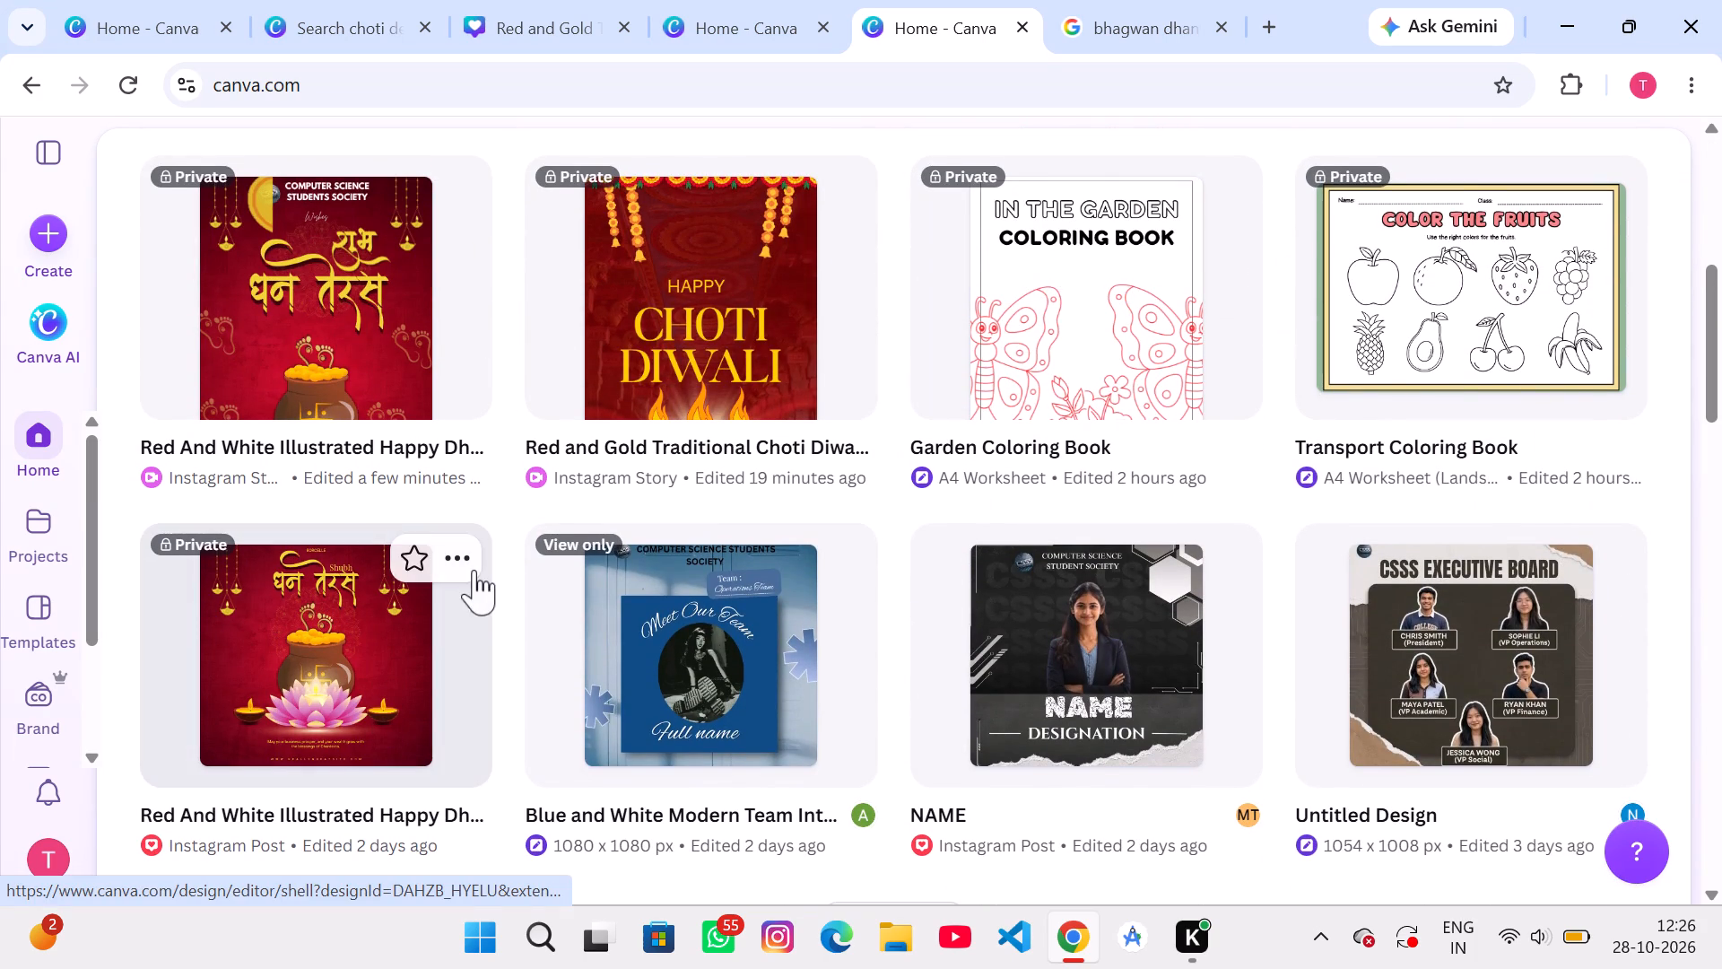
left_click(465, 555)
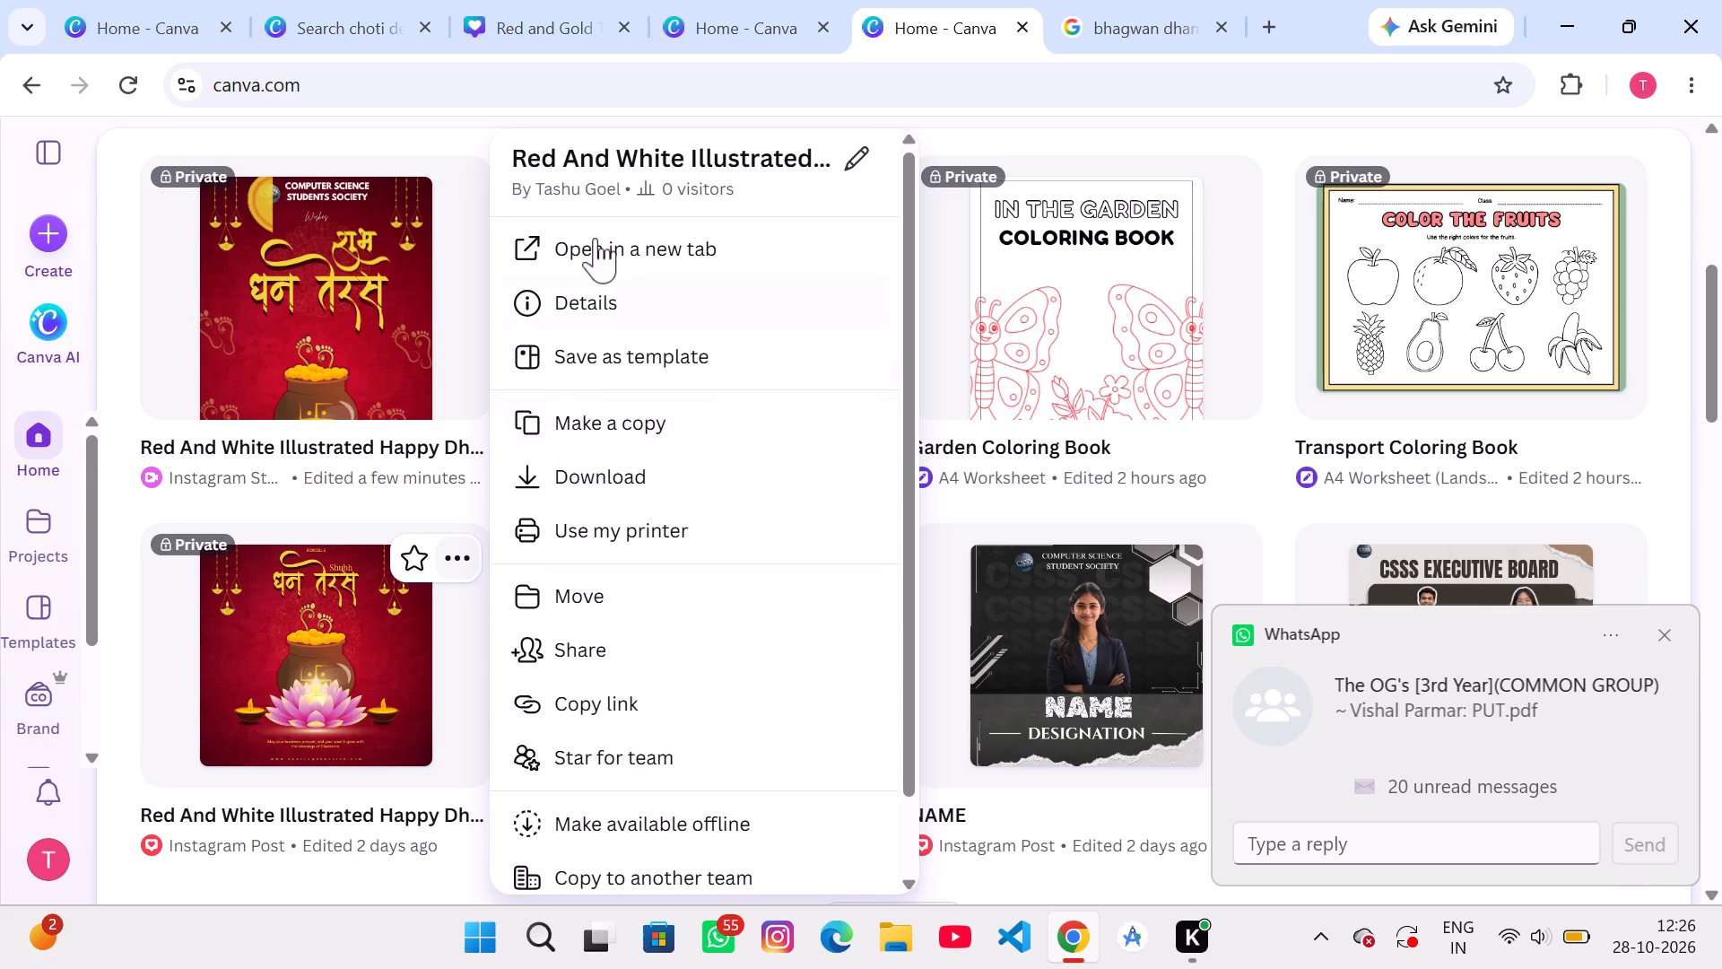
scroll(596, 825, "down", 1)
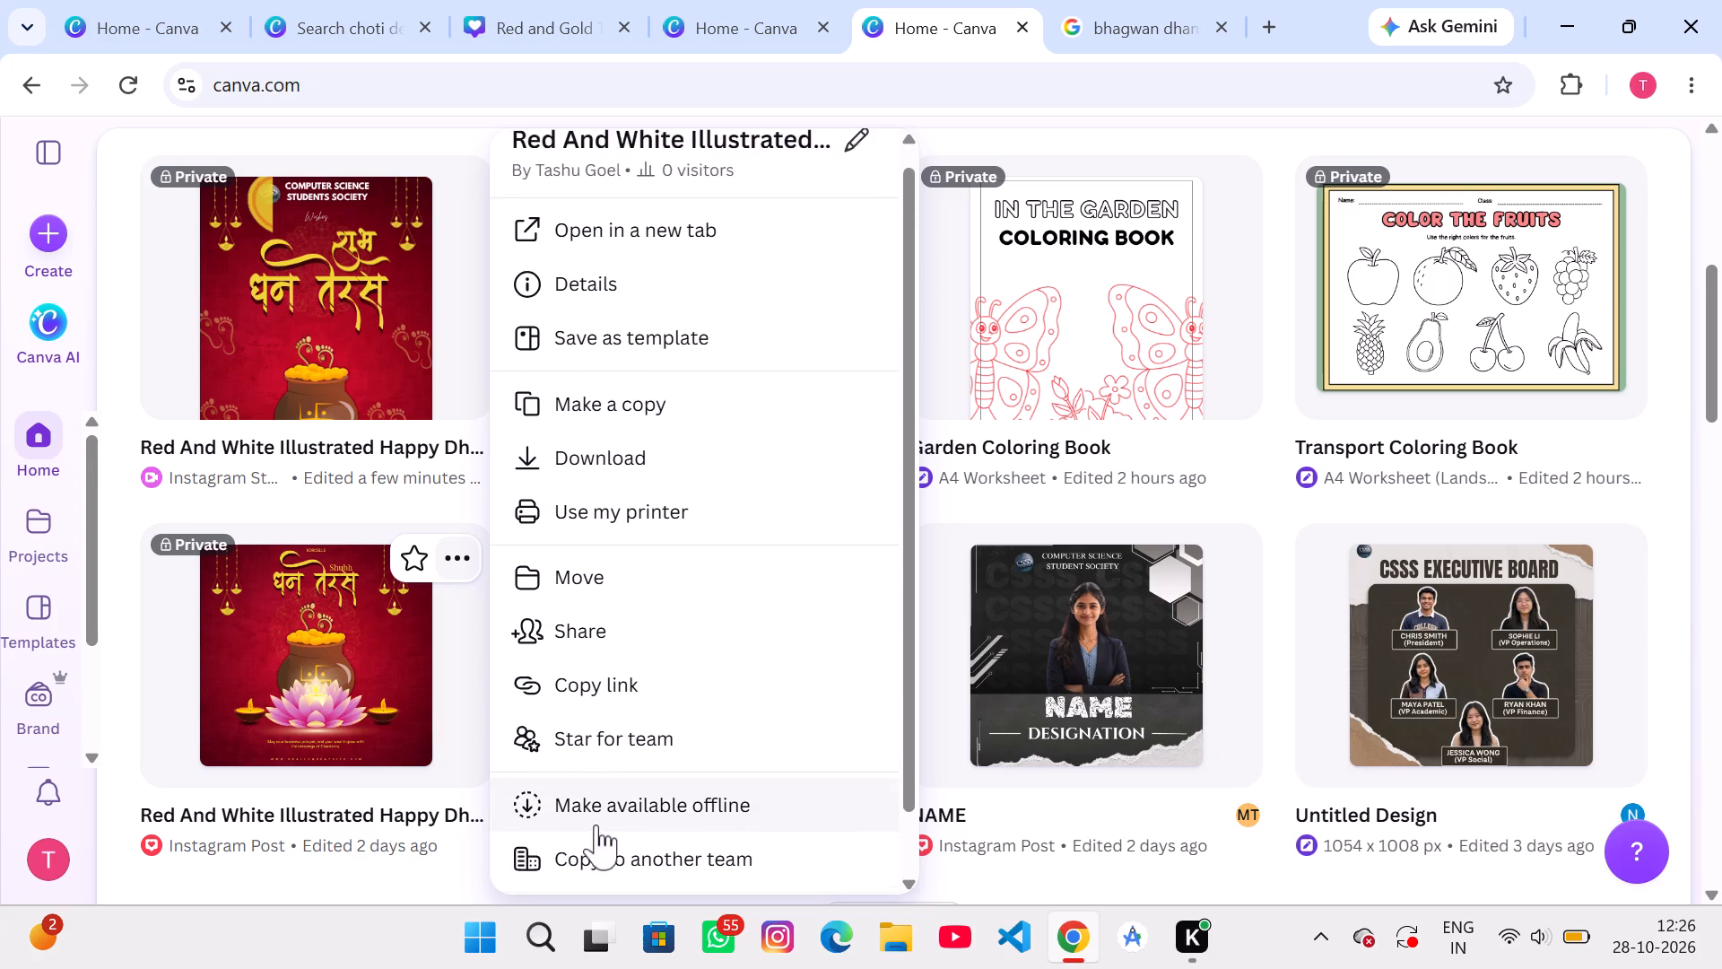
scroll(596, 825, "down", 1)
left_click(594, 856)
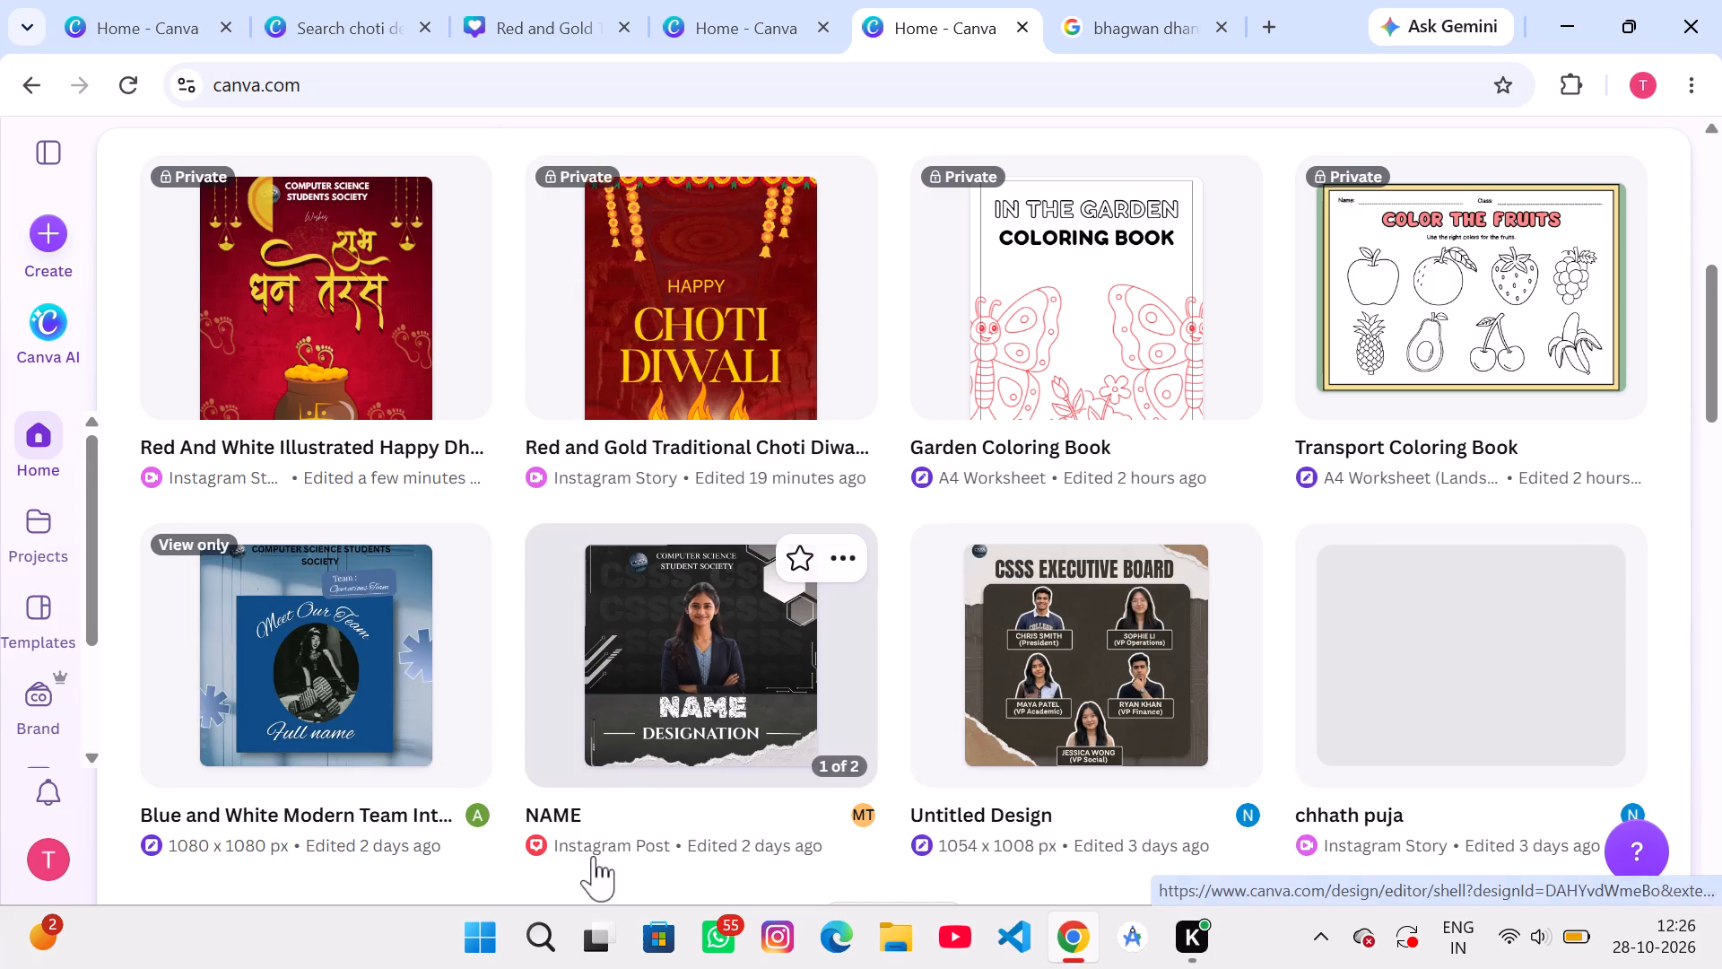
Move the "Red and Gold Traditional Choti Diwa..." Instagram Story design to Trash.
scroll(736, 616, "up", 1)
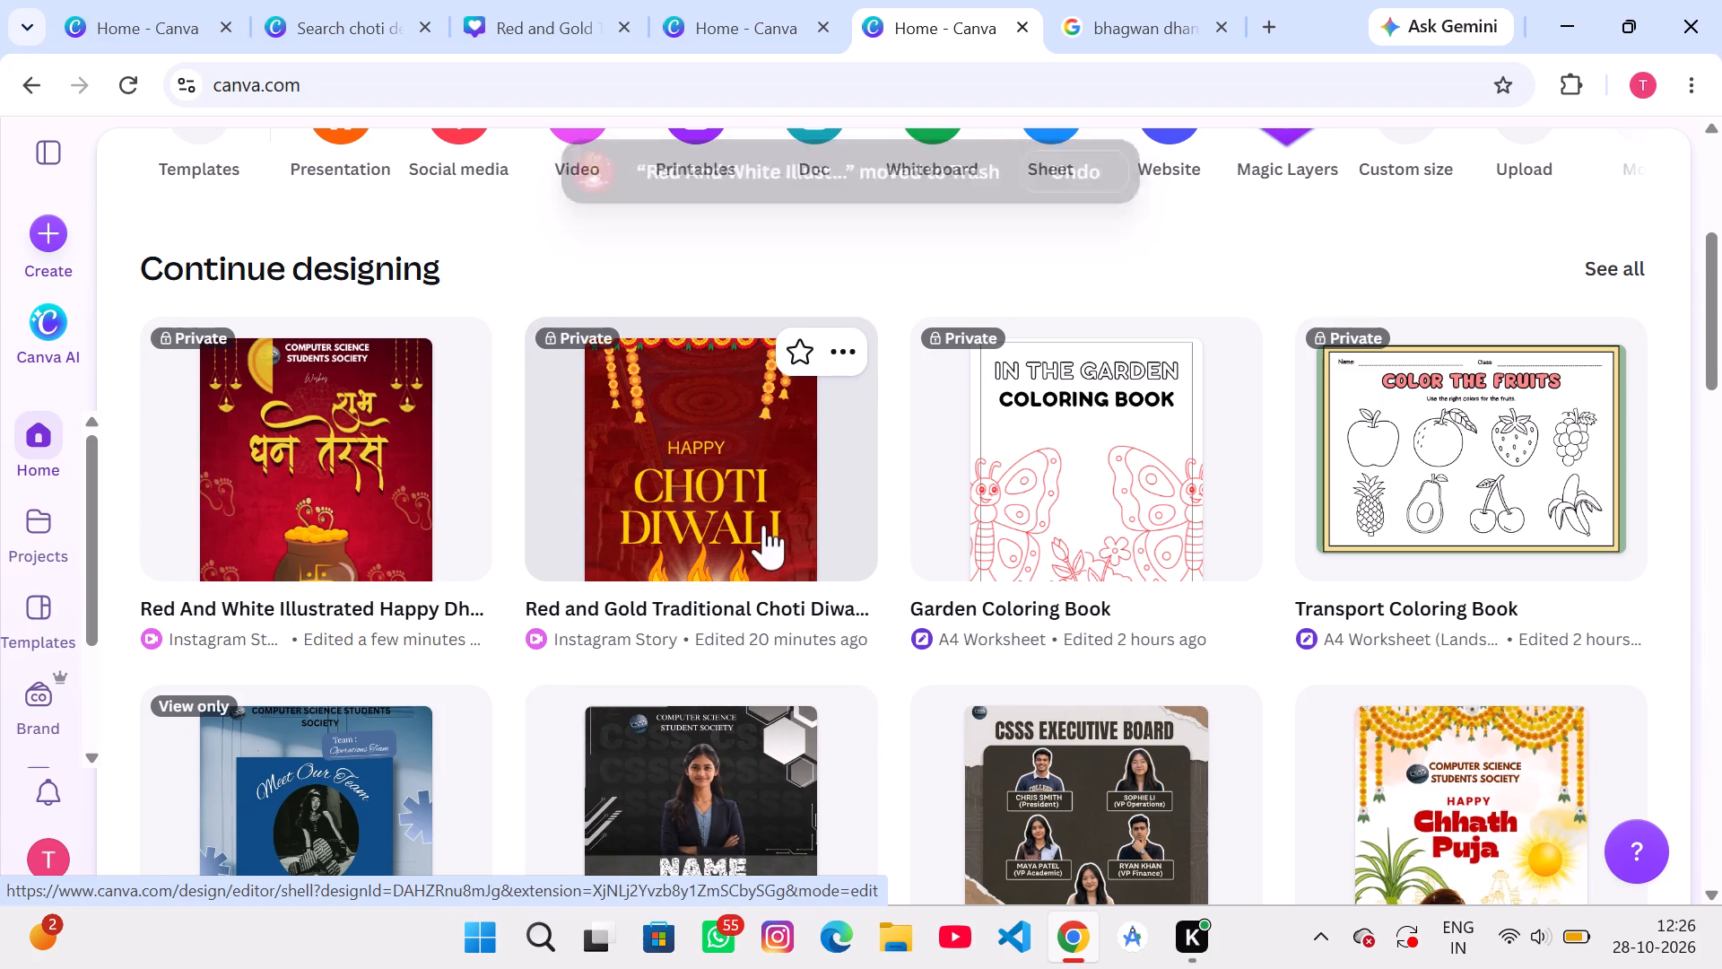
left_click(834, 357)
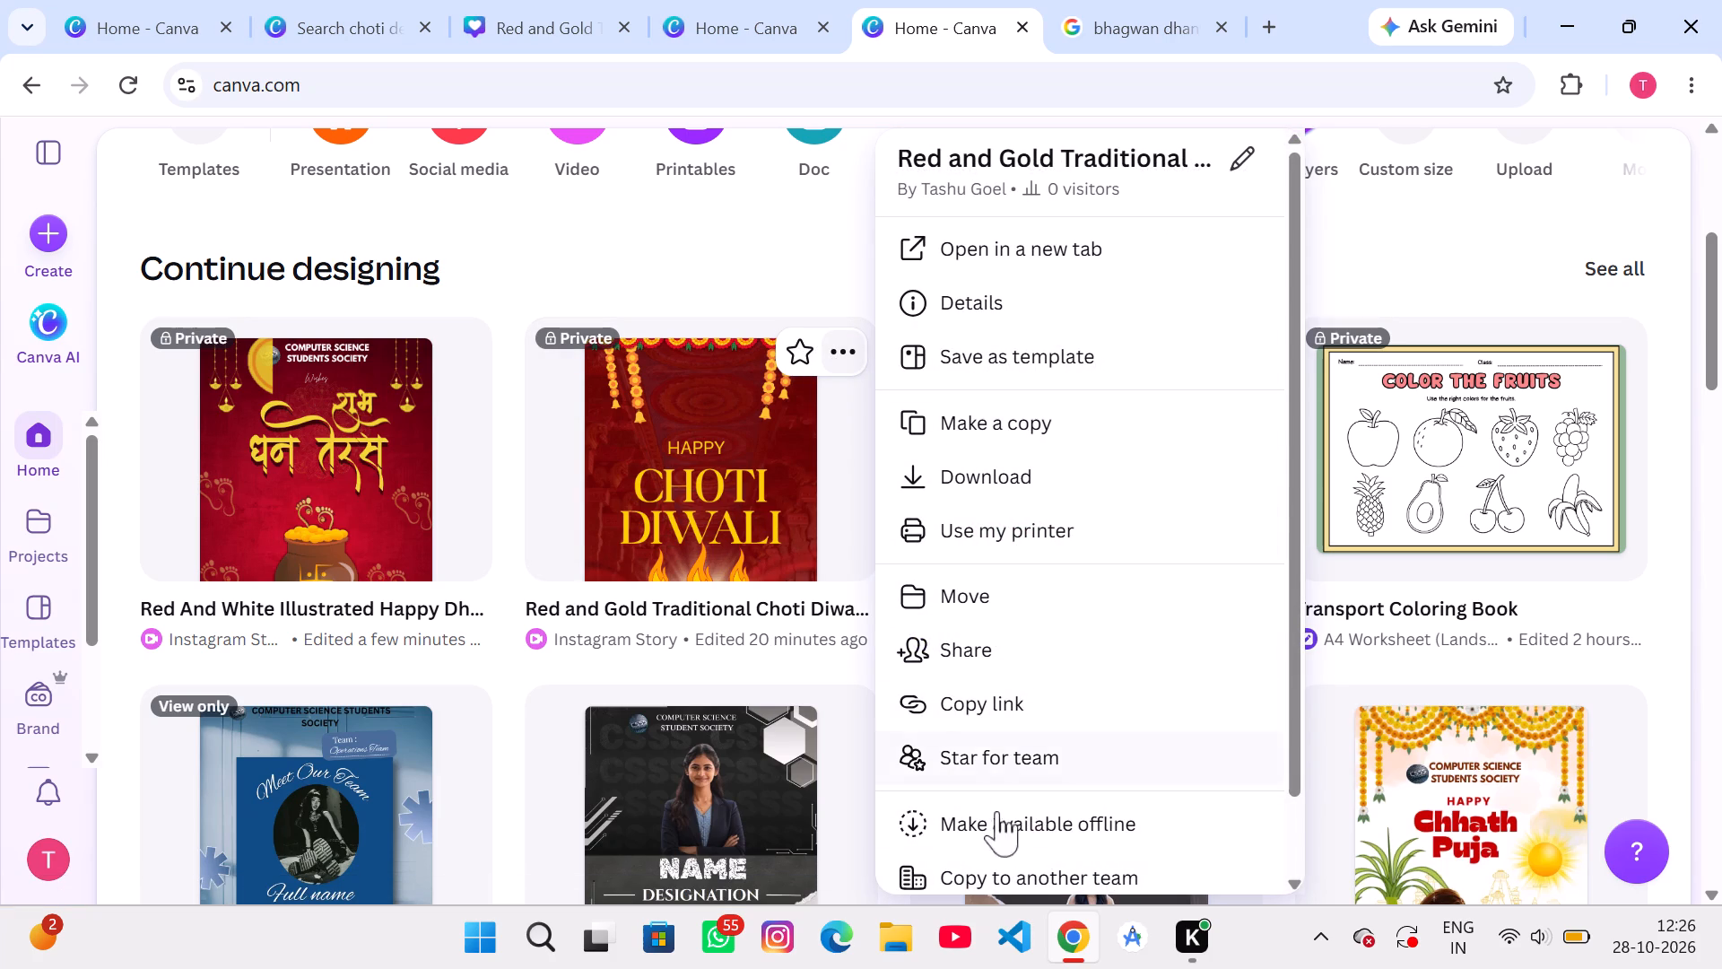
scroll(979, 569, "down", 2)
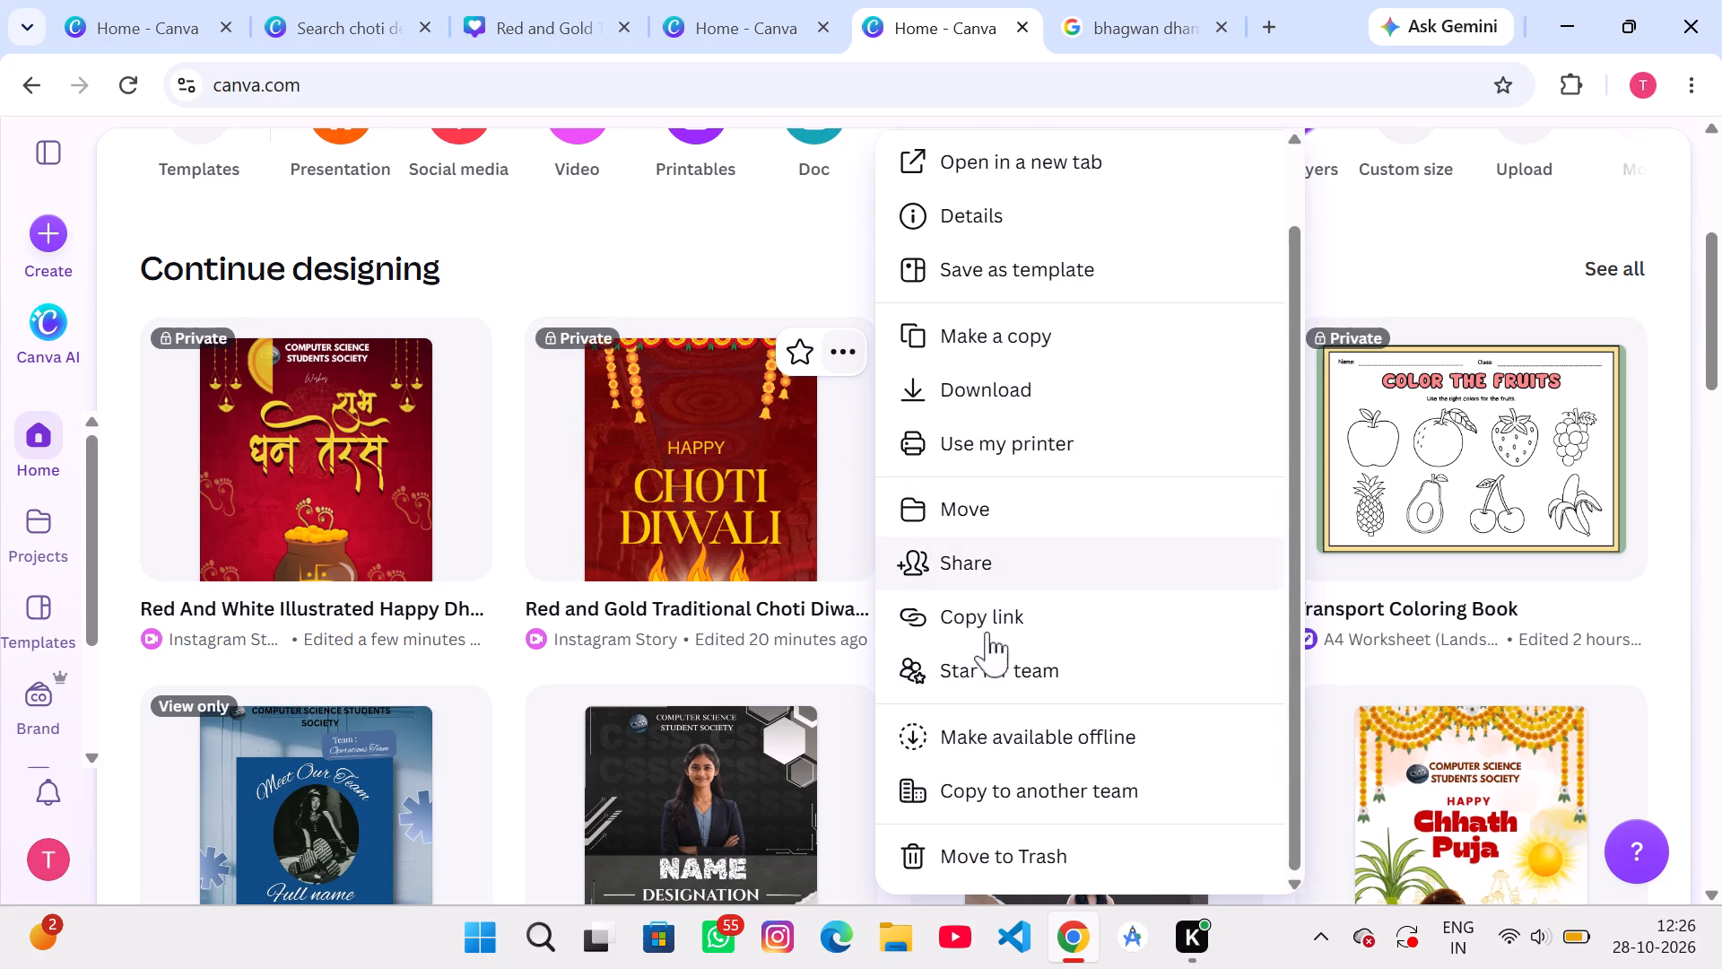
left_click(996, 842)
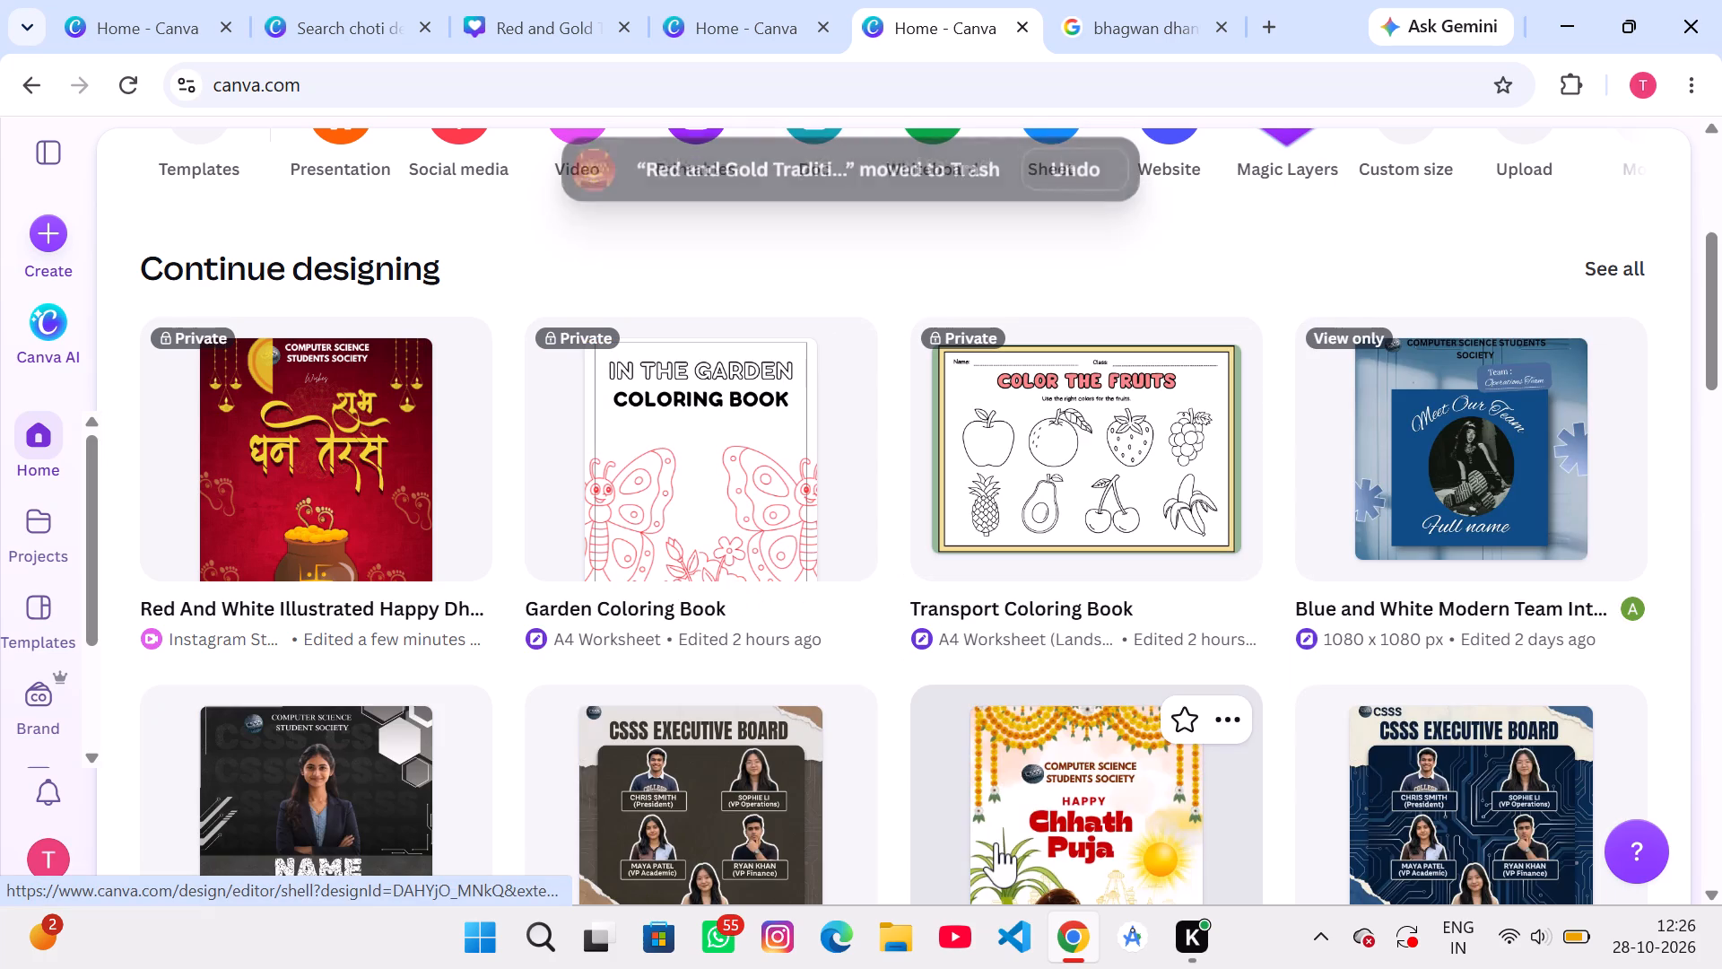
Search the home page for "govardhan puja" designs.
scroll(652, 282, "up", 2)
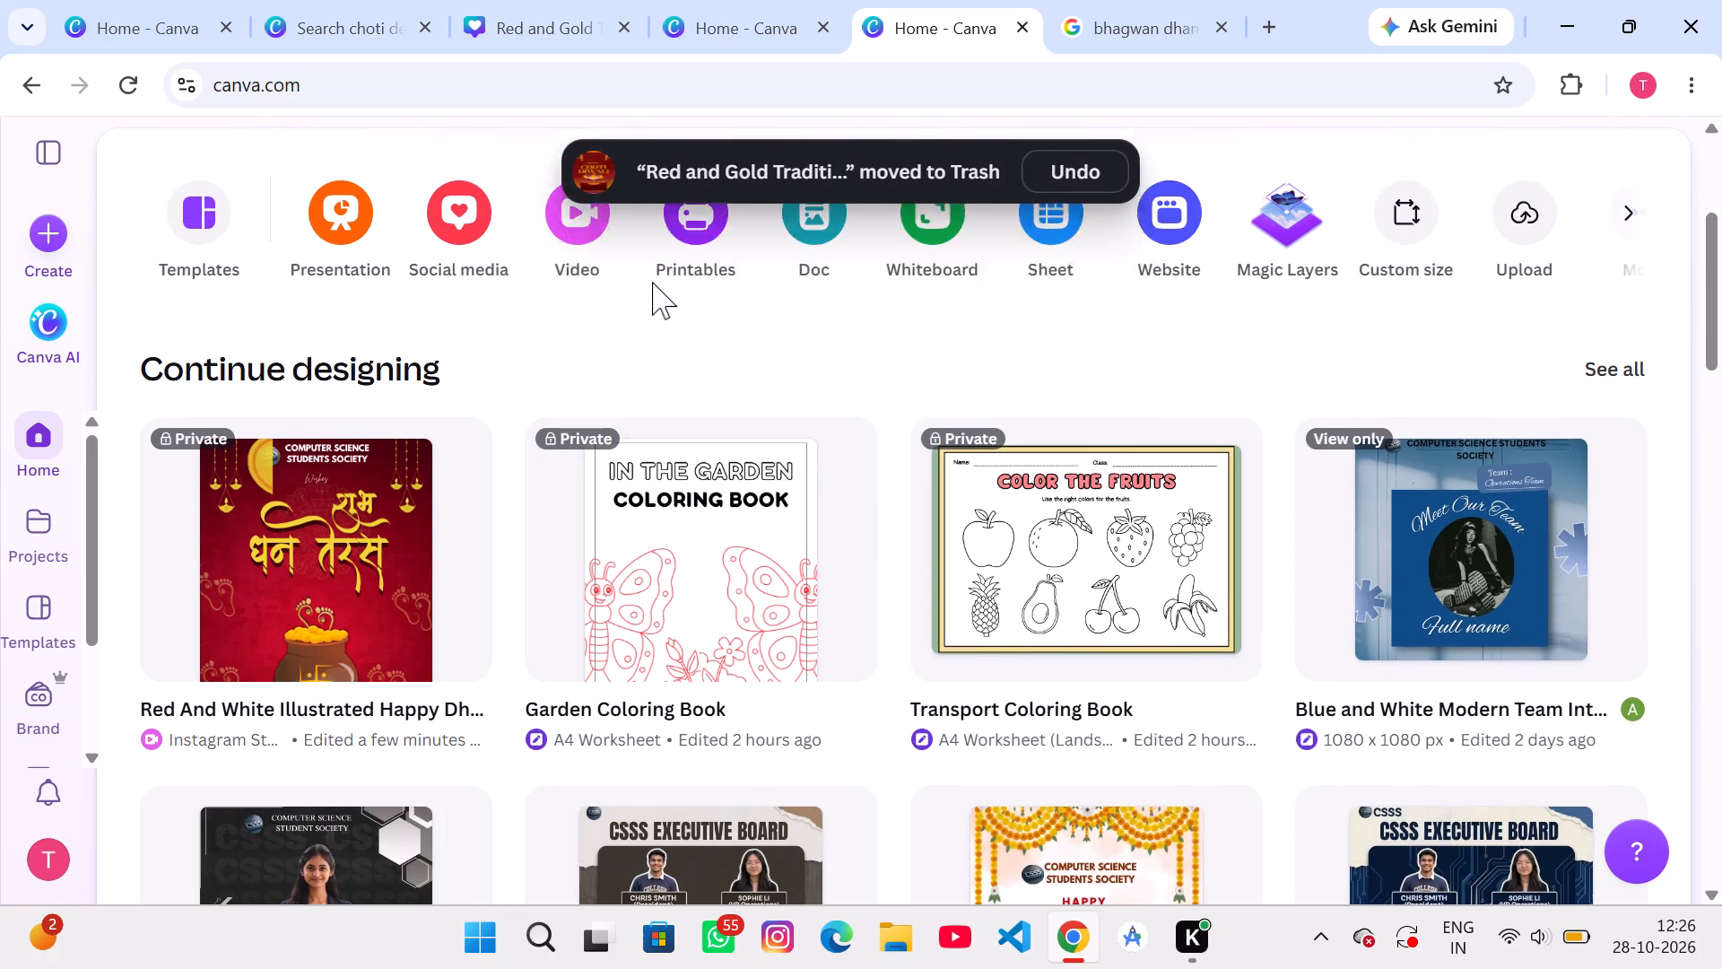
scroll(652, 282, "up", 3)
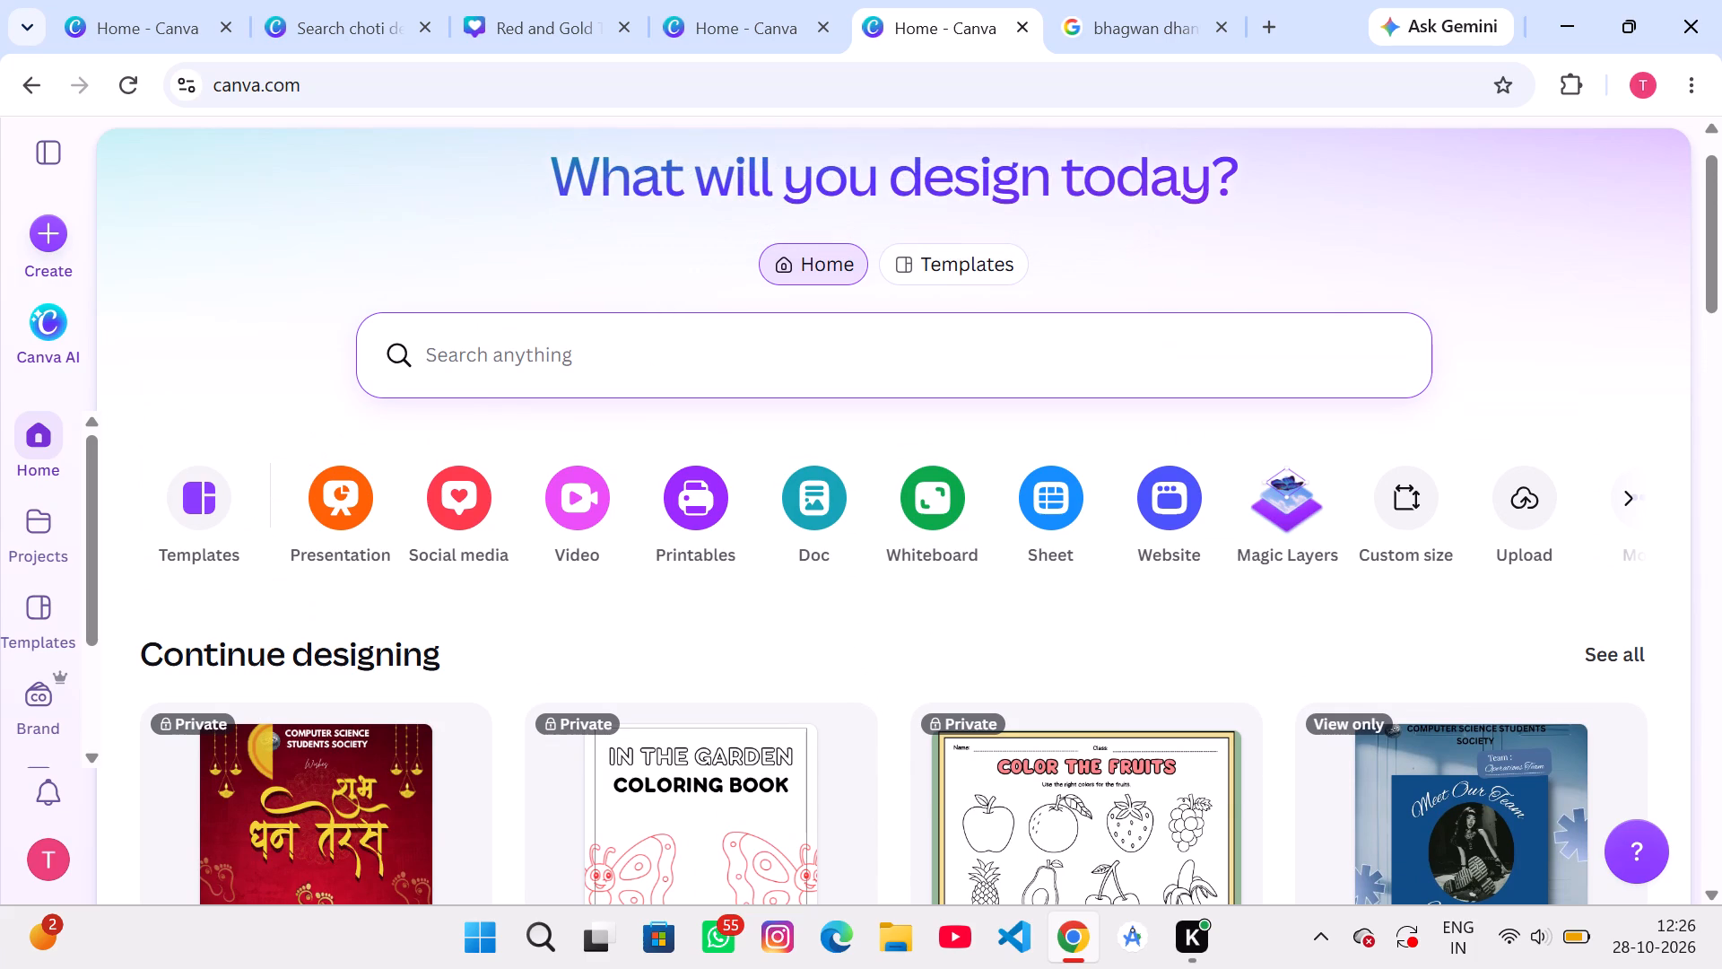
type("govardha")
type("n")
key("space")
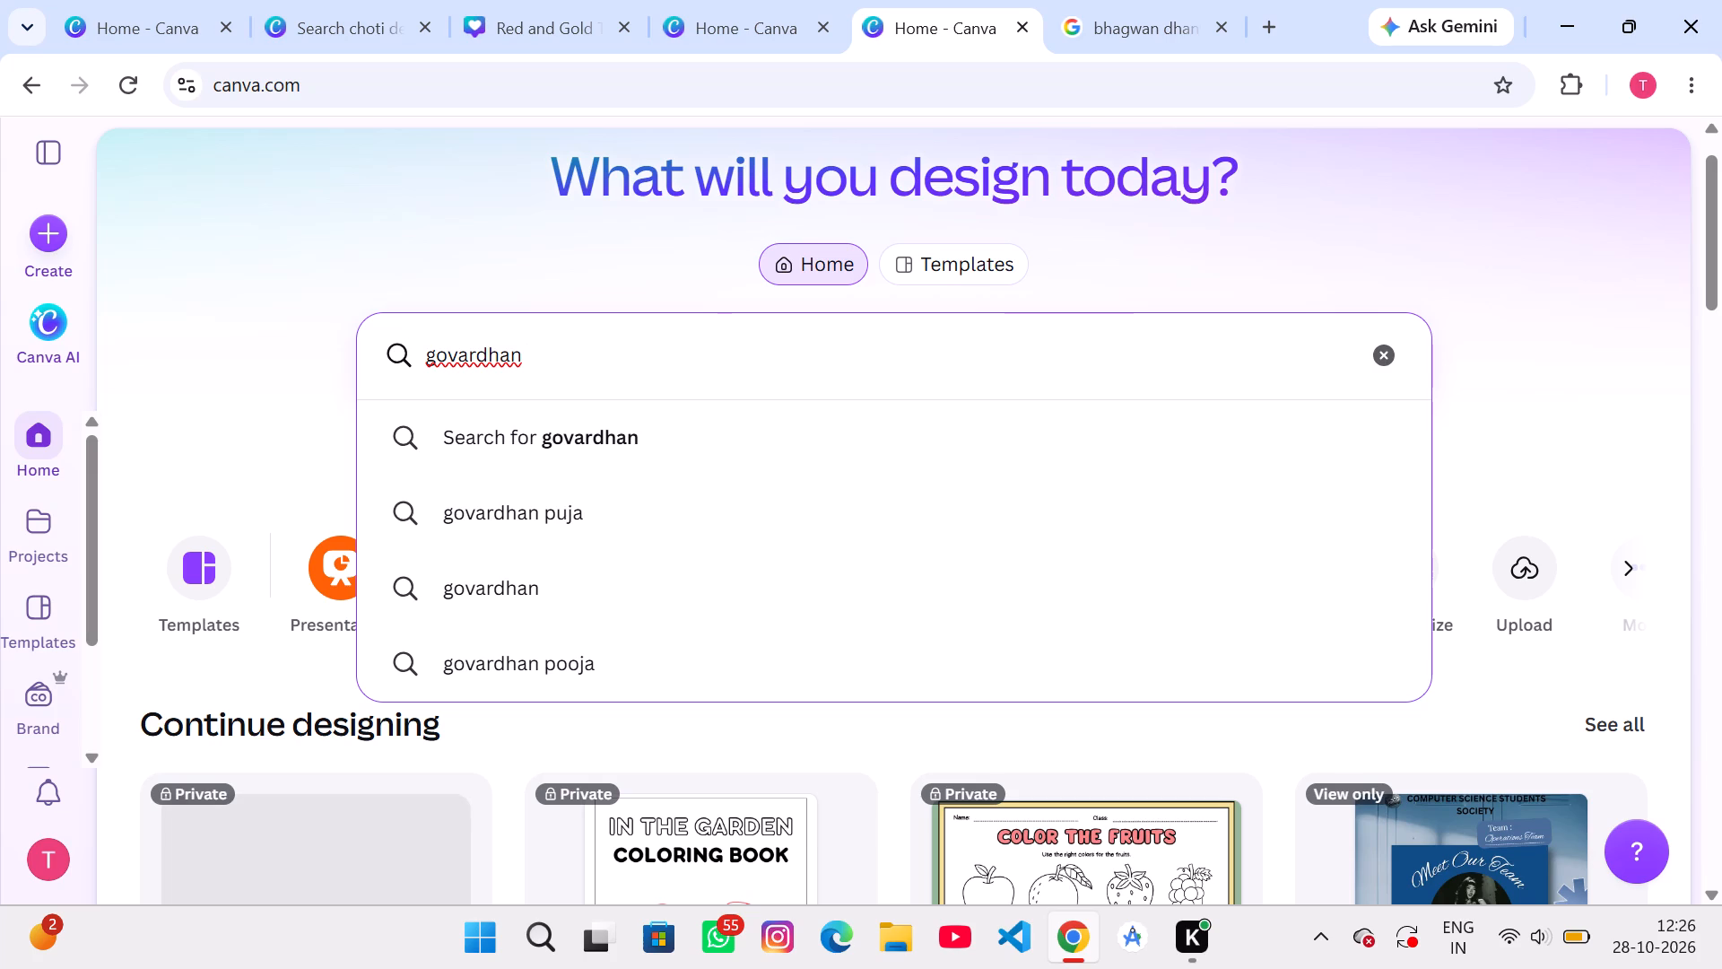
left_click(633, 510)
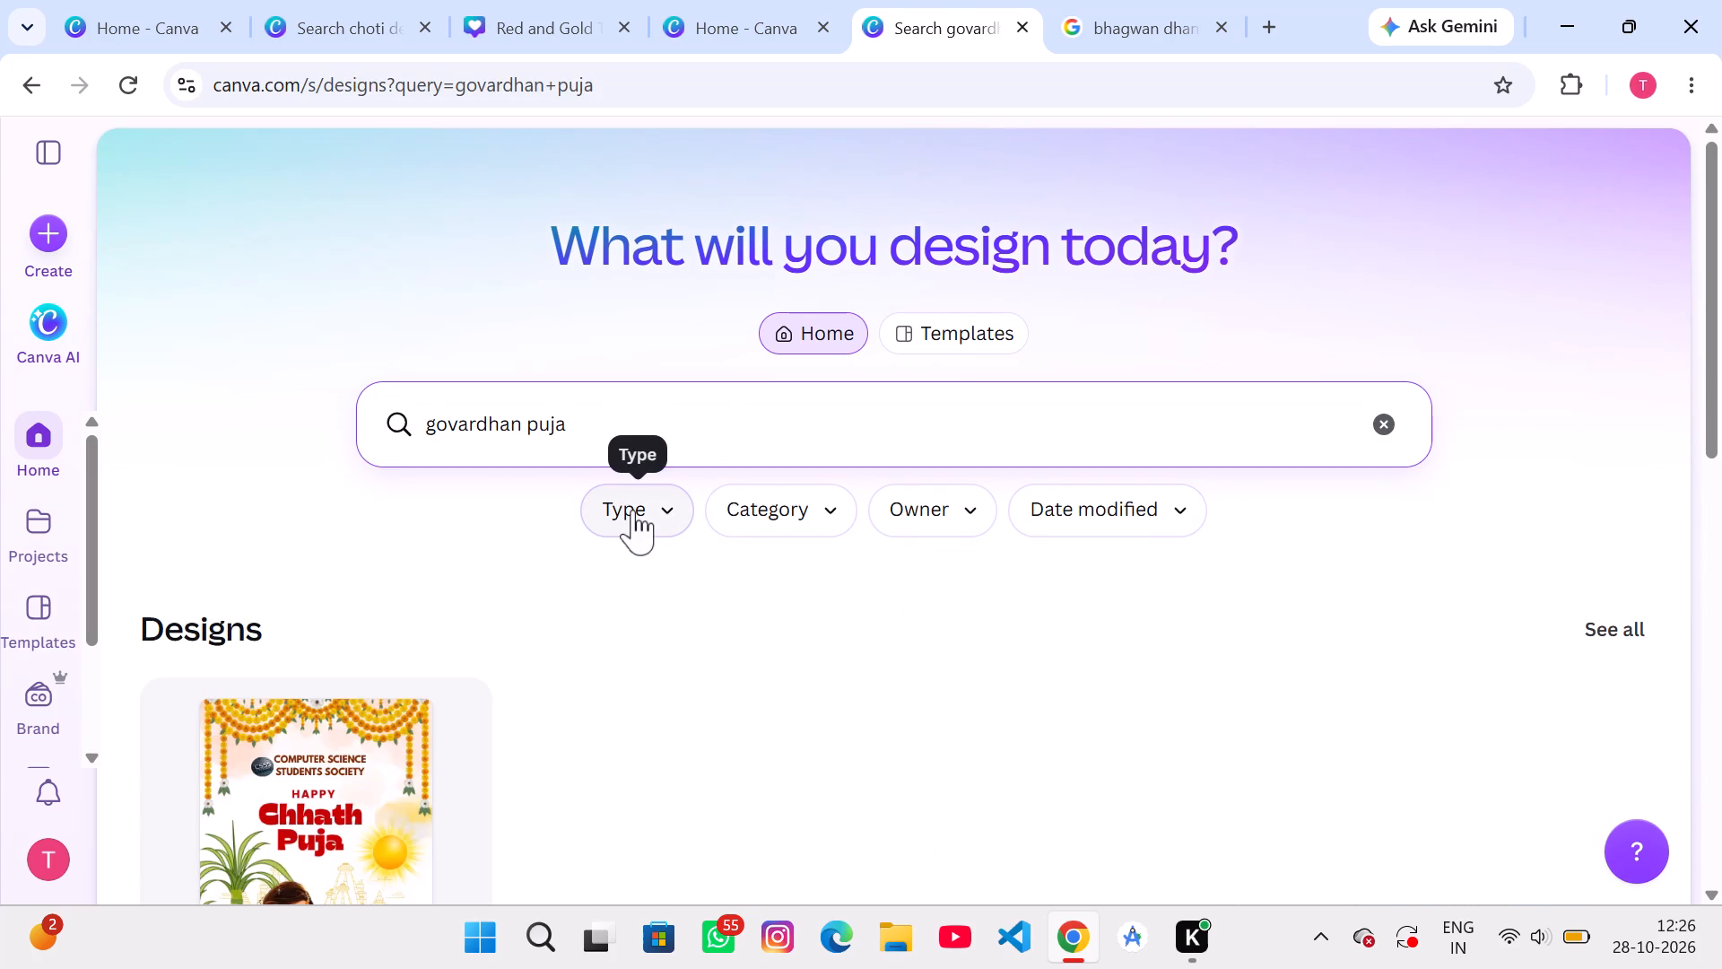
Browse the Govardhan Puja templates, expanding the results once, to compare layouts, colours and Krishna illustrations.
scroll(507, 722, "down", 1)
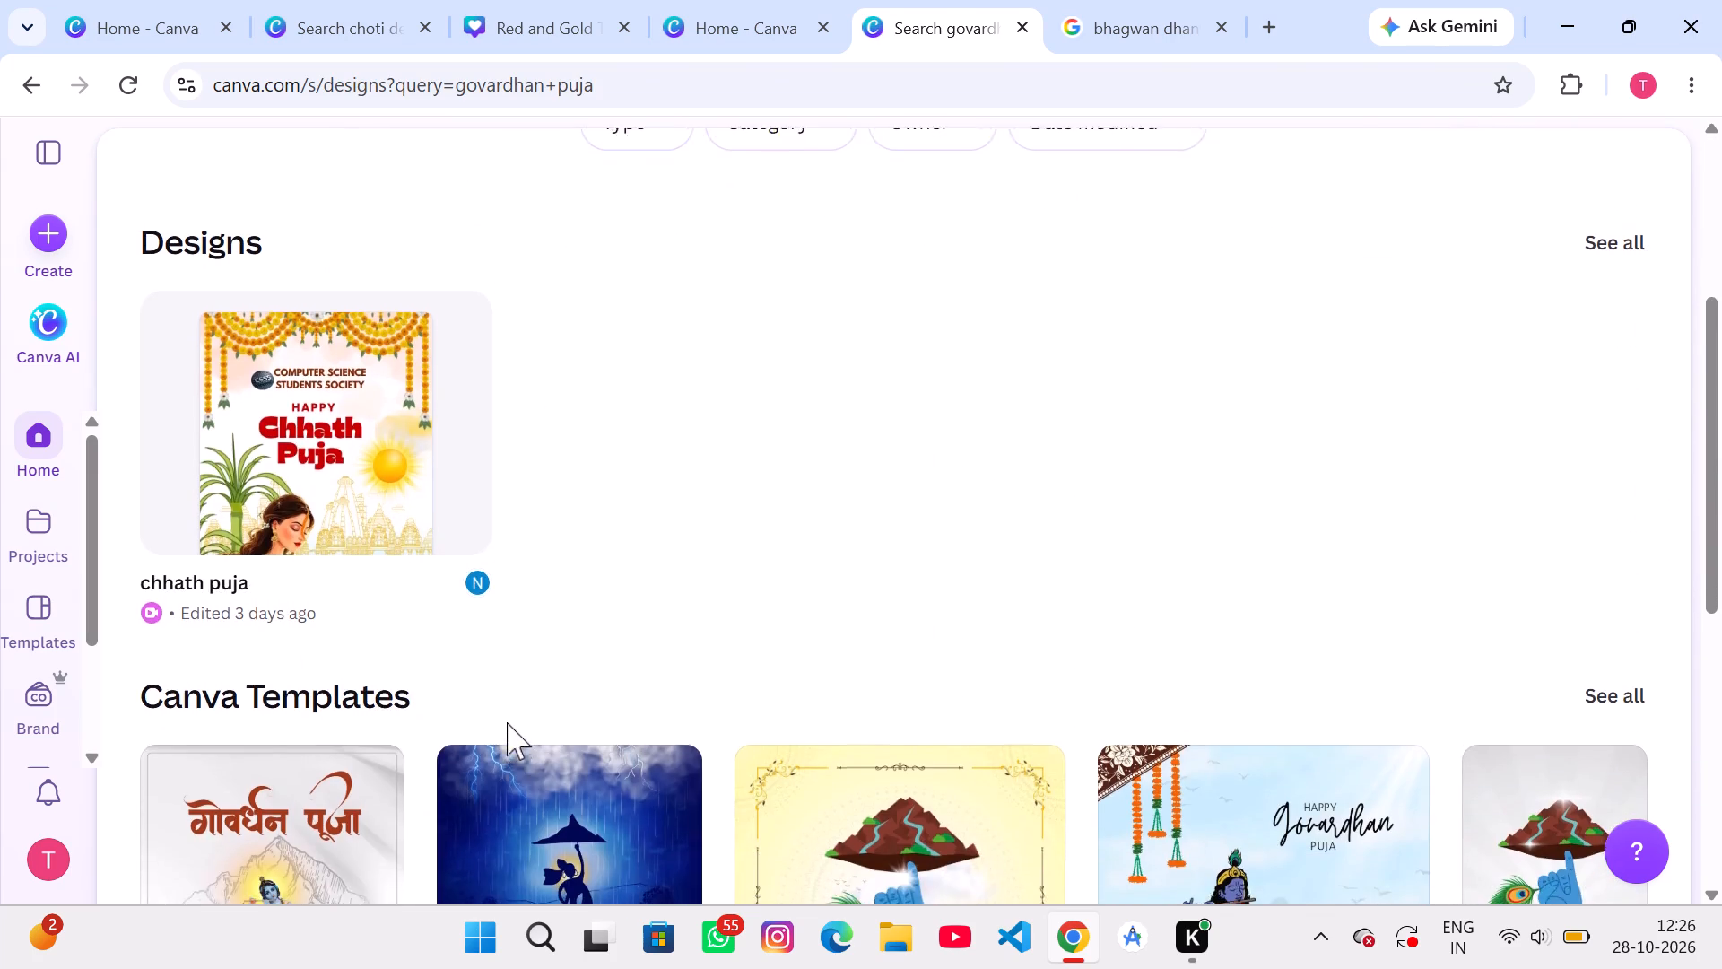
scroll(507, 722, "down", 1)
scroll(517, 603, "down", 2)
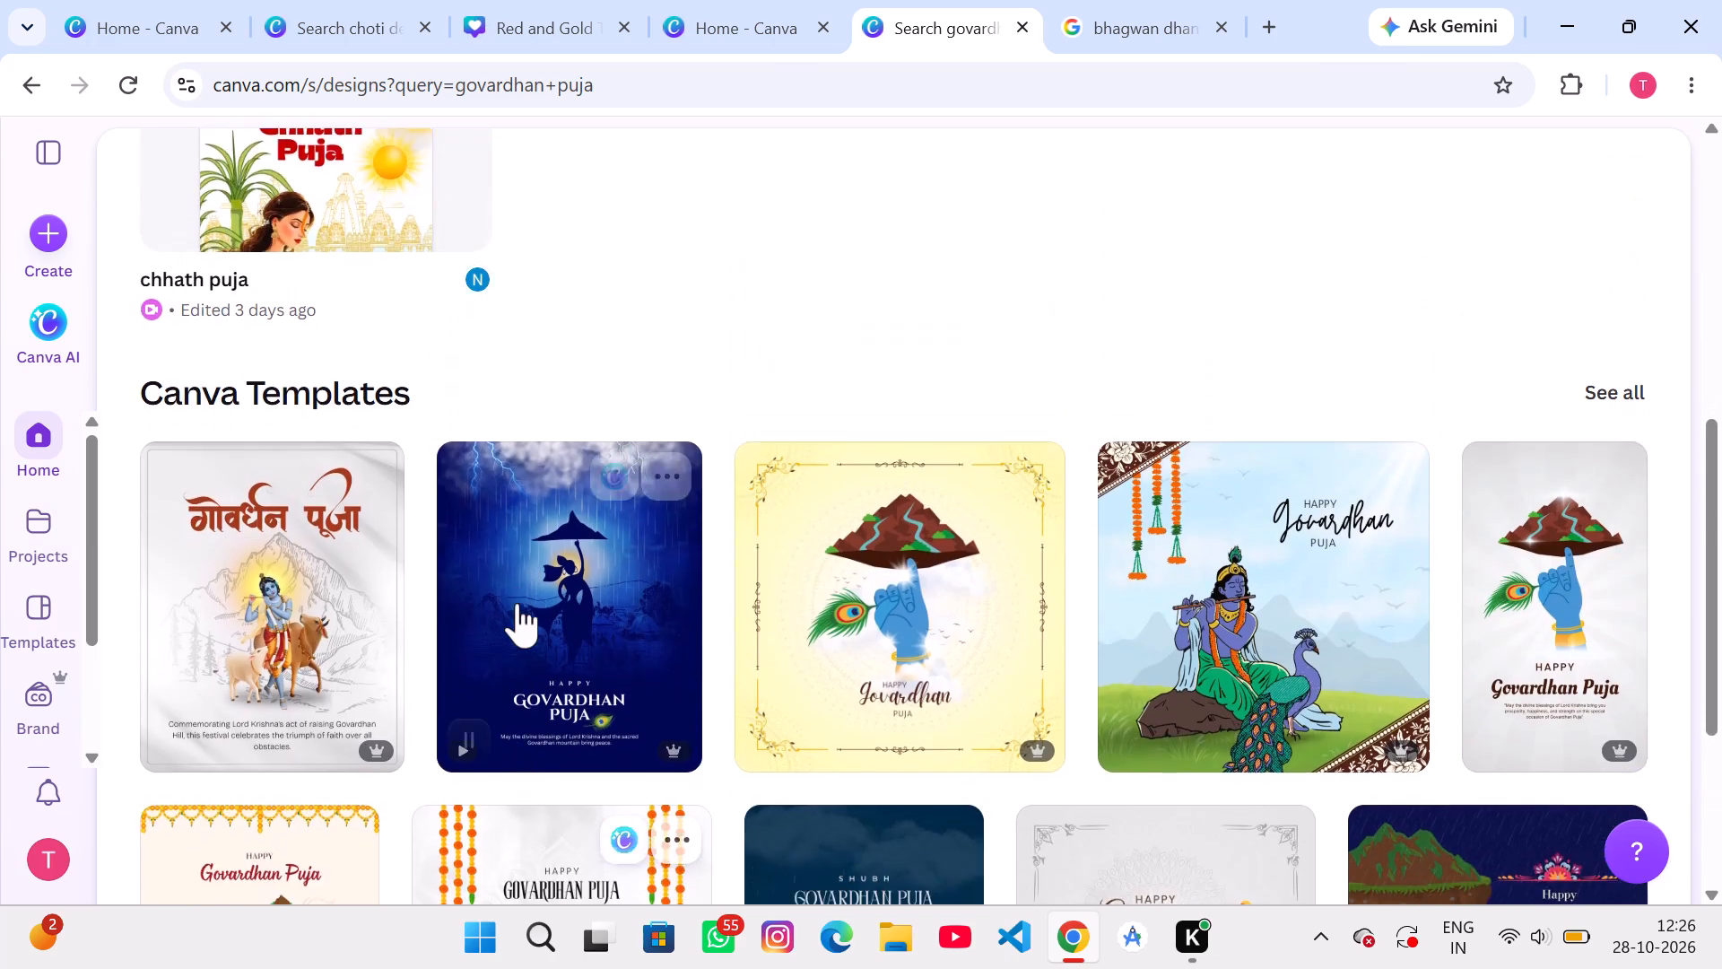
scroll(517, 603, "down", 1)
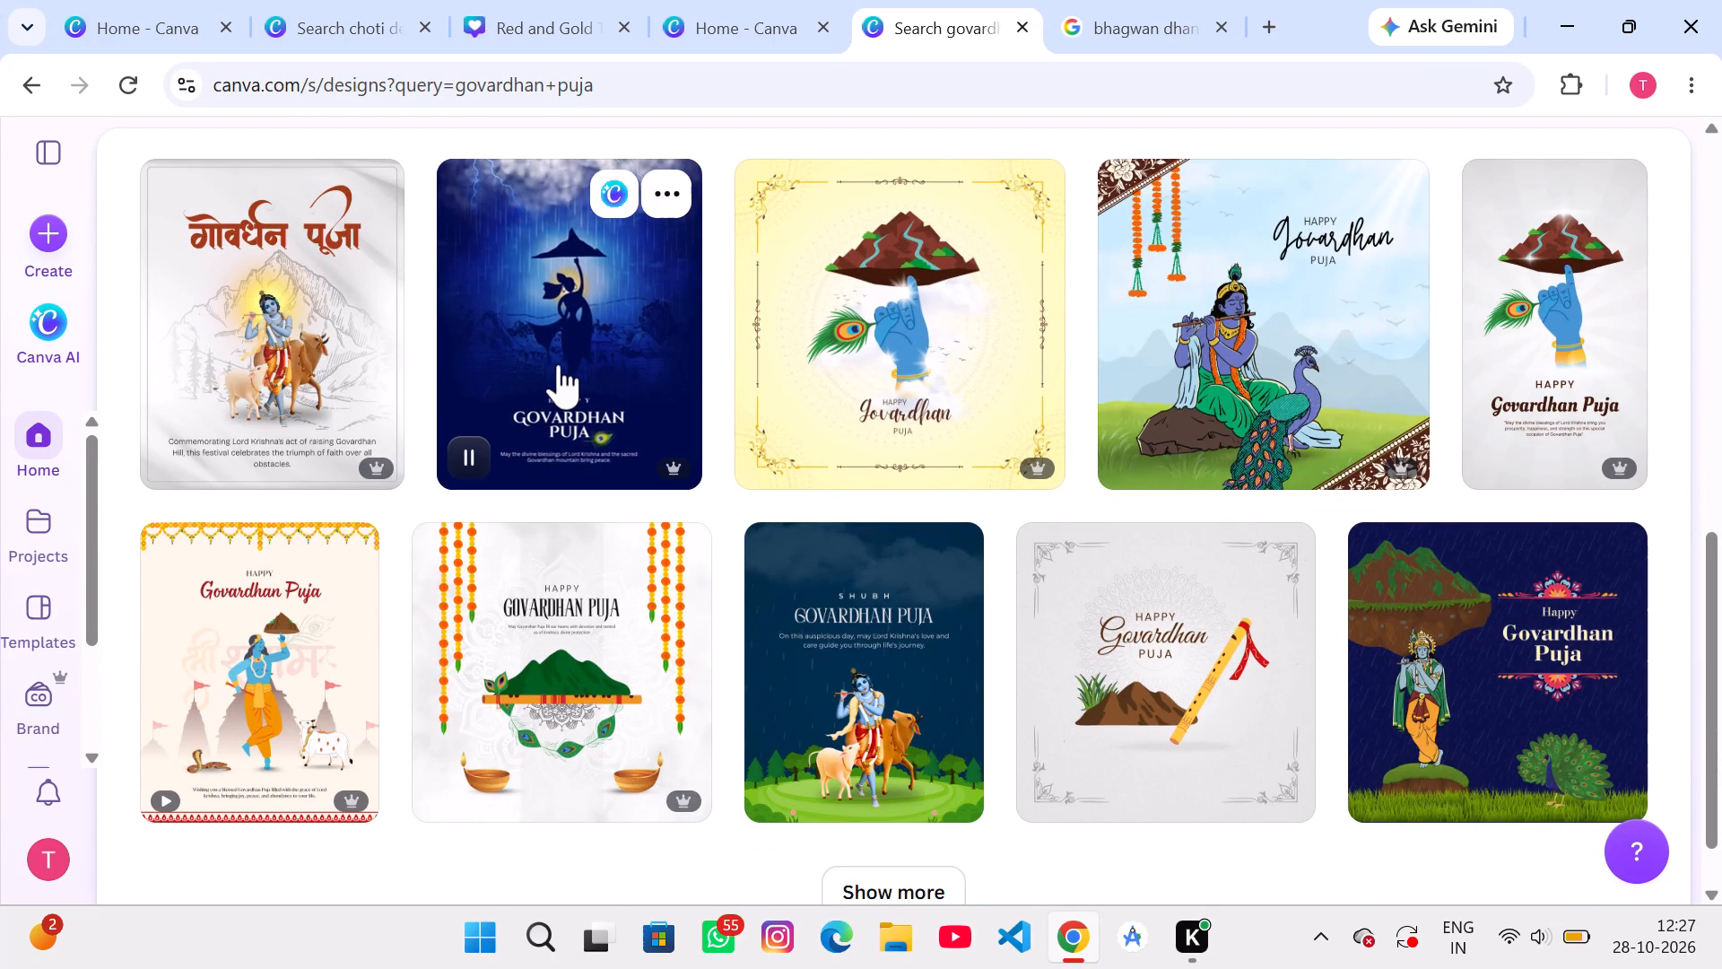
scroll(559, 364, "down", 1)
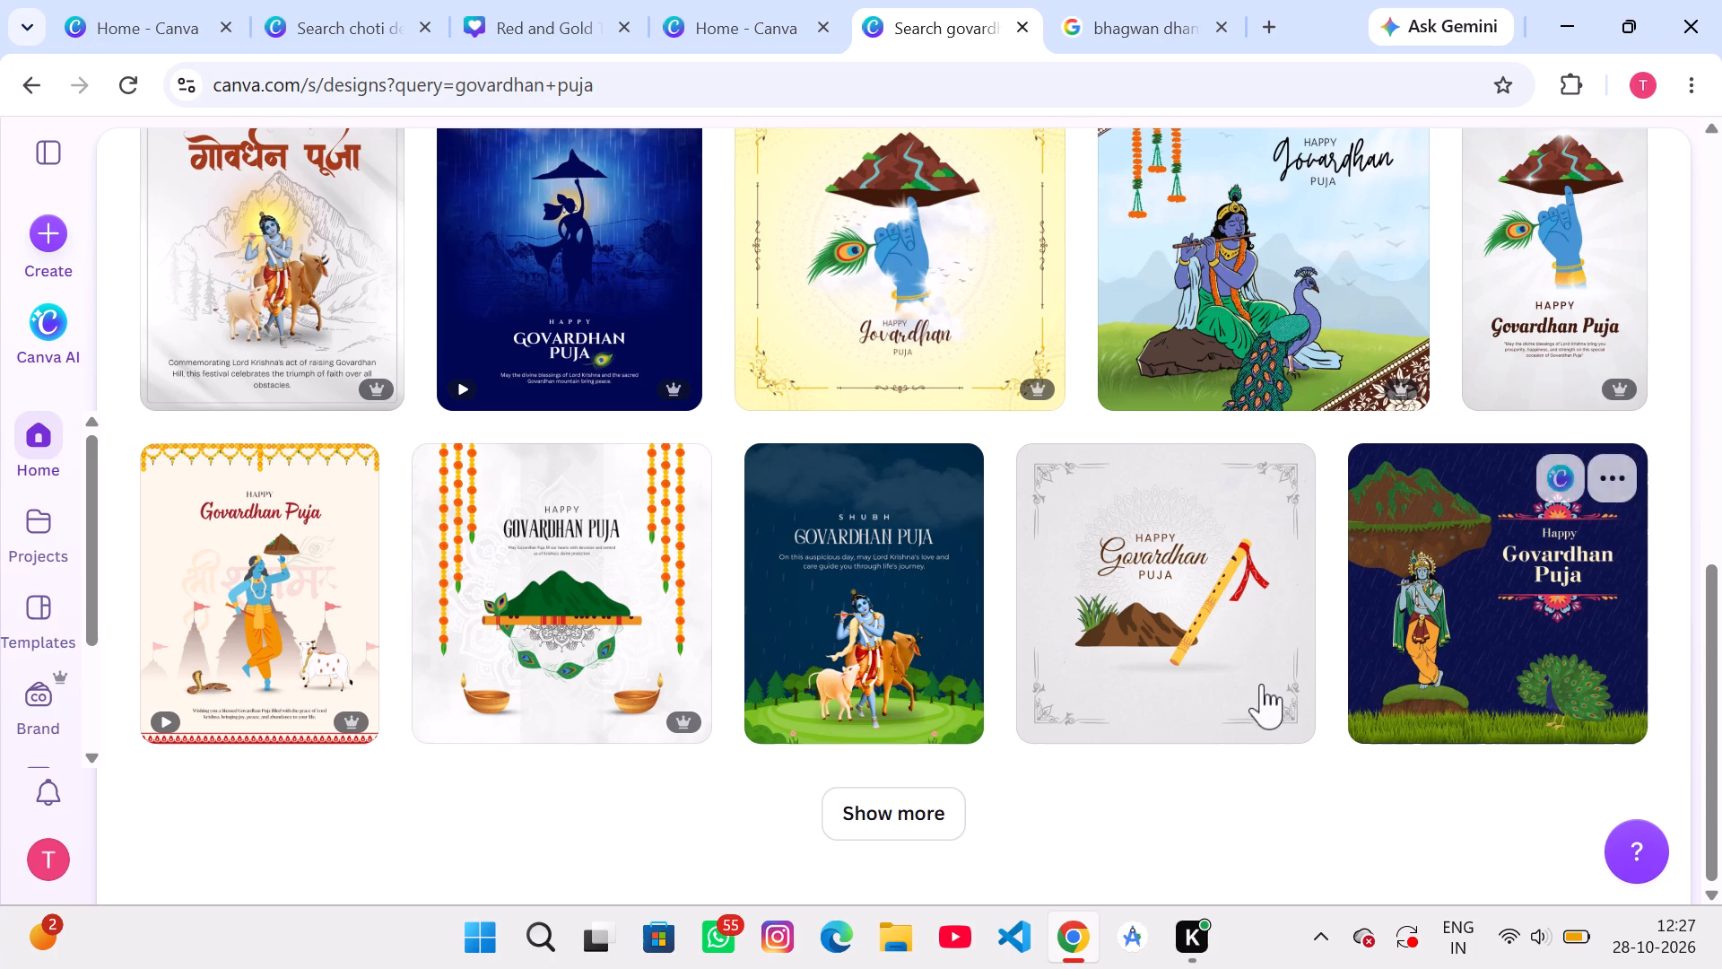
scroll(1043, 645, "down", 1)
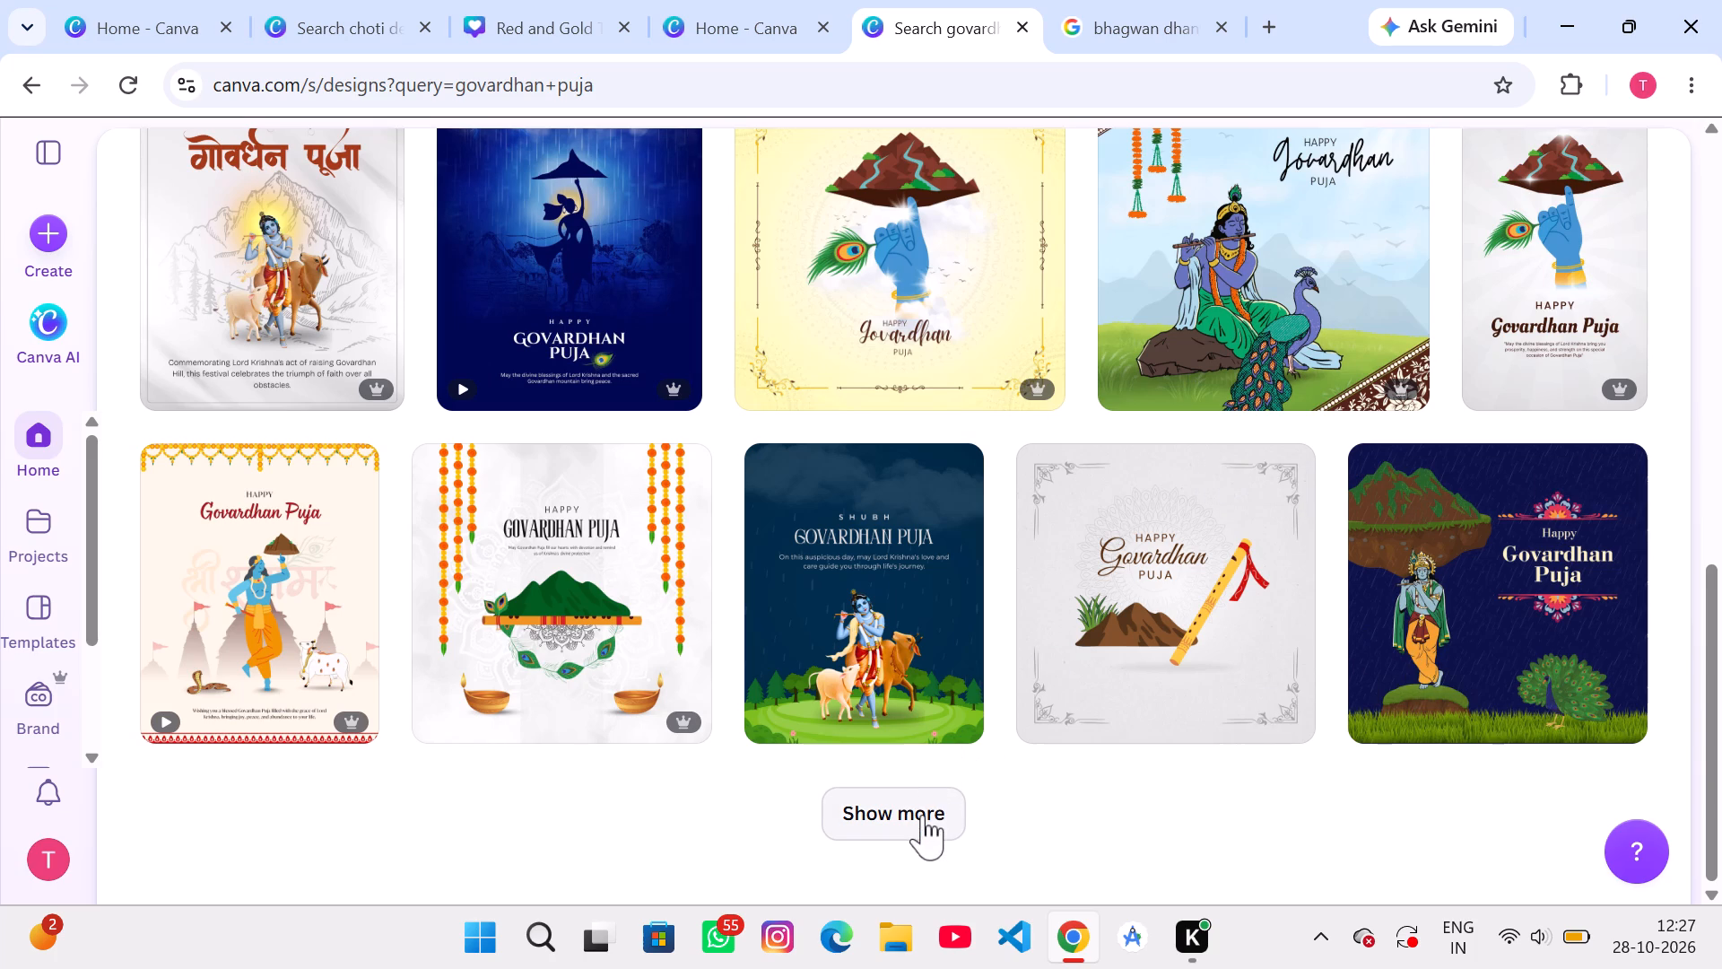
left_click(923, 815)
scroll(923, 815, "down", 1)
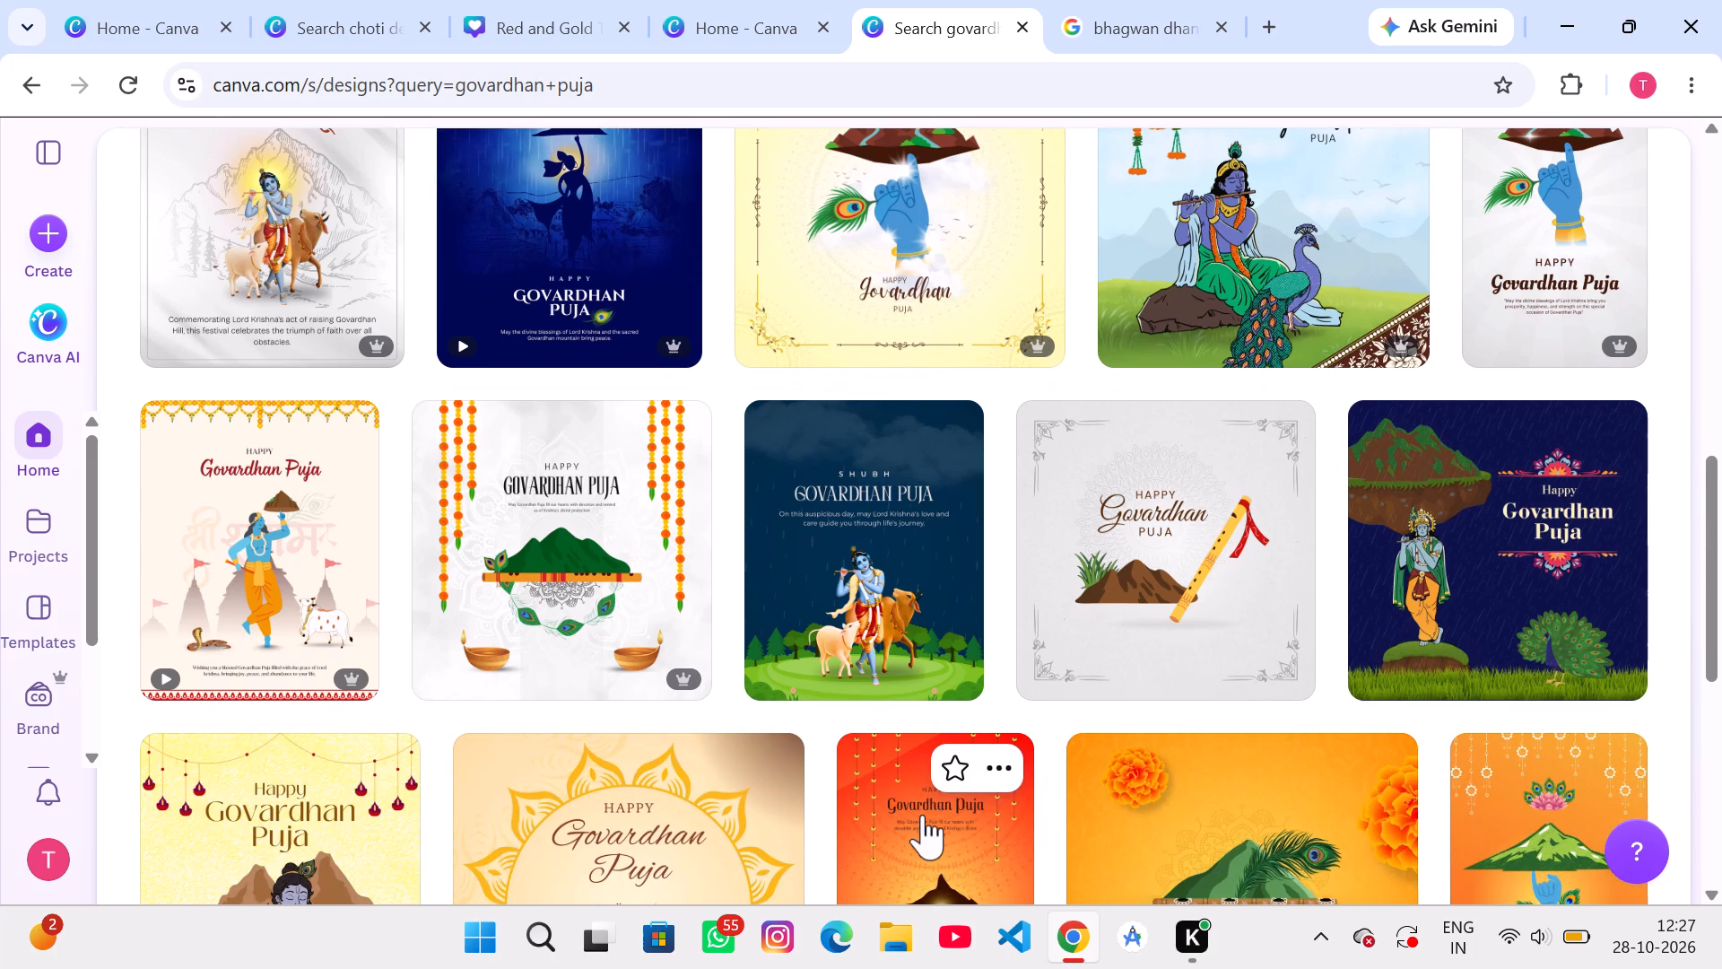
scroll(923, 815, "down", 1)
scroll(923, 815, "up", 1)
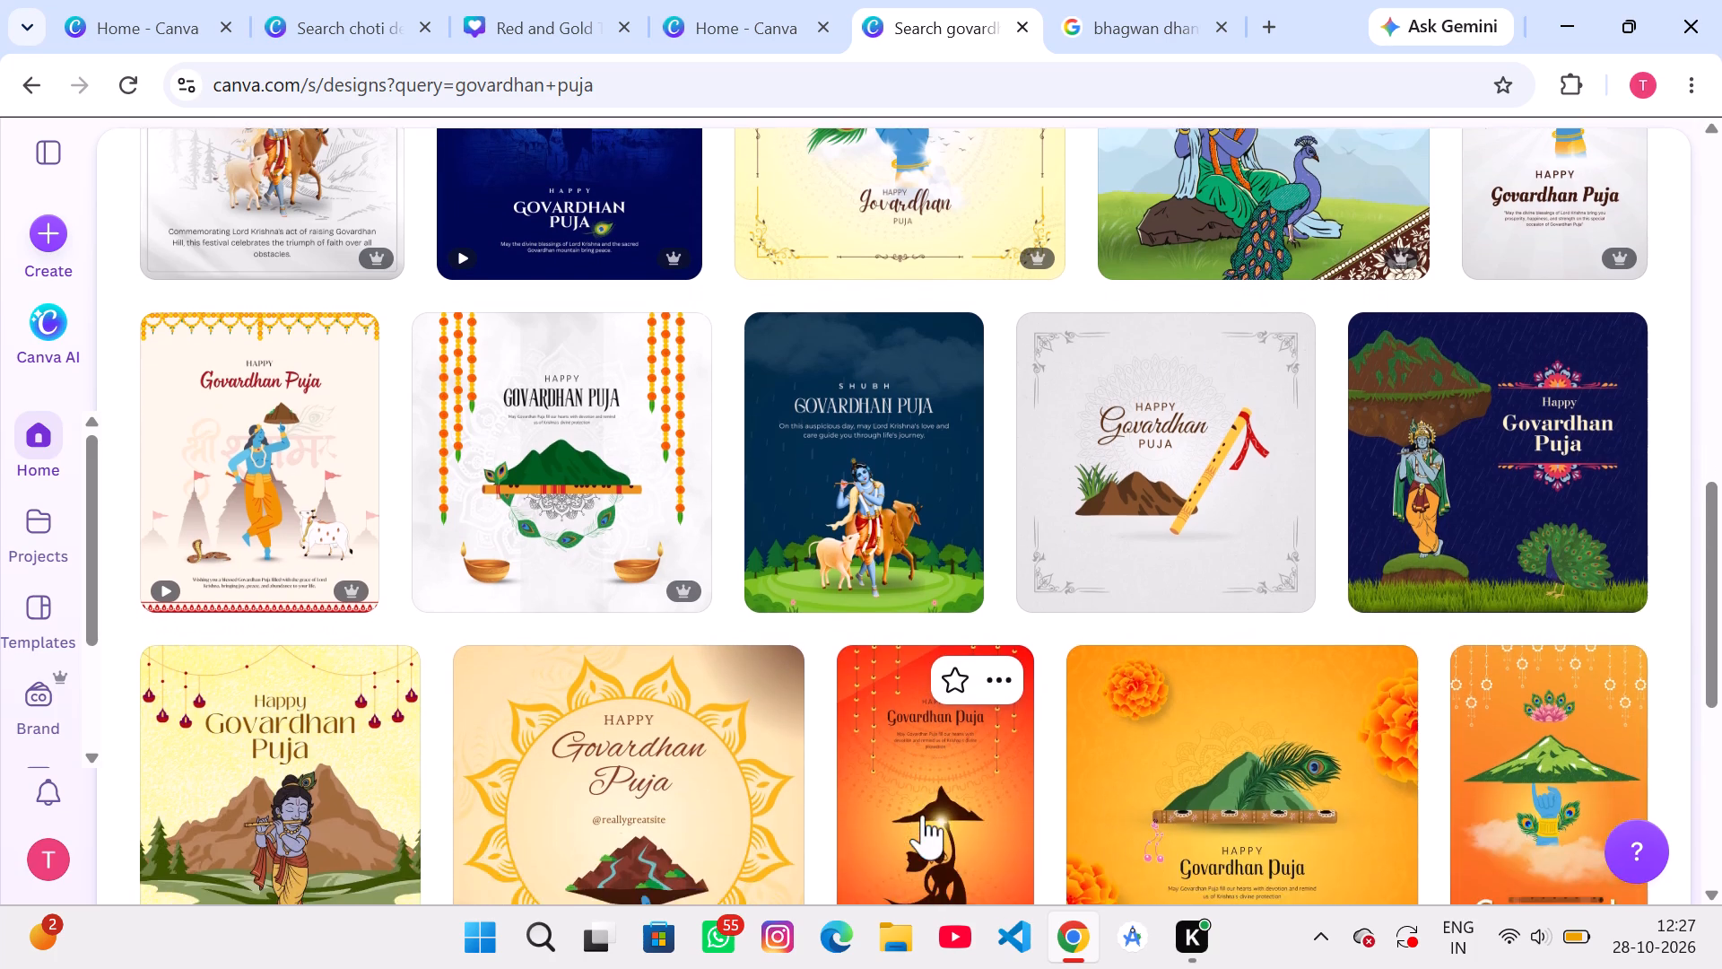
scroll(923, 815, "up", 1)
scroll(923, 815, "down", 1)
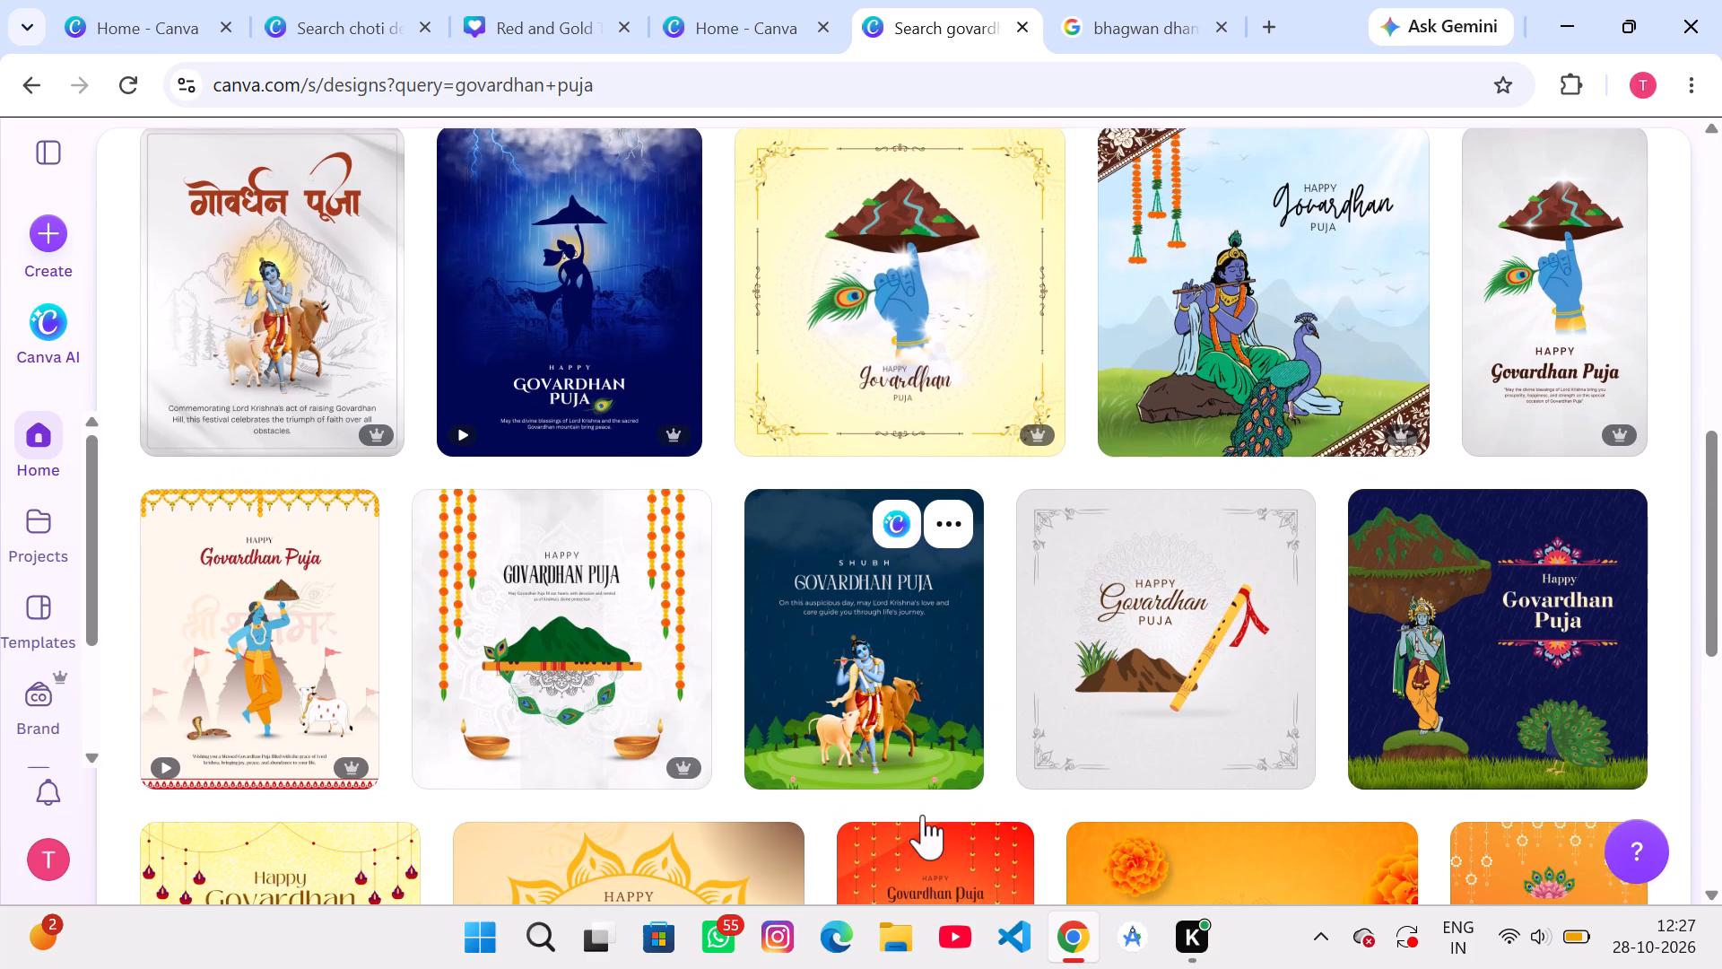
scroll(923, 815, "down", 1)
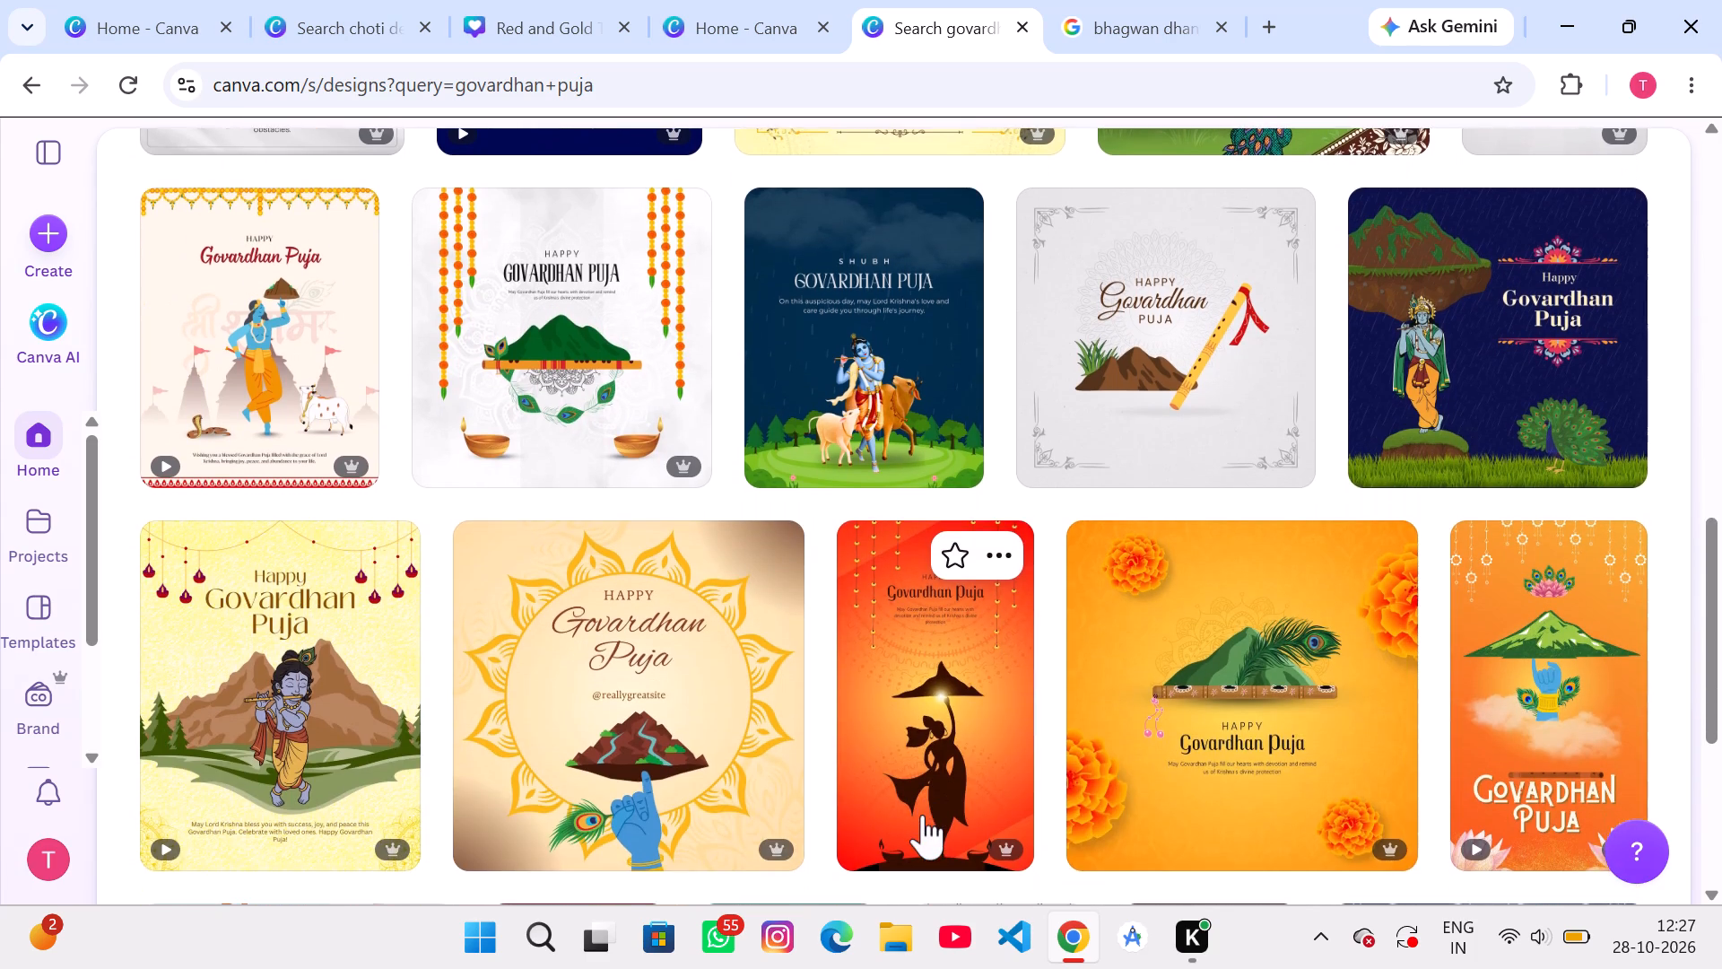
scroll(923, 815, "down", 2)
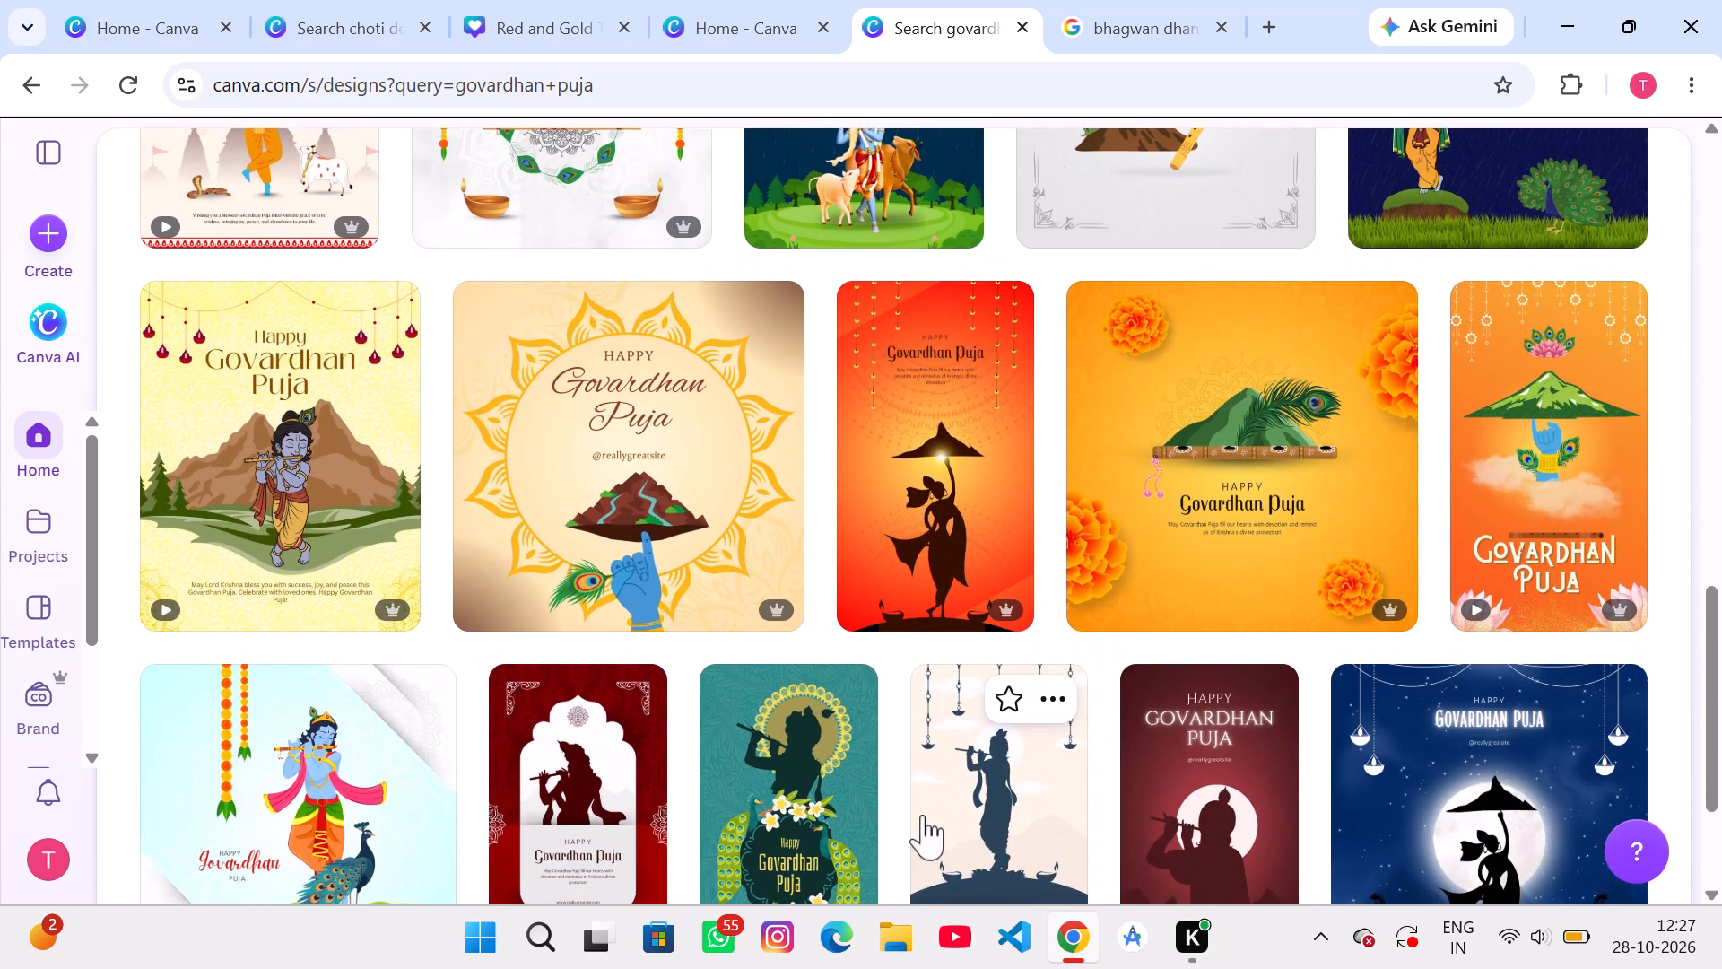
scroll(923, 815, "down", 2)
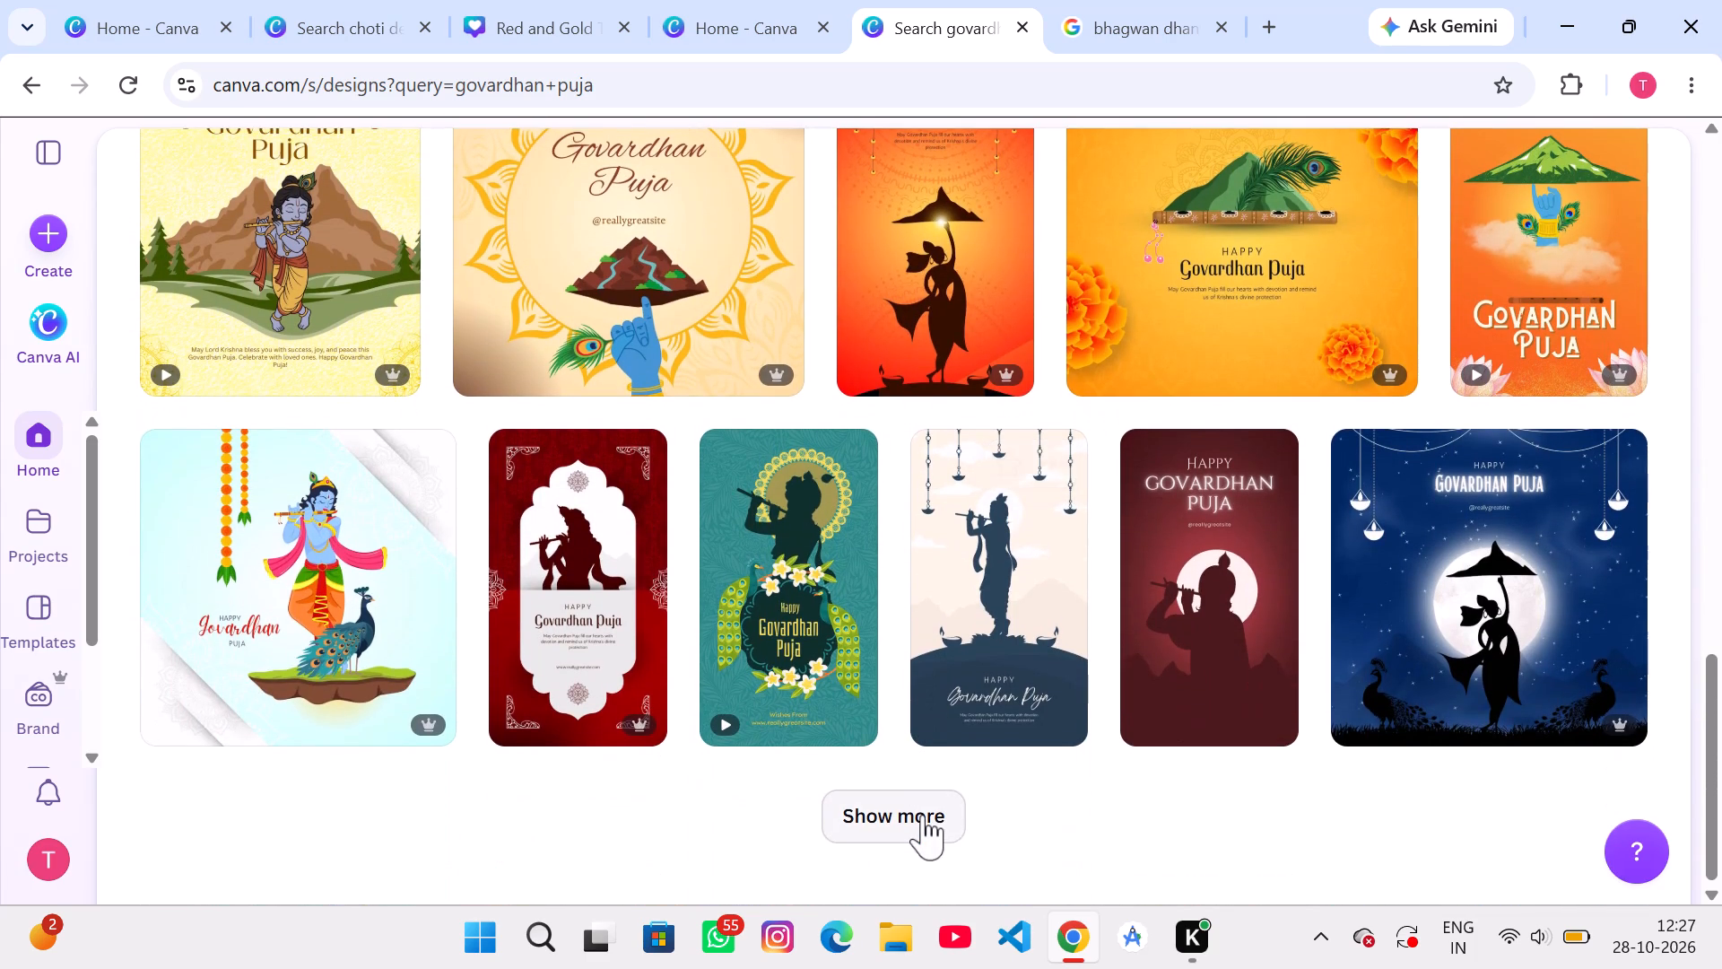
scroll(923, 815, "down", 2)
Load more Govardhan Puja templates and look through the added designs for a suitable layout and Krishna illustration.
left_click(845, 811)
scroll(845, 811, "down", 1)
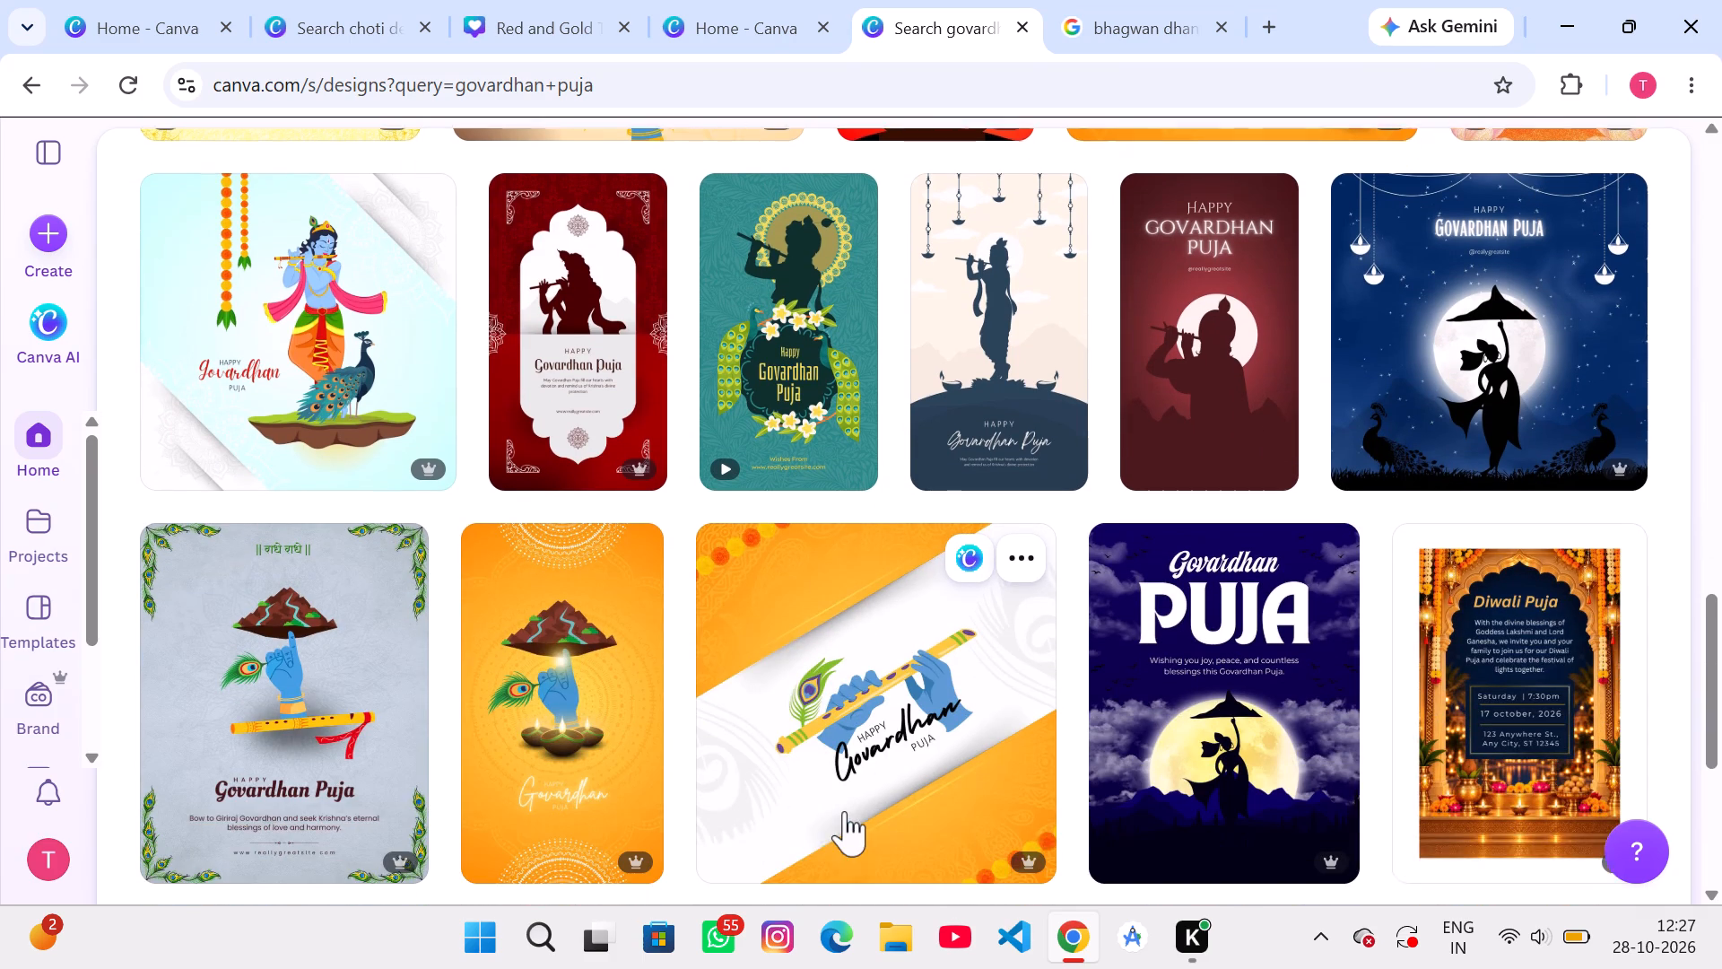
scroll(845, 811, "down", 4)
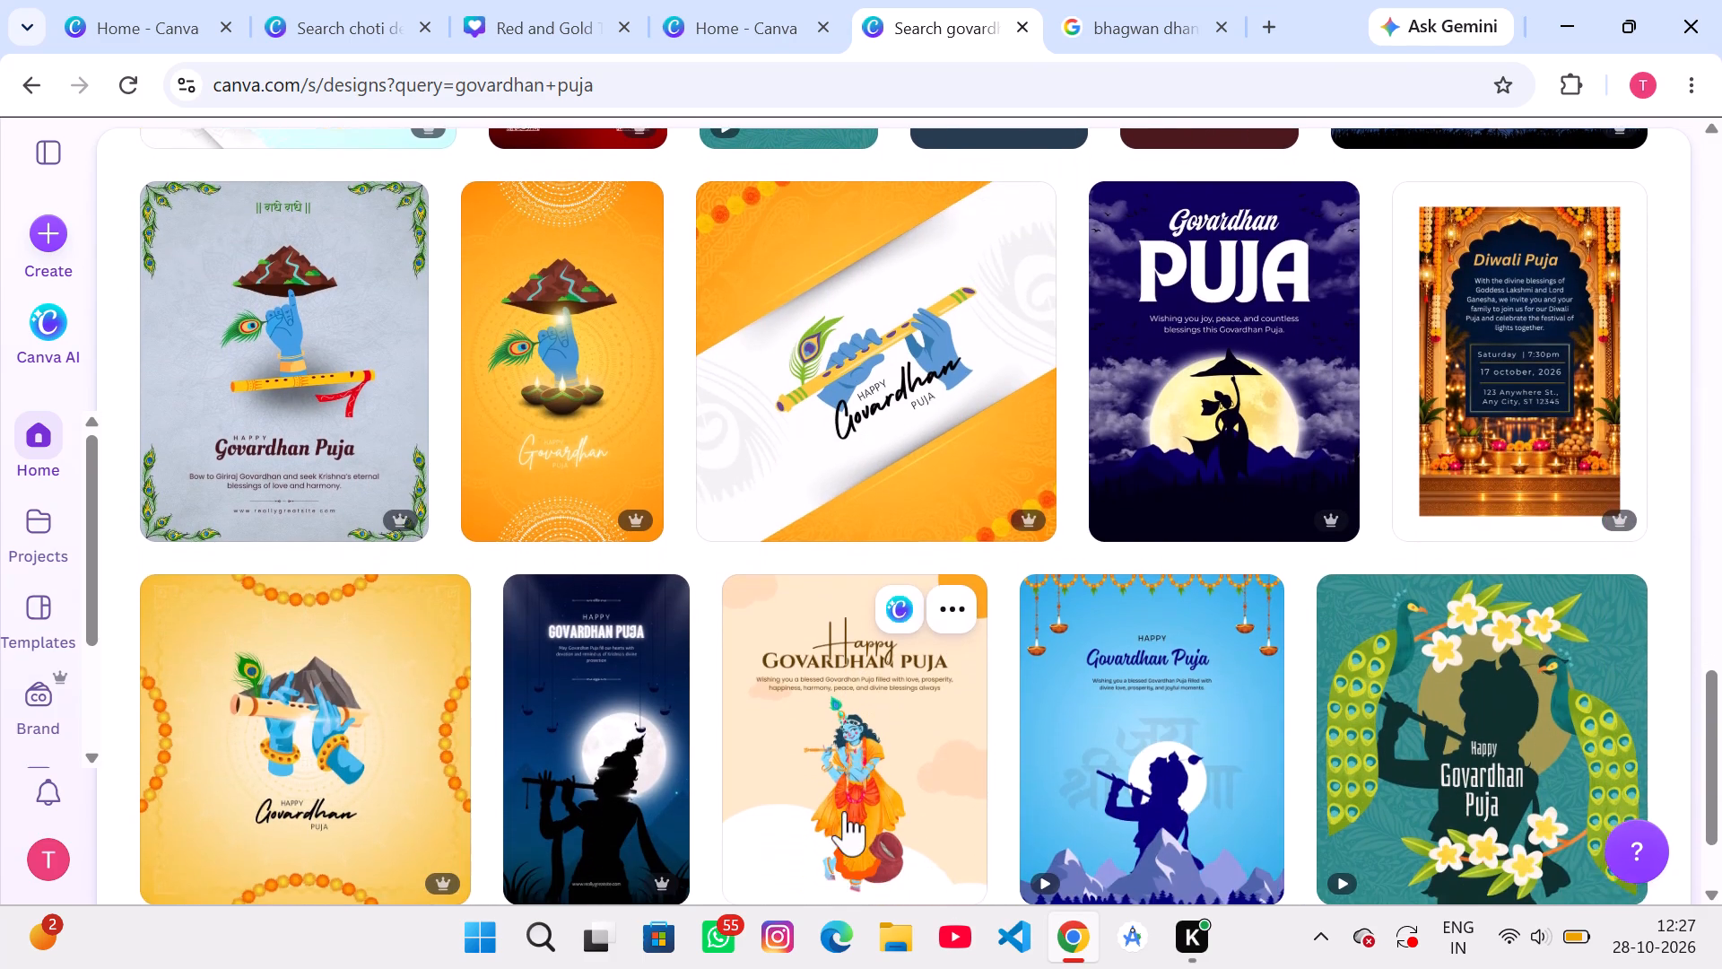
scroll(845, 811, "down", 1)
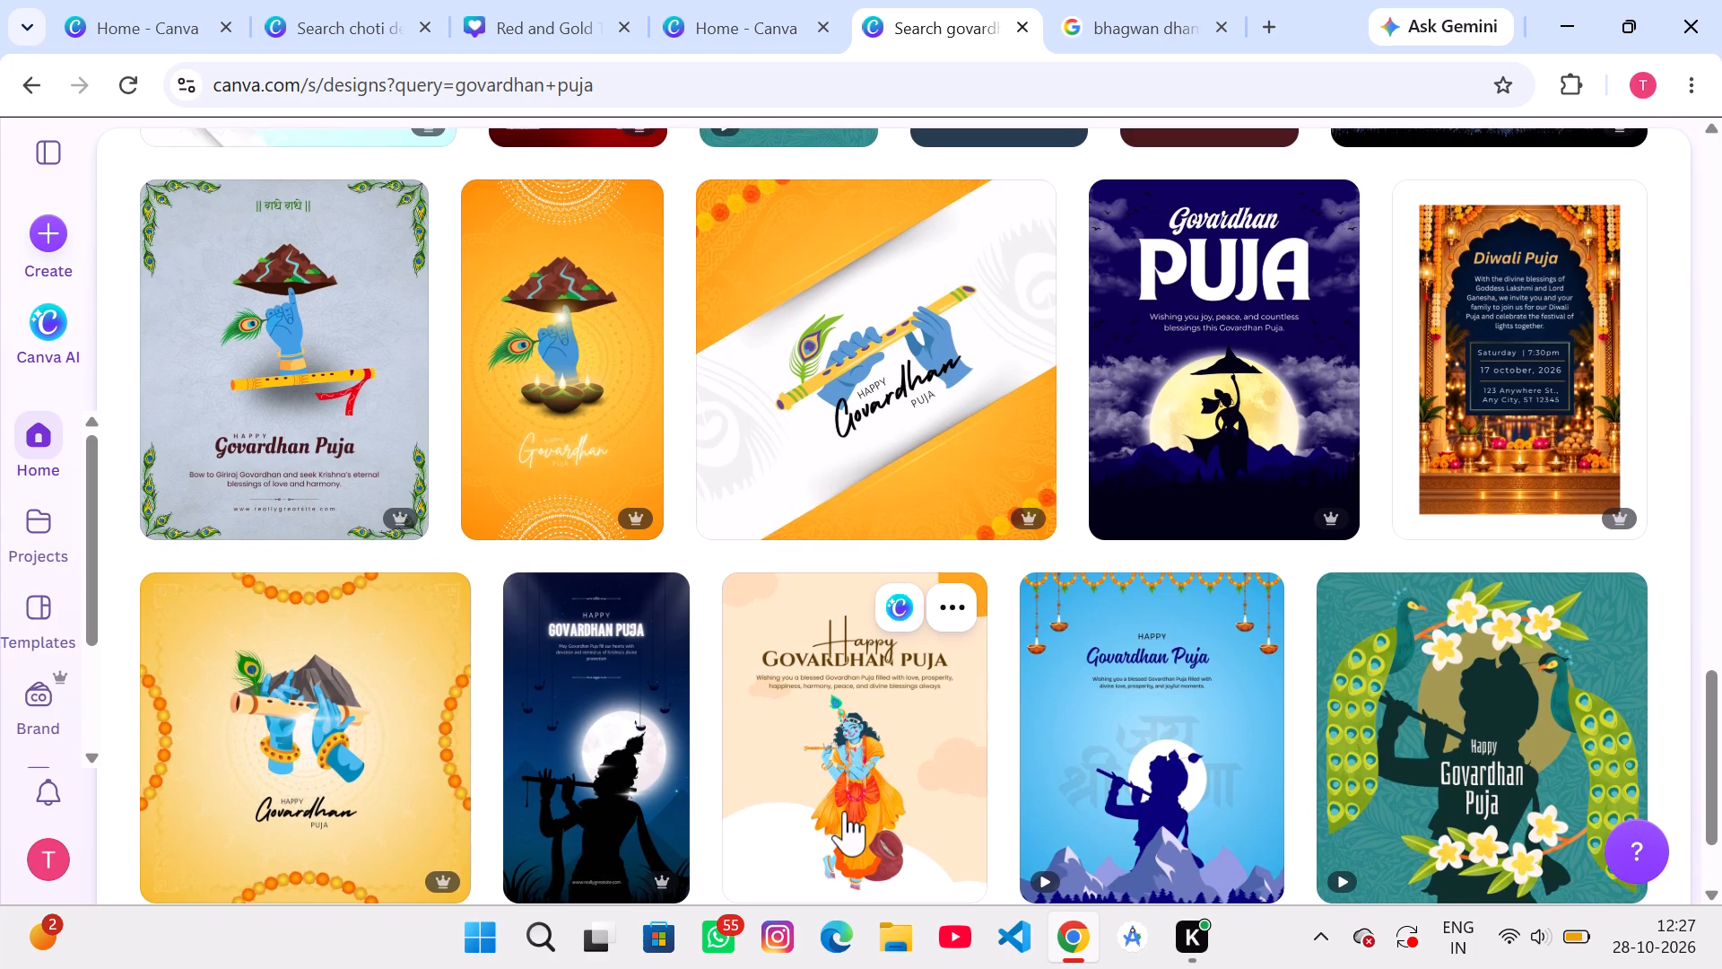
scroll(845, 811, "down", 3)
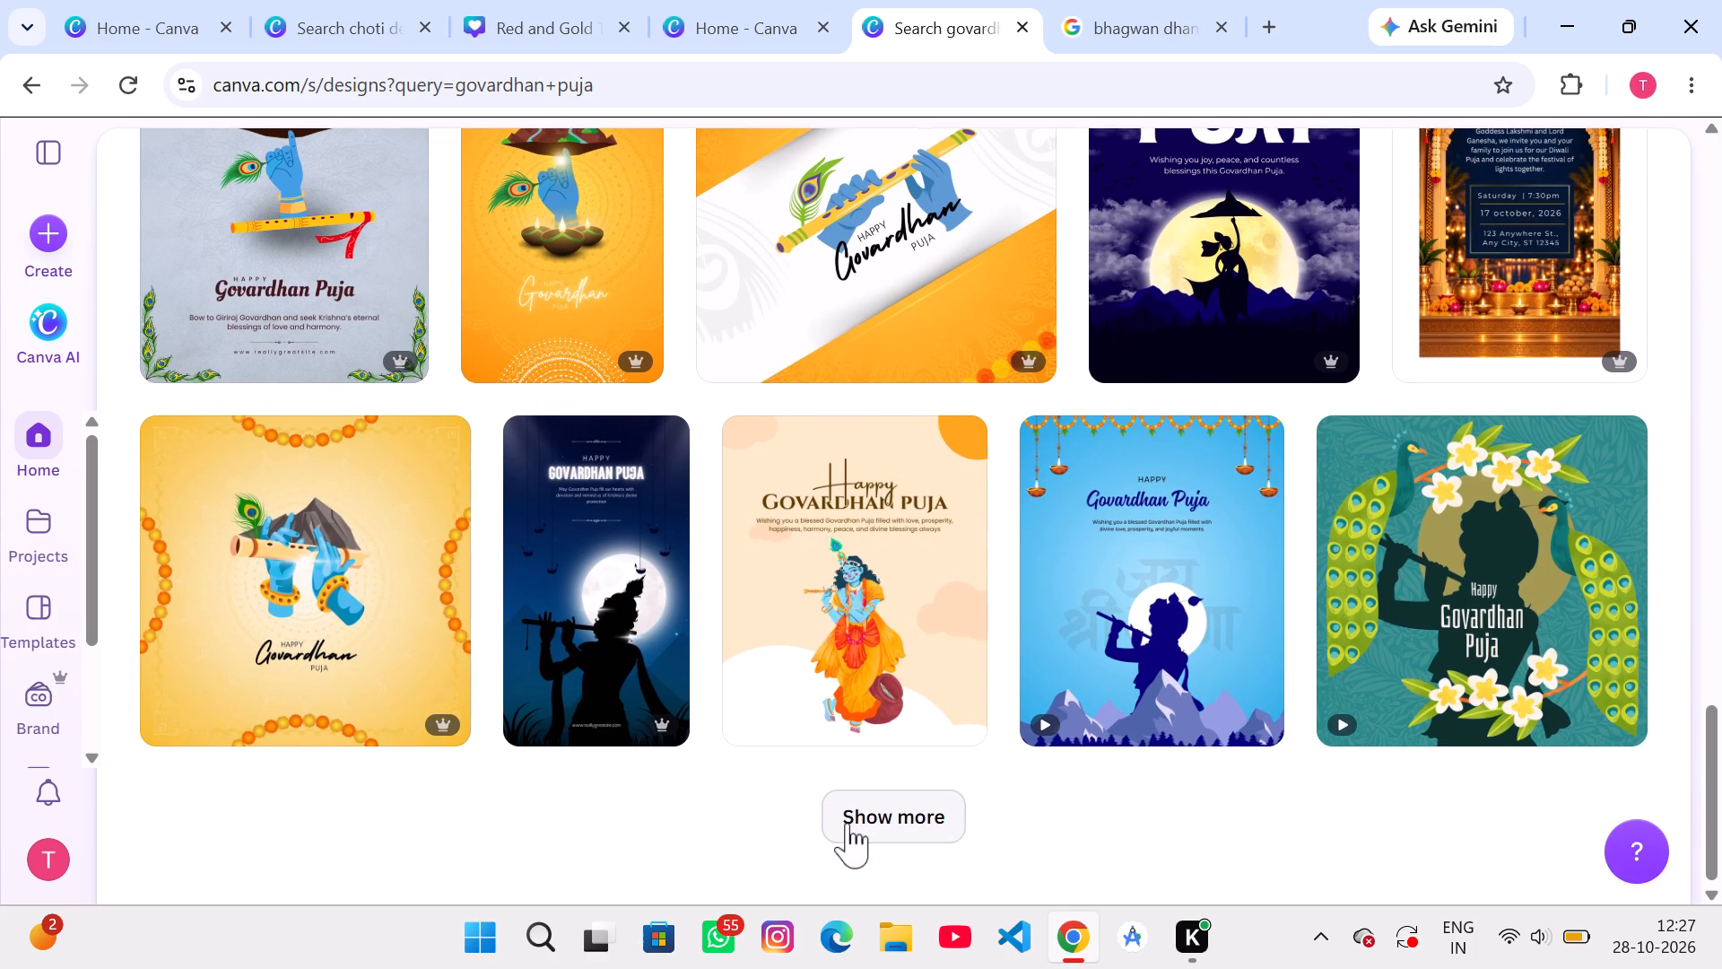
Extend the Govardhan Puja results again and compare the new batch's Krishna artwork, garland borders and free or premium status.
left_click(891, 805)
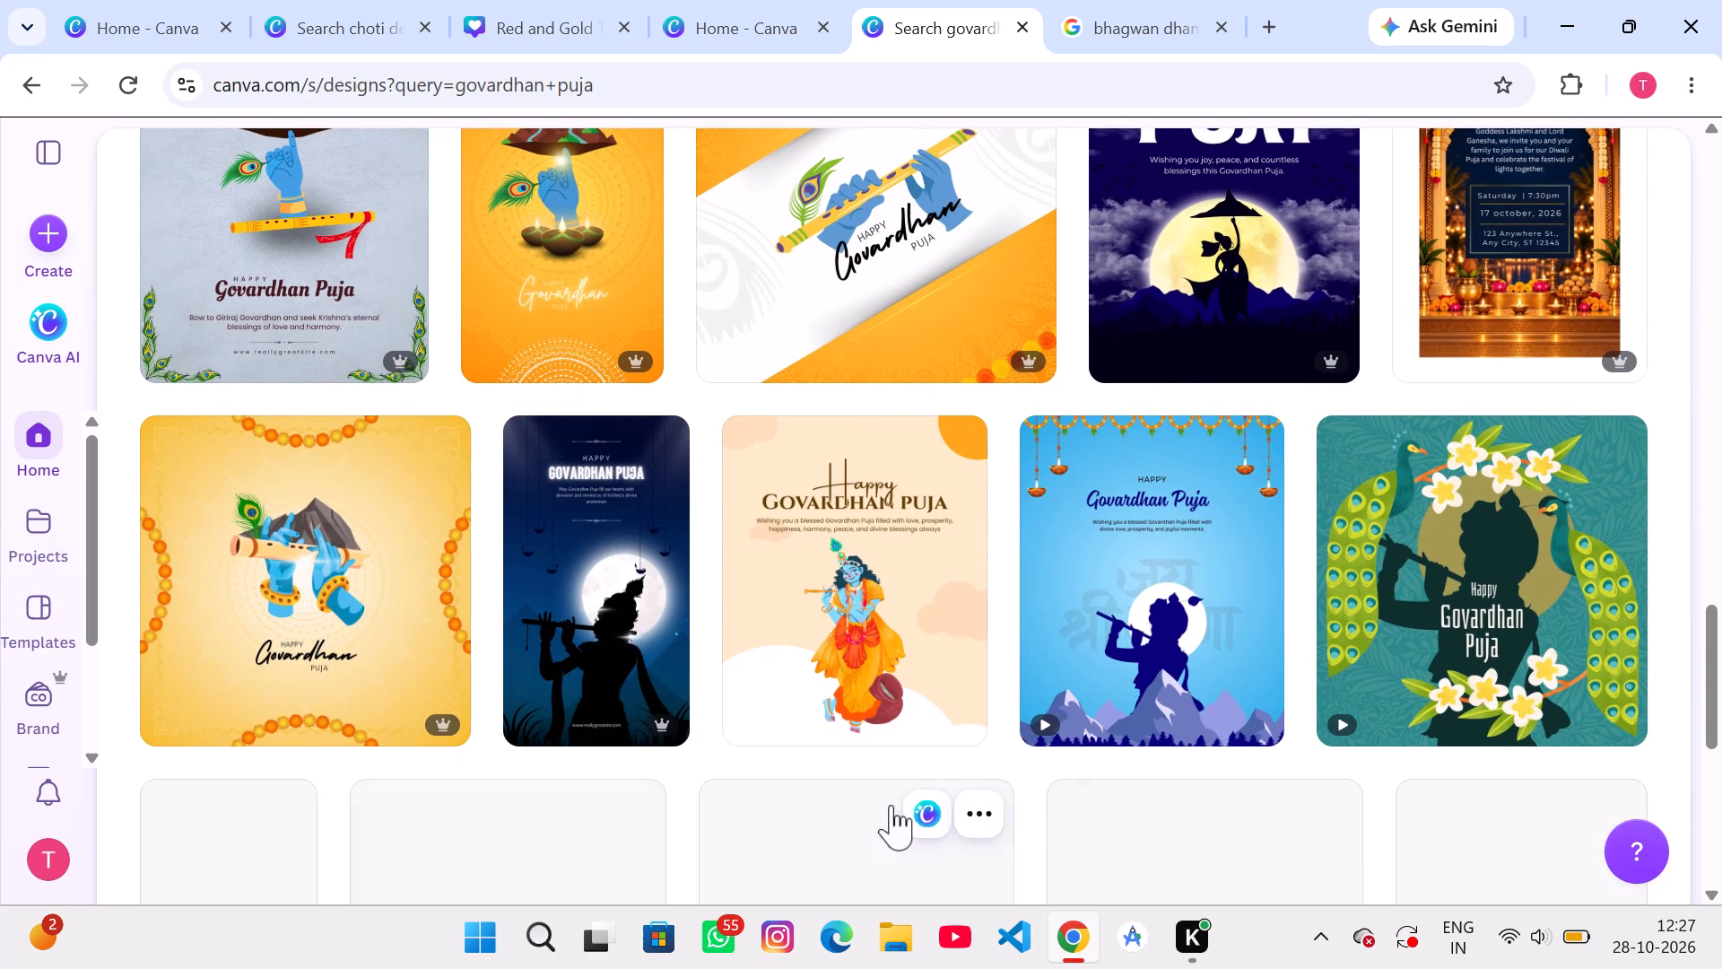
scroll(891, 805, "down", 3)
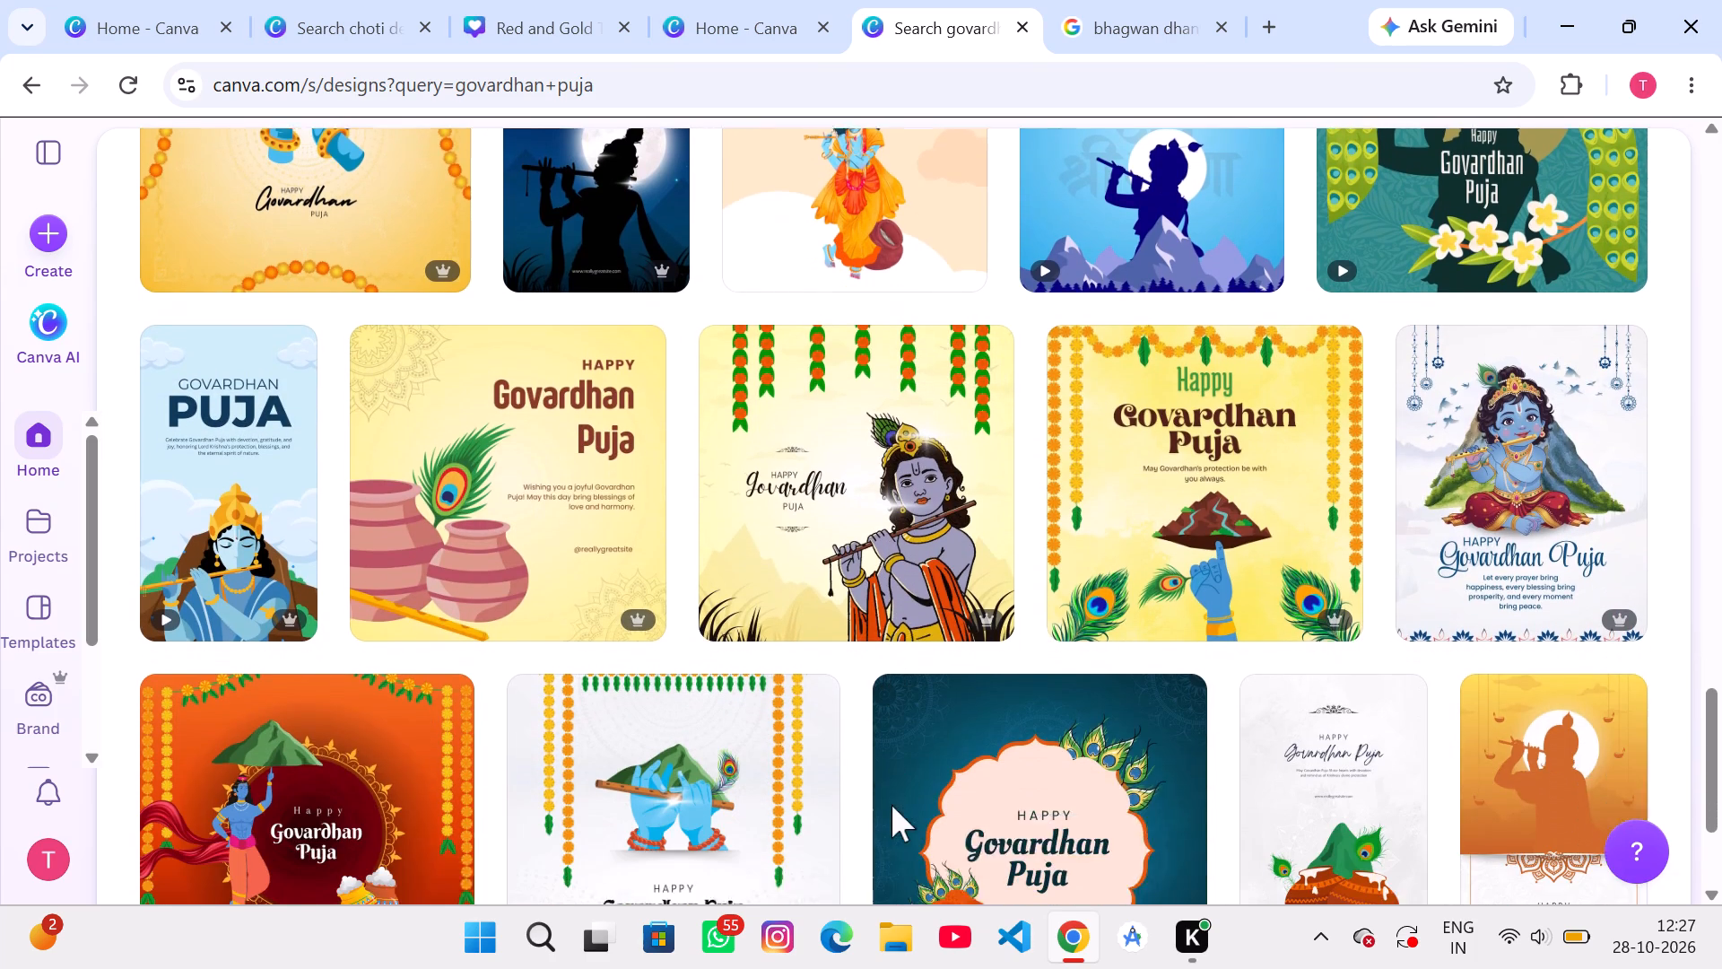
scroll(891, 805, "down", 2)
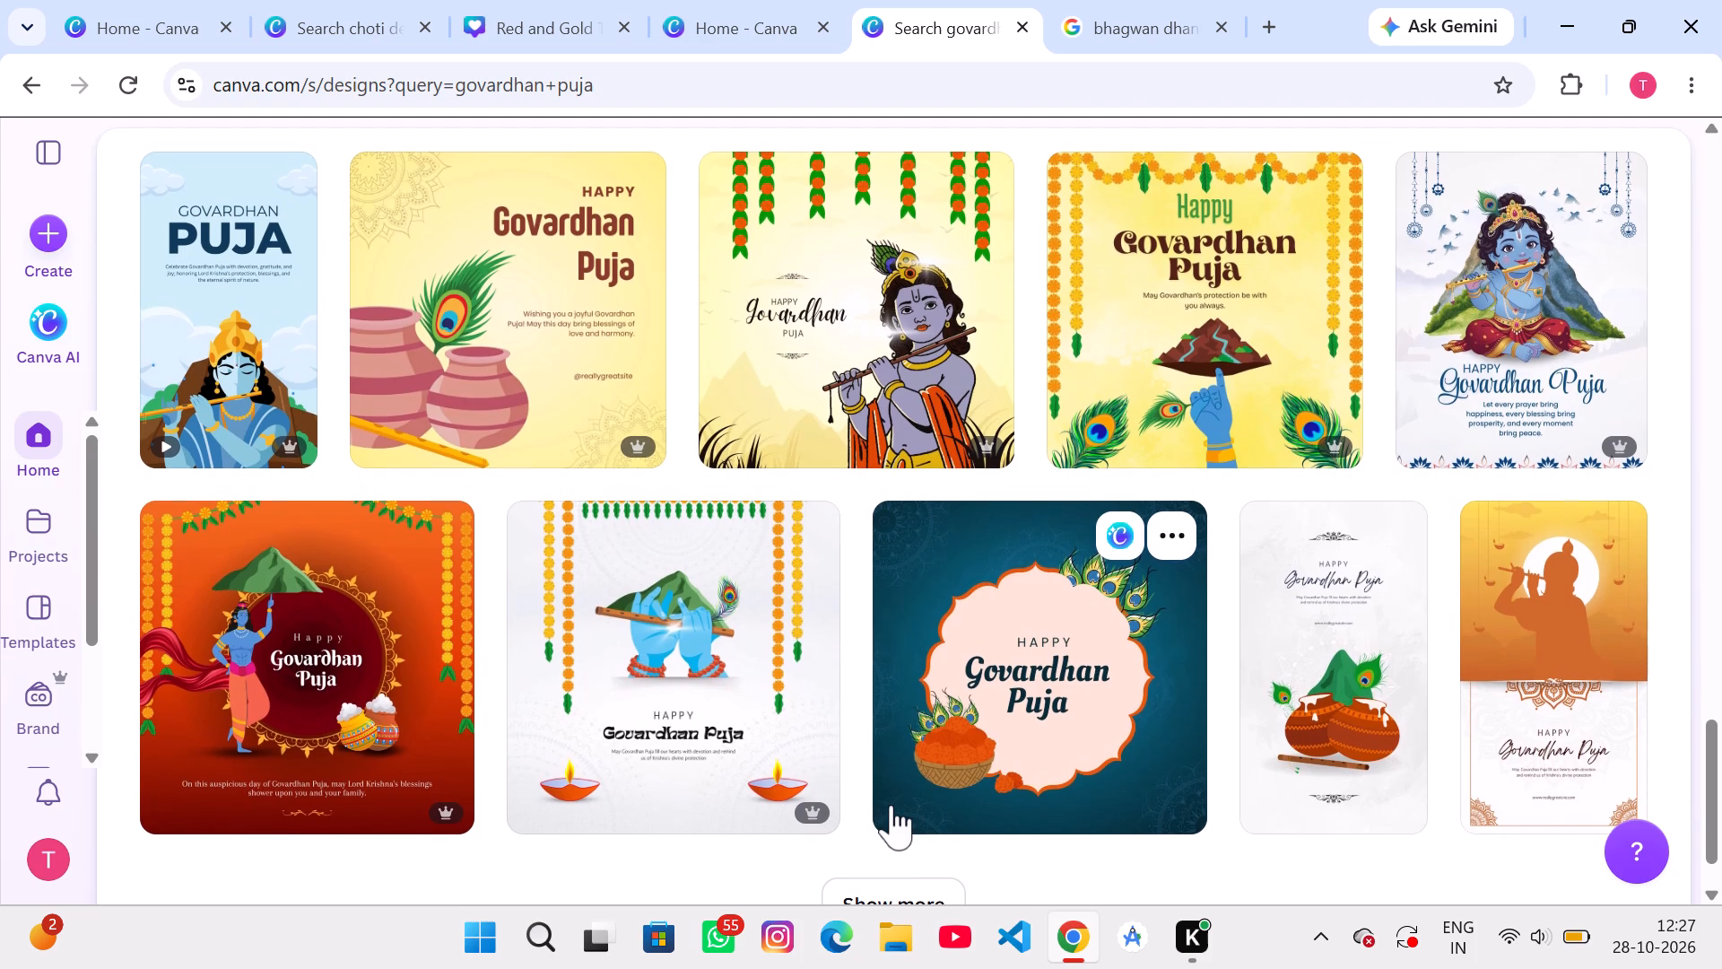
scroll(891, 805, "down", 2)
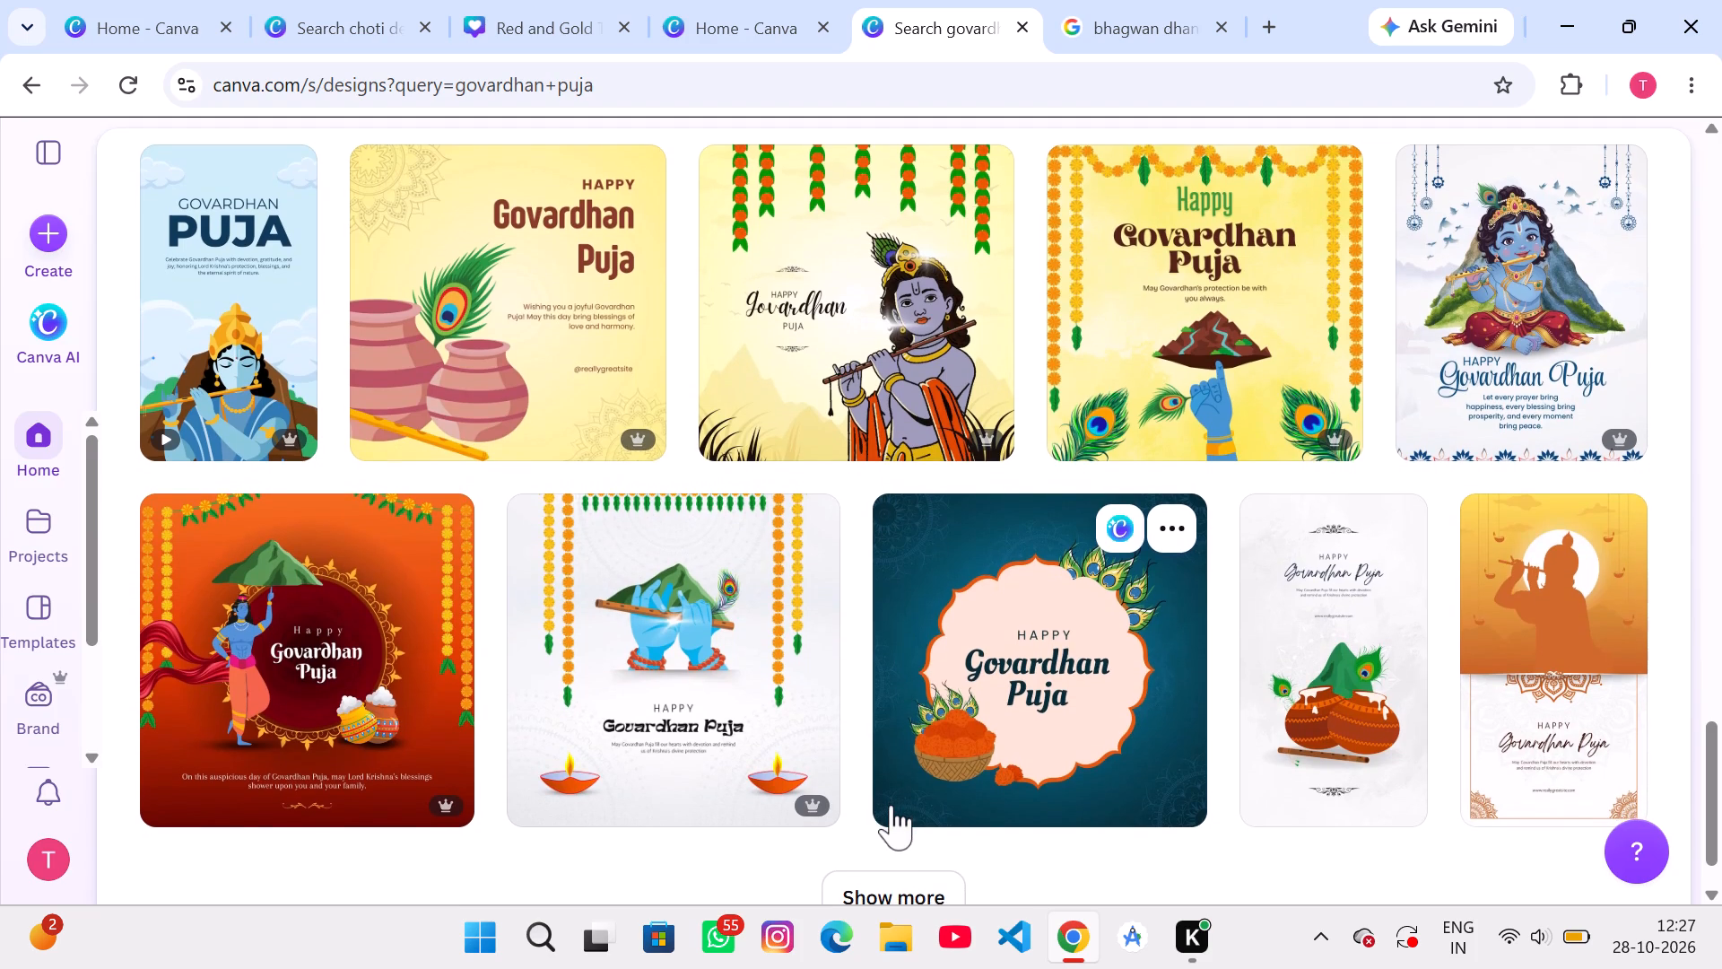
scroll(891, 805, "down", 1)
scroll(982, 690, "down", 1)
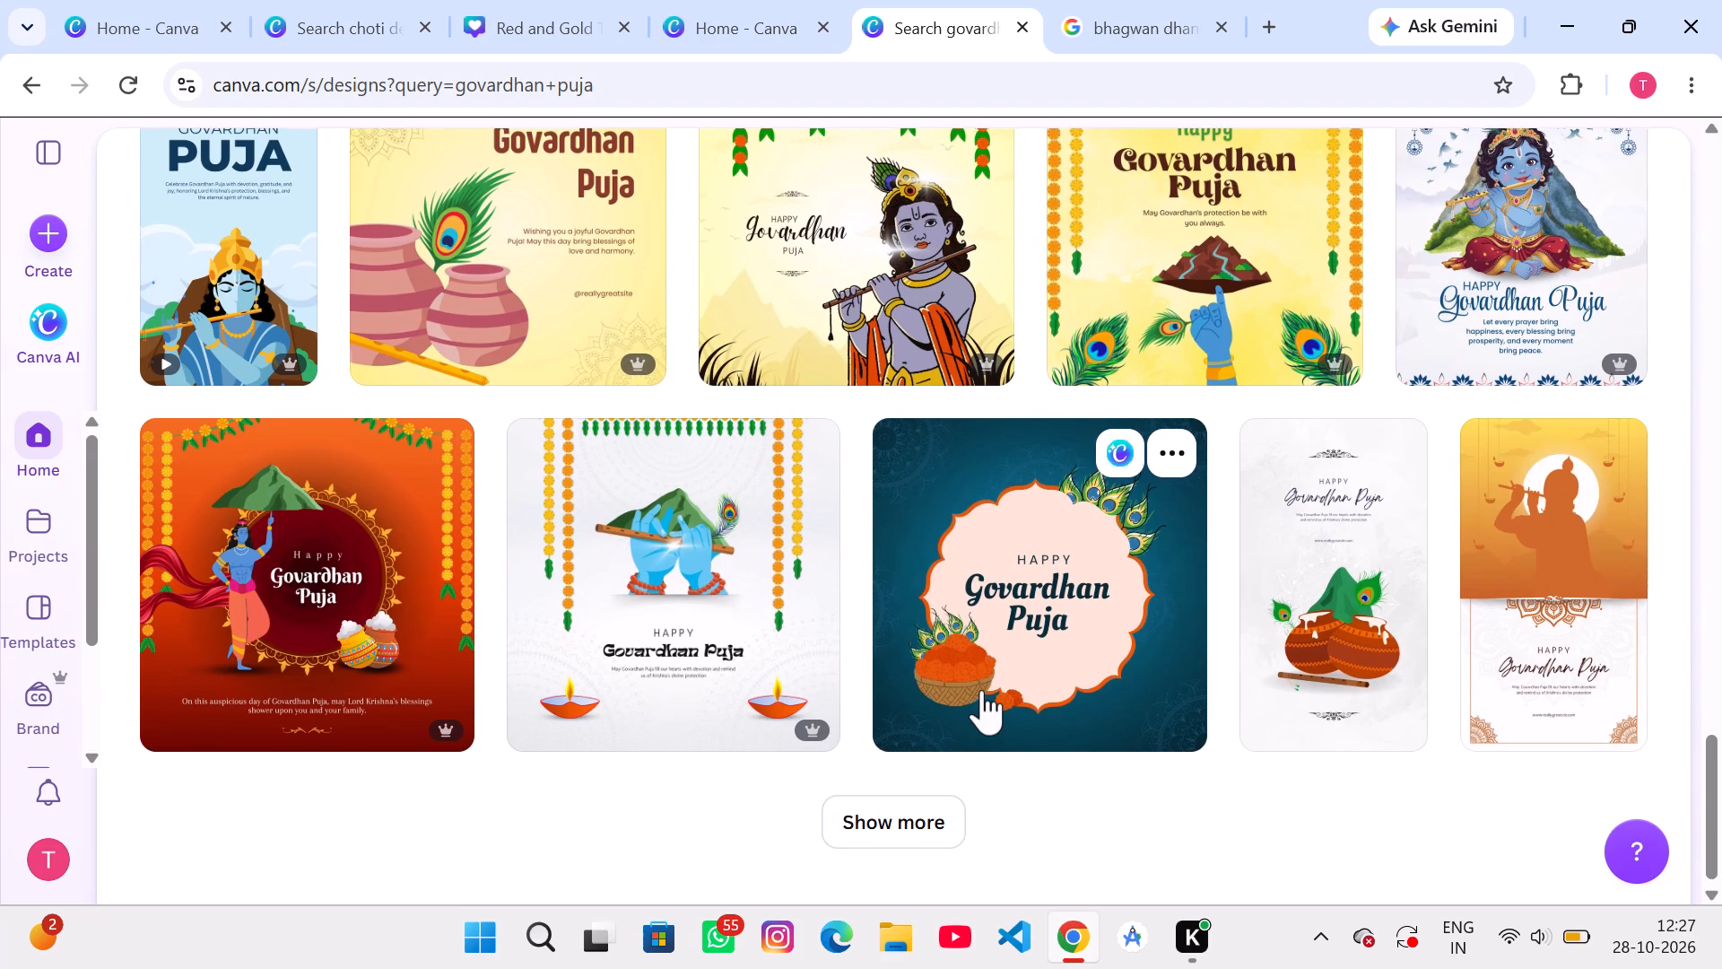
scroll(982, 690, "down", 3)
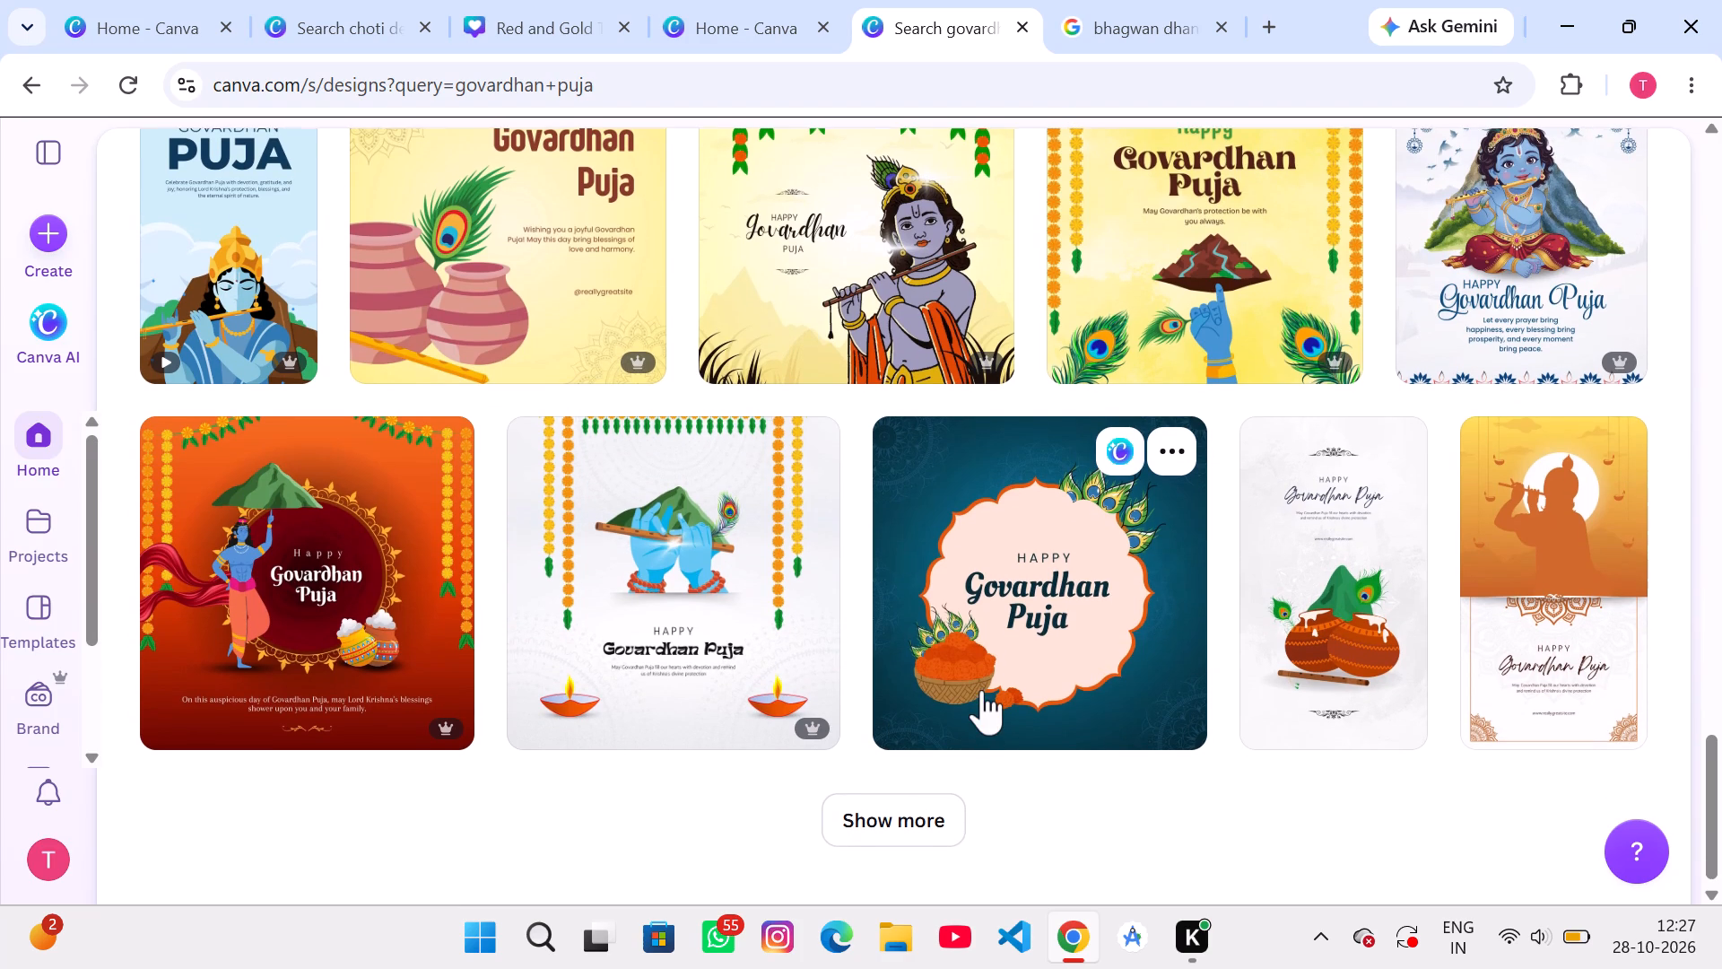
scroll(1112, 541, "up", 2)
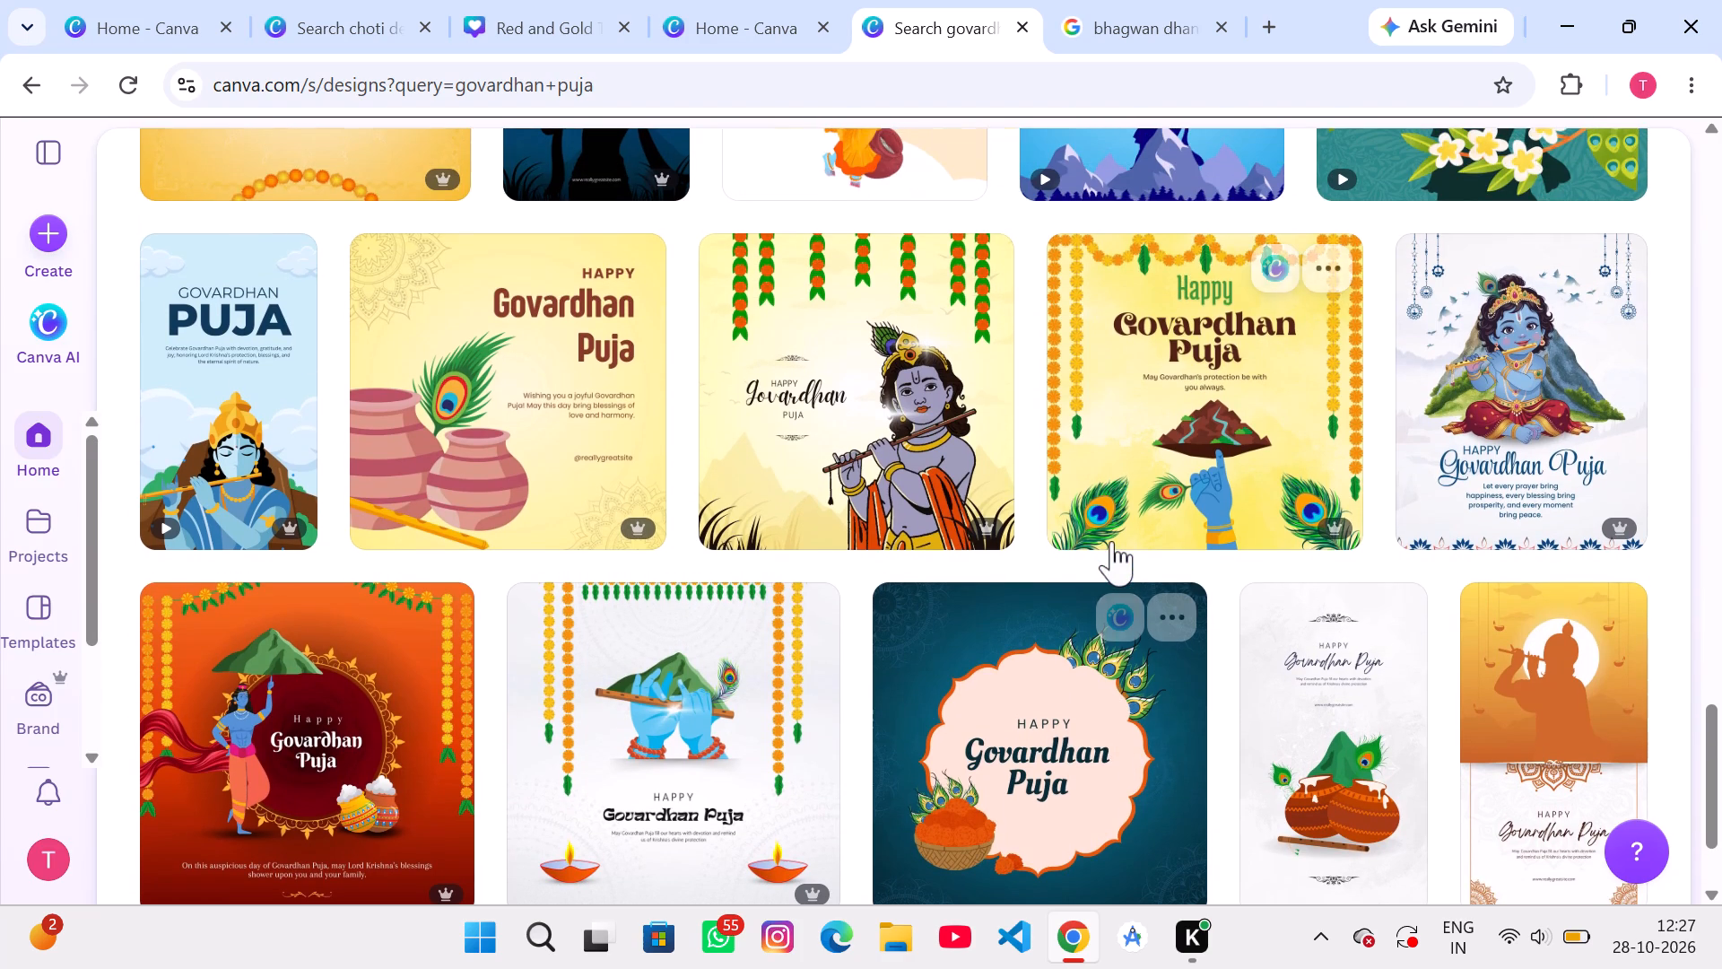
scroll(1112, 541, "down", 3)
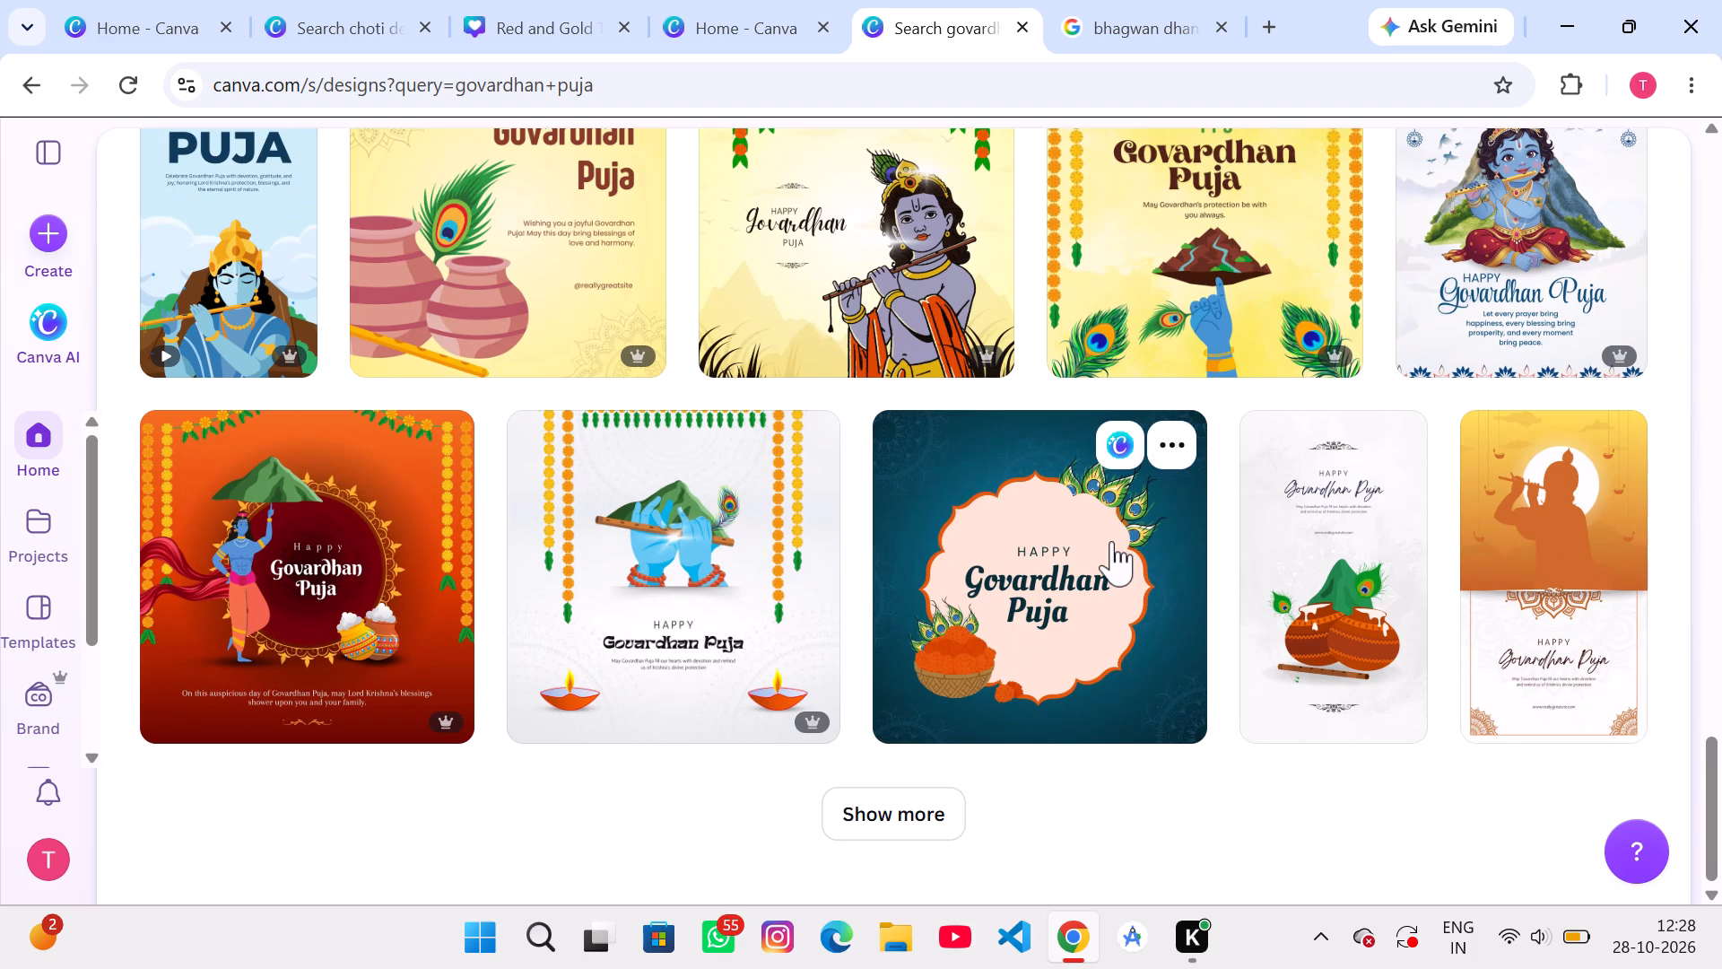
scroll(1112, 541, "down", 2)
Load a further batch of Govardhan Puja templates and compare their backgrounds, lettering and Krishna figures.
left_click(926, 787)
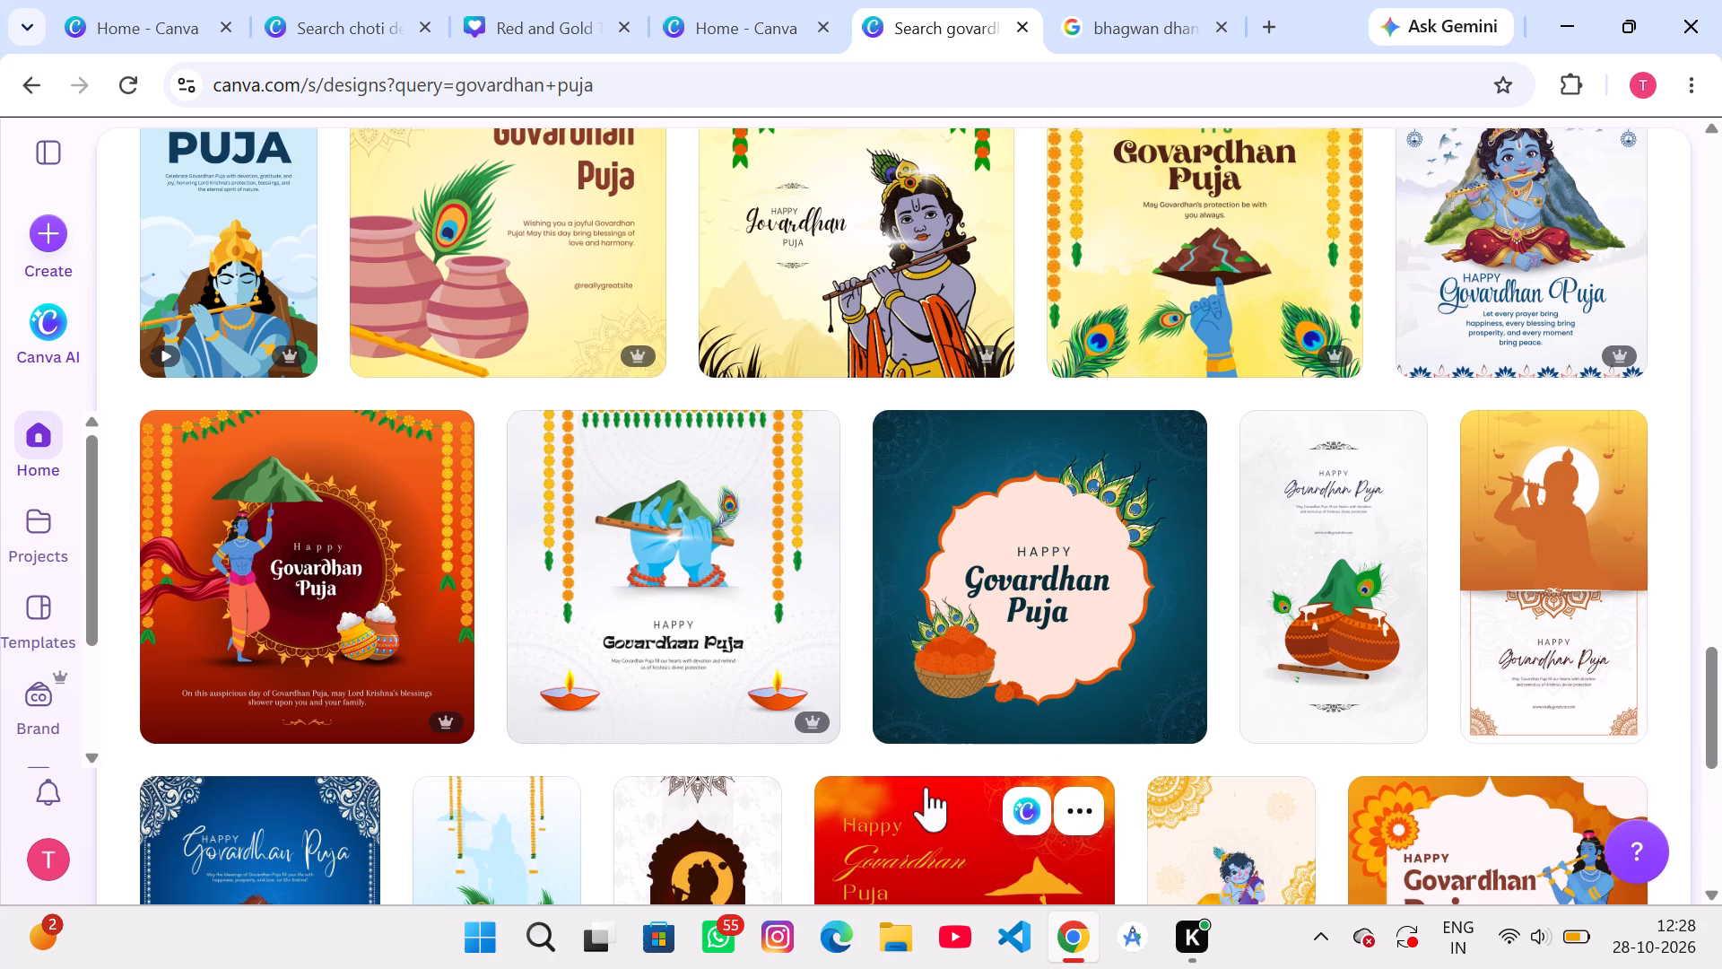
scroll(926, 787, "down", 3)
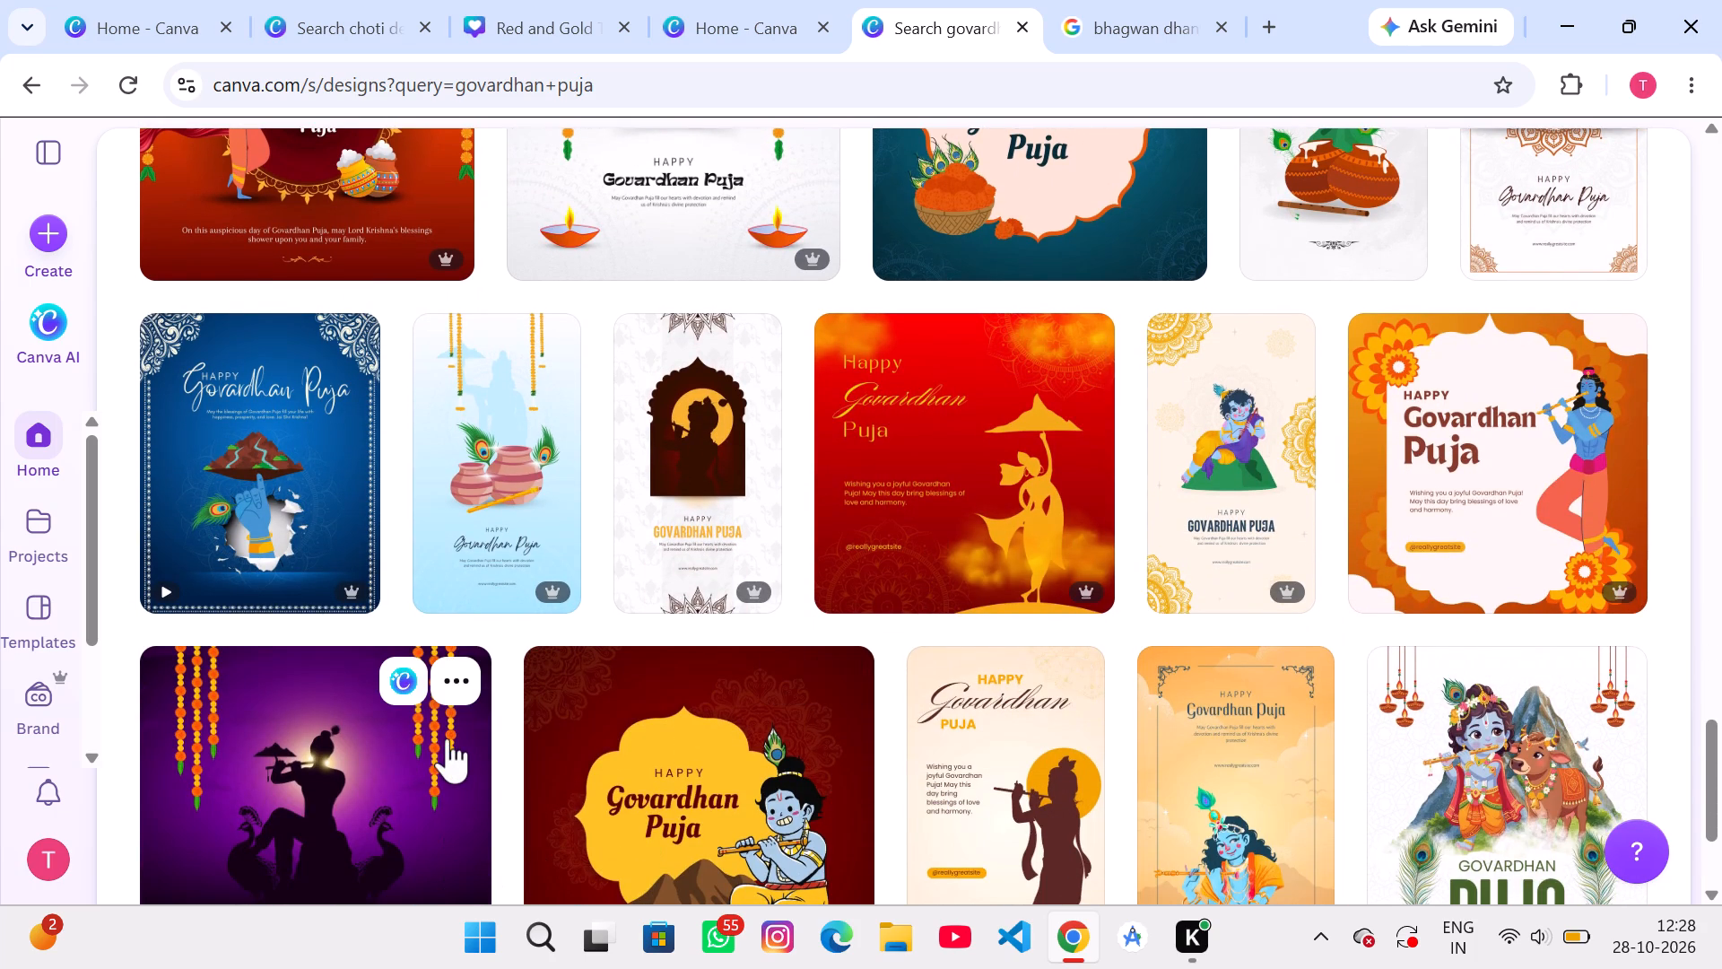
scroll(448, 738, "down", 2)
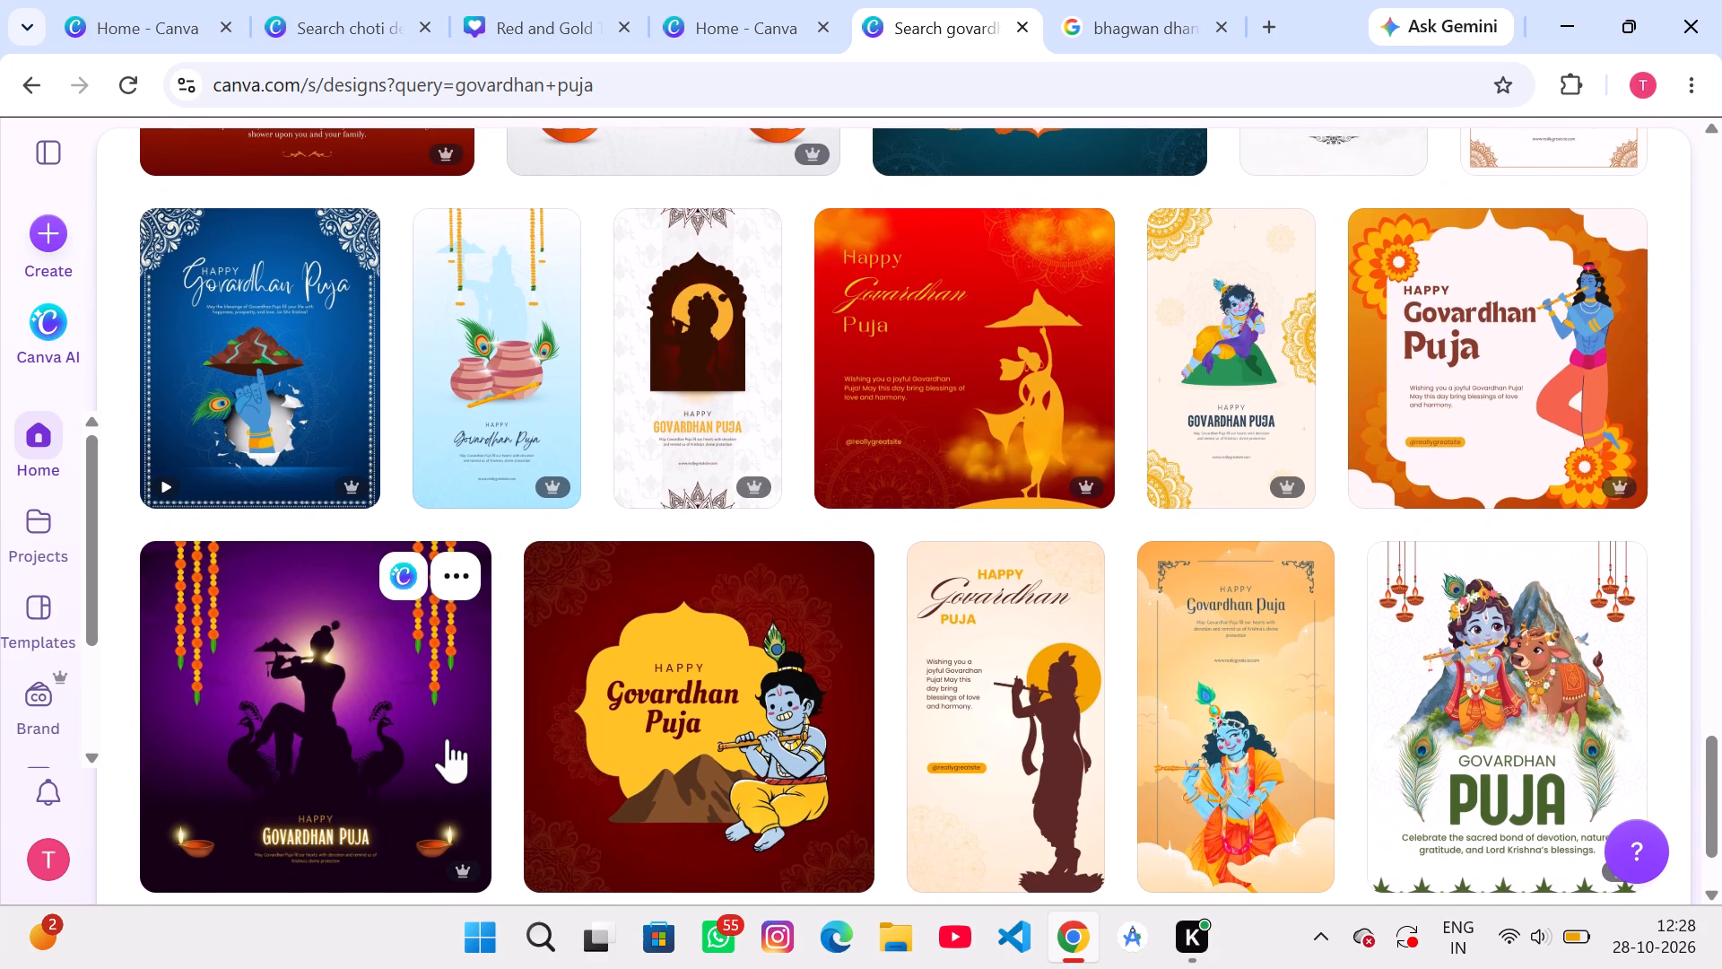
scroll(448, 738, "down", 2)
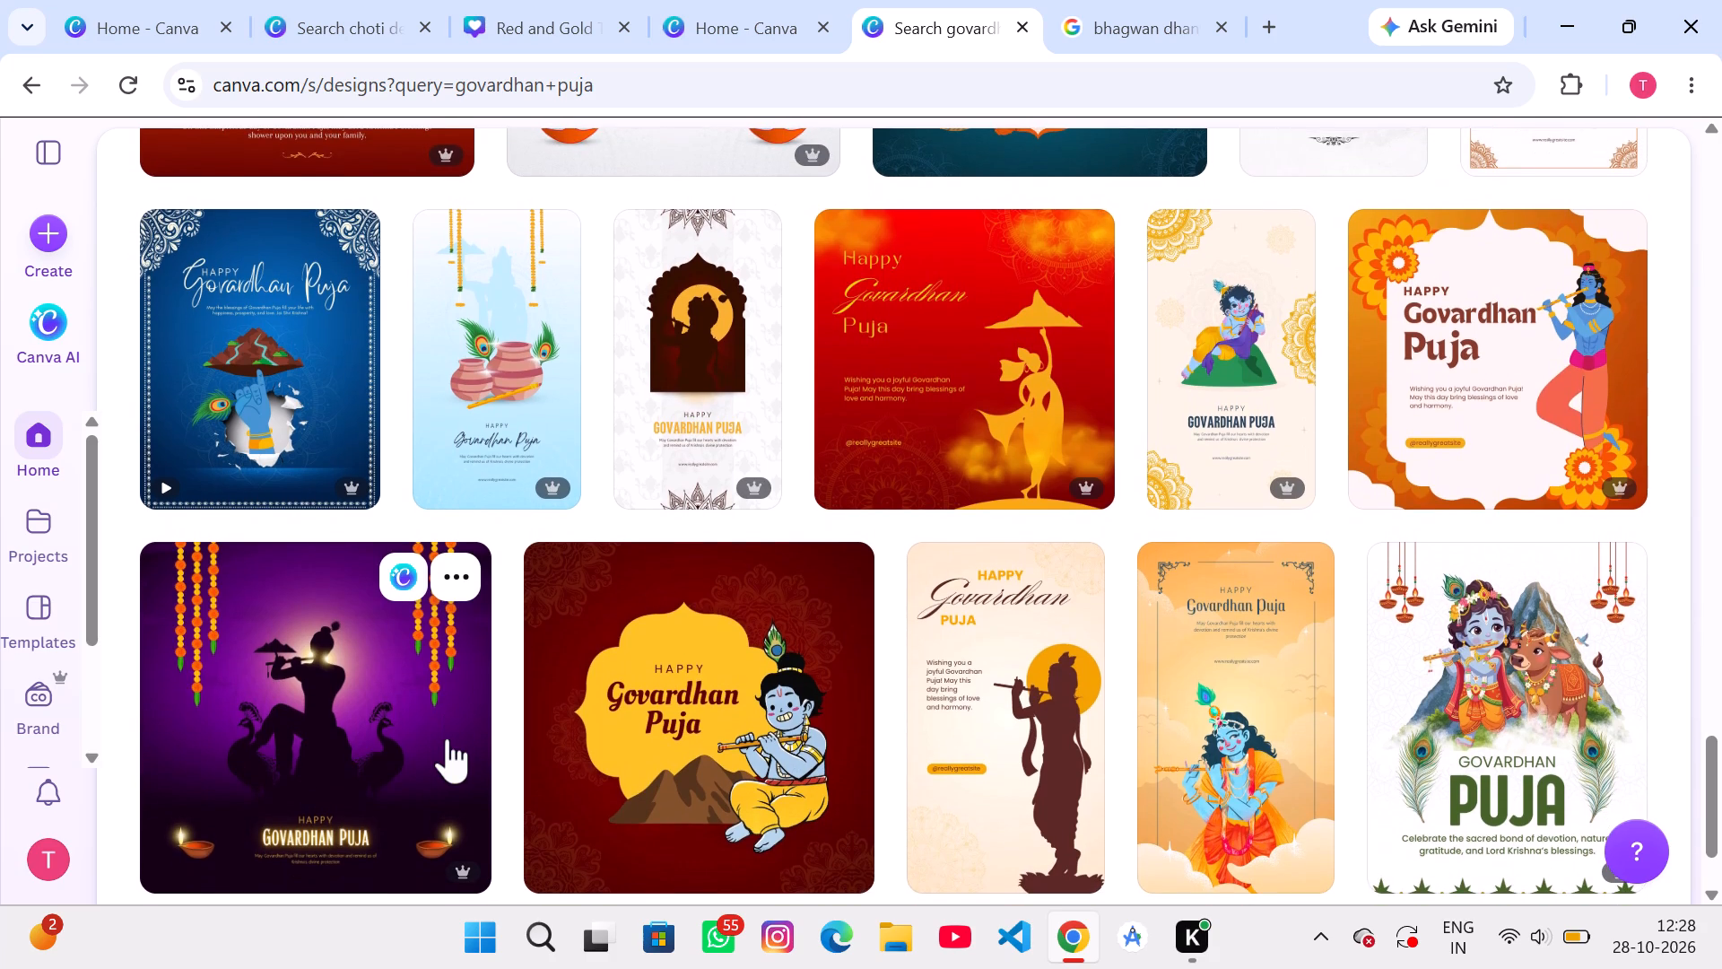
scroll(448, 738, "down", 3)
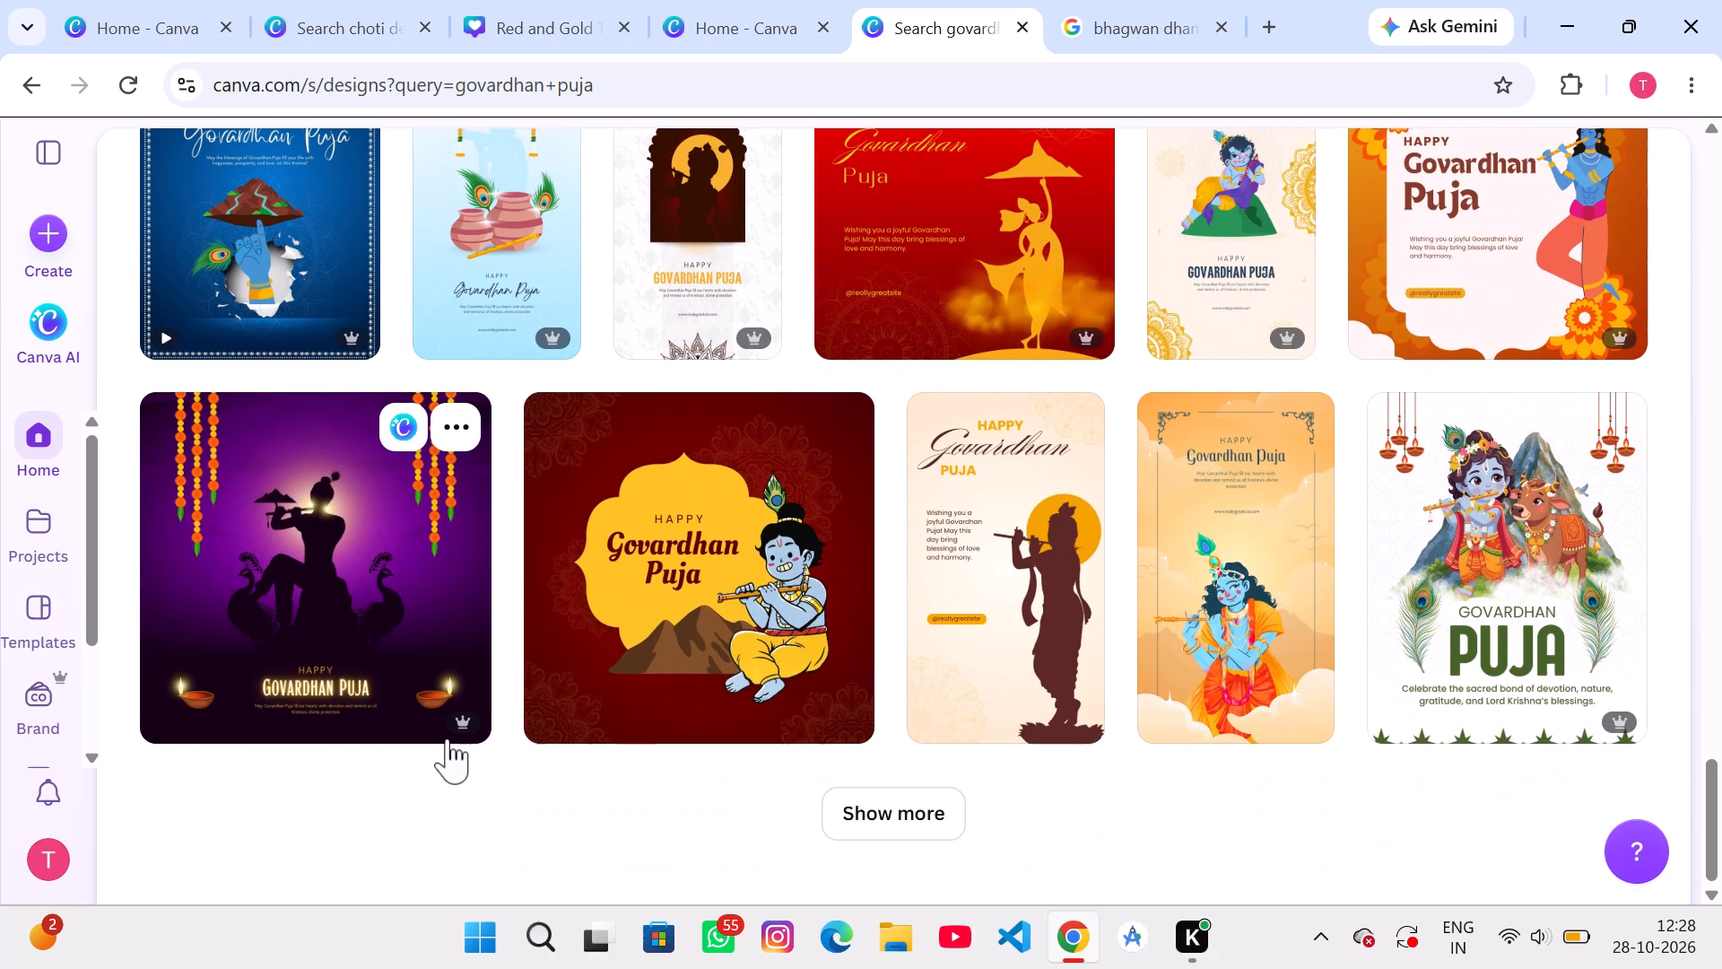
scroll(448, 738, "down", 1)
Expand the Govardhan Puja results once more and review the added templates down to the end of the list.
left_click(852, 822)
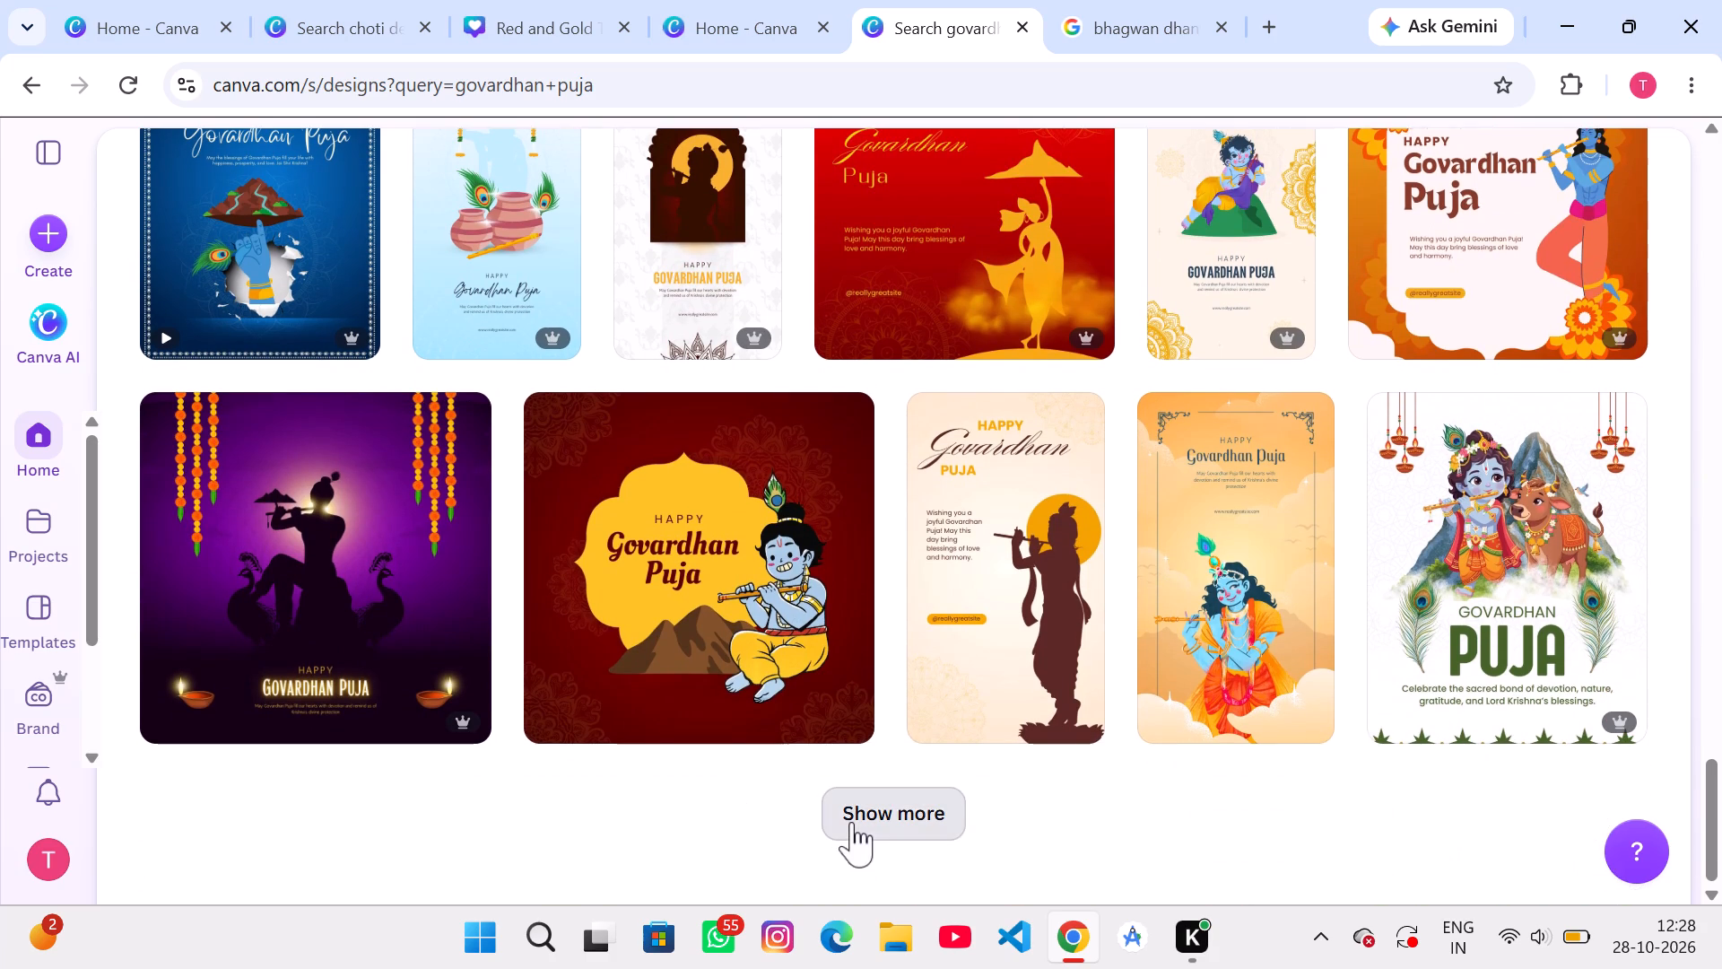
scroll(852, 822, "down", 2)
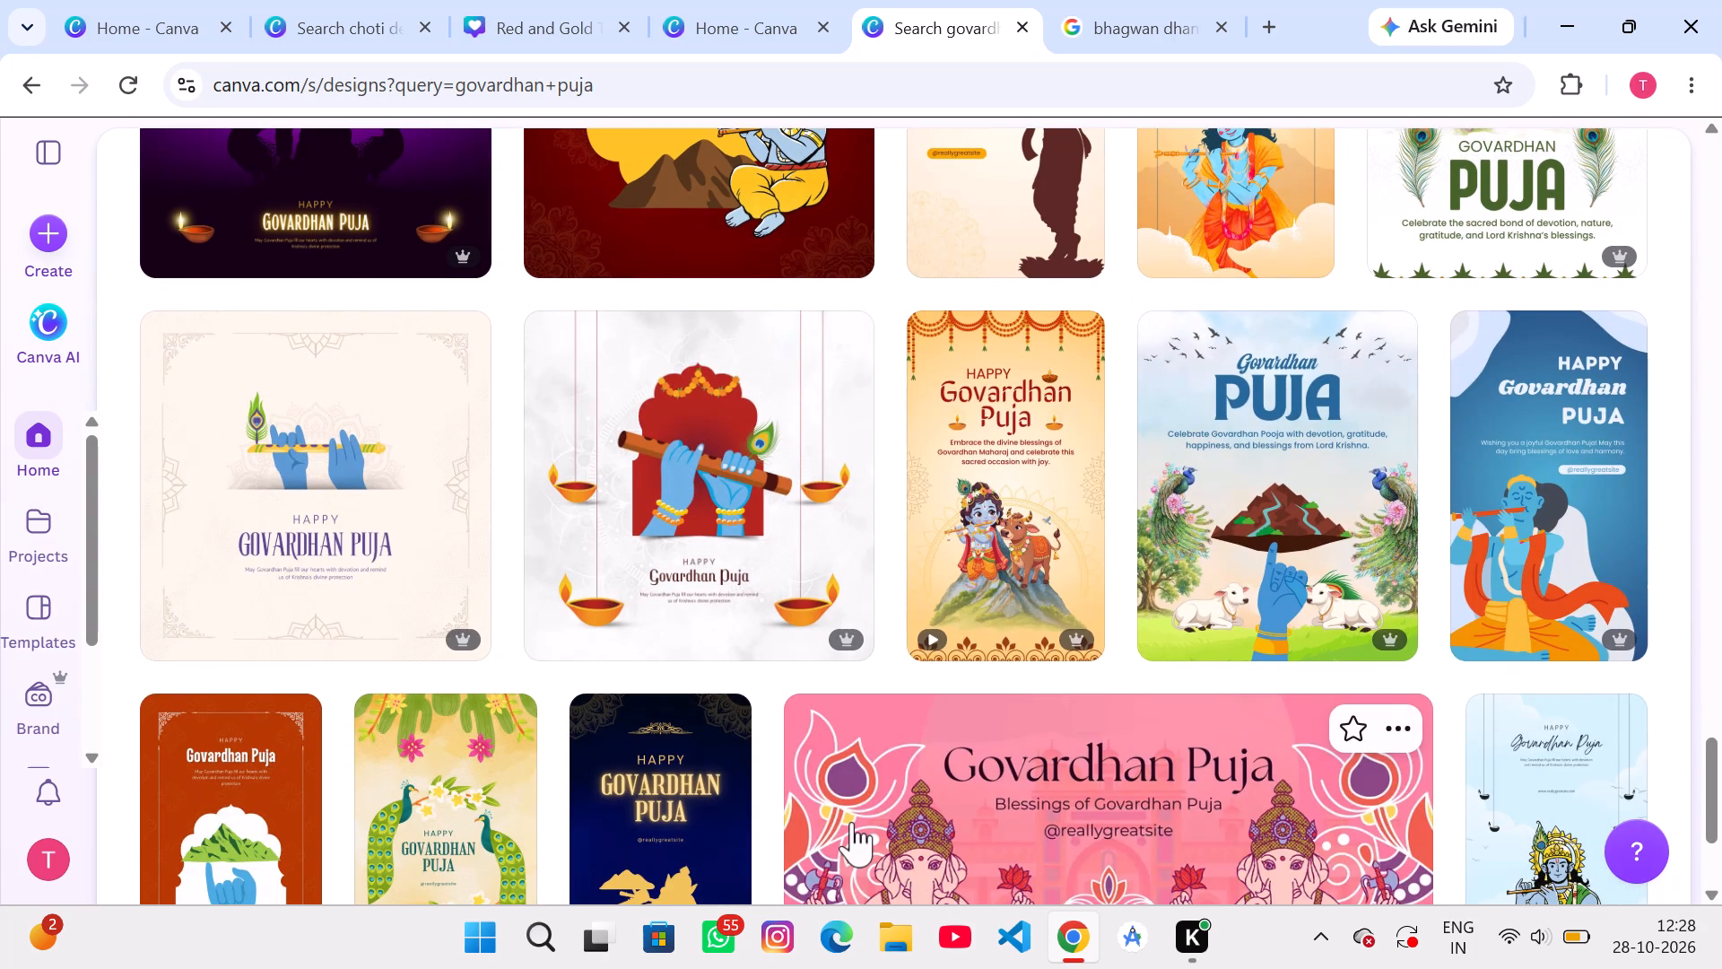
left_click(852, 822)
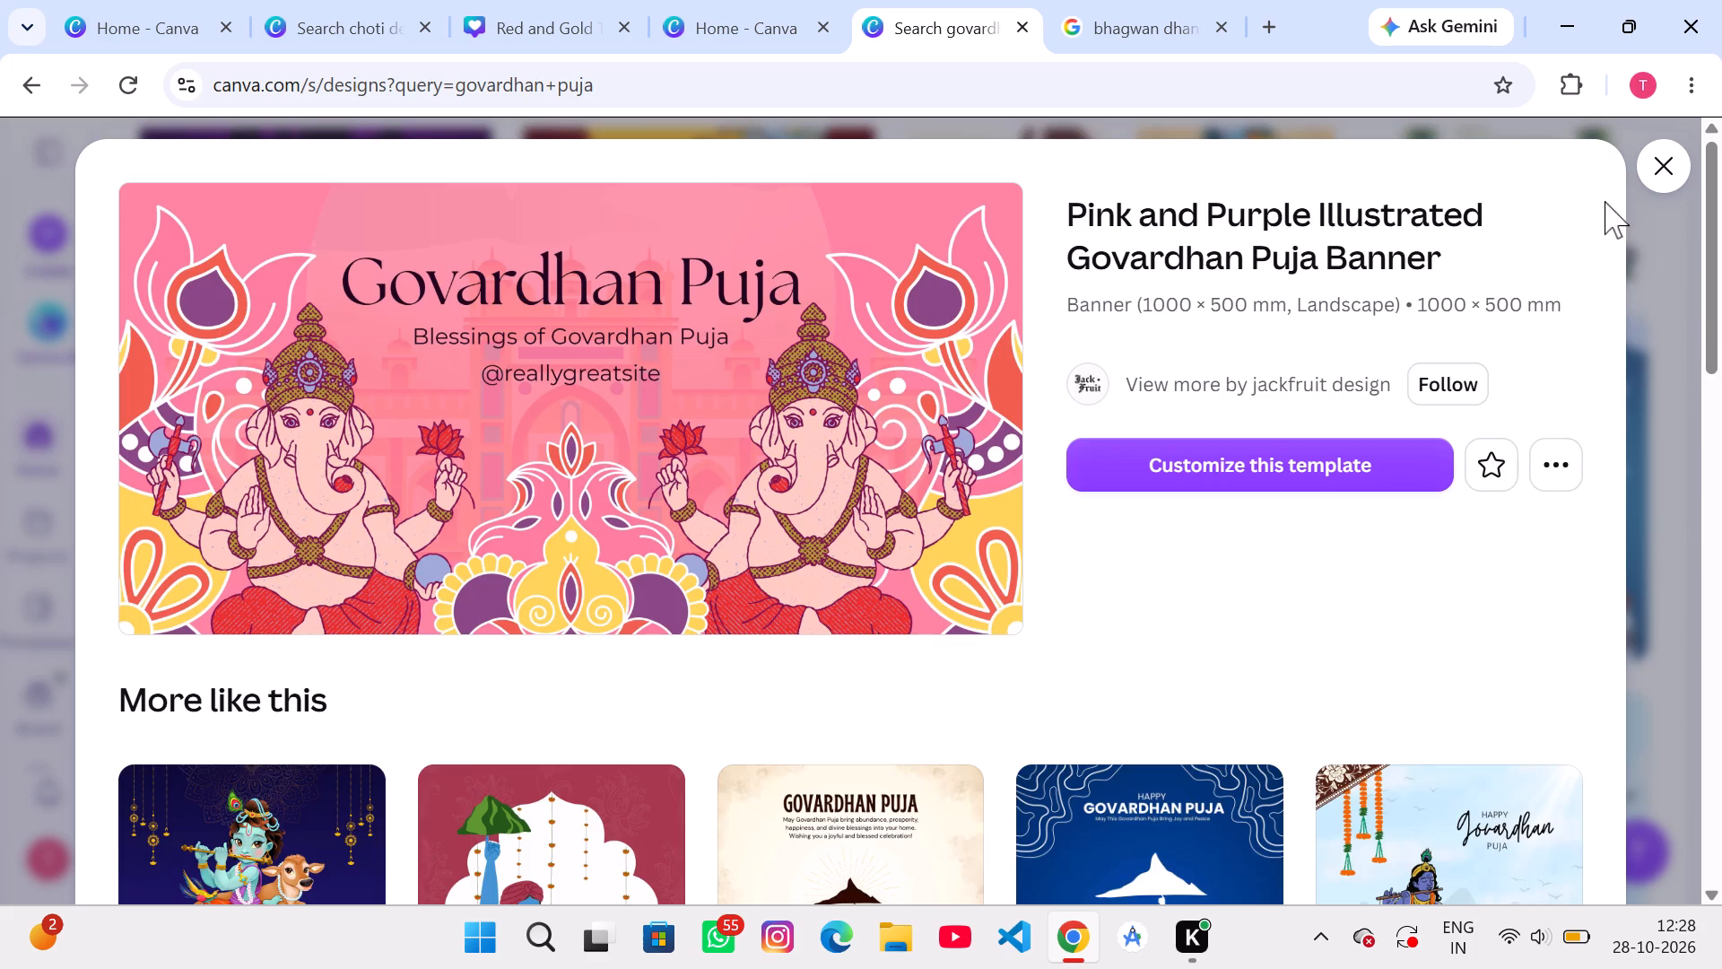
left_click(1668, 169)
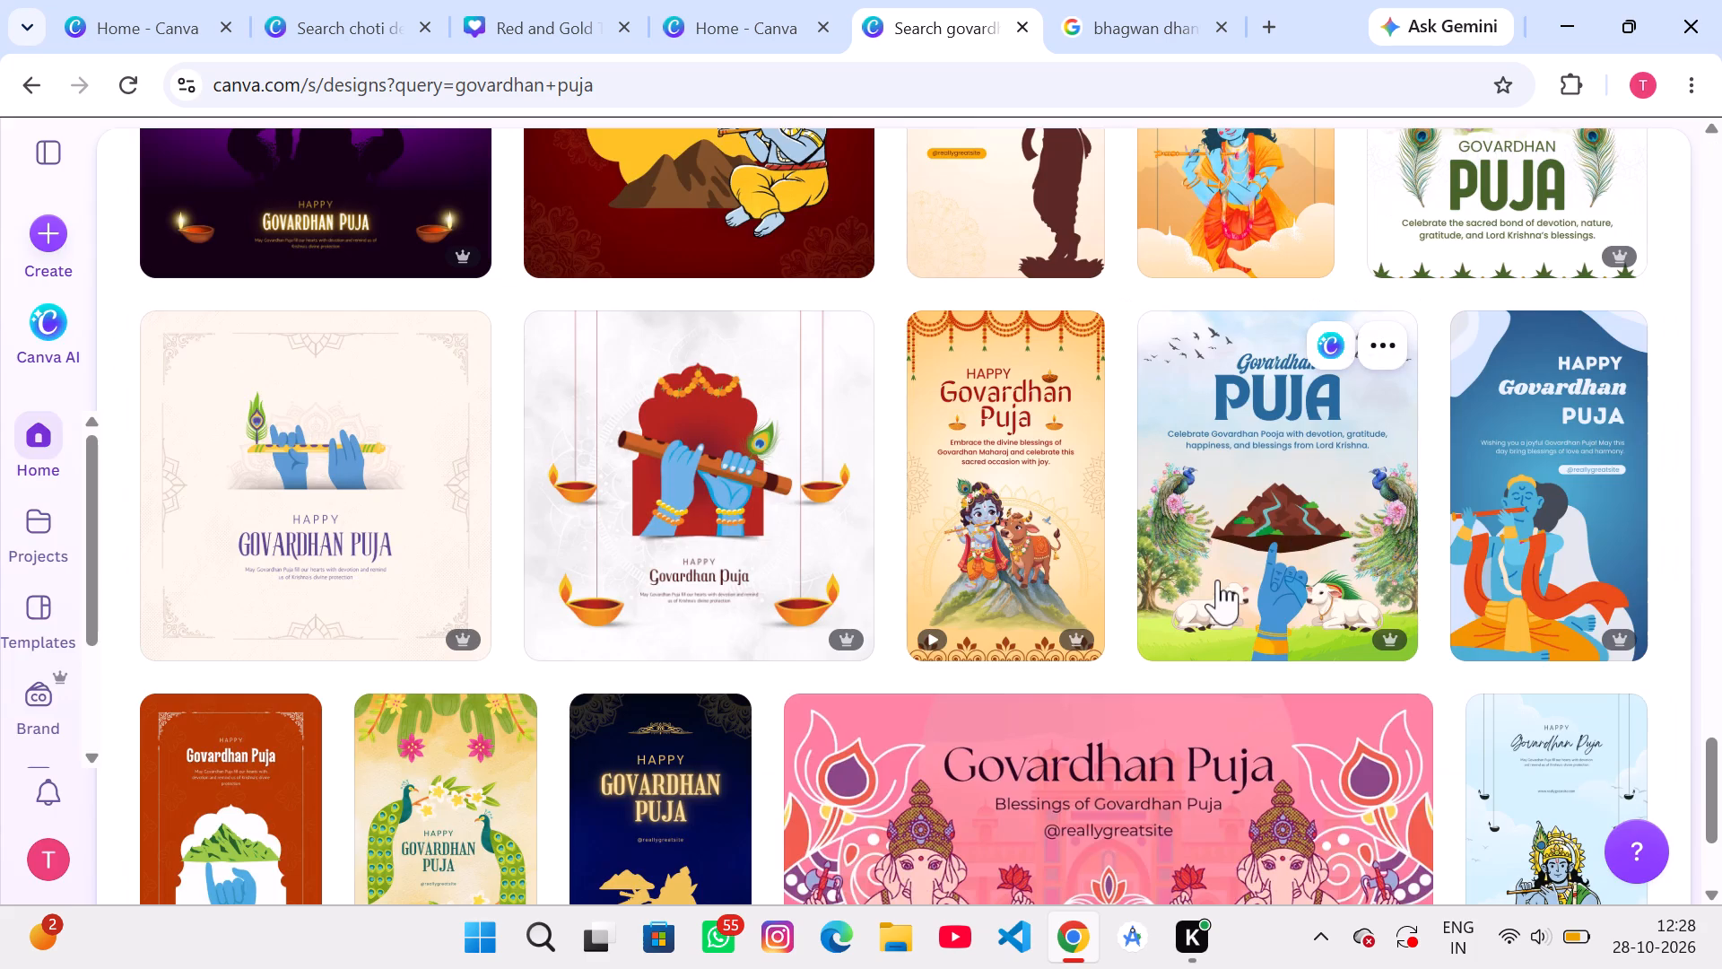
scroll(1218, 580, "down", 2)
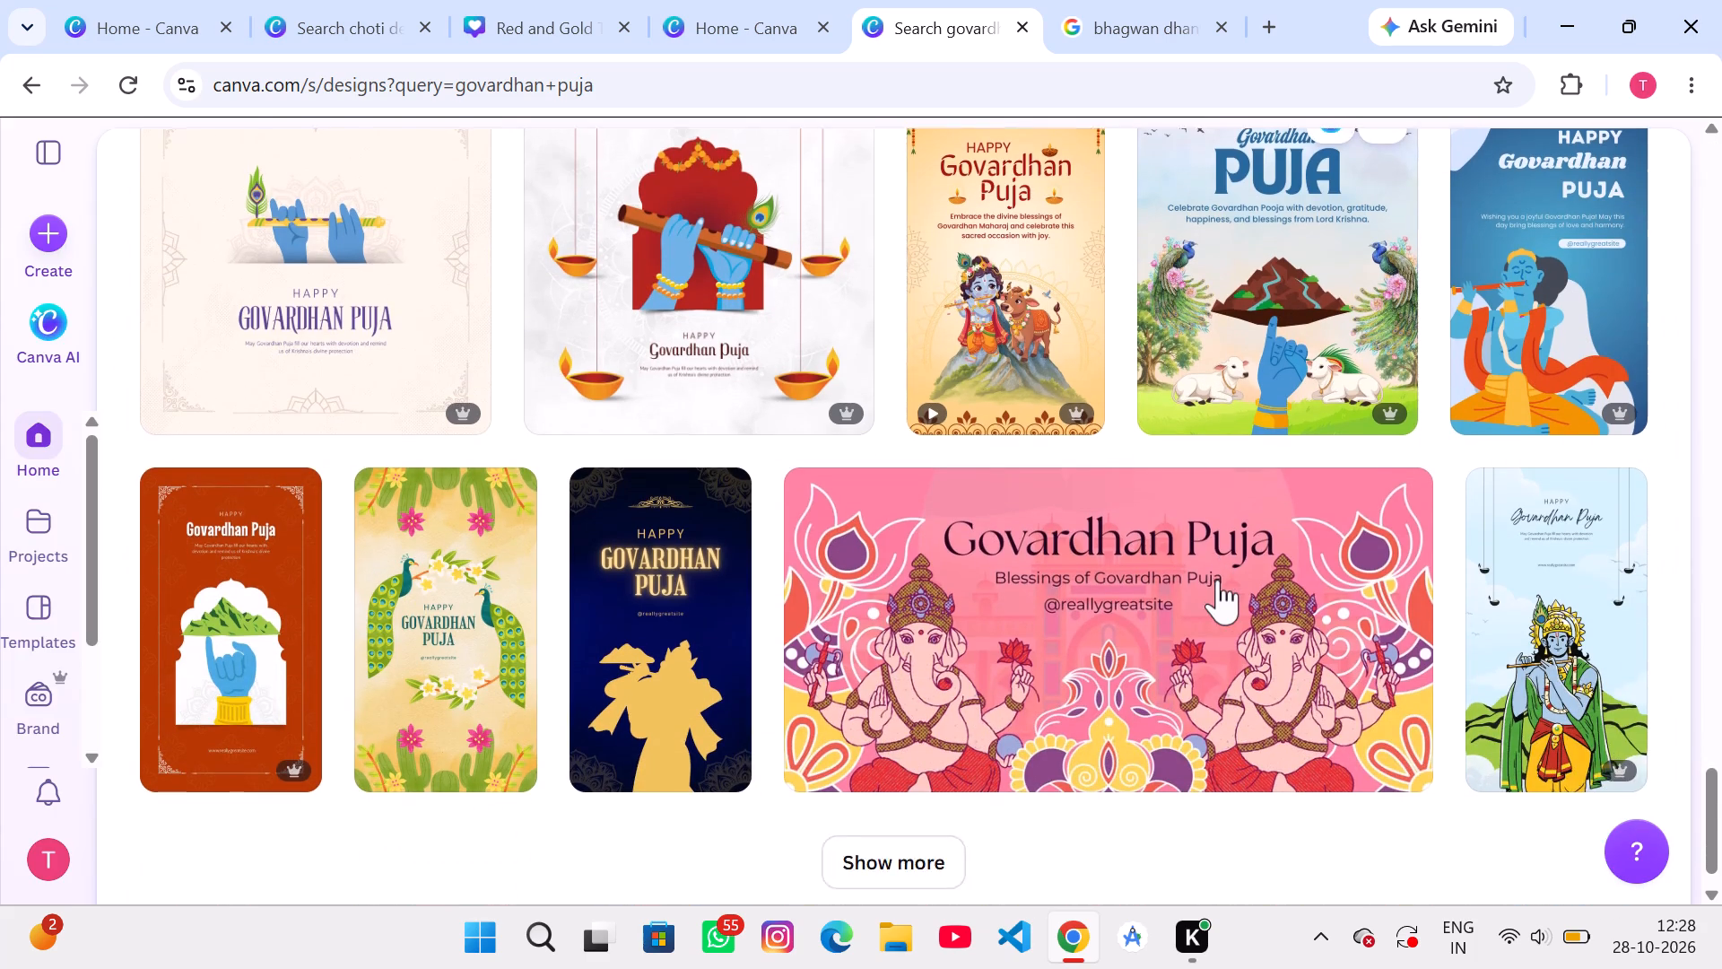
scroll(1218, 580, "down", 2)
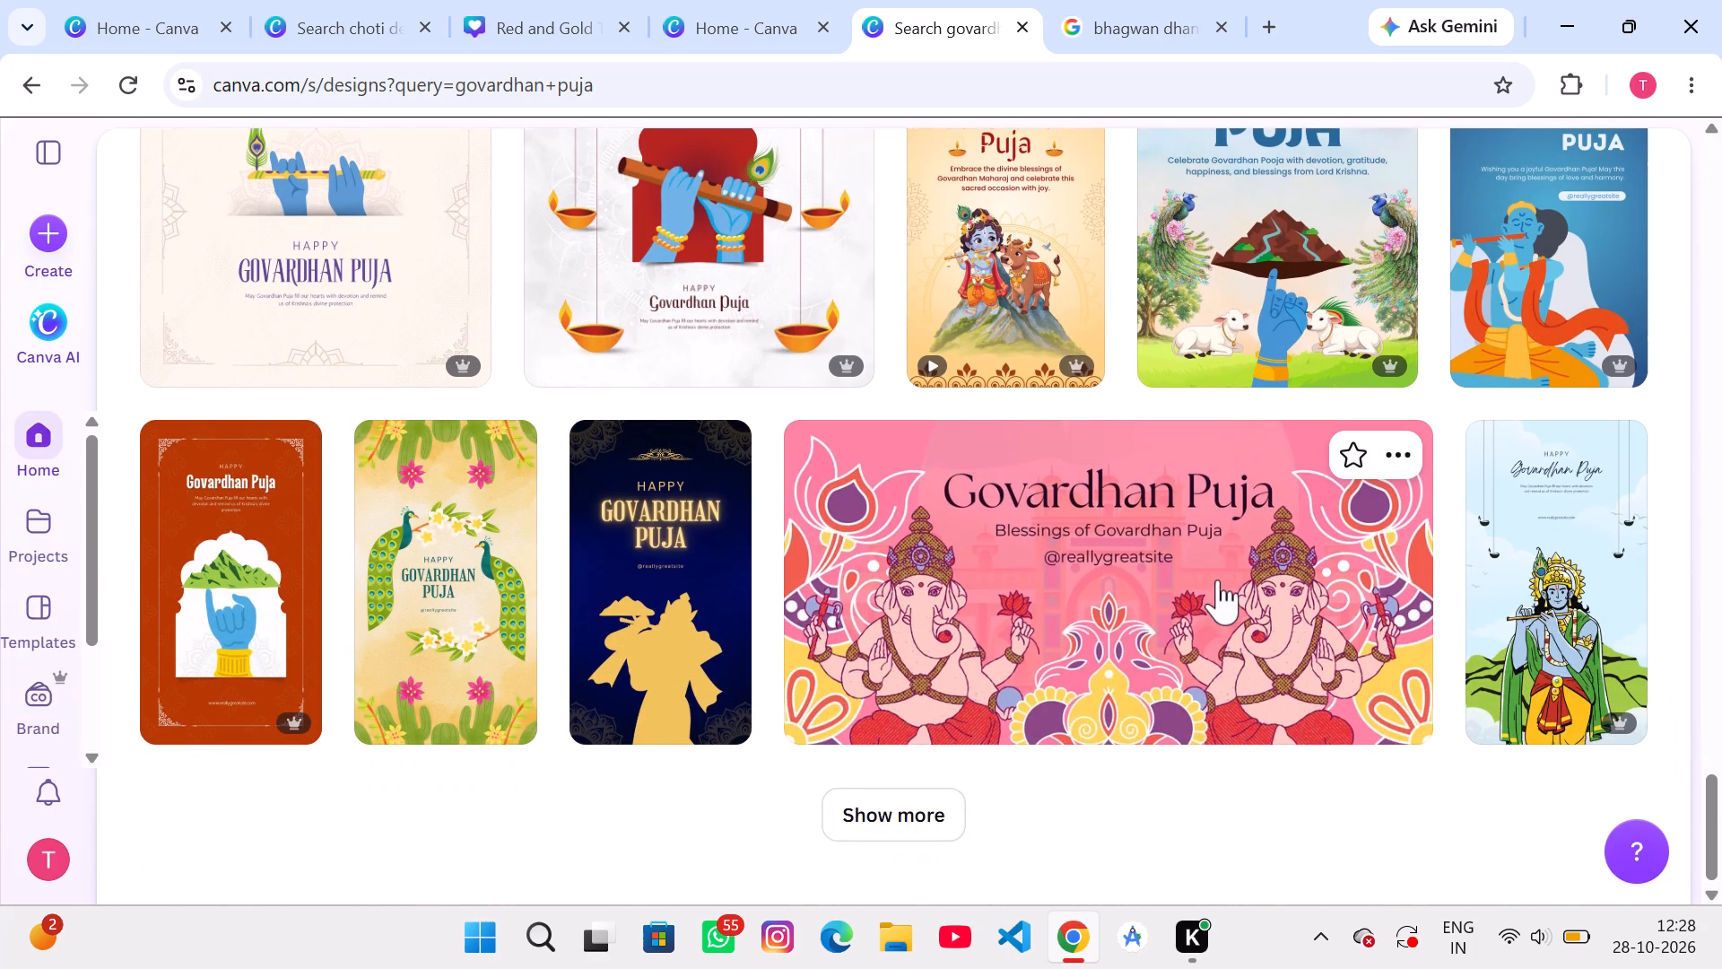
Load another batch of Govardhan Puja templates and compare the added designs' Krishna and mountain artwork, borders and free or premium status.
scroll(1218, 580, "down", 1)
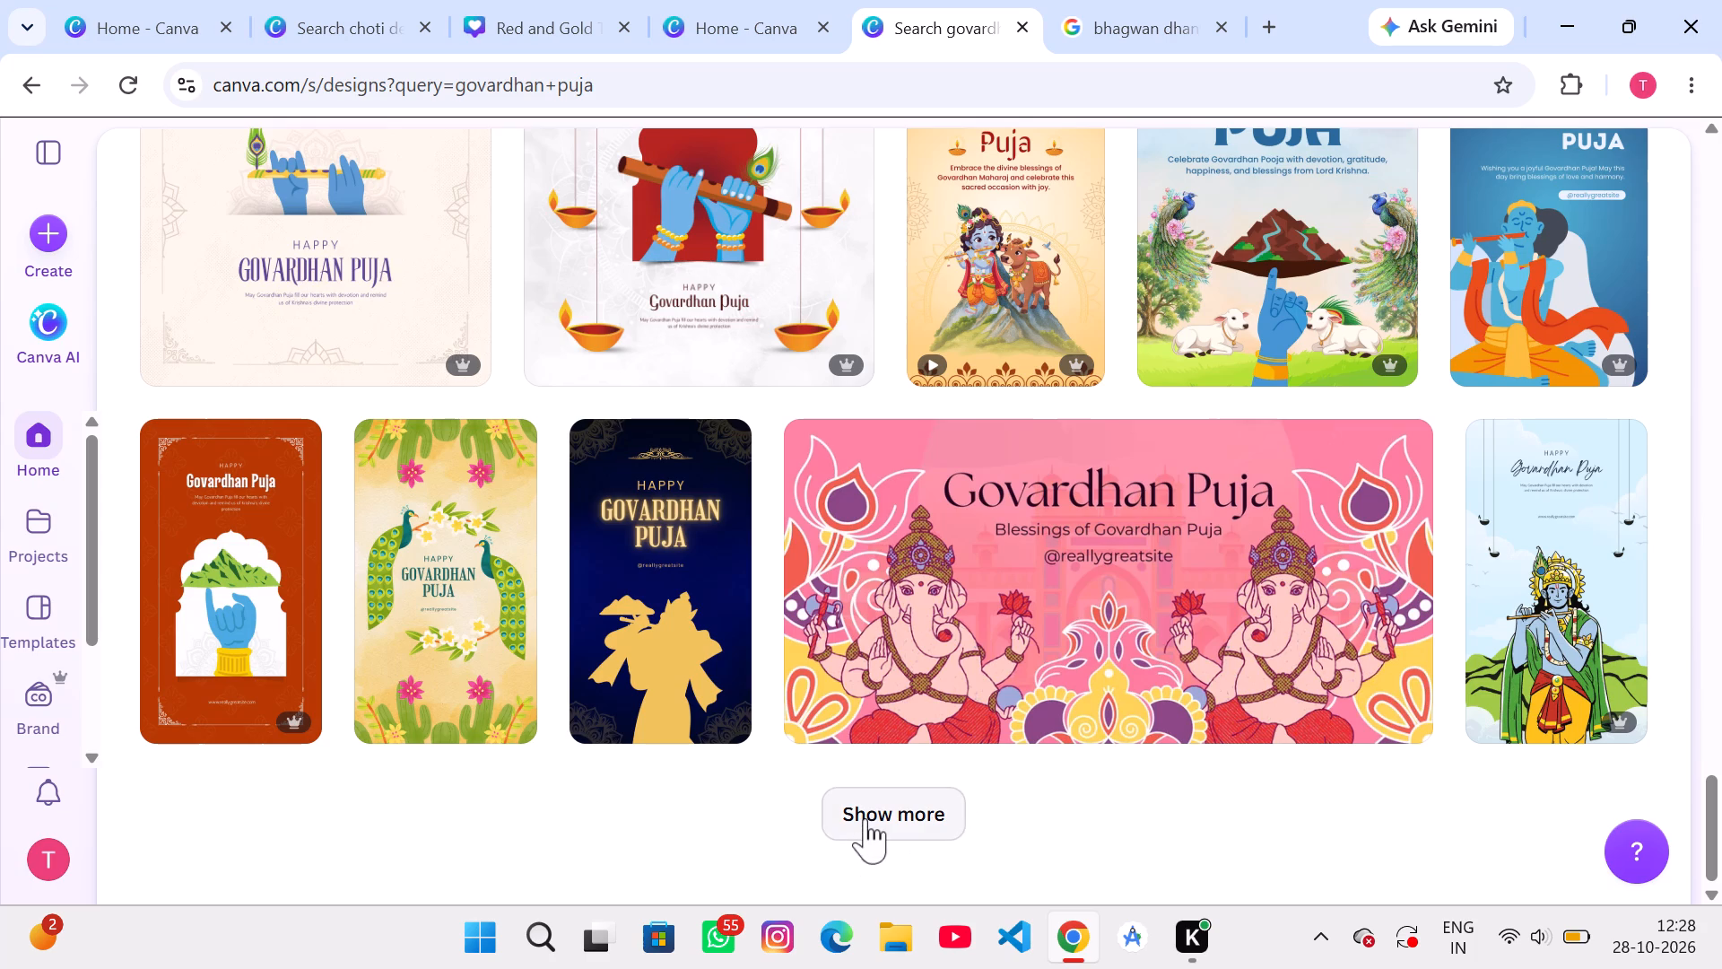
left_click(865, 818)
scroll(865, 818, "down", 3)
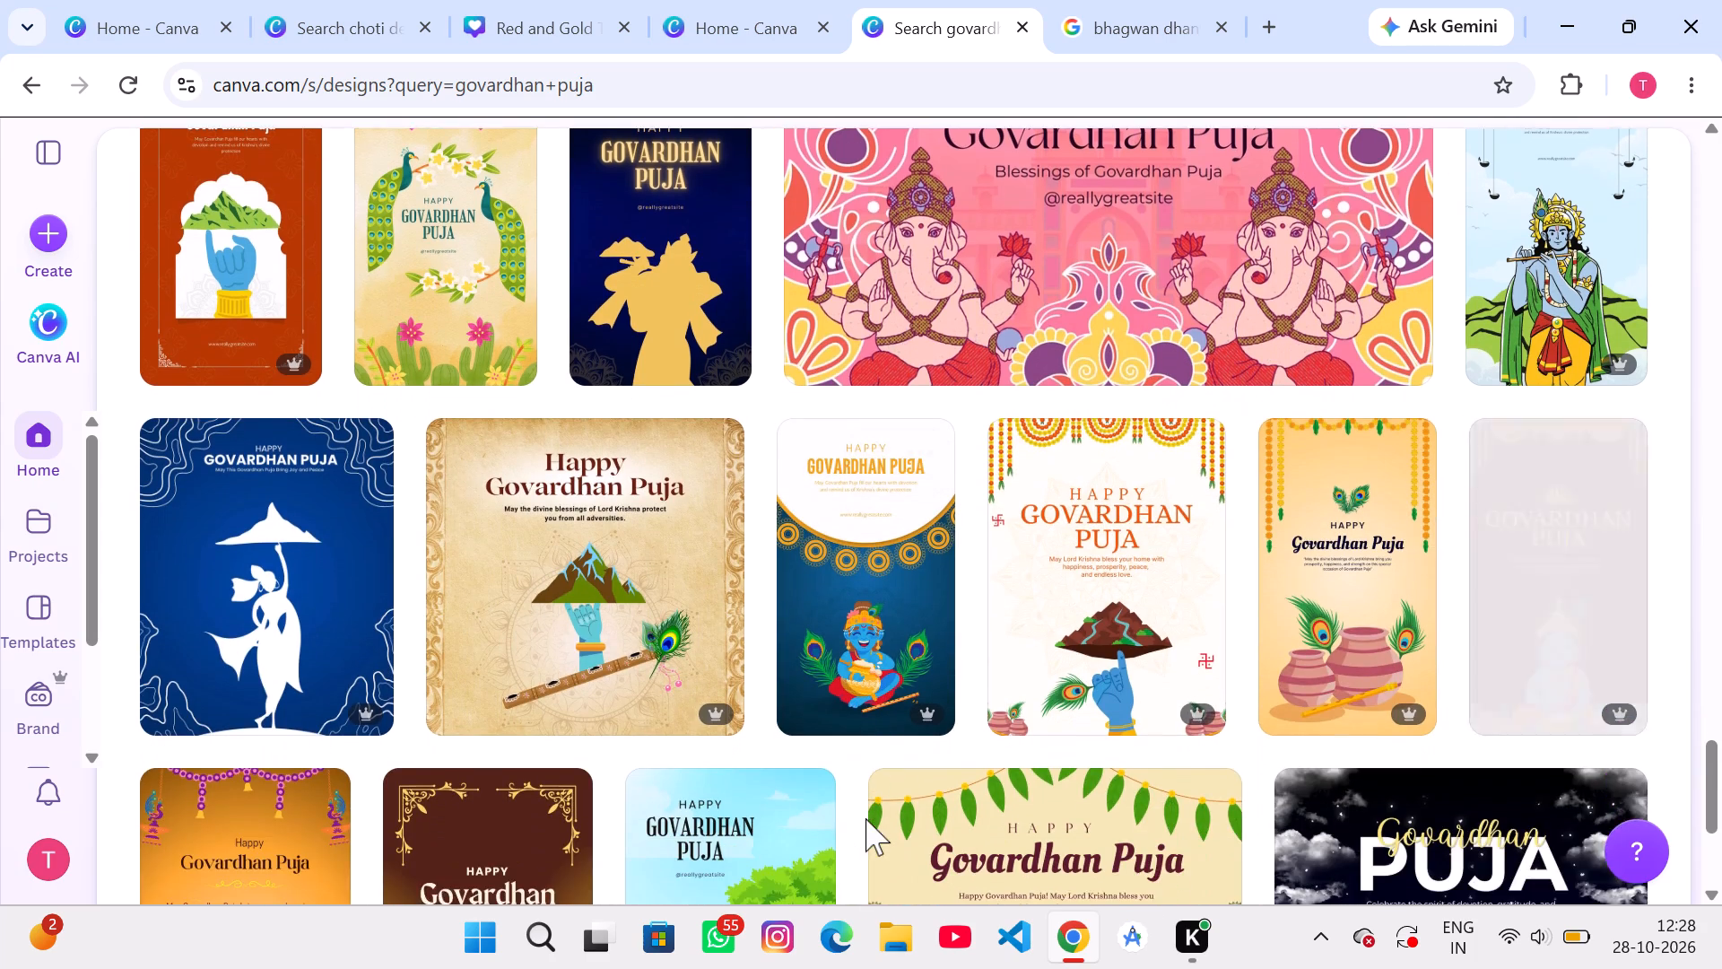
scroll(865, 818, "down", 2)
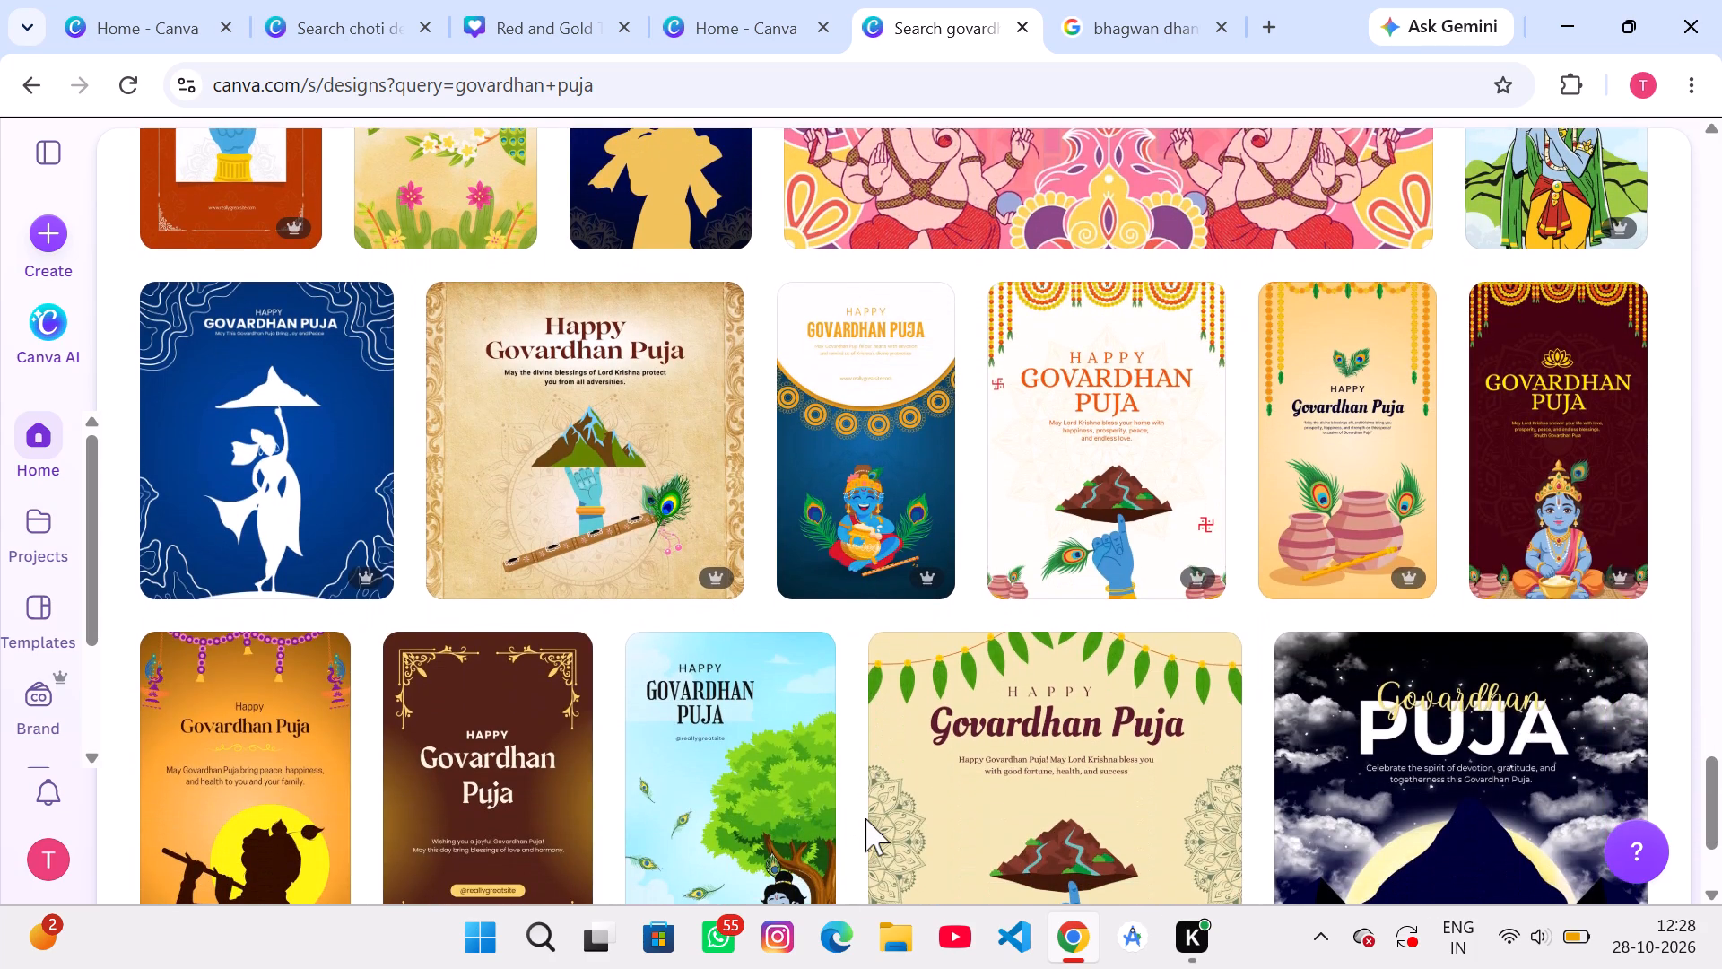
scroll(865, 818, "down", 3)
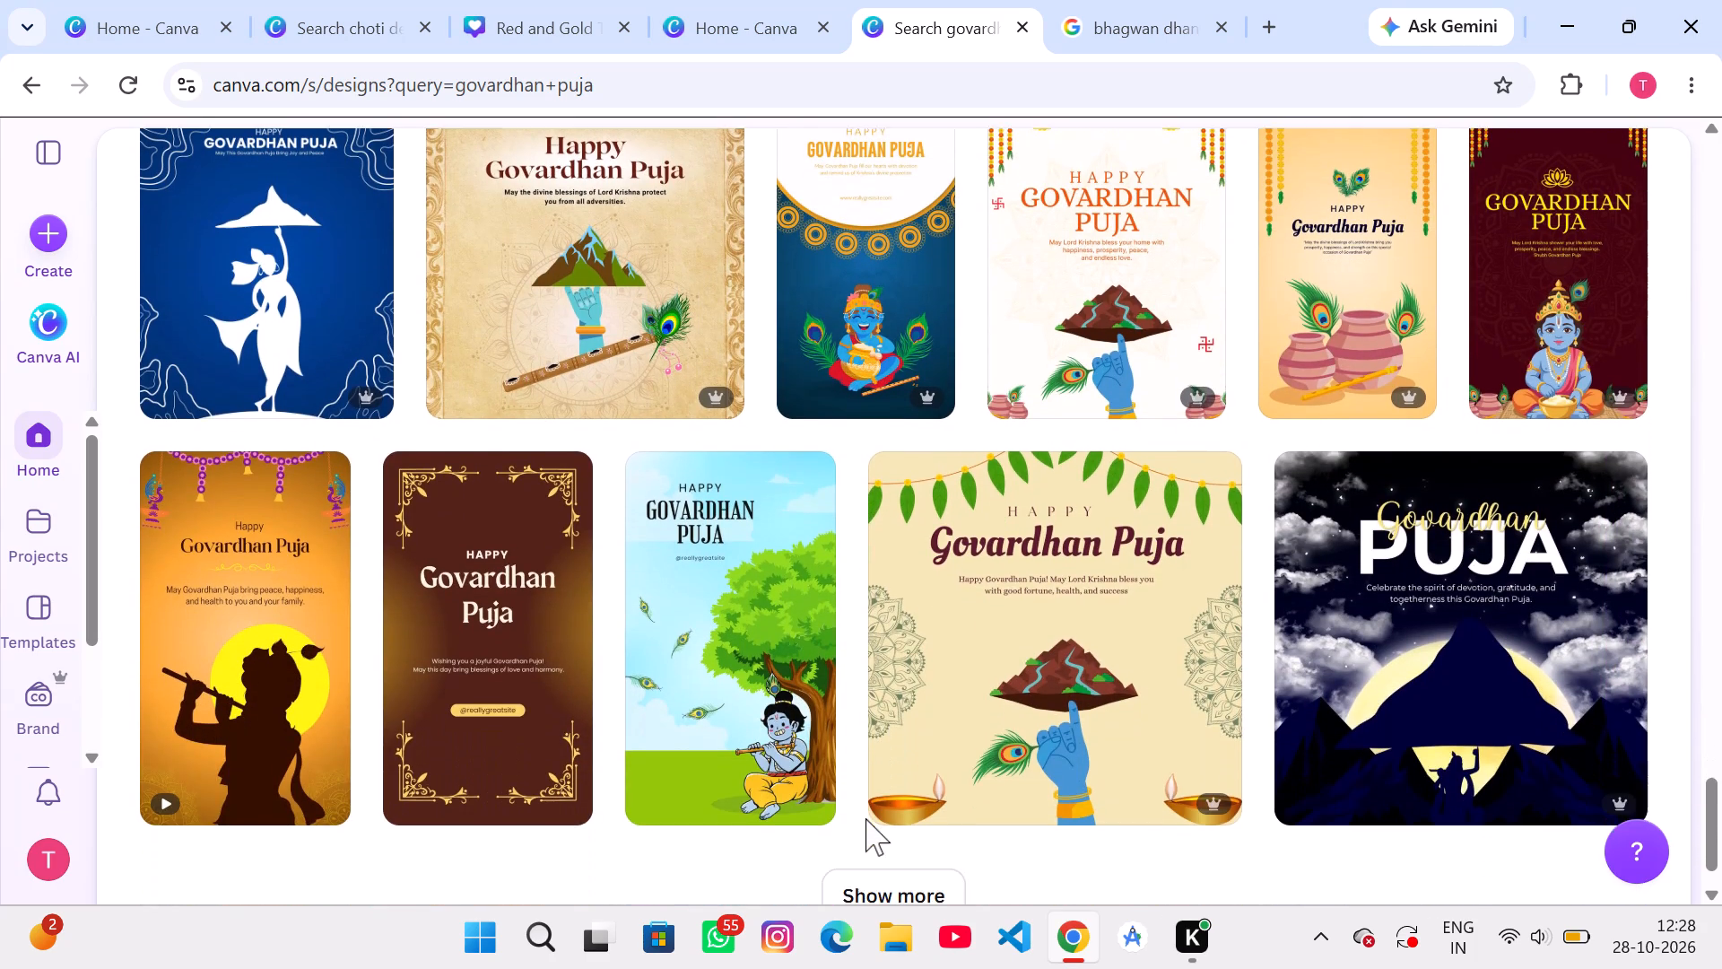
scroll(865, 818, "down", 1)
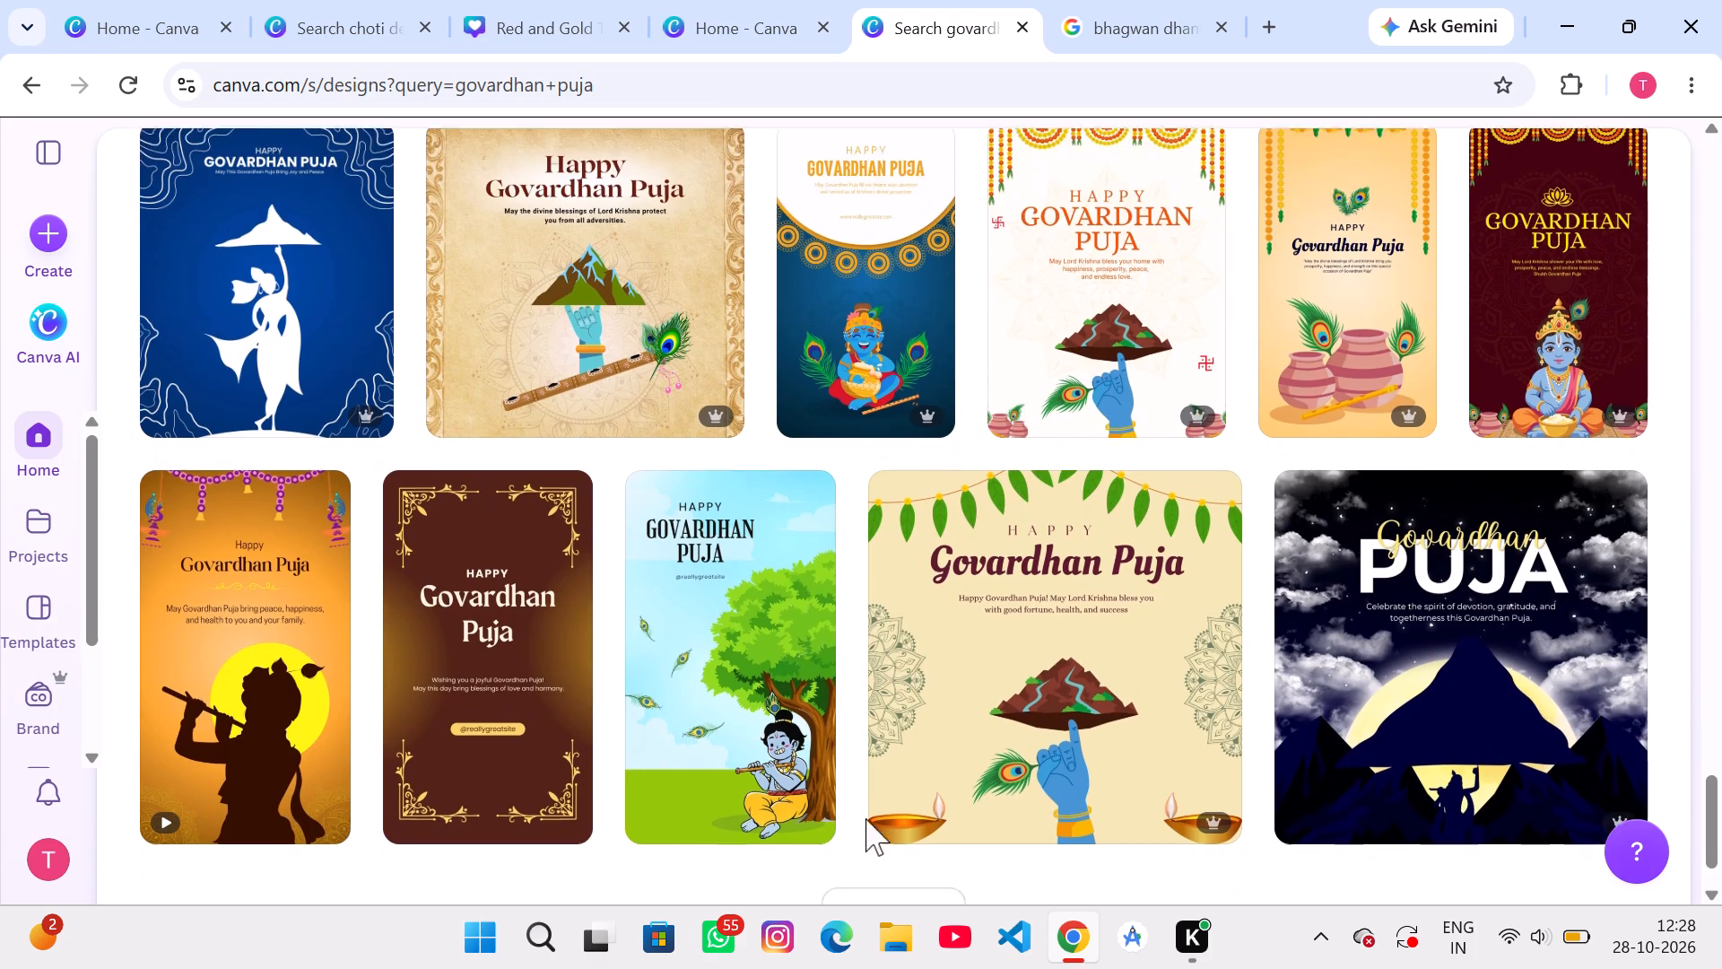
scroll(865, 818, "down", 1)
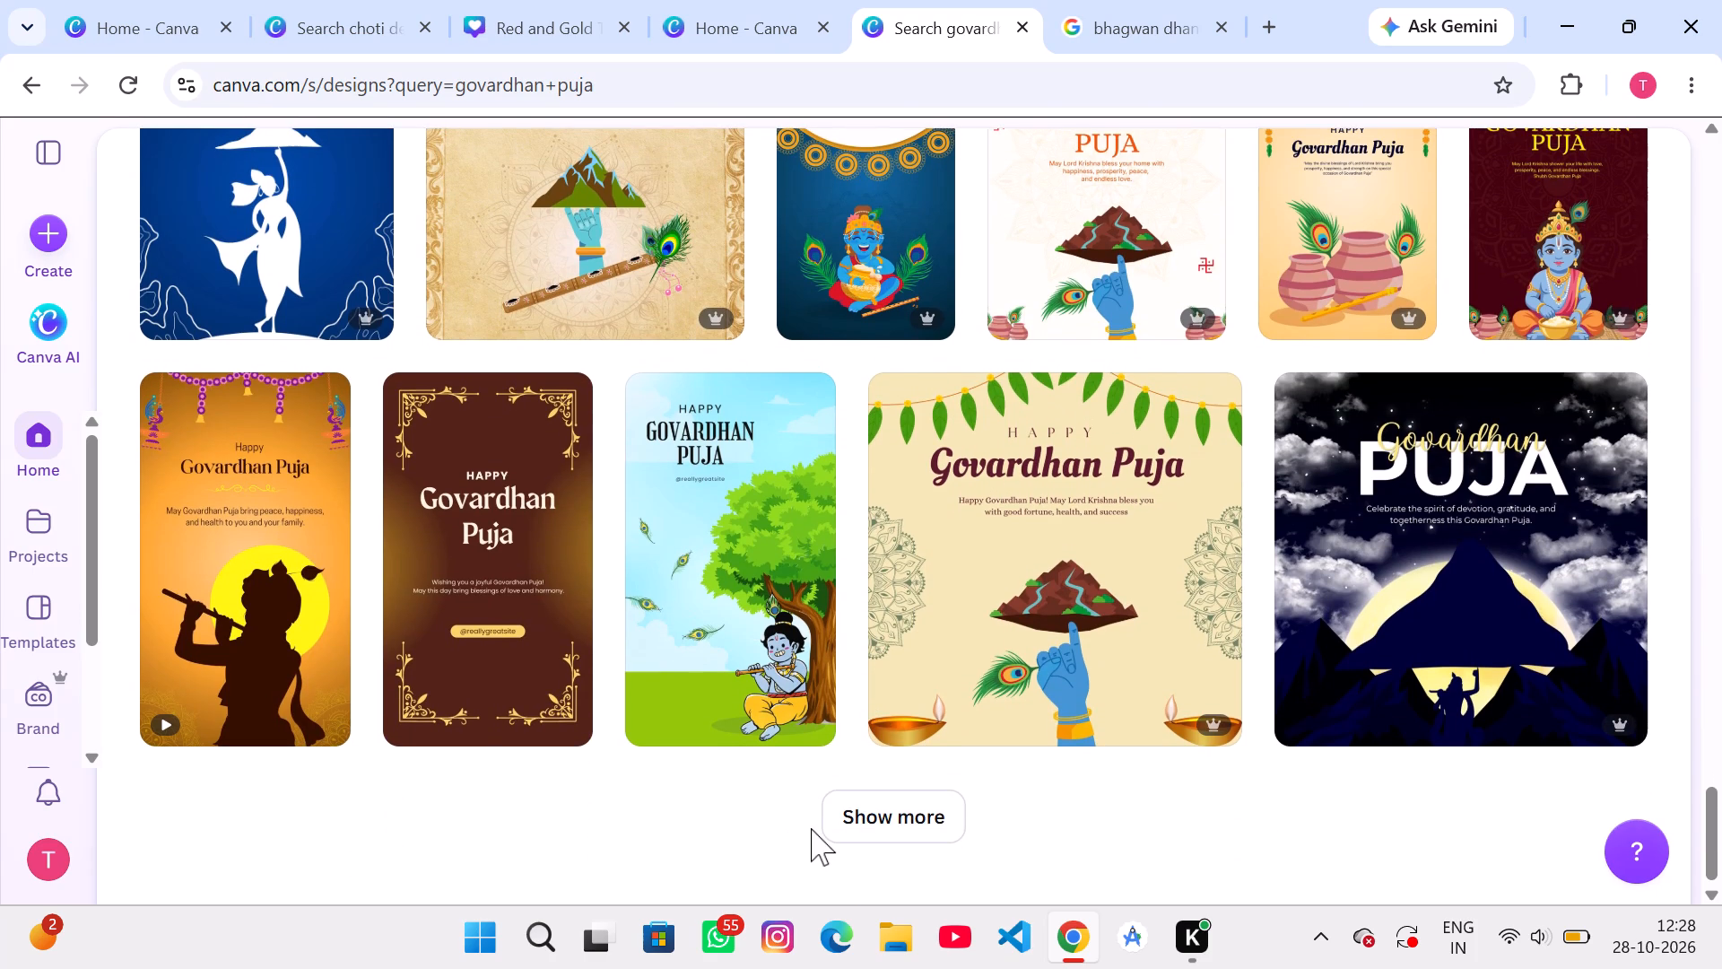
left_click(811, 828)
left_click(970, 818)
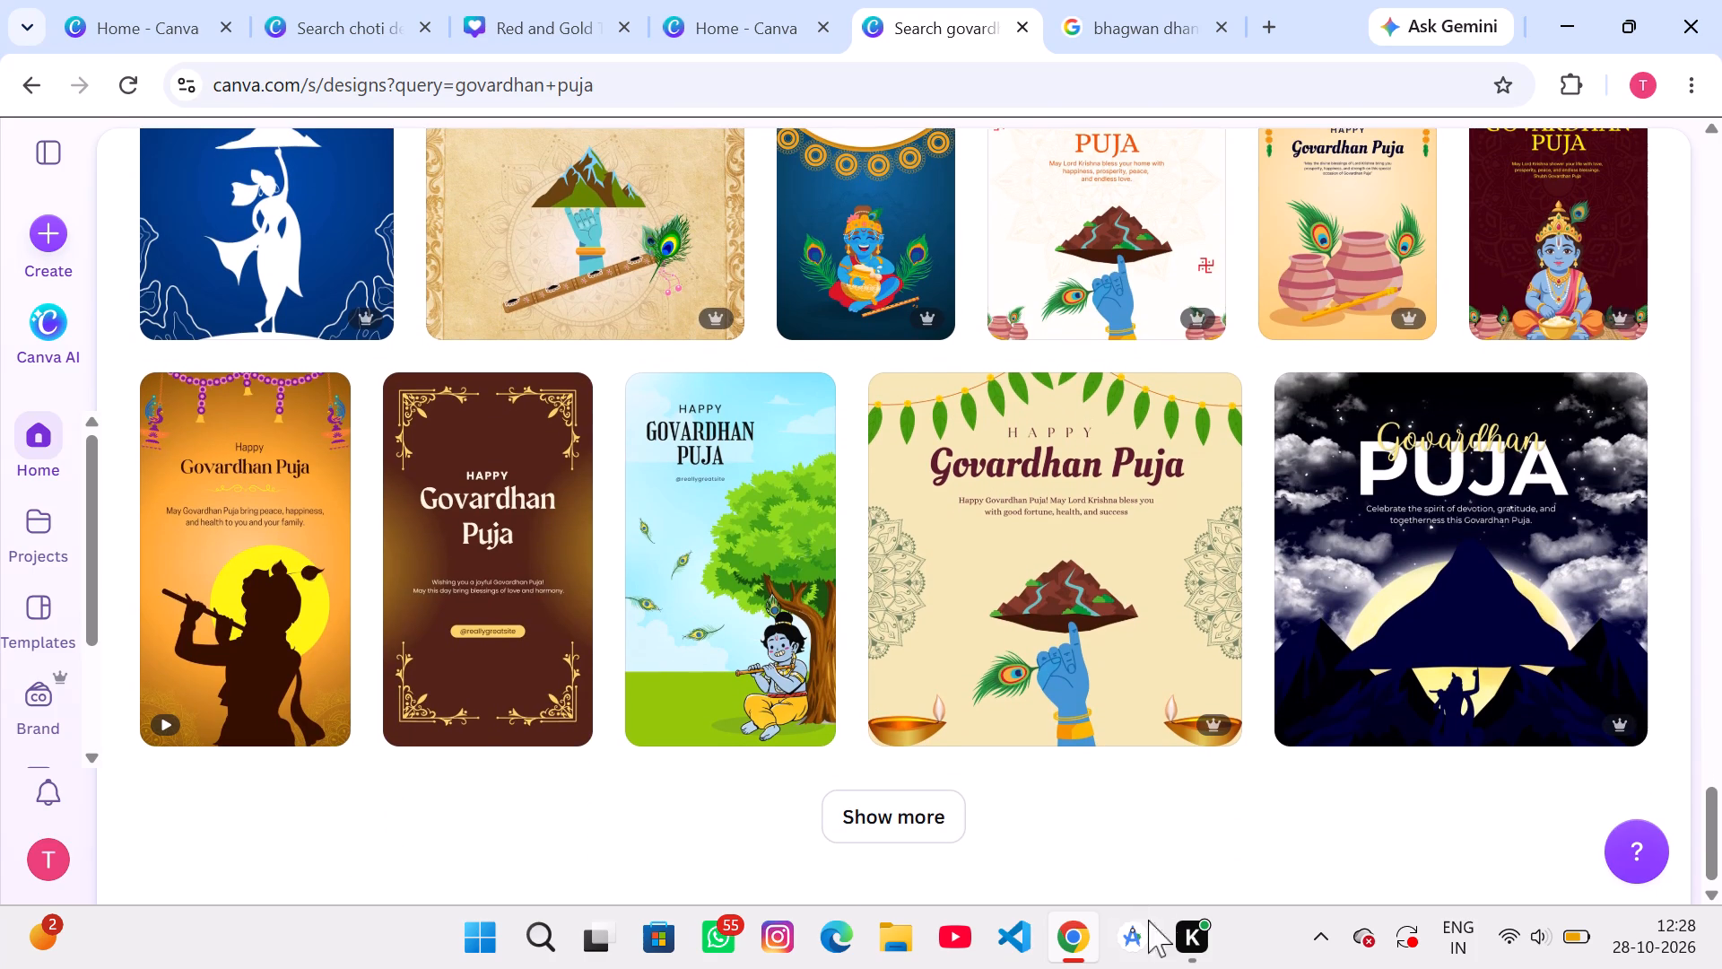
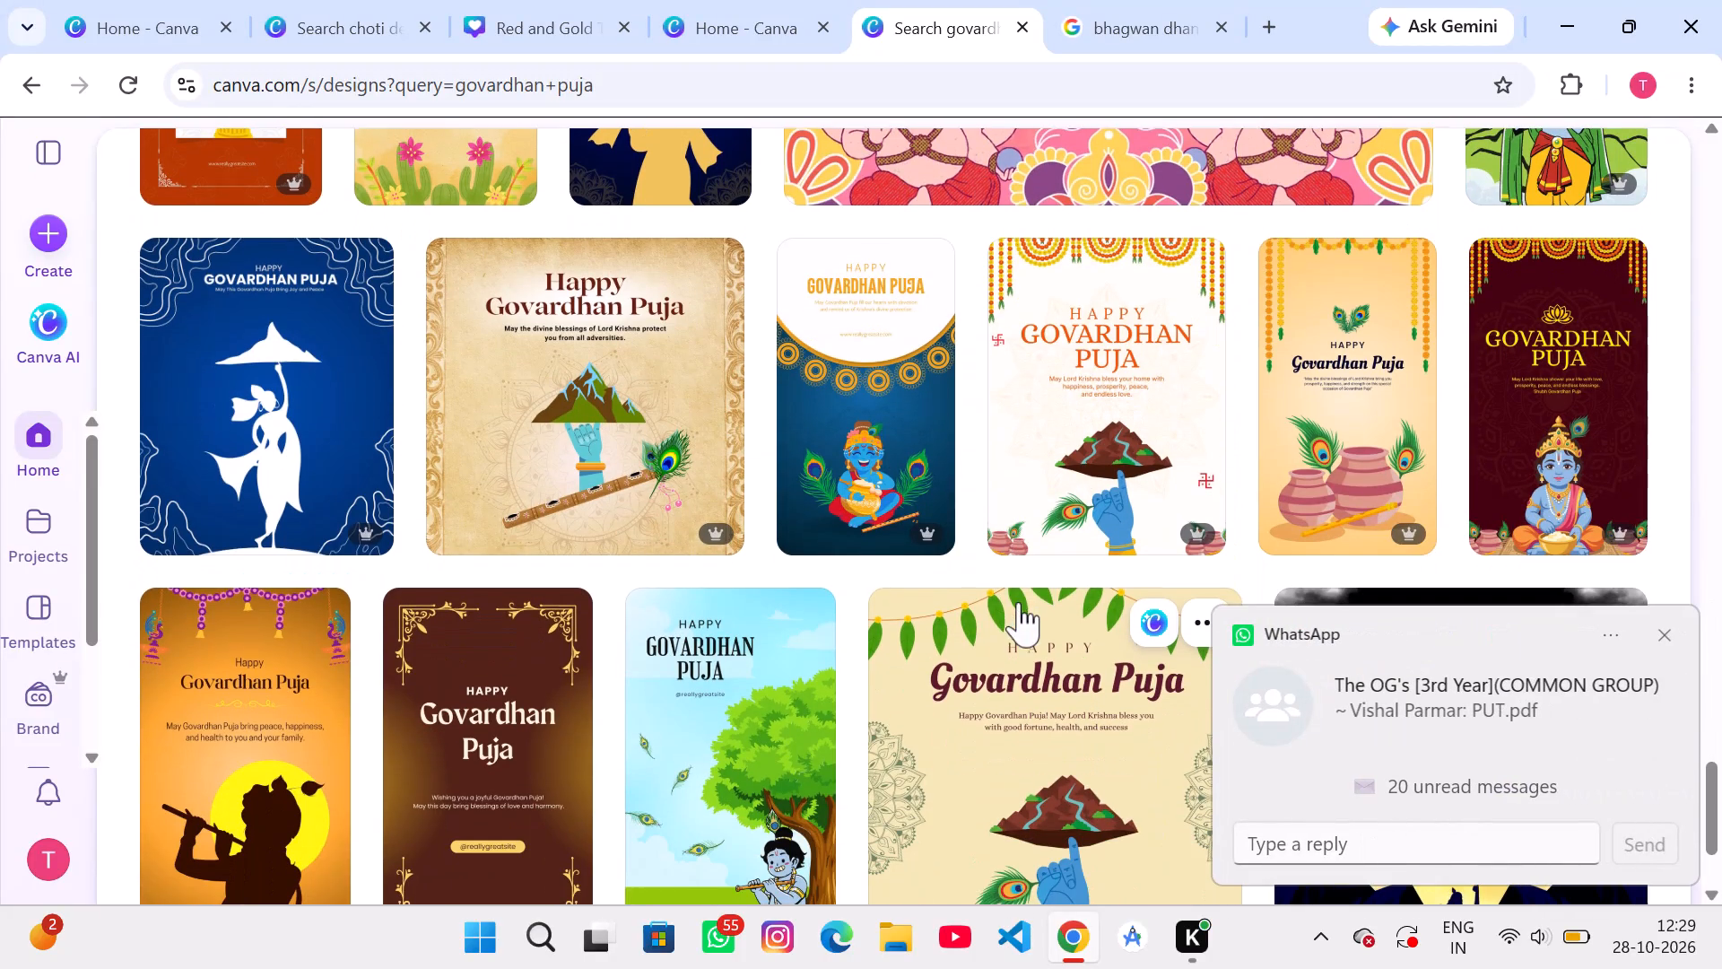
Open the Dark Blue and Gold Modern Govardhan Puja Greetings Instagram Story template for customizing.
scroll(855, 584, "up", 2)
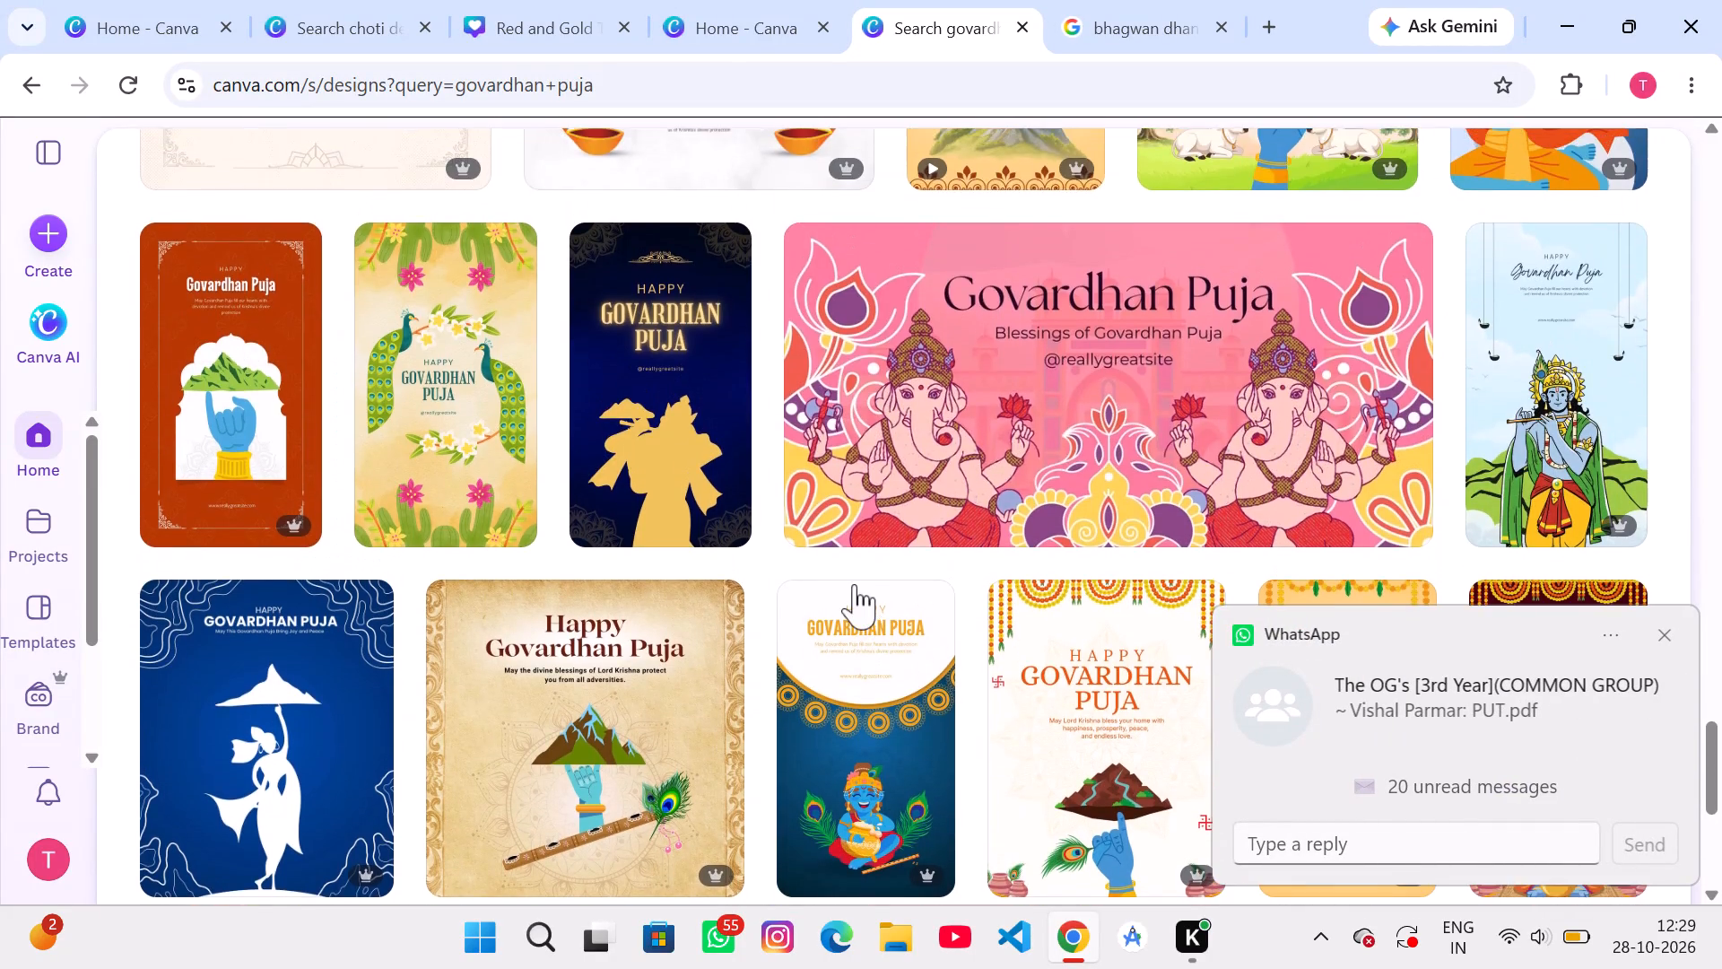
scroll(855, 584, "up", 2)
left_click(673, 733)
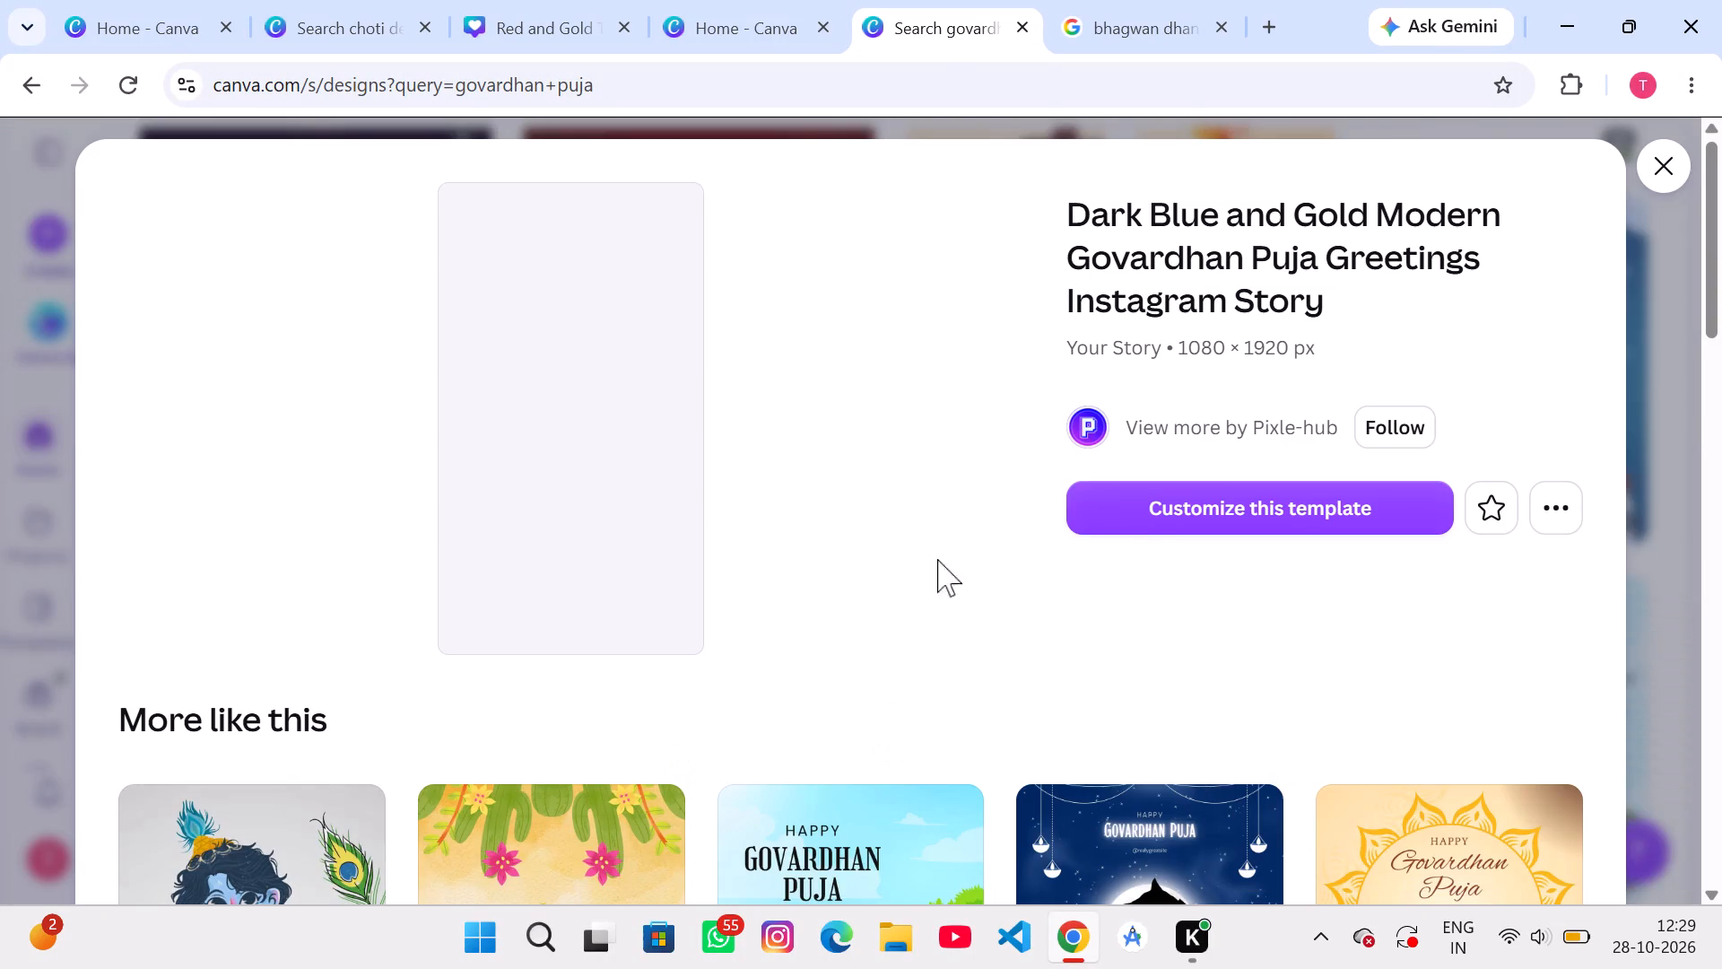
left_click(1174, 489)
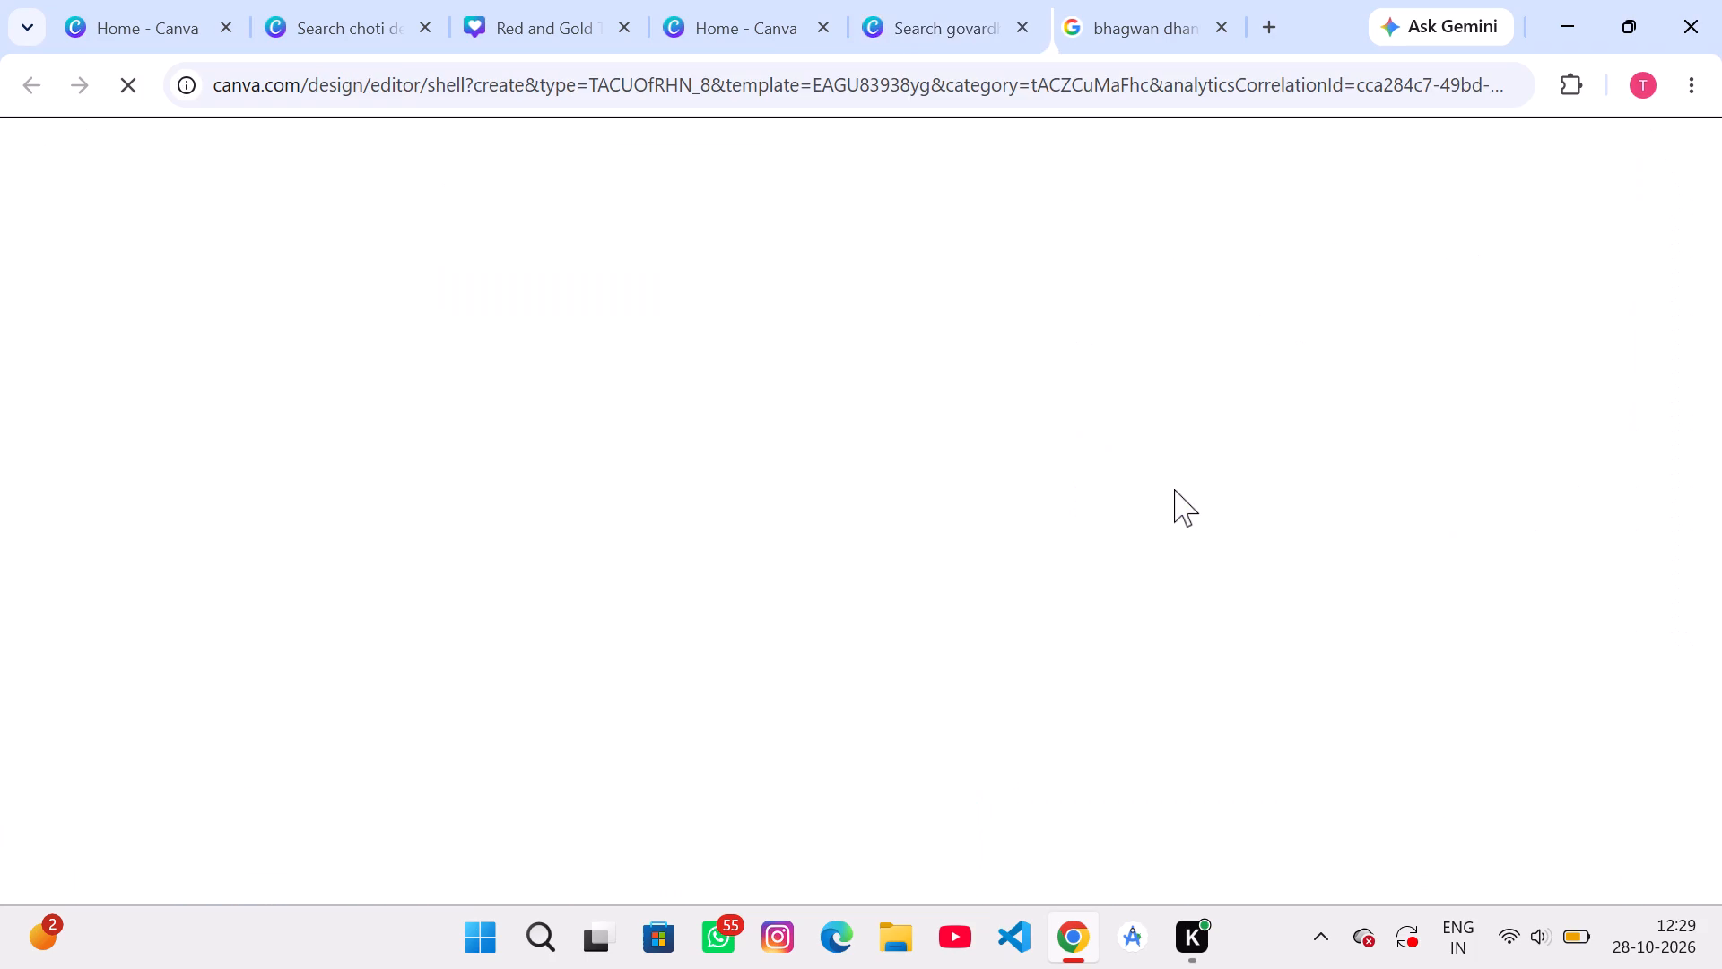
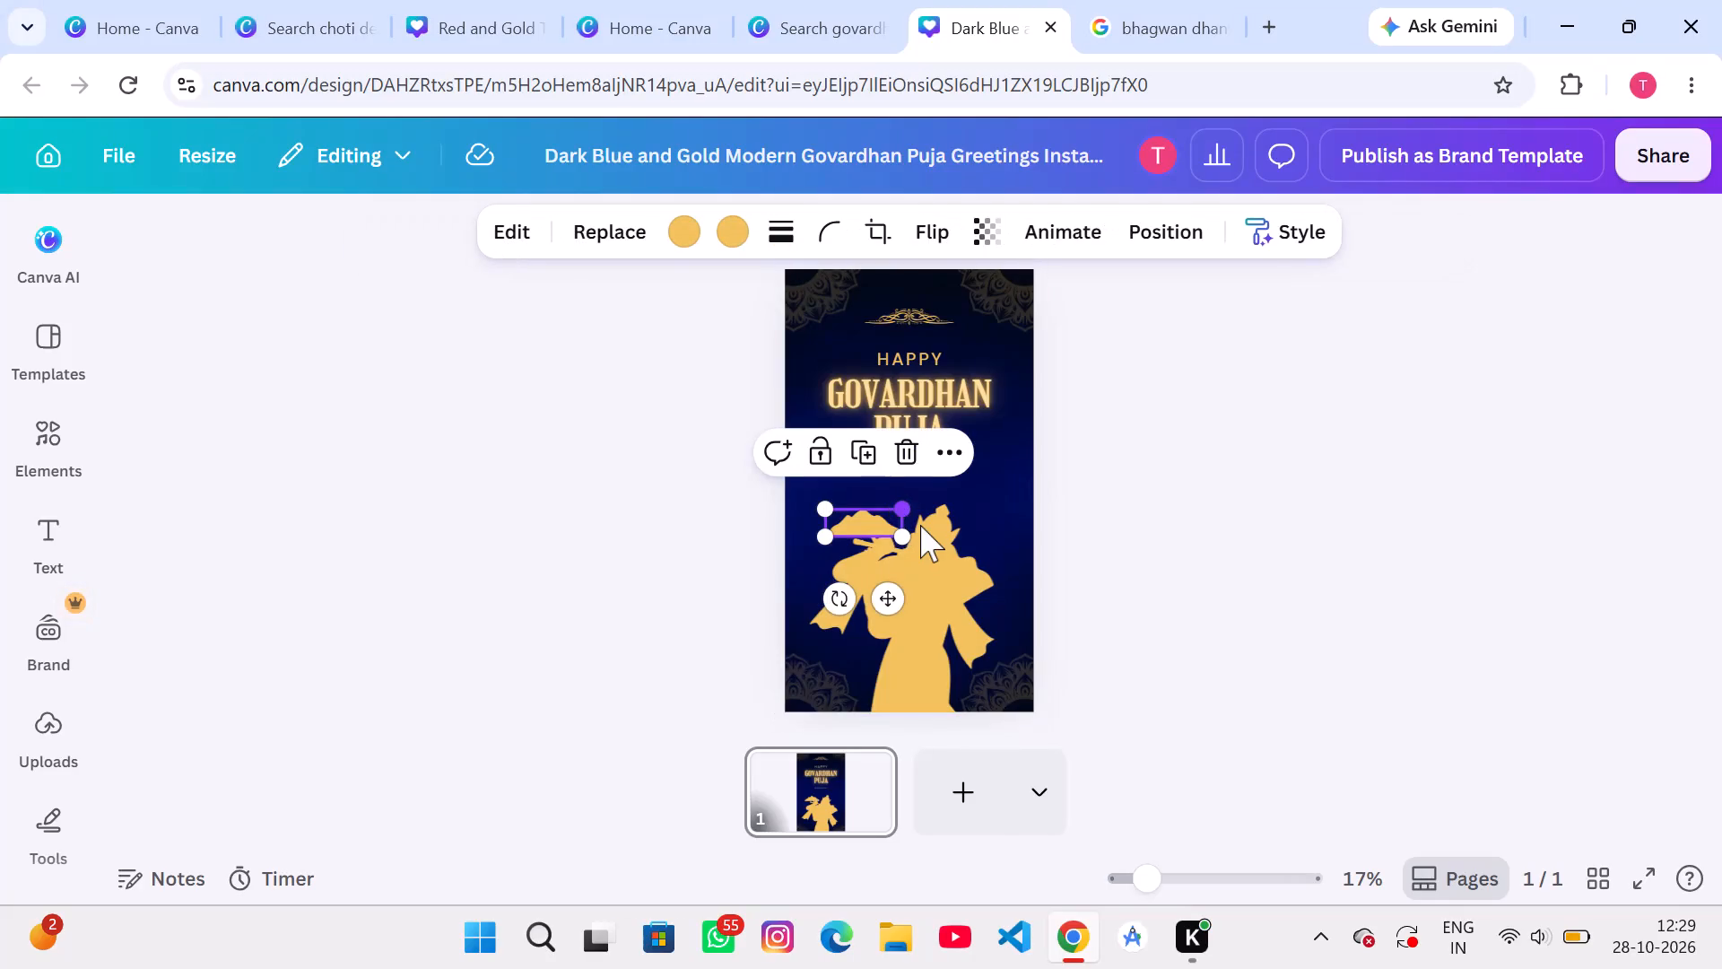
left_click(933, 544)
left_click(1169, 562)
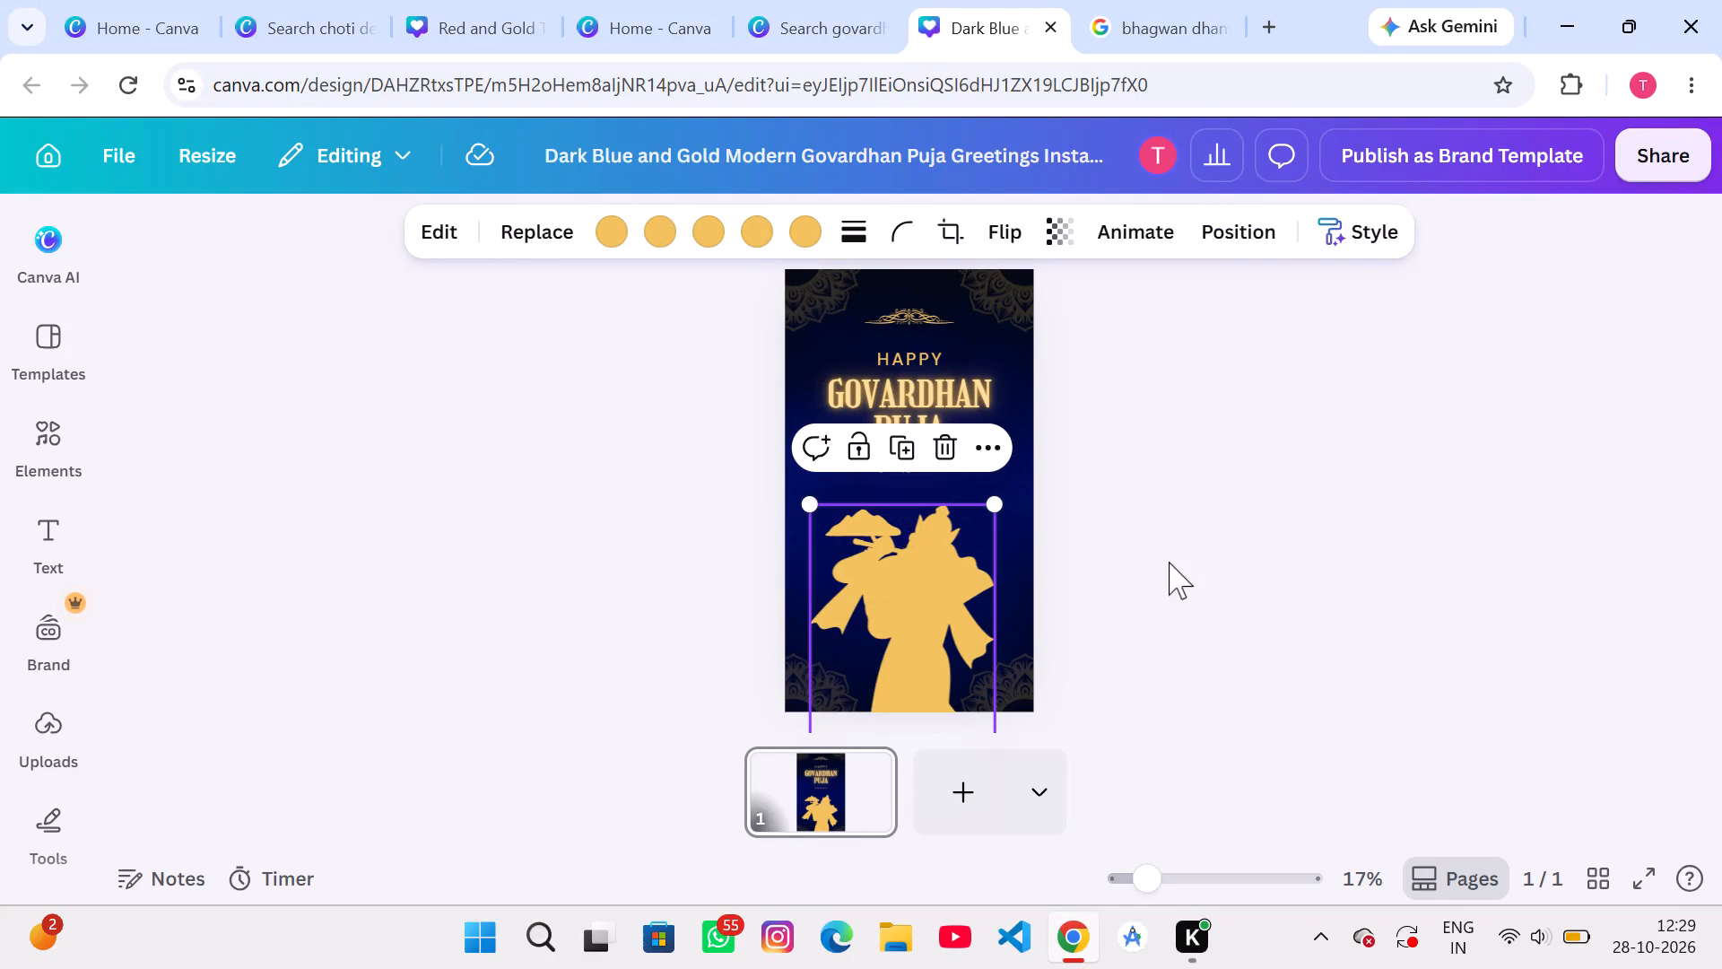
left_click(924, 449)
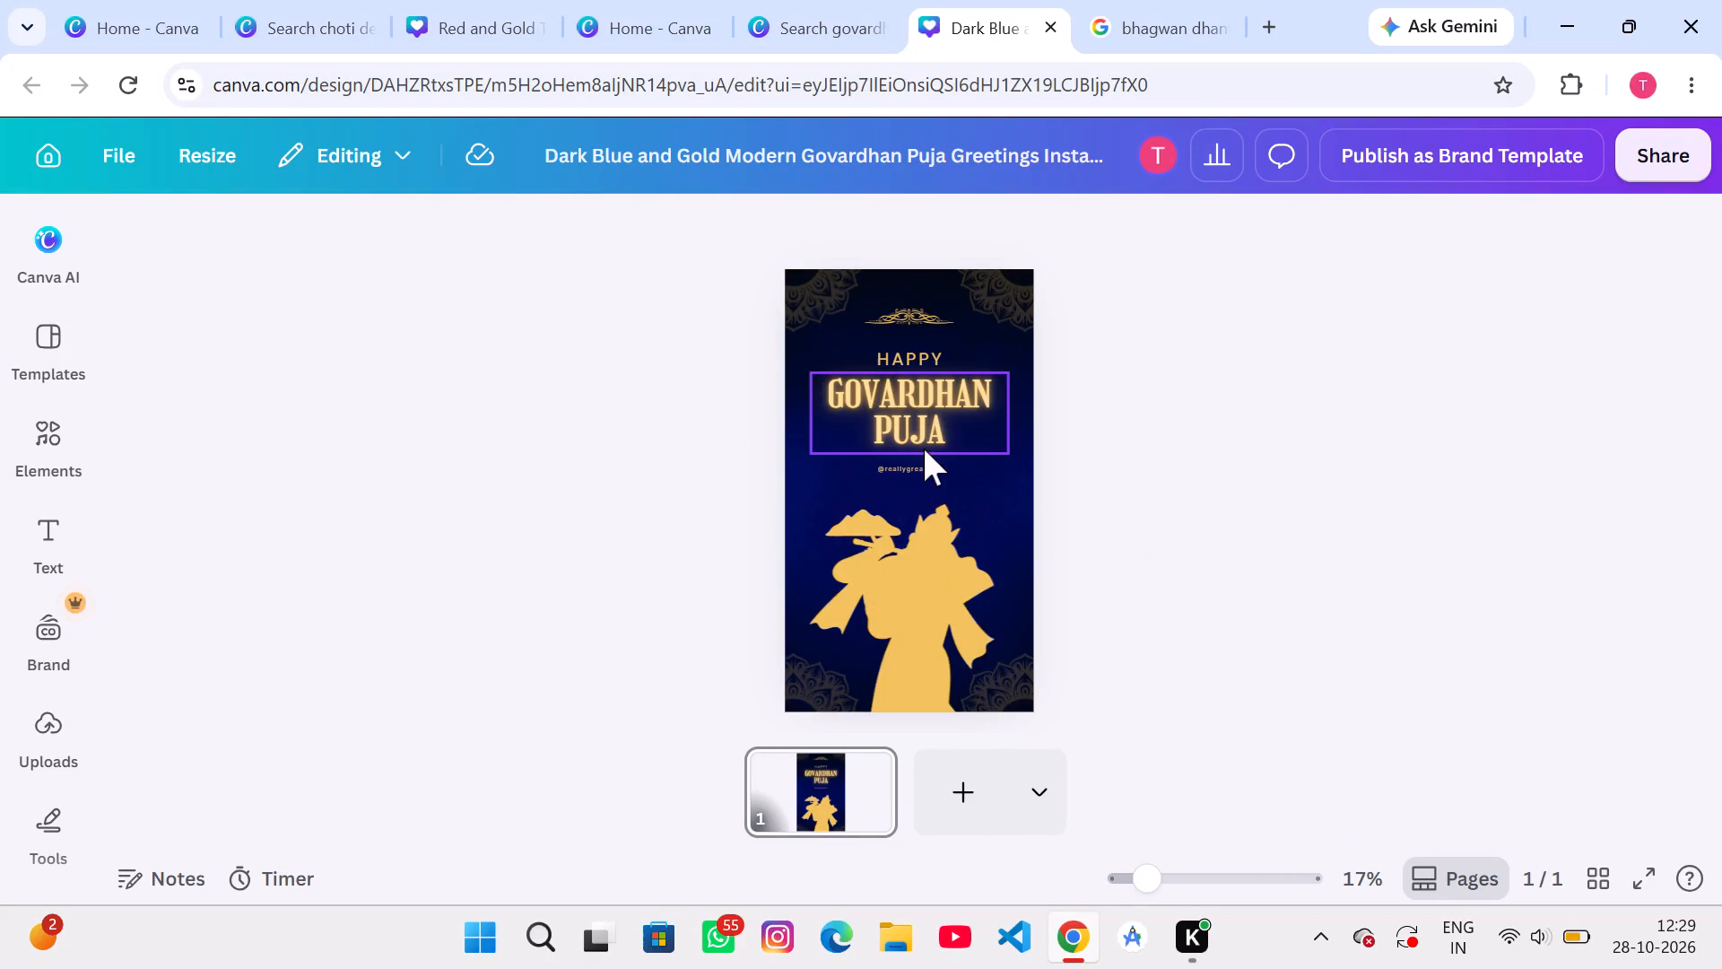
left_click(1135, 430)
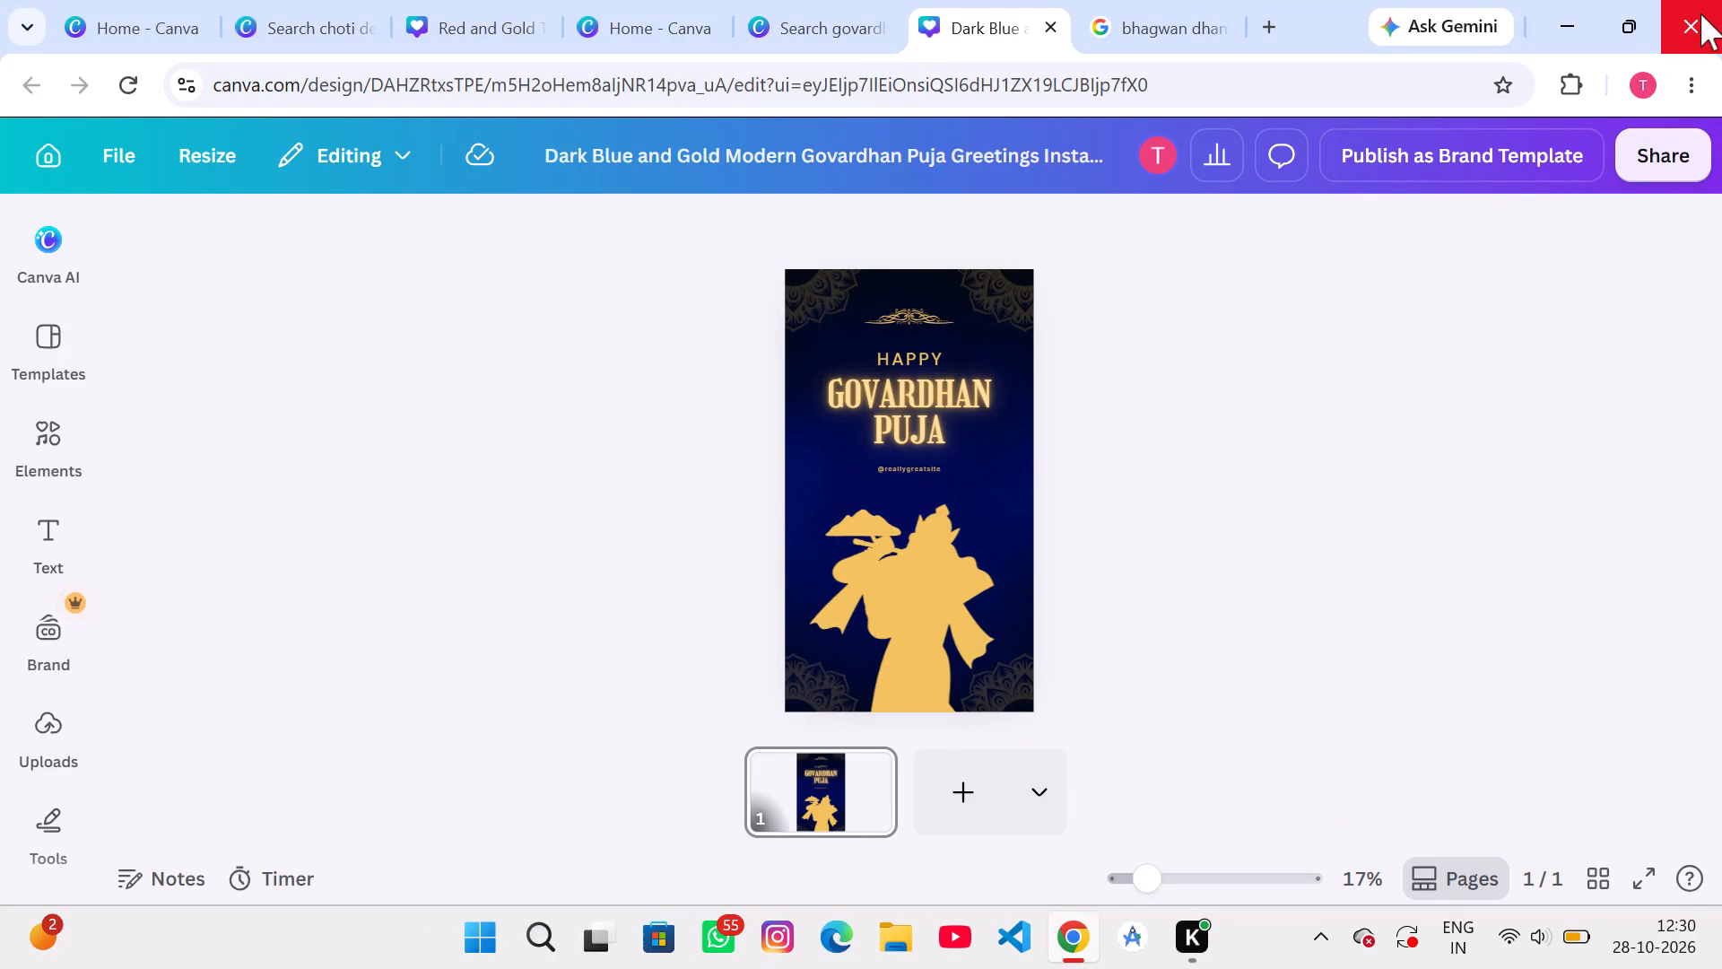
Close the browser window with the Govardhan Puja Story design and the other open tabs.
left_click(1700, 13)
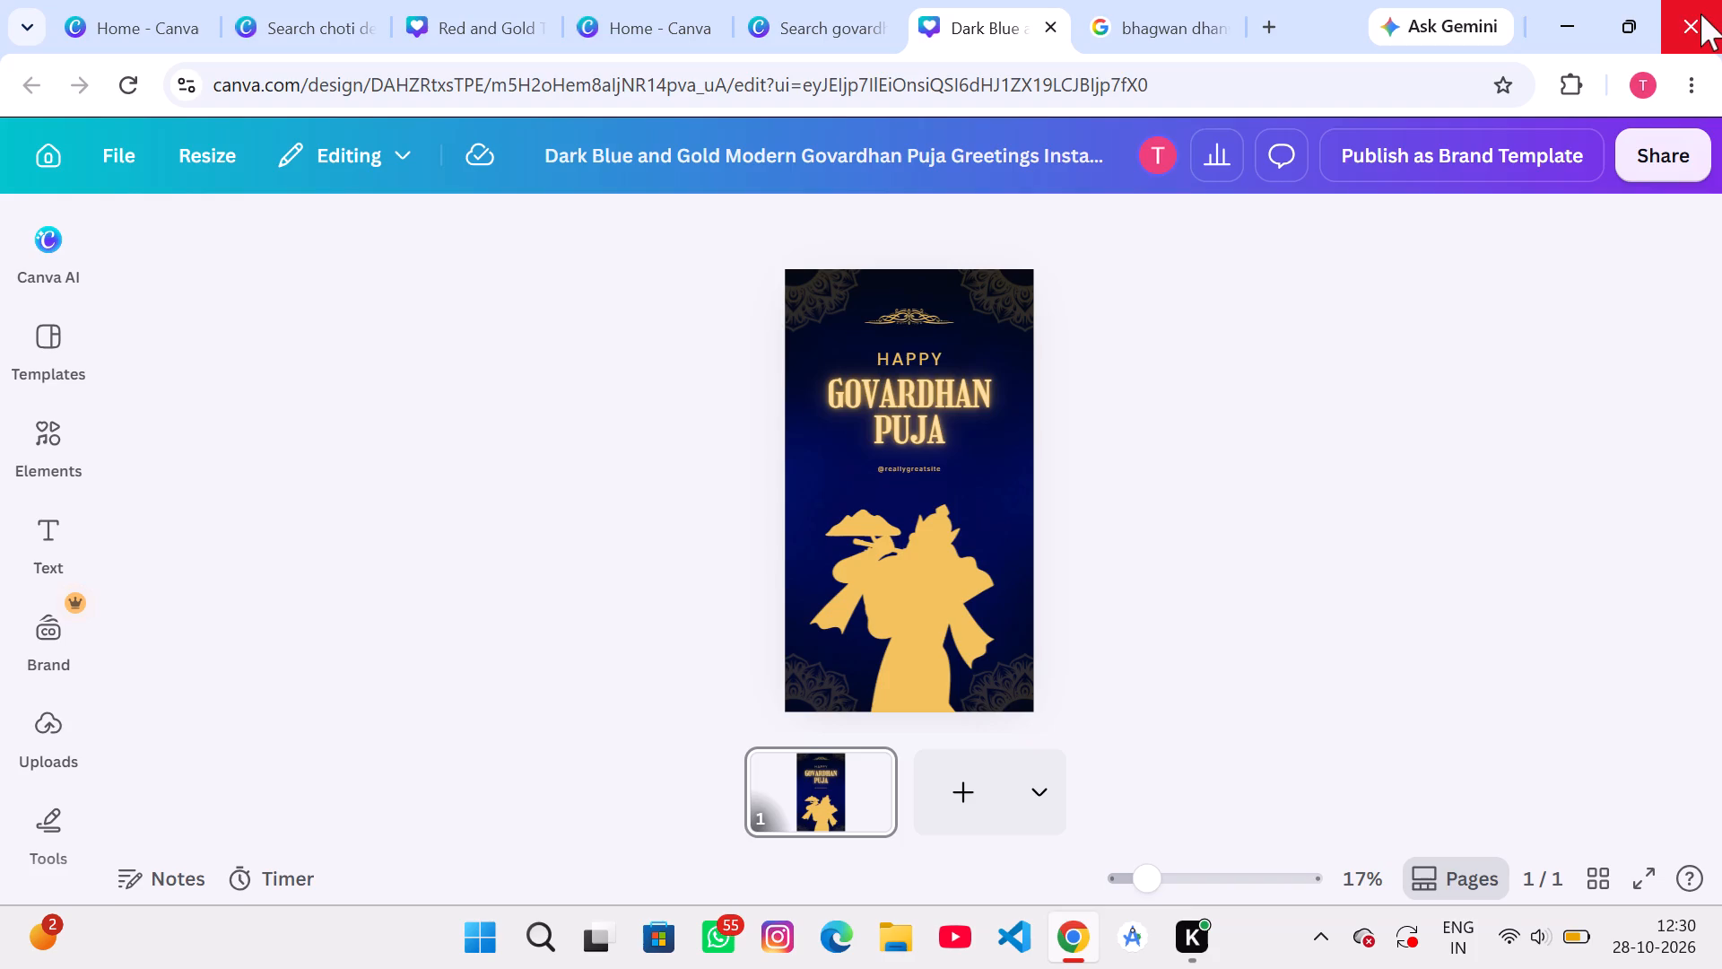
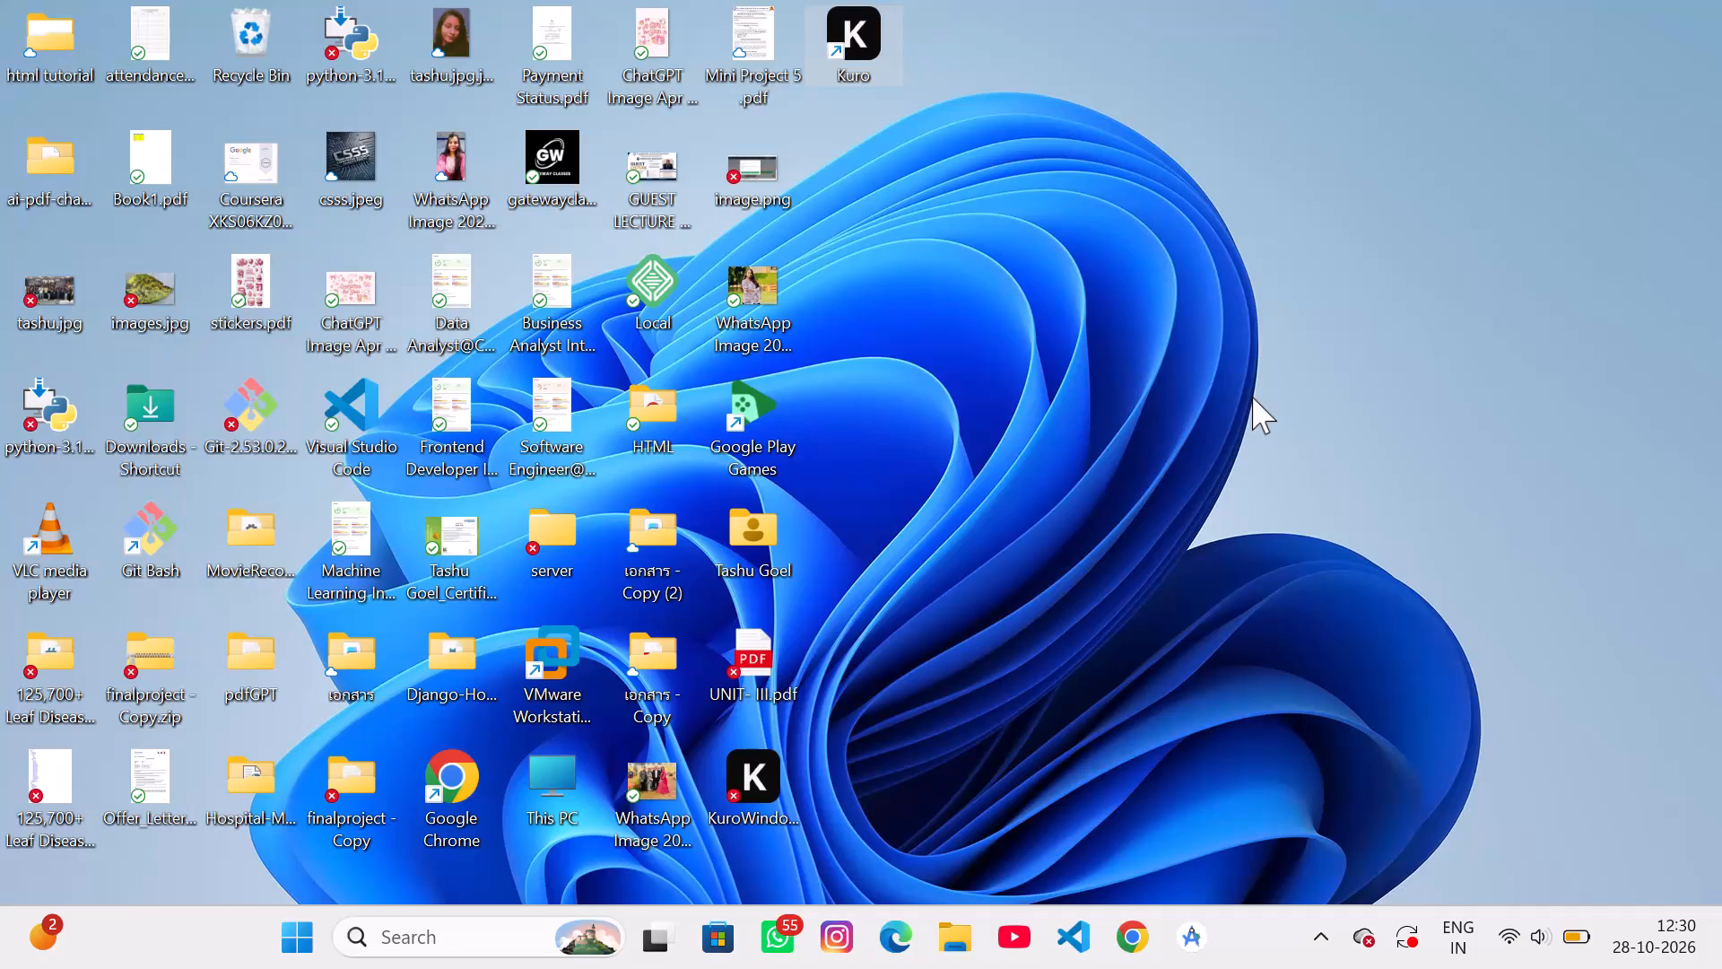
Shut down the PC through the slide-to-shut-down screen.
key("super+F16")
left_click_drag(1321, 201, 1441, 968)
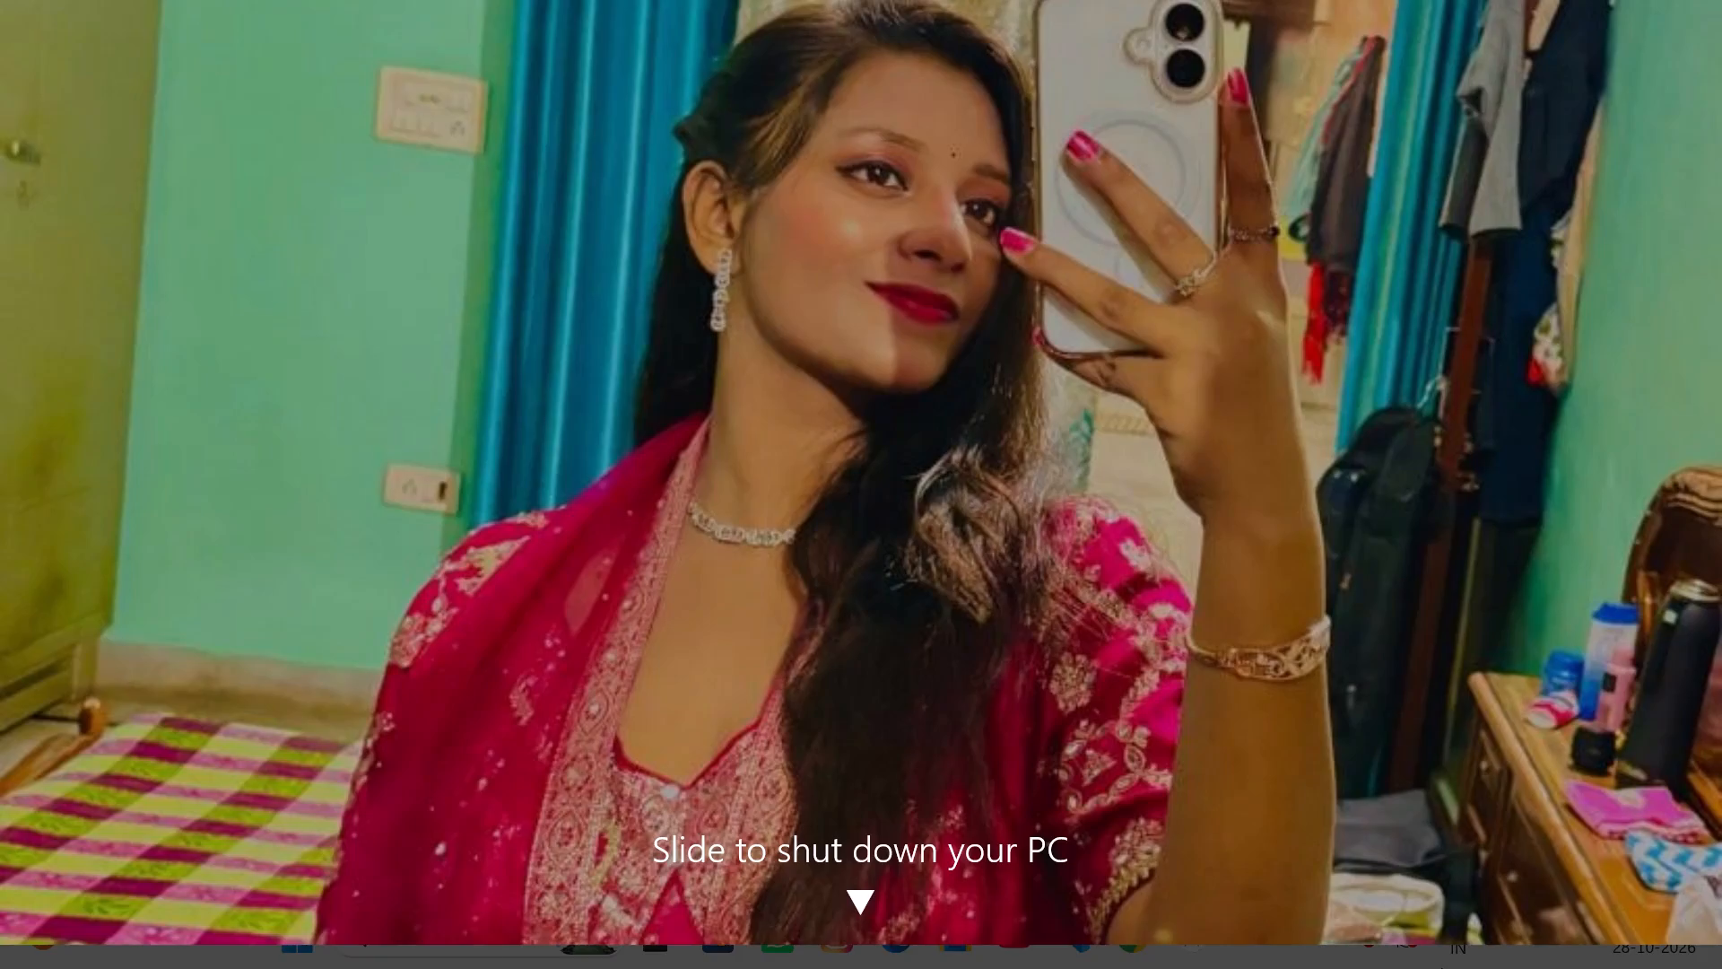